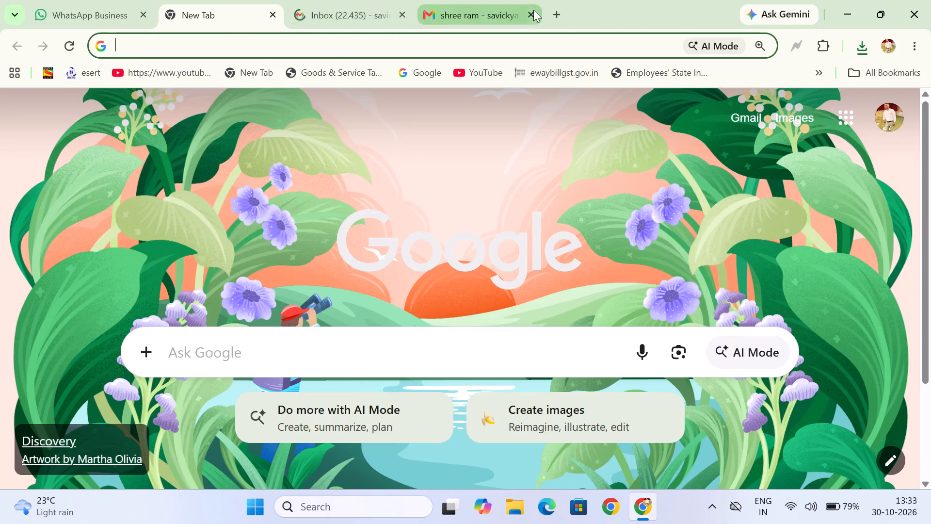
Close the Gmail inbox tab, keeping the other open browser tabs.
click(402, 15)
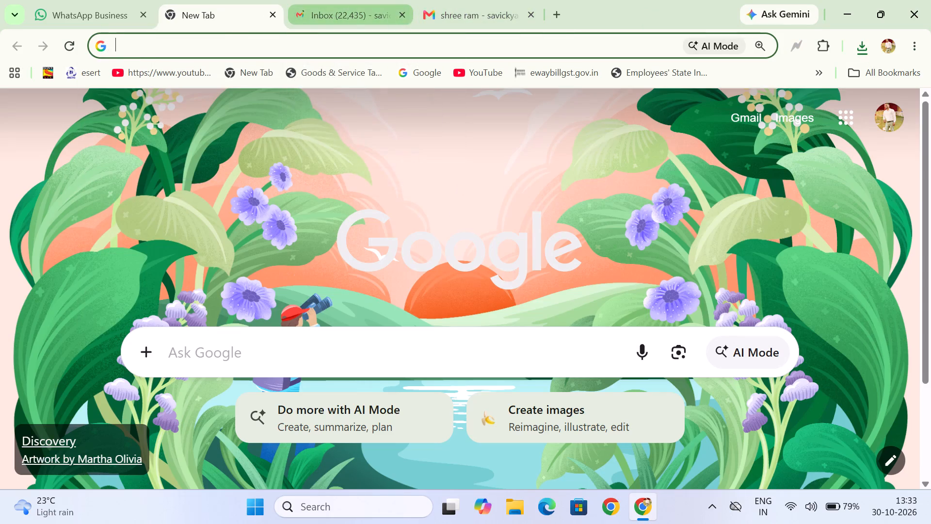
Enter "gst" as the address query in the new tab to find the GST site.
click(204, 52)
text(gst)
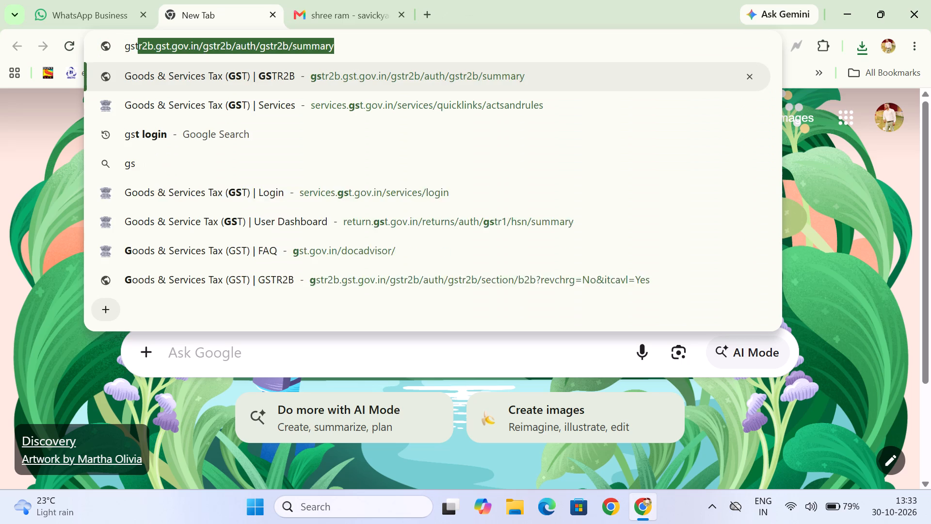
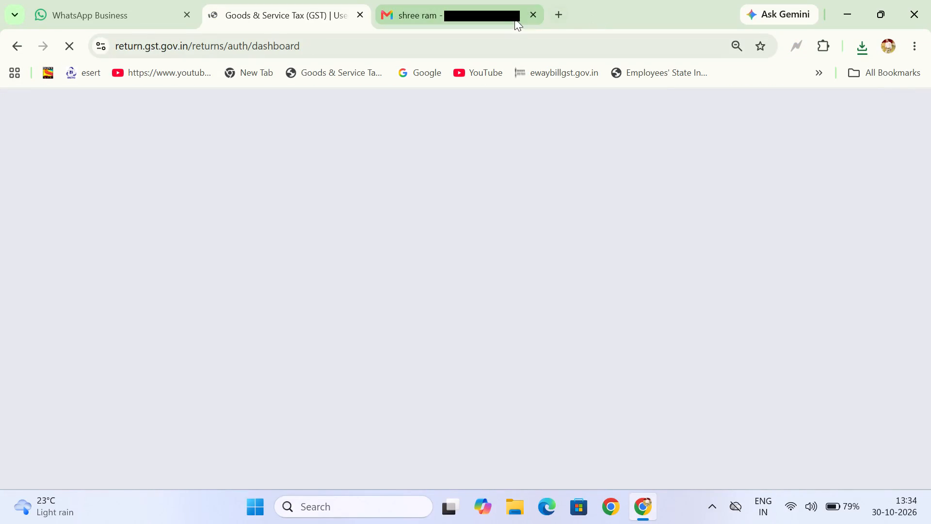
Open the downloaded workbook shree ram oct 26 (1).xlsx in Excel and enable editing.
click(867, 46)
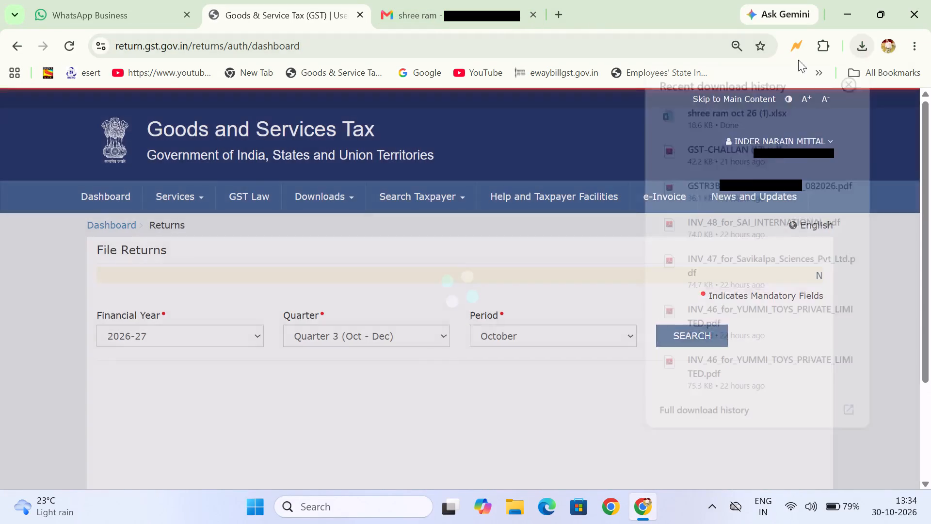
click(695, 118)
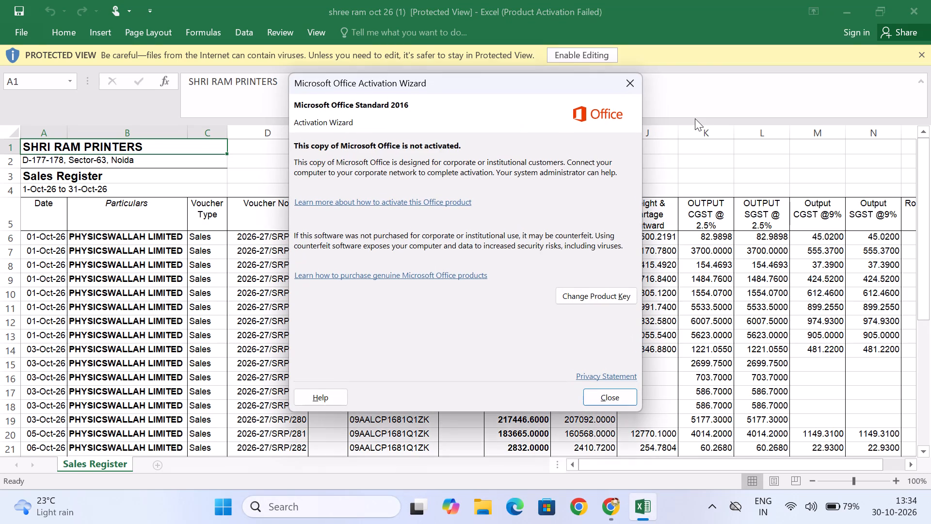
click(624, 79)
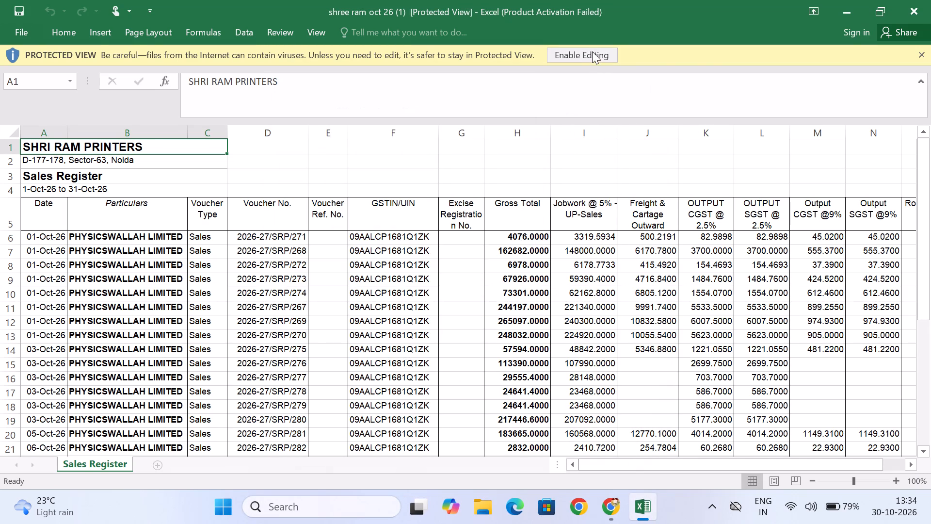
click(592, 51)
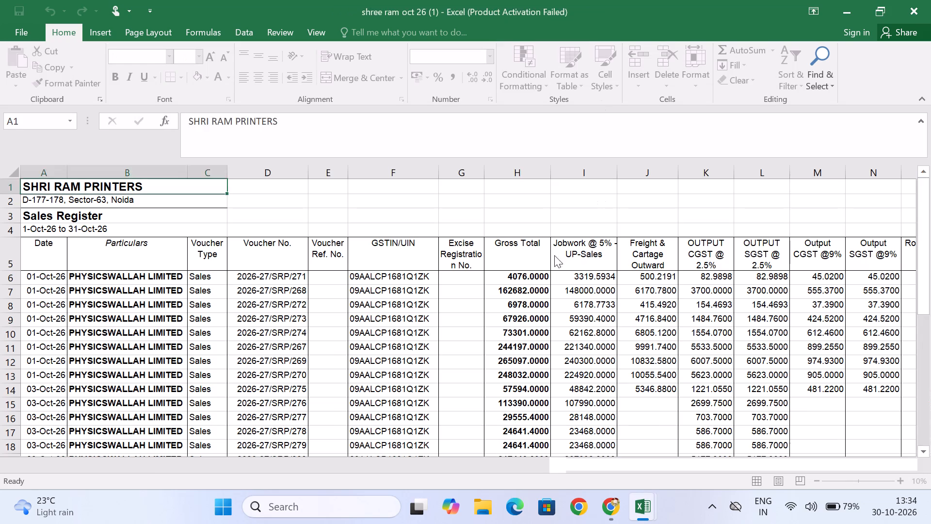
Examine the October sales register's vouchers, tax columns and total row.
scroll(293, 350, down, 1)
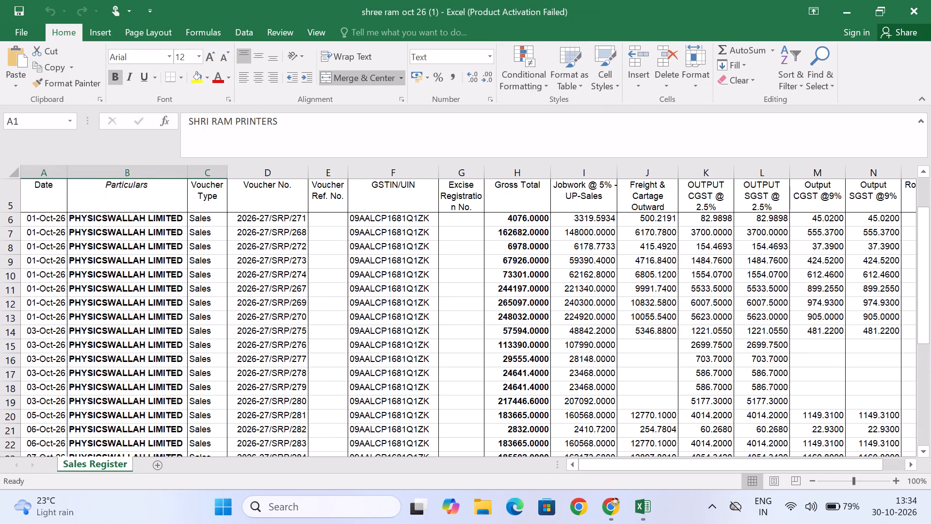
scroll(610, 222, up, 1)
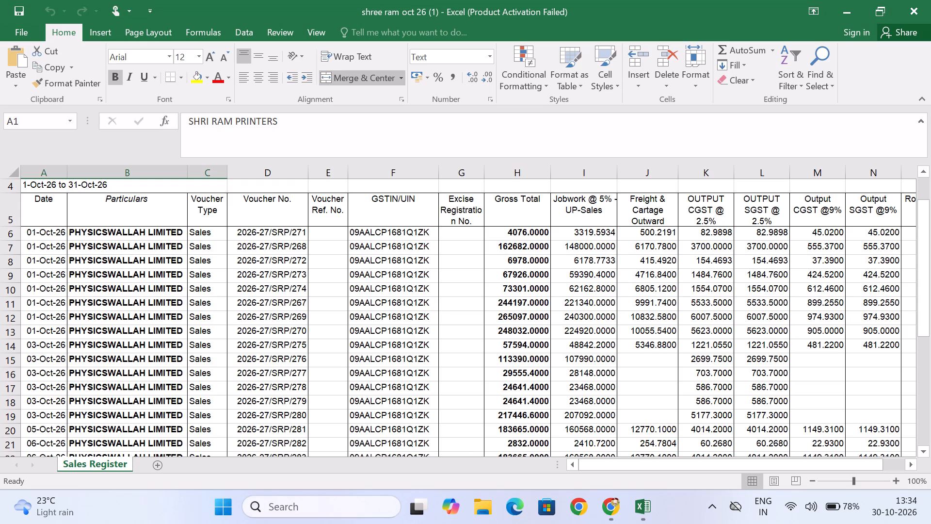
scroll(668, 244, down, 2)
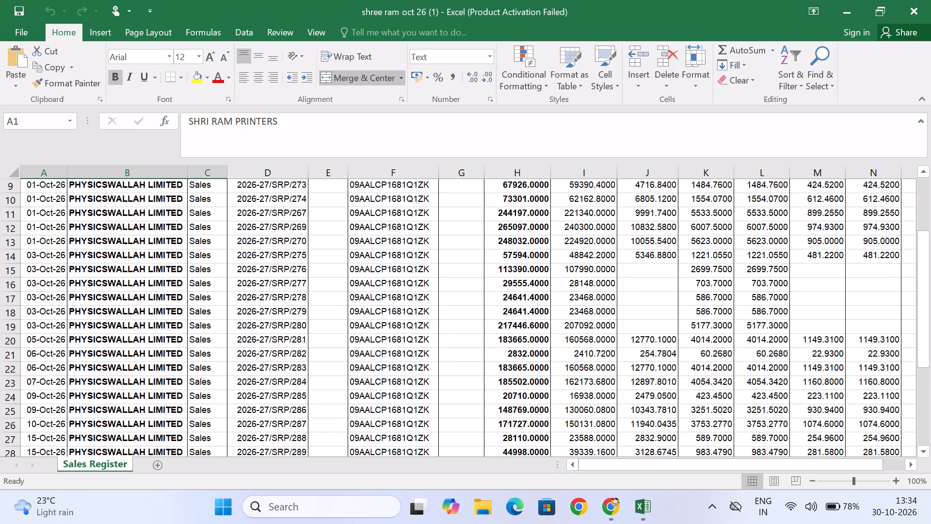
scroll(696, 265, left, 4)
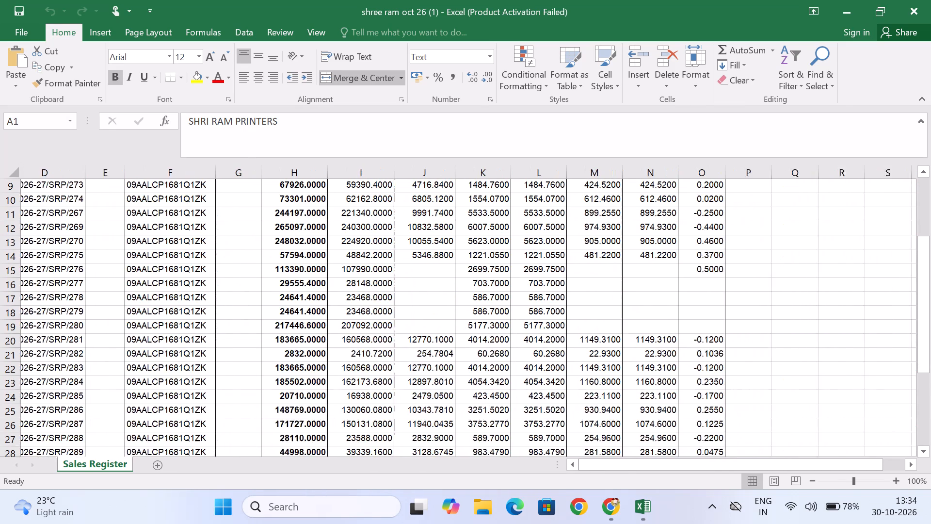
scroll(696, 265, left, 1)
scroll(696, 265, down, 1)
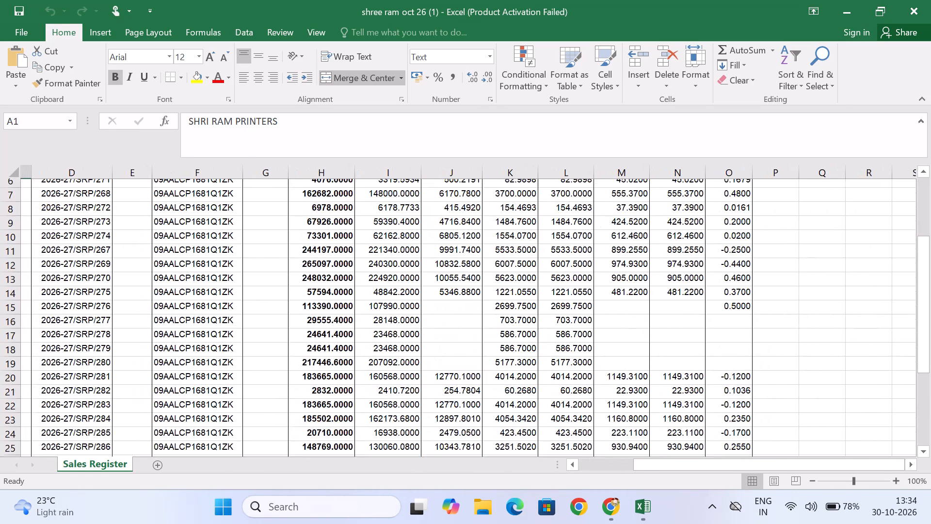
scroll(696, 265, down, 1)
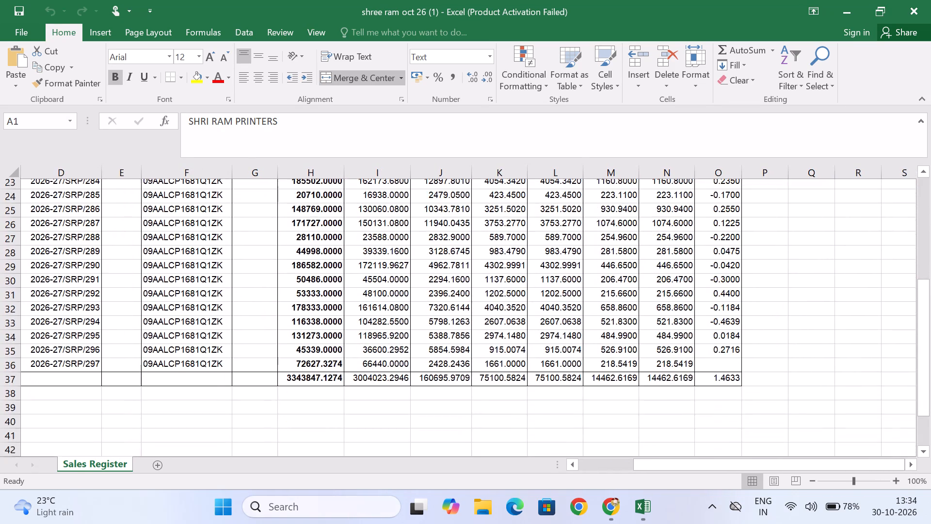
scroll(696, 265, up, 3)
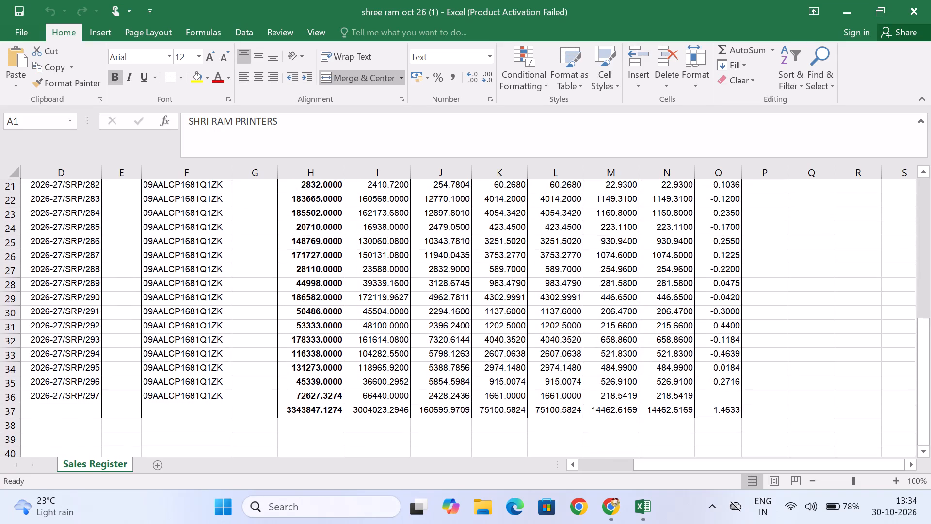
scroll(696, 265, up, 3)
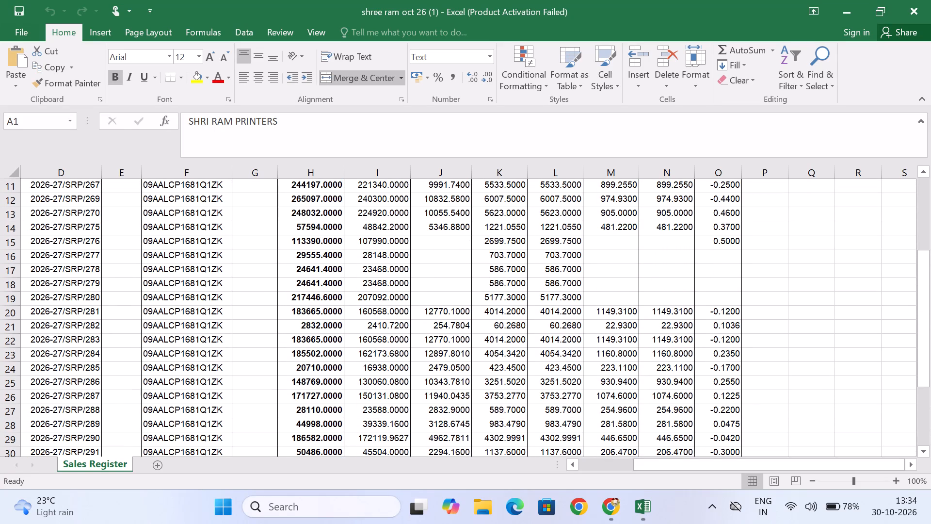
scroll(696, 265, up, 1)
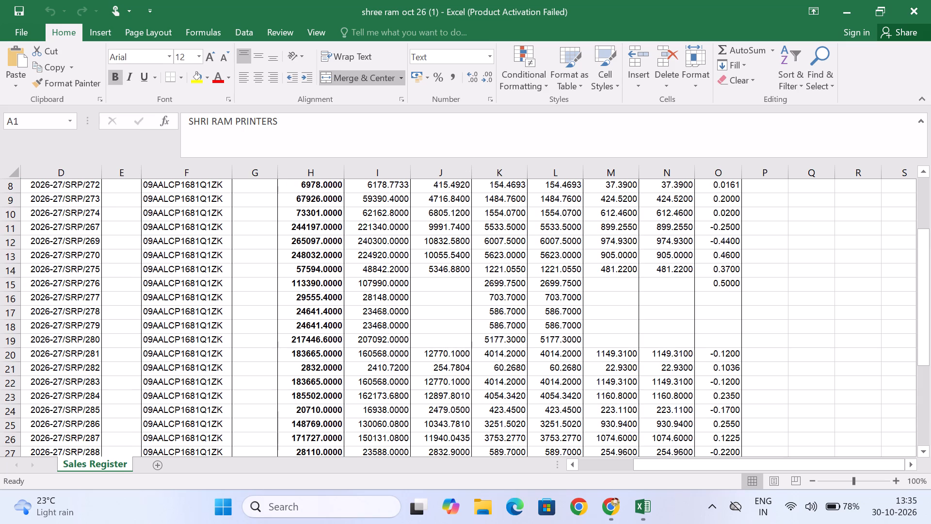
scroll(403, 136, up, 1)
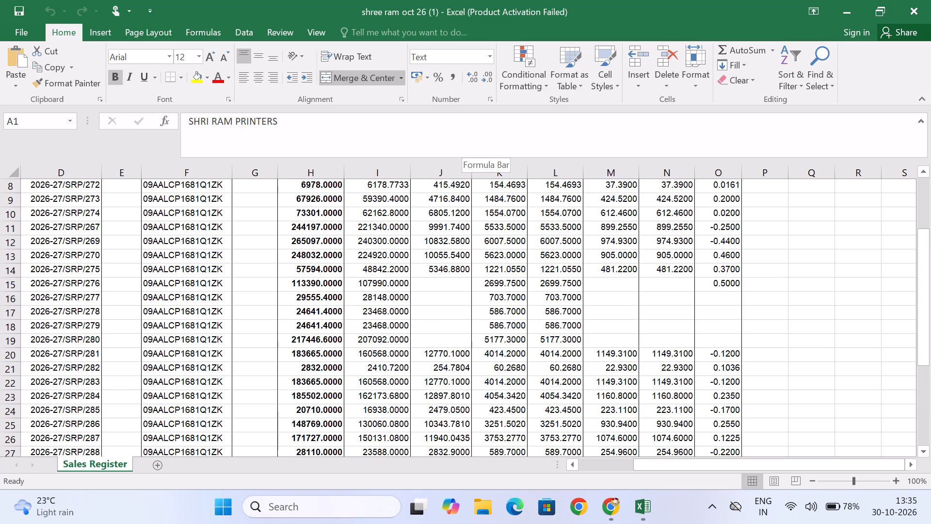
scroll(403, 136, up, 1)
scroll(407, 226, up, 5)
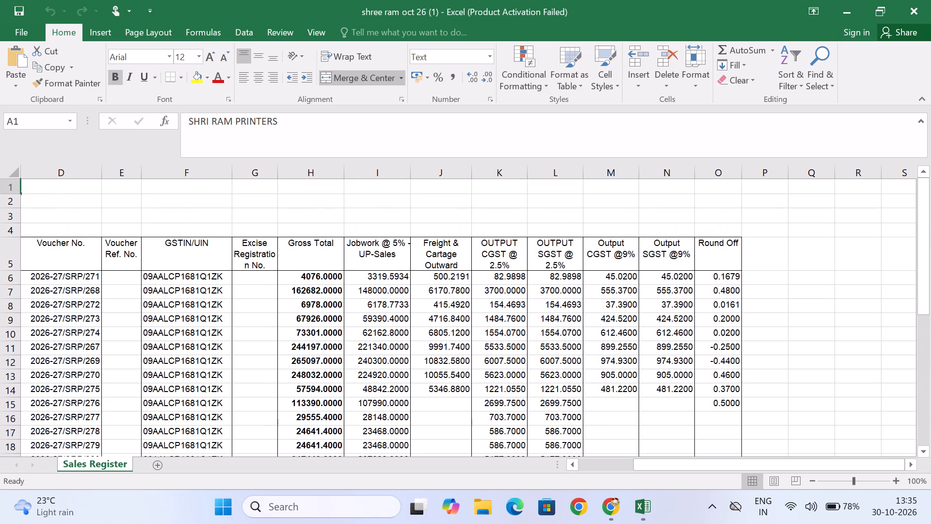
scroll(407, 226, down, 1)
scroll(407, 226, right, 1)
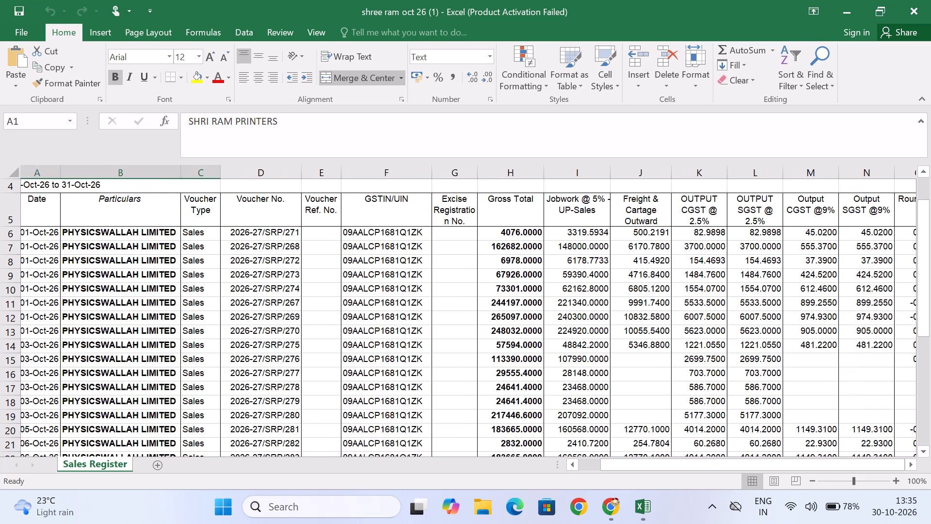
scroll(407, 226, right, 1)
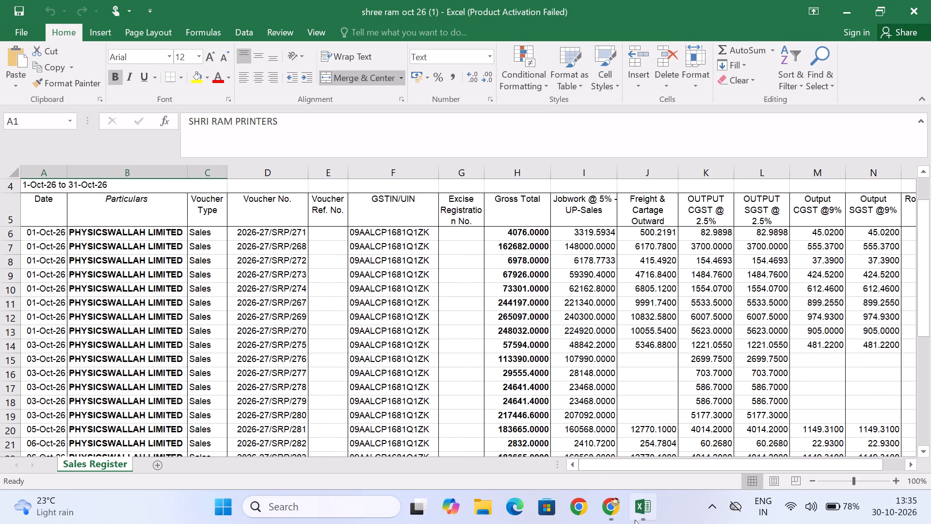
On the GST portal, search returns for October, Quarter 3 of 2026-27, and open the GSTR-1 return.
click(619, 508)
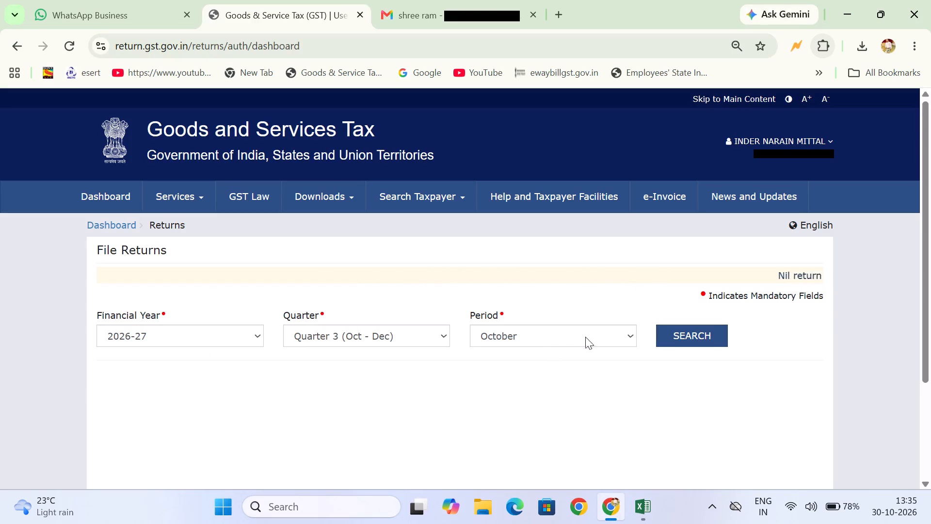
click(686, 345)
scroll(686, 345, down, 2)
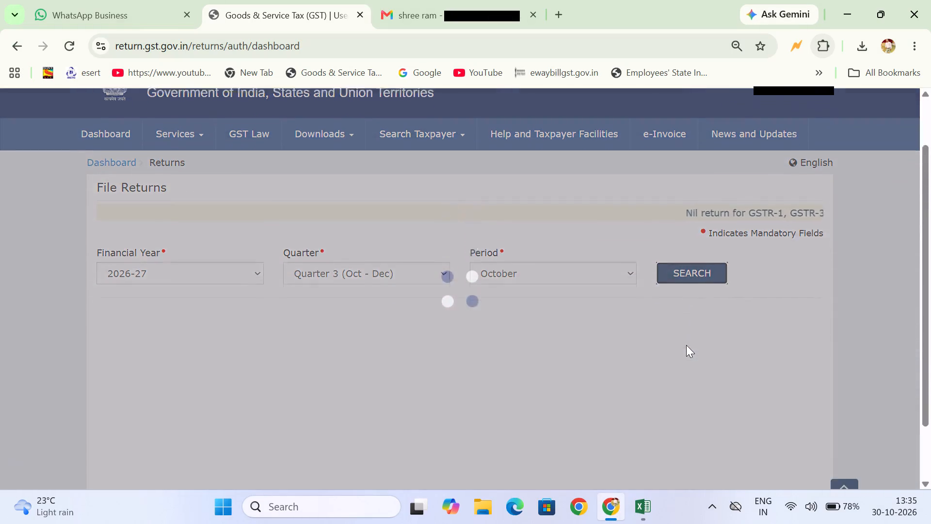
scroll(686, 345, down, 2)
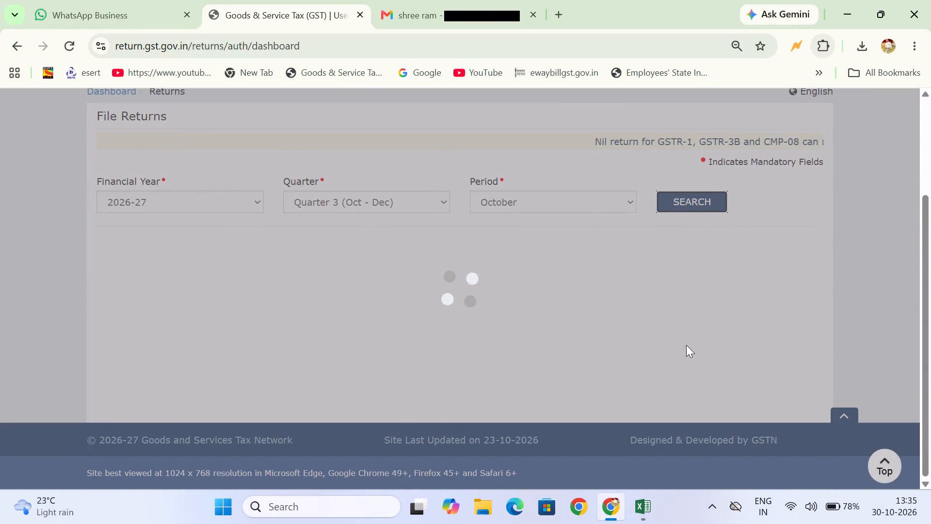
scroll(686, 345, down, 2)
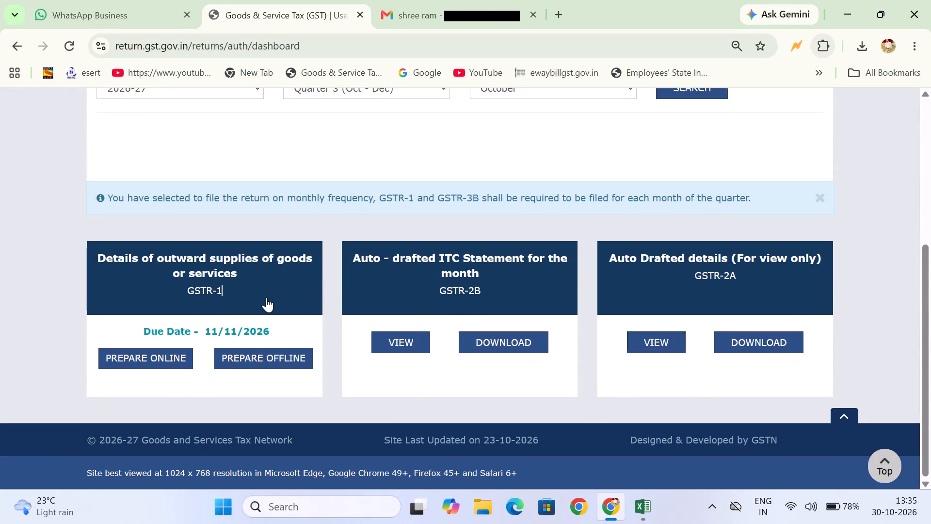
click(266, 297)
In the Excel sales register, copy the PHYSICSWALLAH LIMITED GSTIN from the row of voucher 2026-27/SRP/271.
key(alt+Tab)
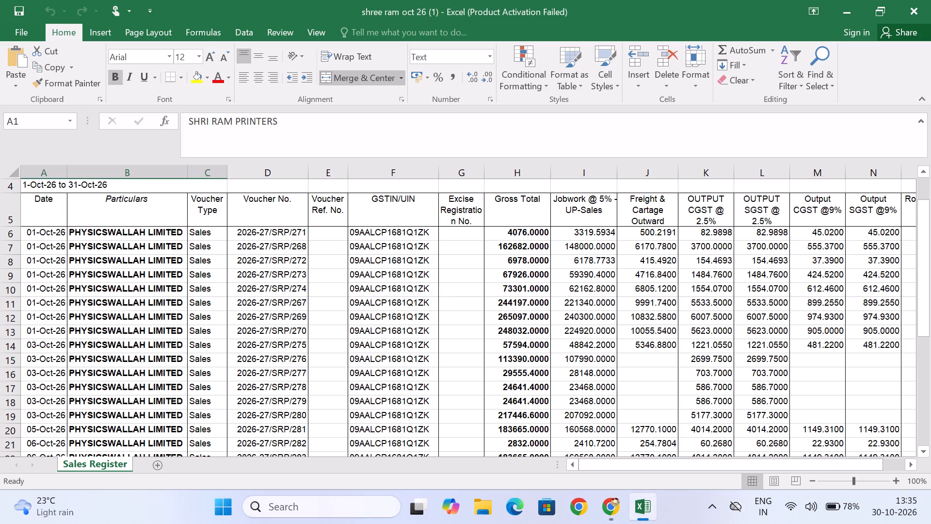
click(386, 231)
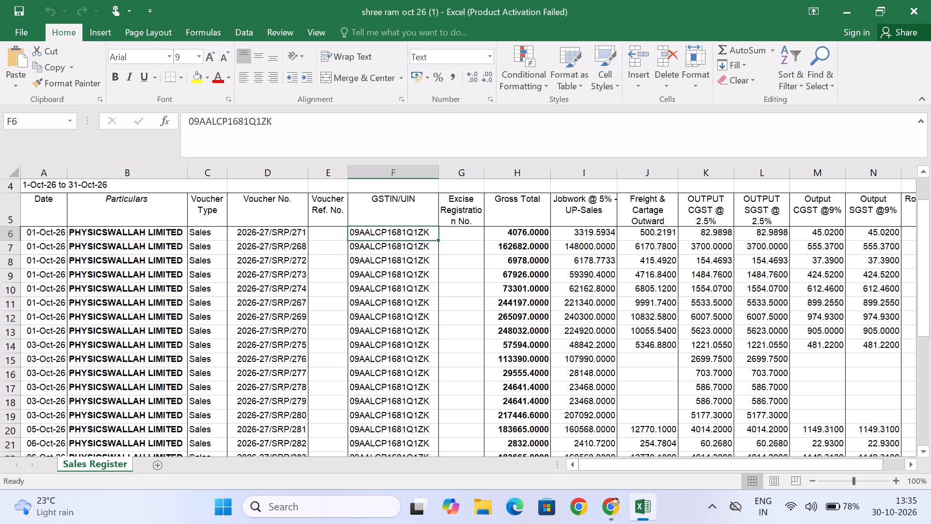
key(ctrl+c)
Back in the GSTR-1 return, start a new record in the 4A, 4B, 6B, 6C - B2B, SEZ, DE Invoices section.
key(alt+Tab)
scroll(264, 409, down, 3)
click(209, 300)
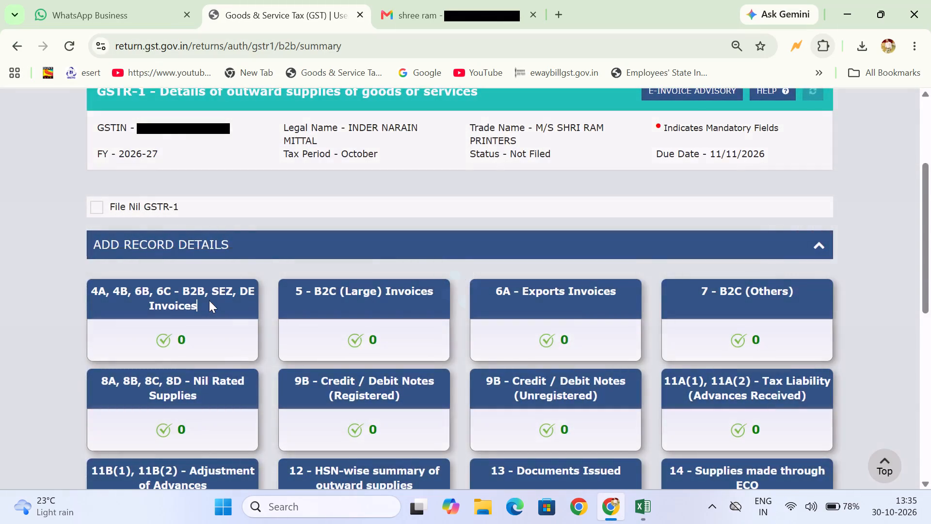
scroll(209, 300, down, 6)
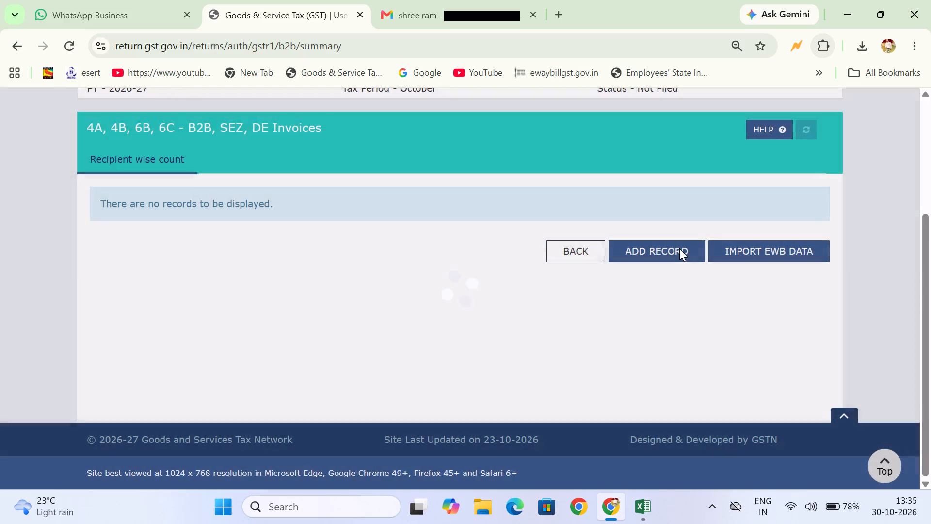
click(679, 248)
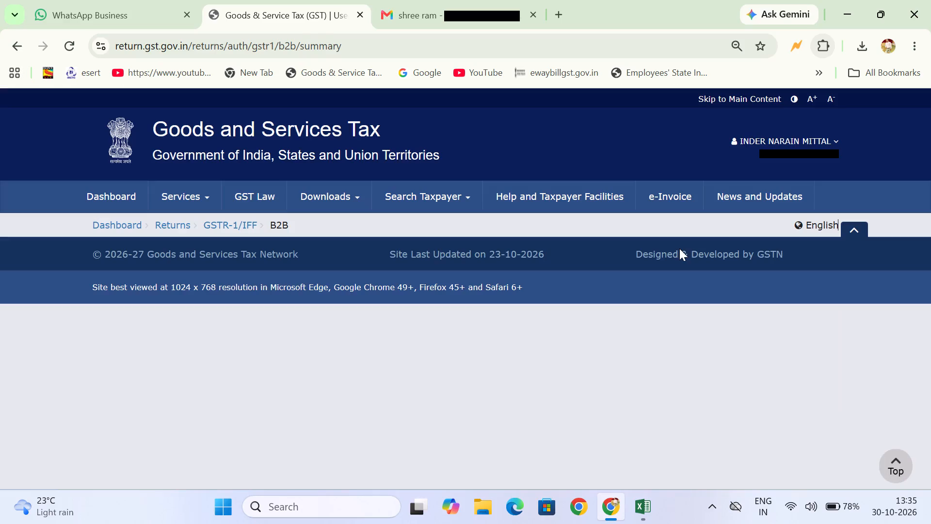
scroll(562, 351, down, 3)
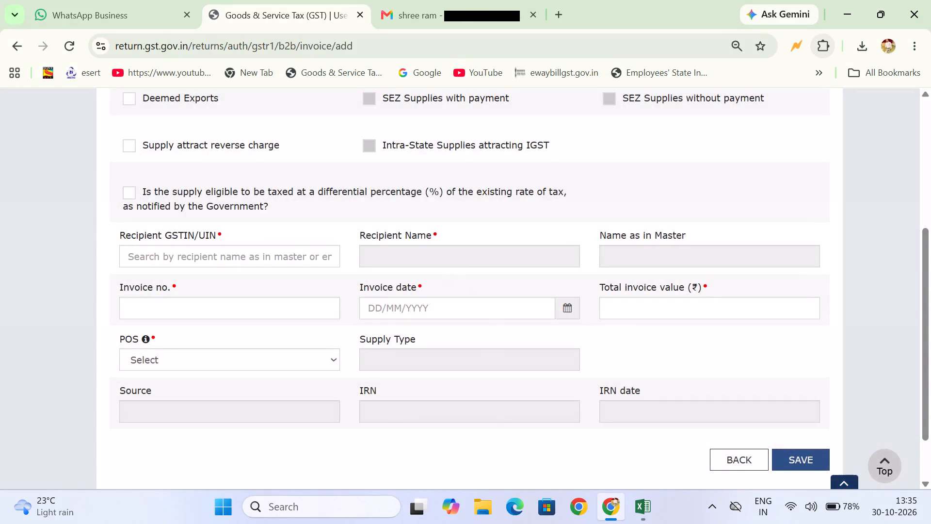
click(233, 252)
key(ctrl+v)
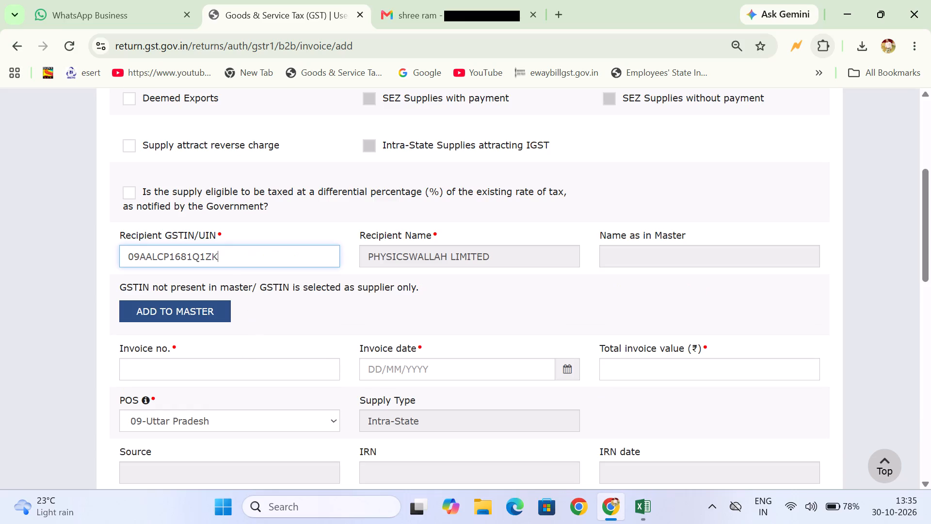
click(232, 370)
key(alt+Tab)
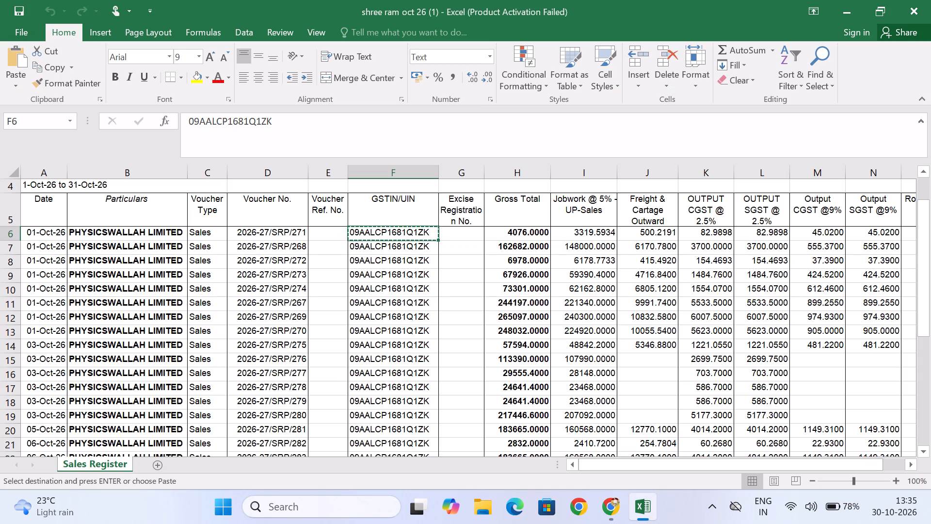
click(283, 230)
key(ctrl+c)
key(alt+Tab)
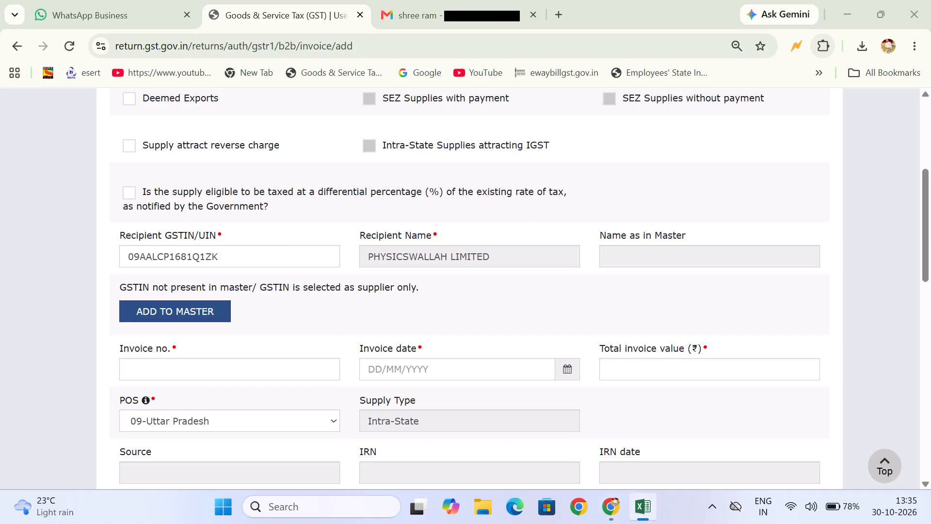
key(ctrl+v)
key(Tab)
Set the invoice date to 01/10/2026 and the total invoice value to 4076, per the Excel register.
key(alt+Tab)
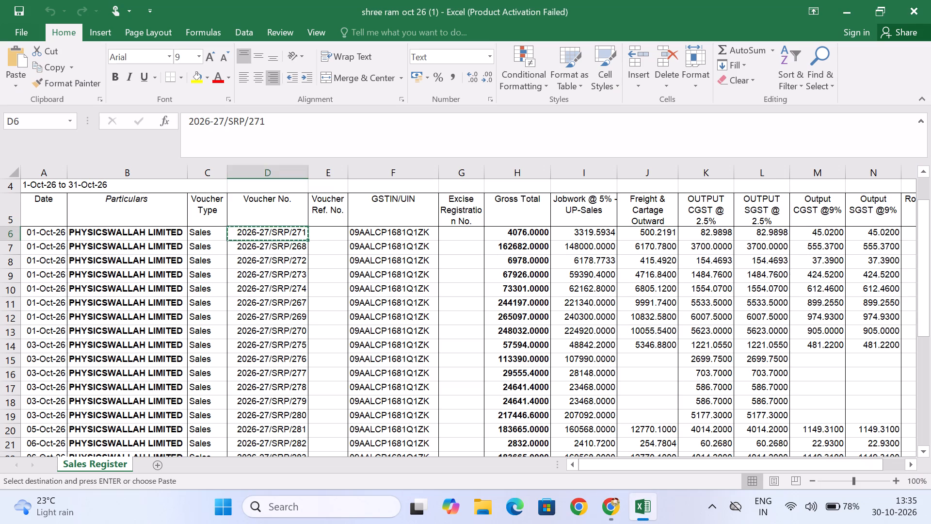
key(alt+Tab)
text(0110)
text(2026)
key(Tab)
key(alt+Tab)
click(541, 234)
key(alt+Tab)
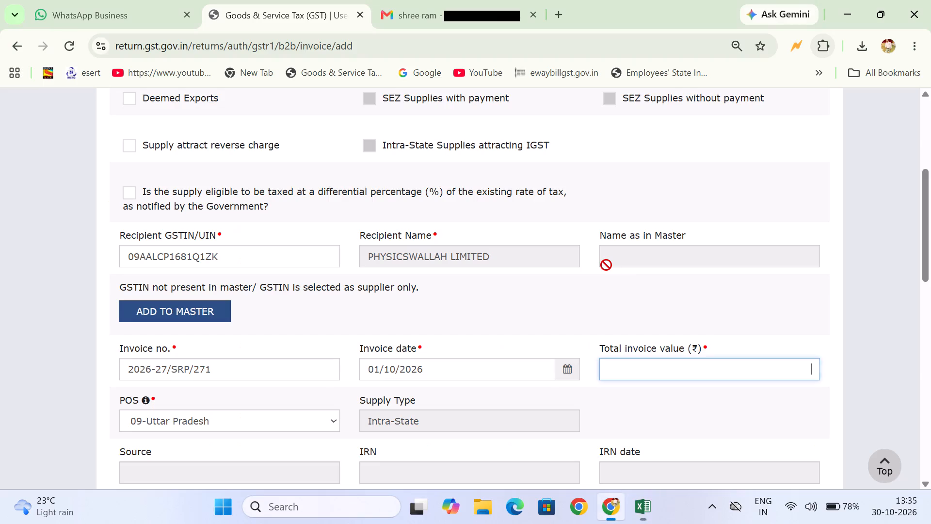
text(4076)
Go to the taxable value field of the 5% rate in the invoice's item details.
scroll(665, 351, down, 9)
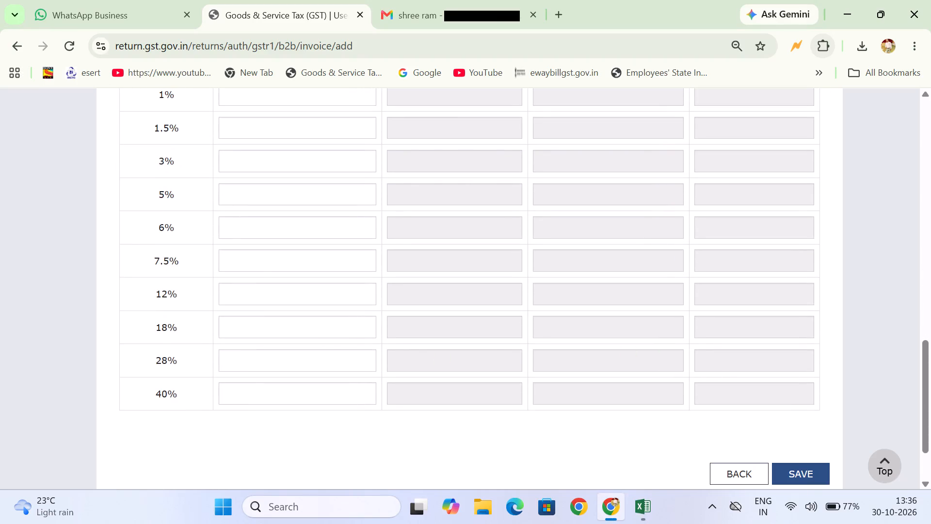
click(227, 196)
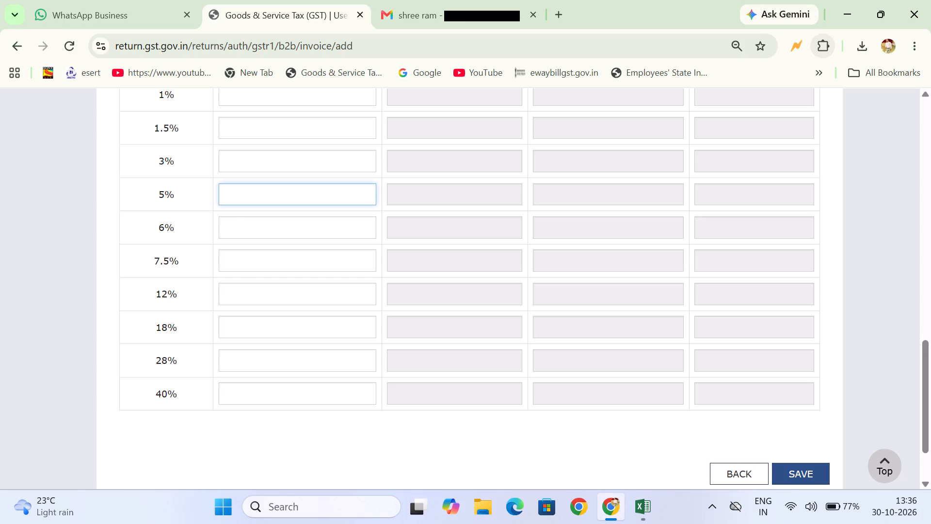
Switch to the Excel sales register and freeze the column-heading row 5 as the top row.
key(alt+Tab)
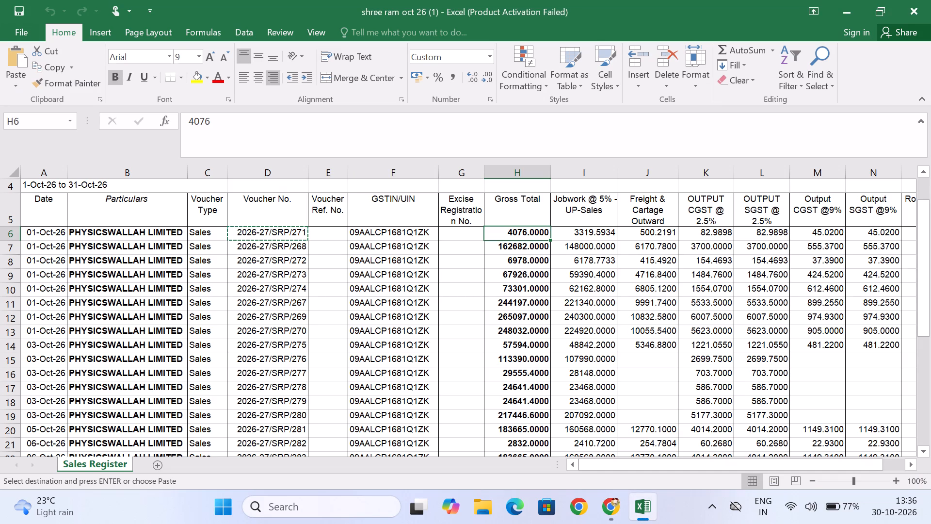
scroll(436, 218, down, 1)
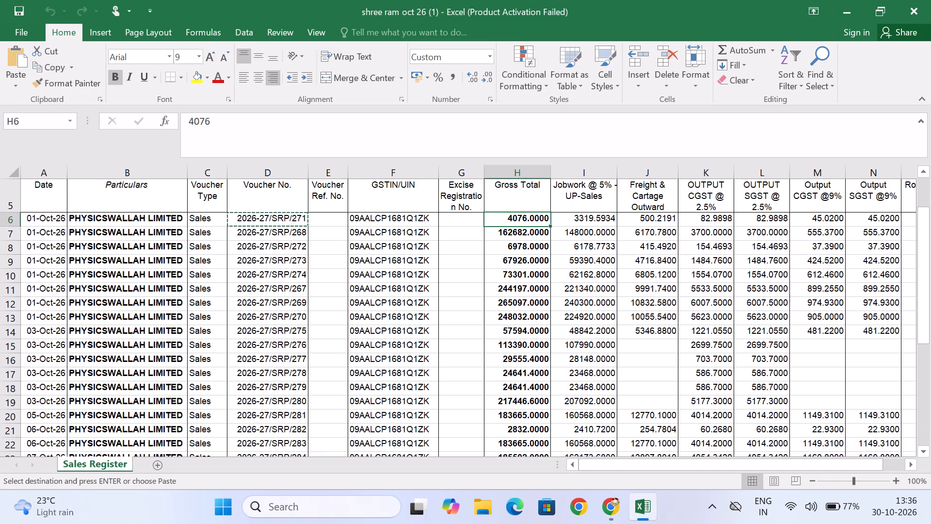
click(10, 219)
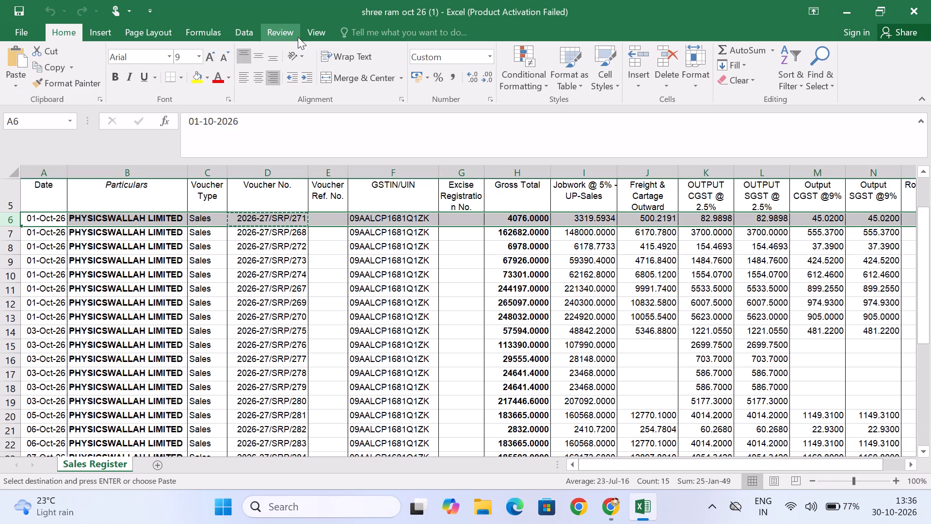
click(316, 34)
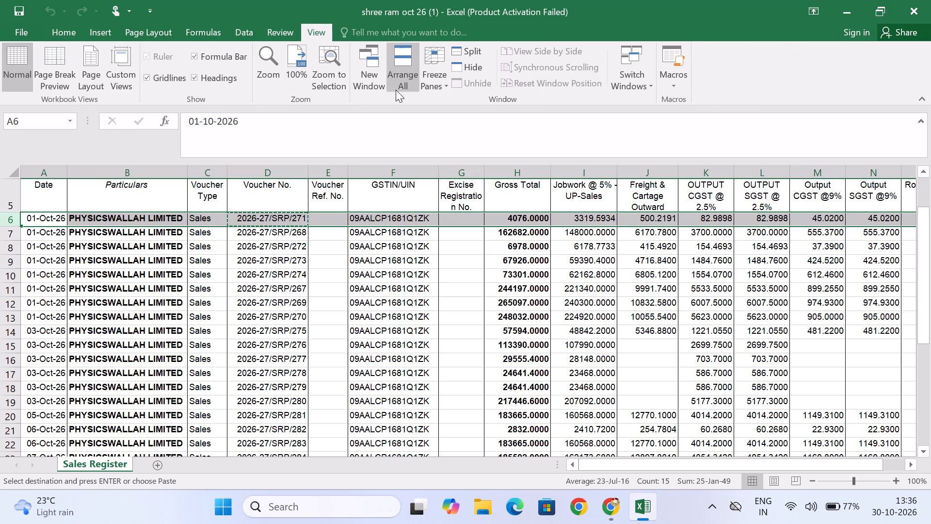
click(442, 89)
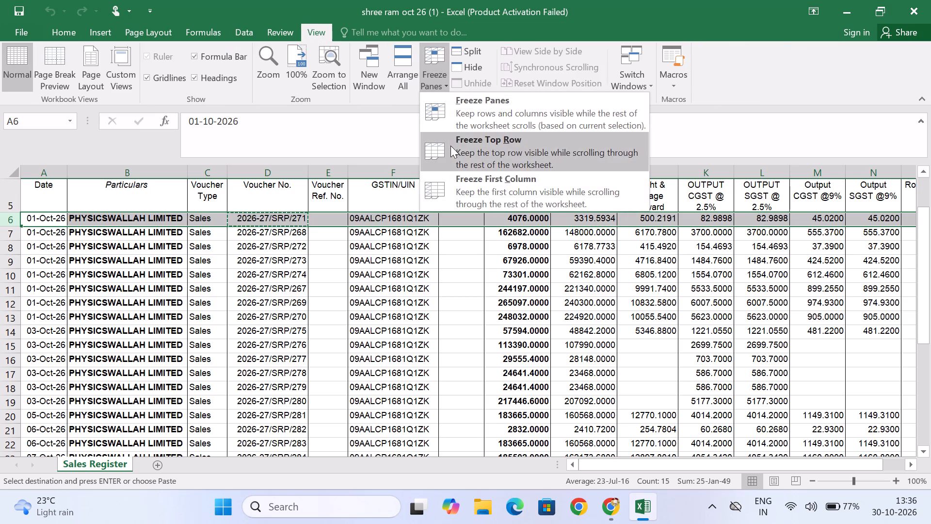
click(450, 146)
scroll(450, 322, up, 1)
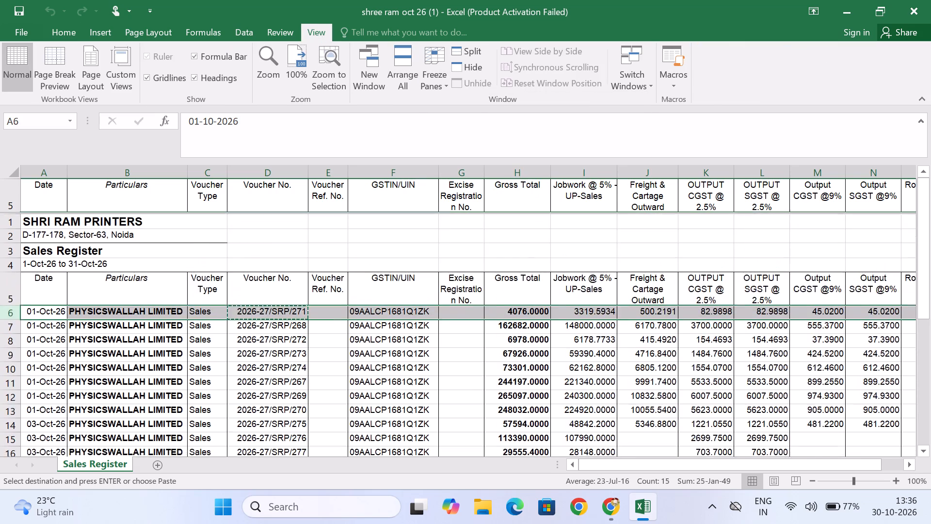
Delete the Excise Registration No., Voucher Ref. No. and Voucher Type columns from the sales register.
click(460, 167)
key(ctrl+Delete)
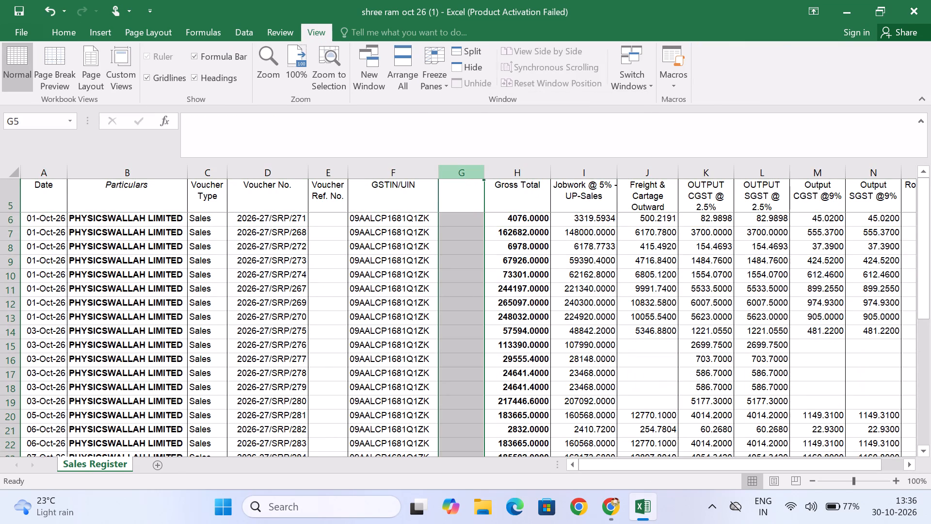
key(ctrl+minus)
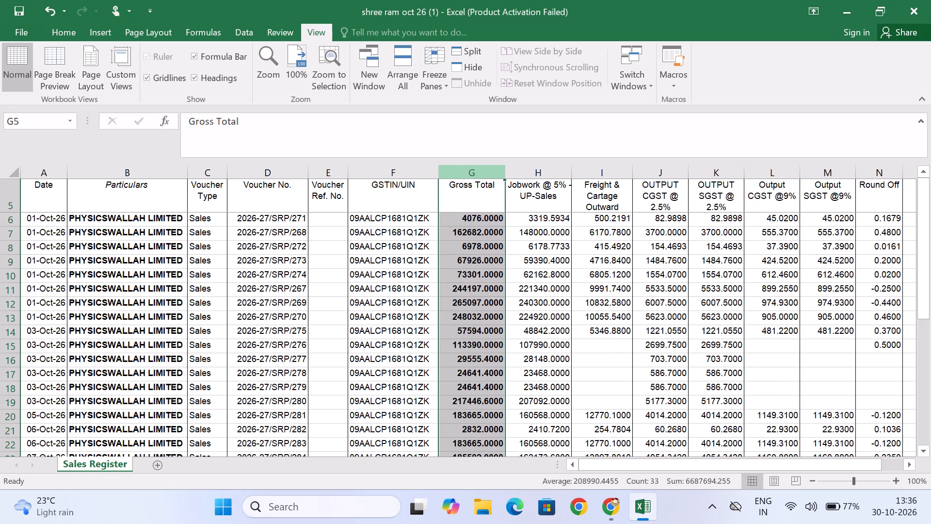
click(335, 171)
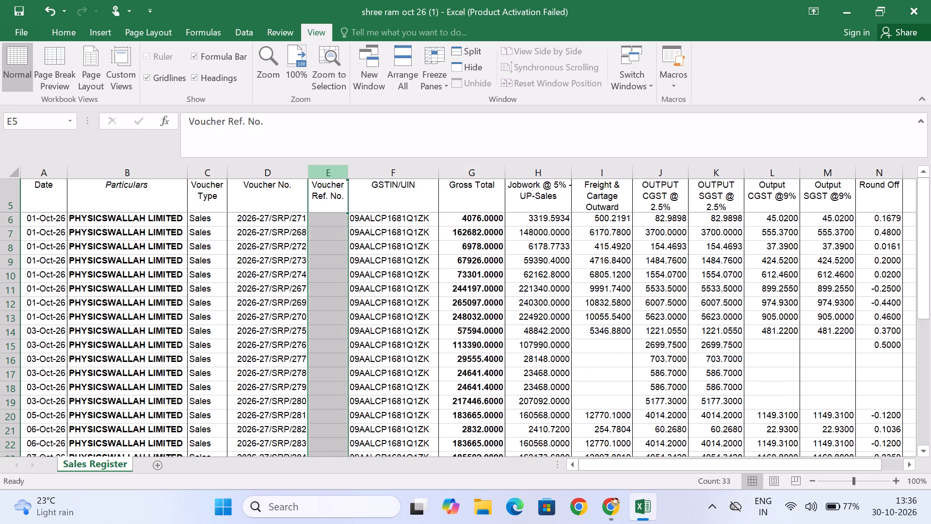
key(ctrl+minus)
click(210, 173)
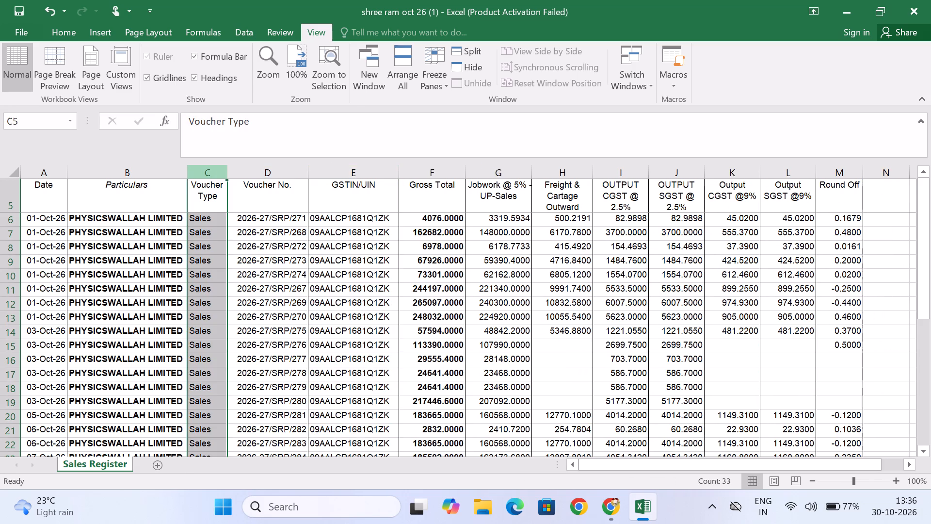
key(ctrl+minus)
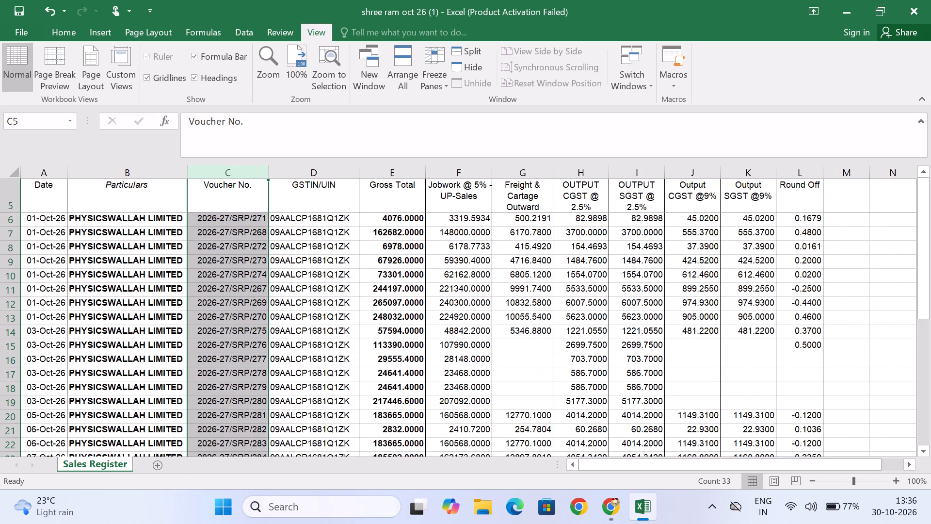
click(593, 271)
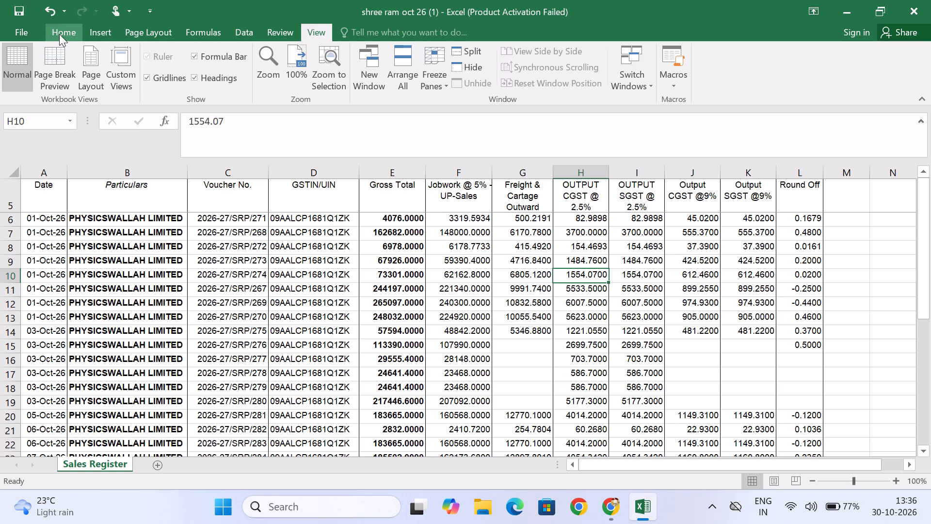
Append 9% to the Freight & Cartage Outward column heading in the sales register.
click(60, 34)
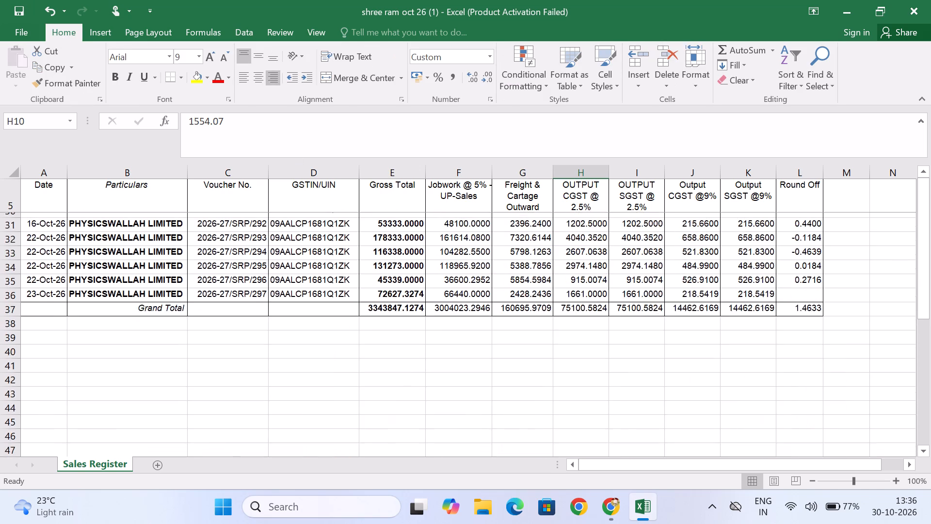
scroll(479, 295, up, 1)
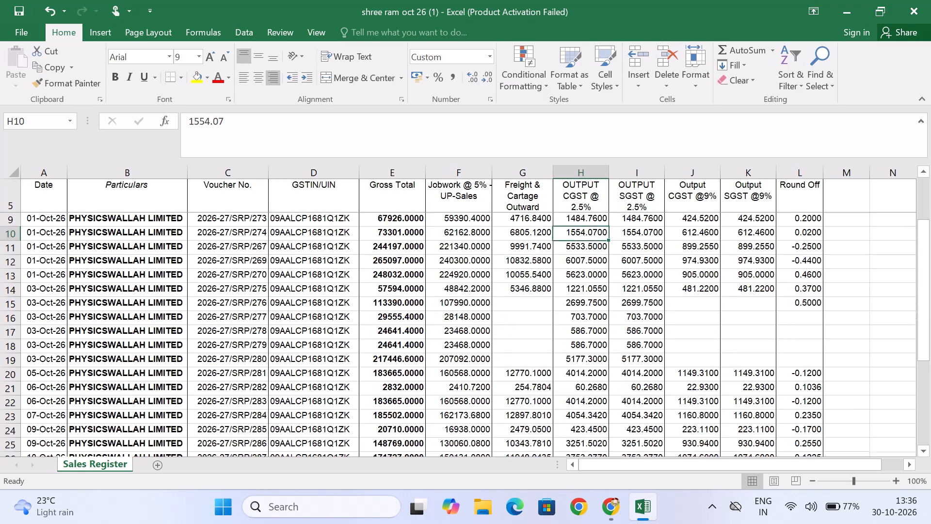
scroll(479, 295, up, 2)
scroll(479, 295, down, 1)
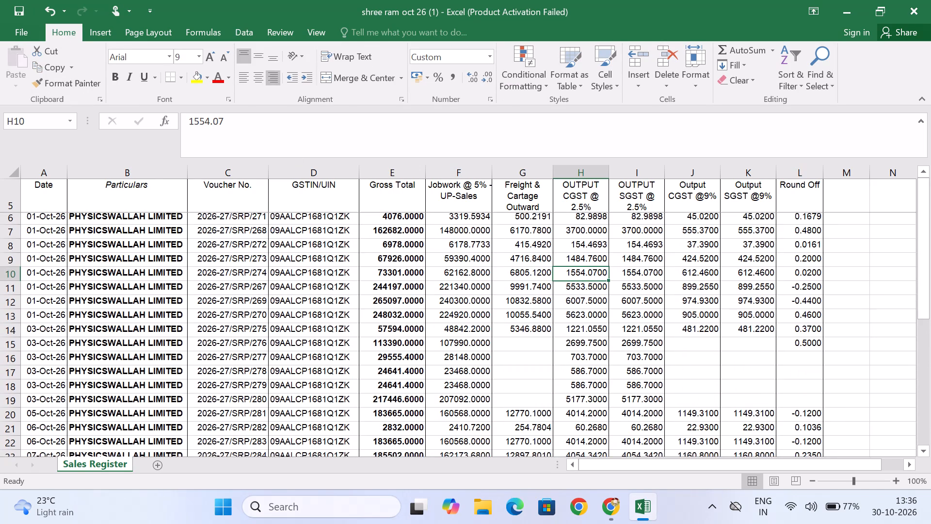
scroll(479, 295, down, 1)
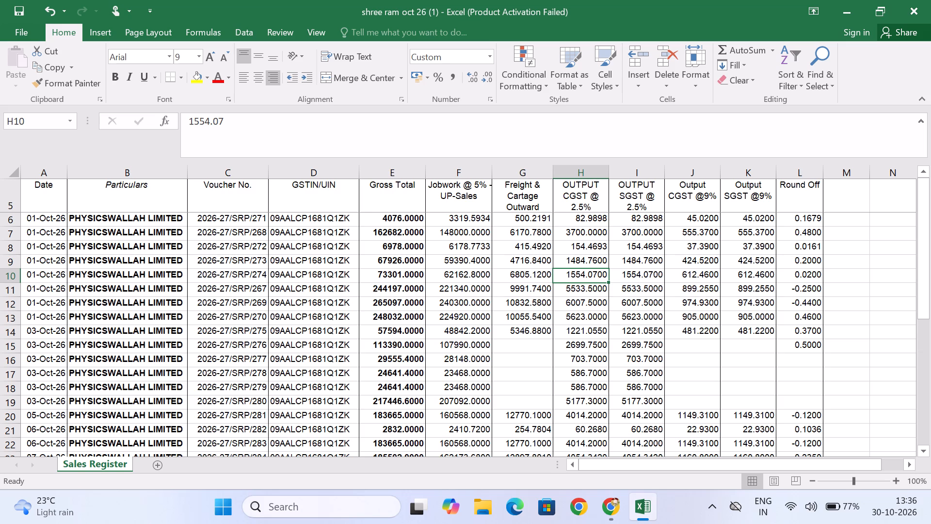
click(522, 221)
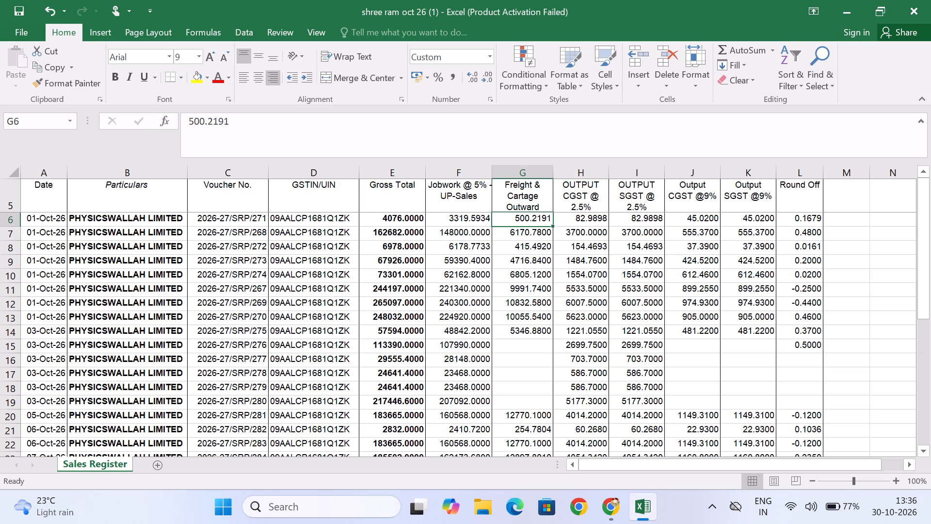
click(547, 204)
key(F2)
key(space)
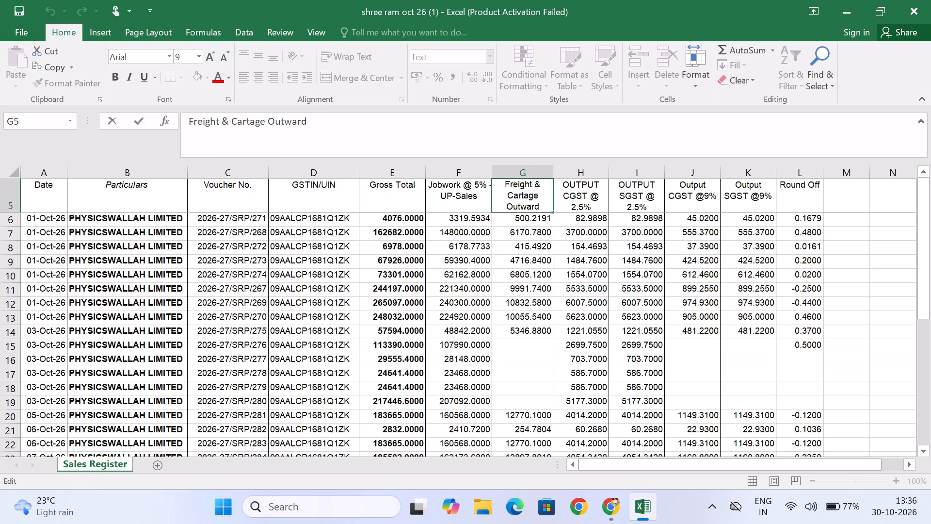
text(9%)
key(Return)
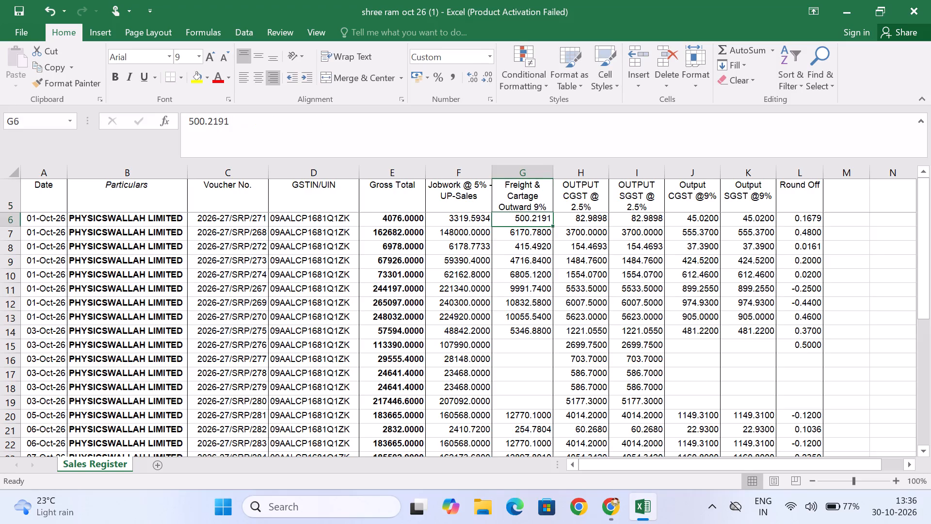
Back on the GST portal, enter the register's jobwork amount 3319.59 as the taxable value at 5%.
key(alt+Tab)
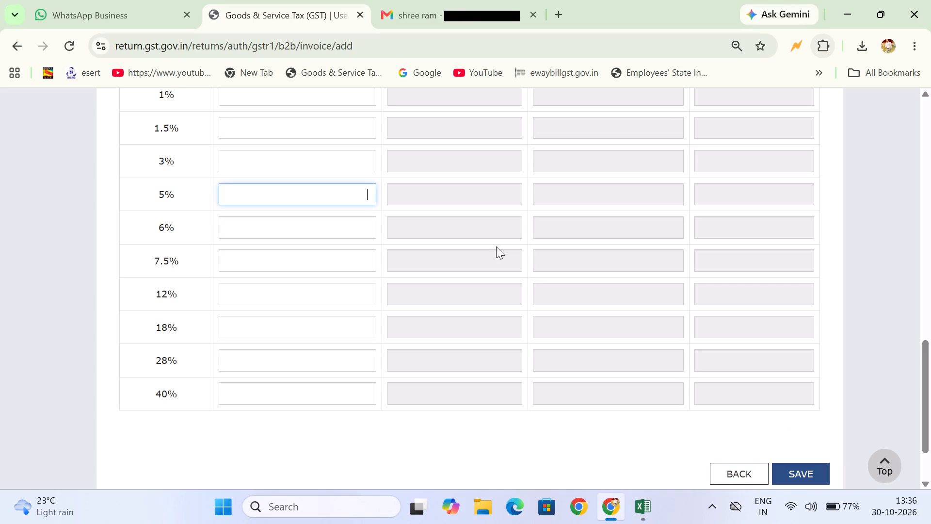
key(alt+Tab)
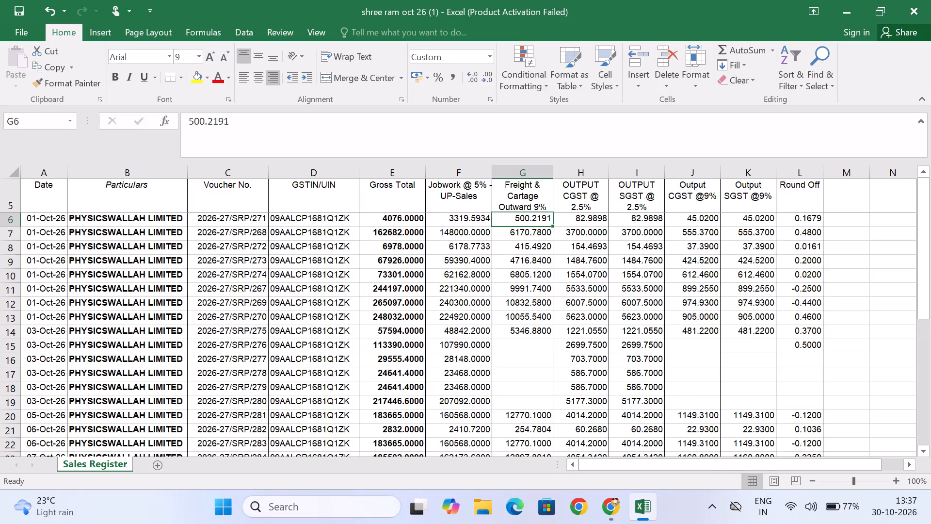
key(alt+Tab)
text(3319.)
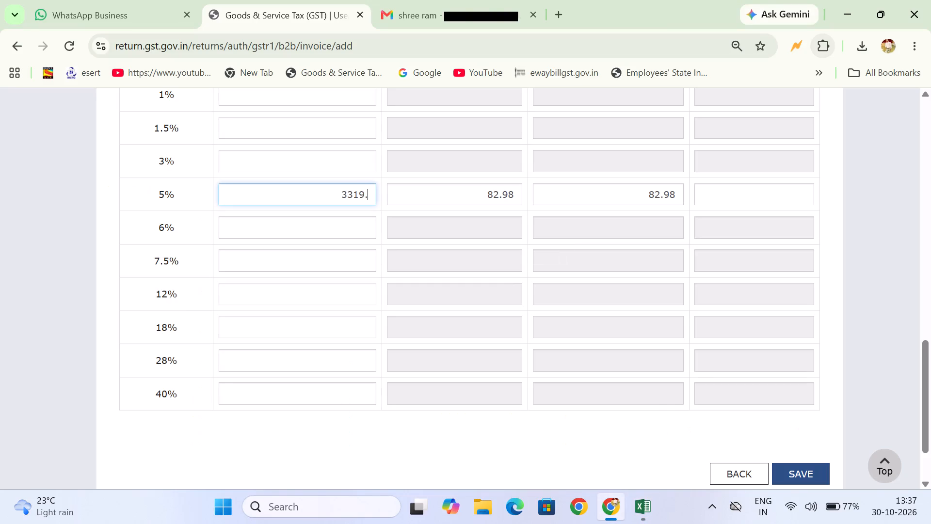
text(59)
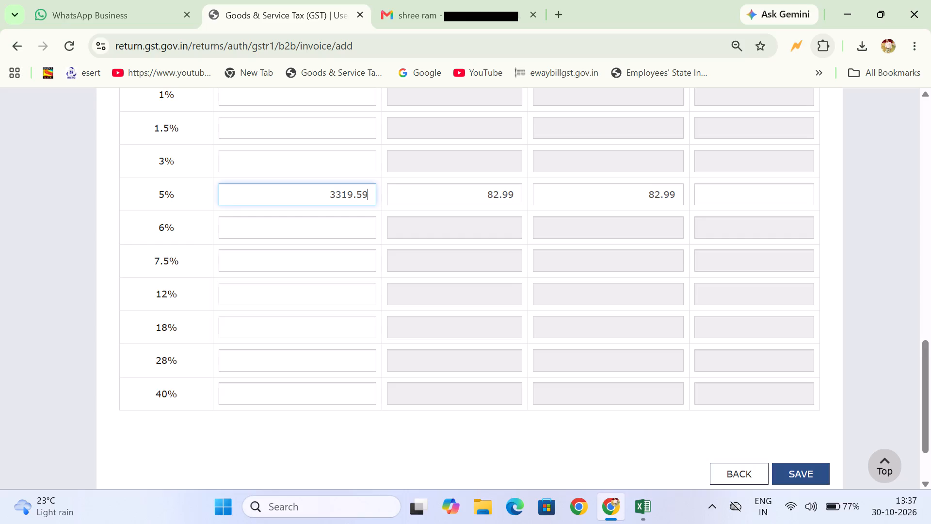
text(34)
Enter the freight and cartage amount 500.21 from the Excel register as the taxable value at 18%.
click(309, 325)
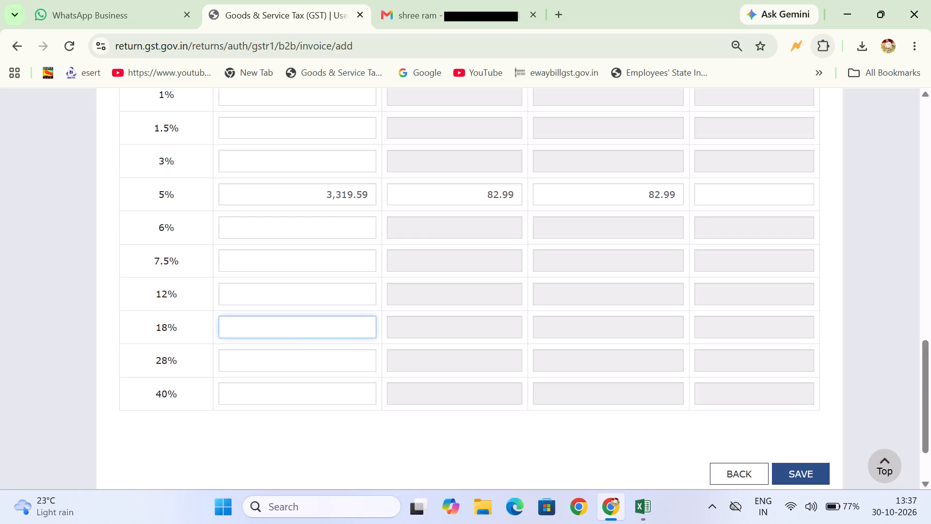
key(alt+Tab)
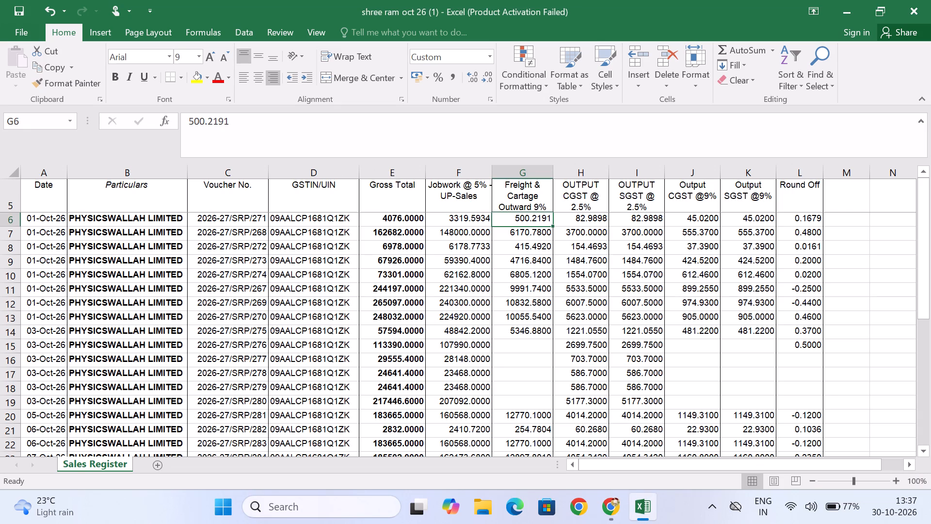
key(alt+Tab)
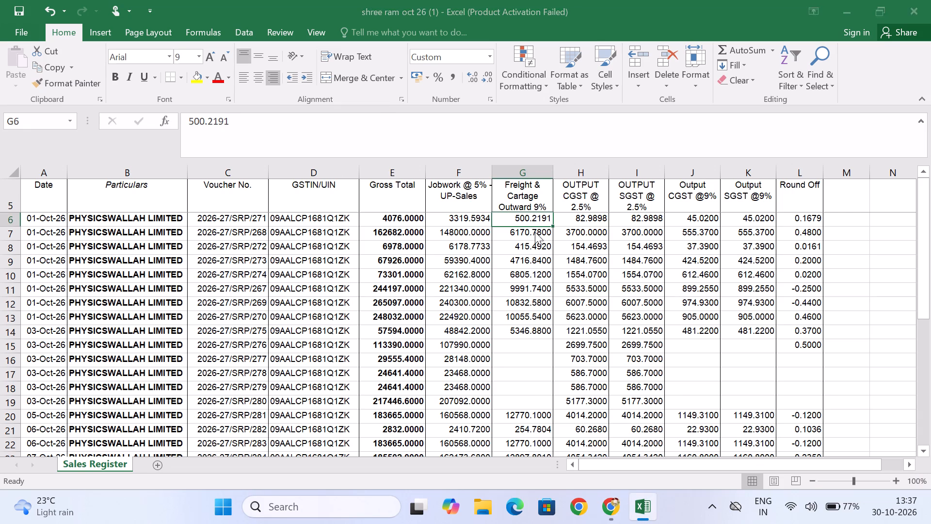
text(500)
text(.21)
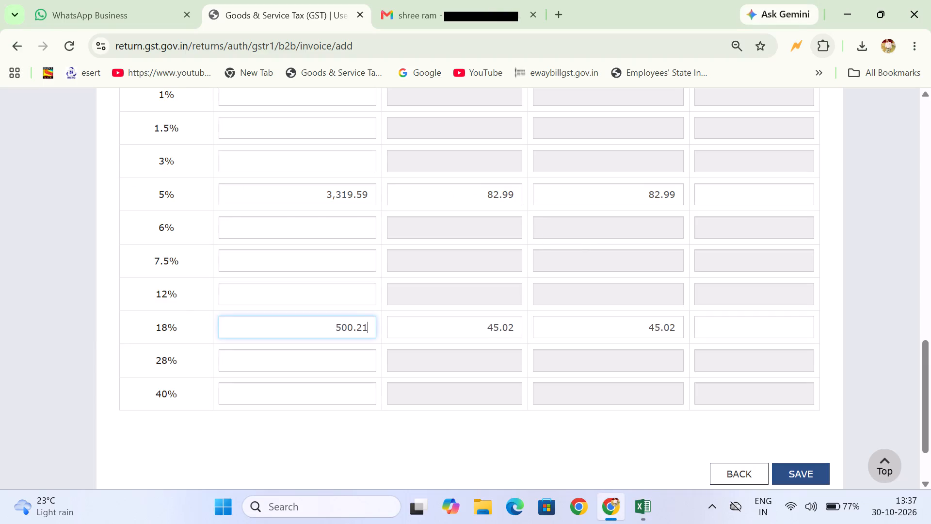
Check the amounts for voucher 2026-27/SRP/271 against the Excel register and save the invoice on the GST portal.
key(alt+Tab)
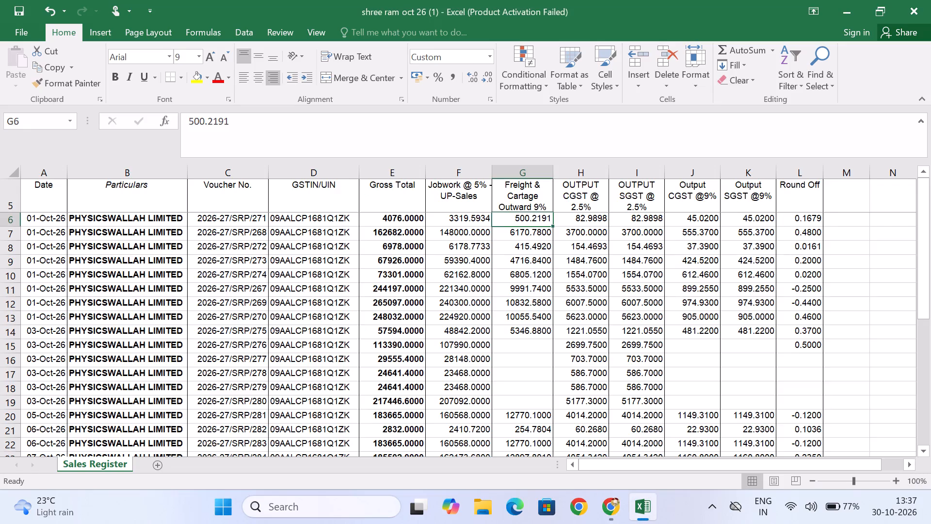
key(alt+Tab)
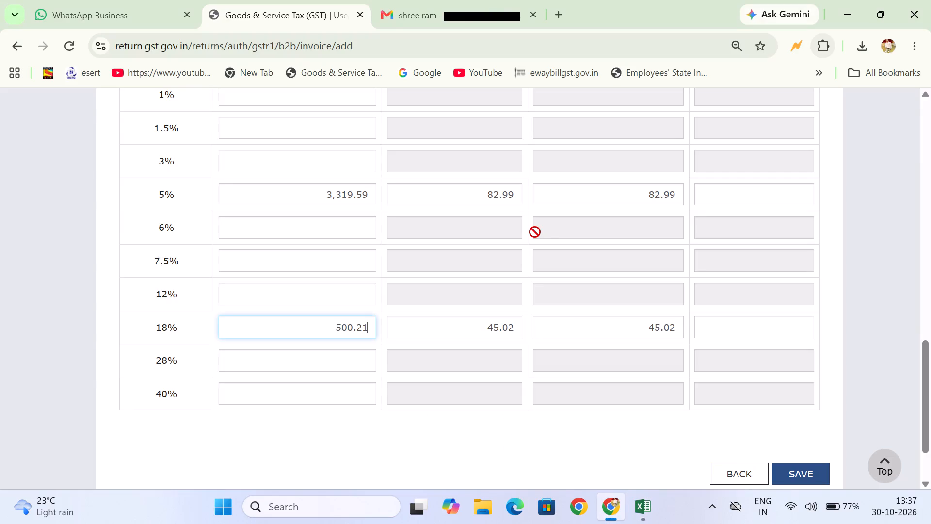
click(806, 475)
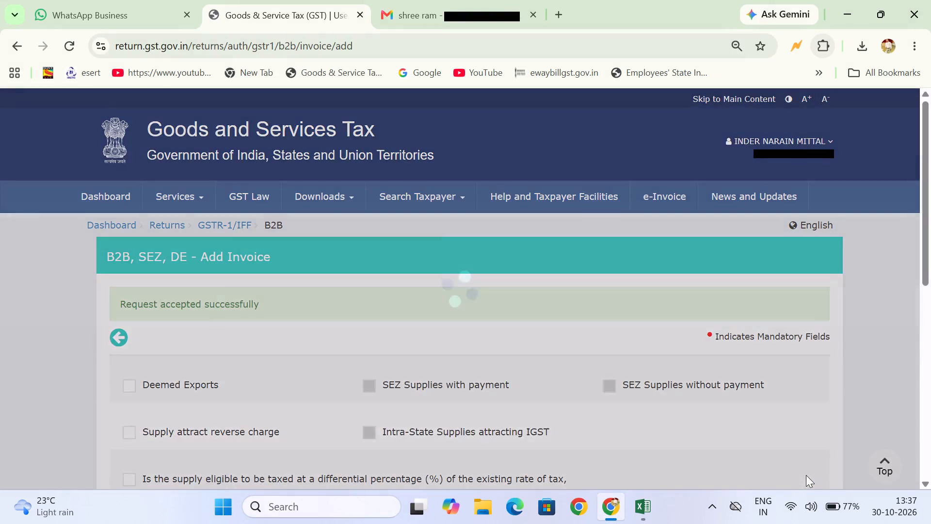
scroll(806, 475, down, 9)
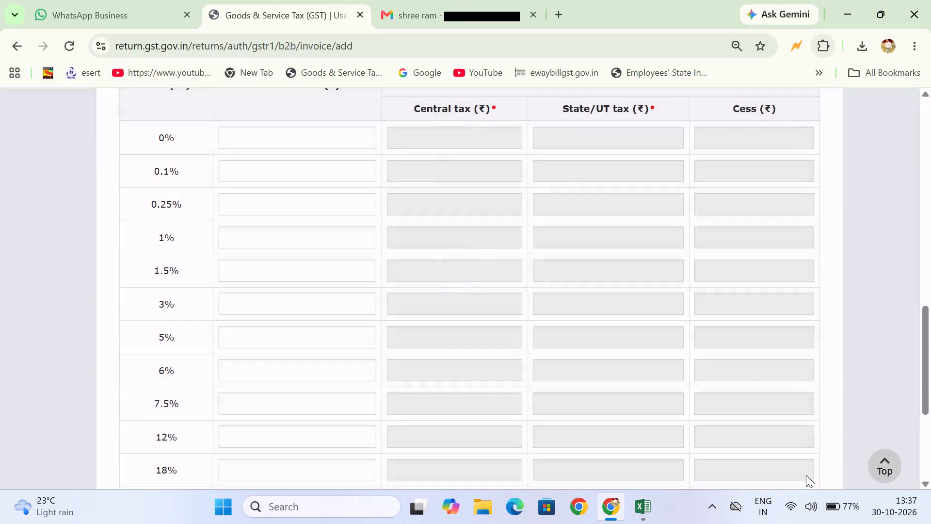
scroll(806, 475, up, 5)
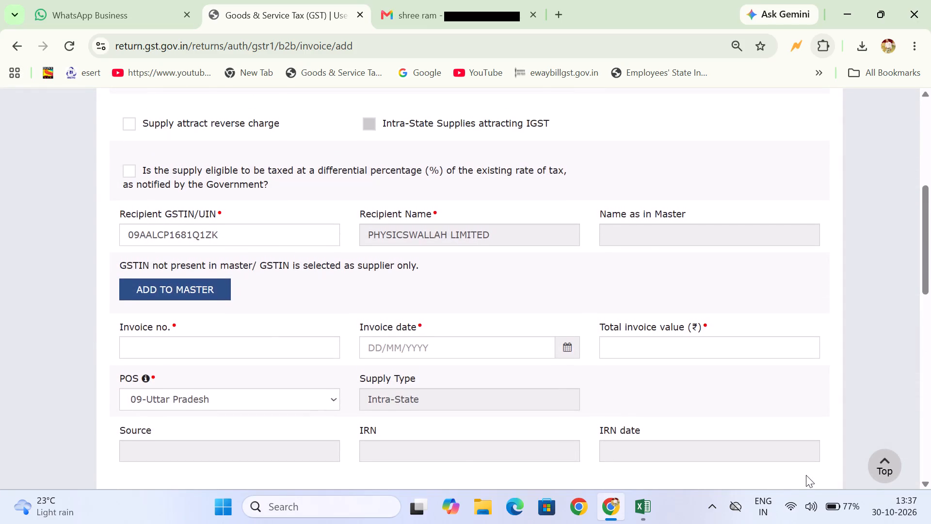
In the Excel sales register, highlight the entire row of voucher 2026-27/SRP/271 in yellow.
key(alt+Tab)
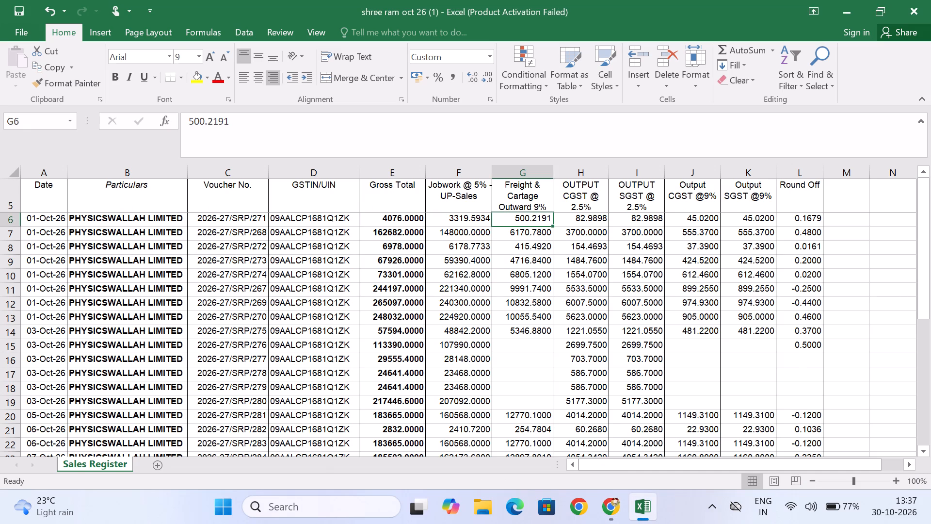
scroll(268, 338, down, 5)
scroll(268, 338, right, 1)
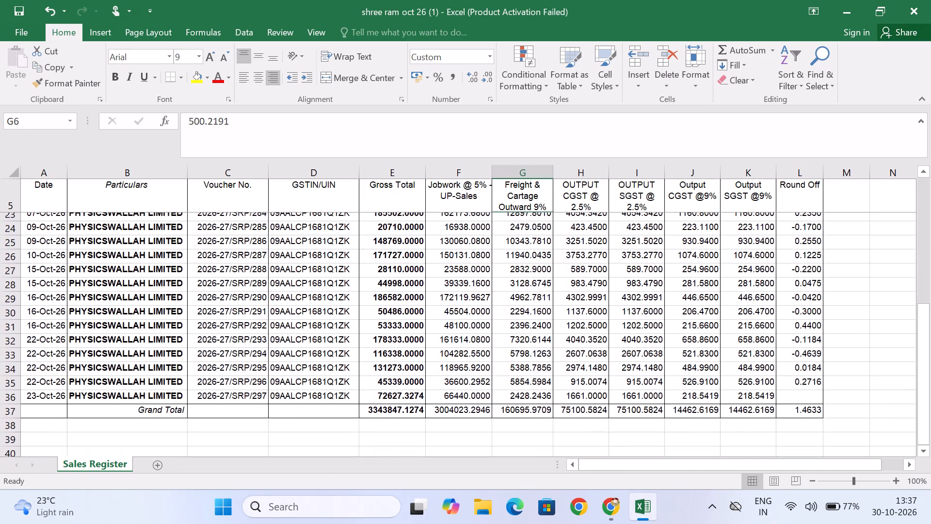
scroll(268, 338, right, 1)
scroll(268, 338, up, 3)
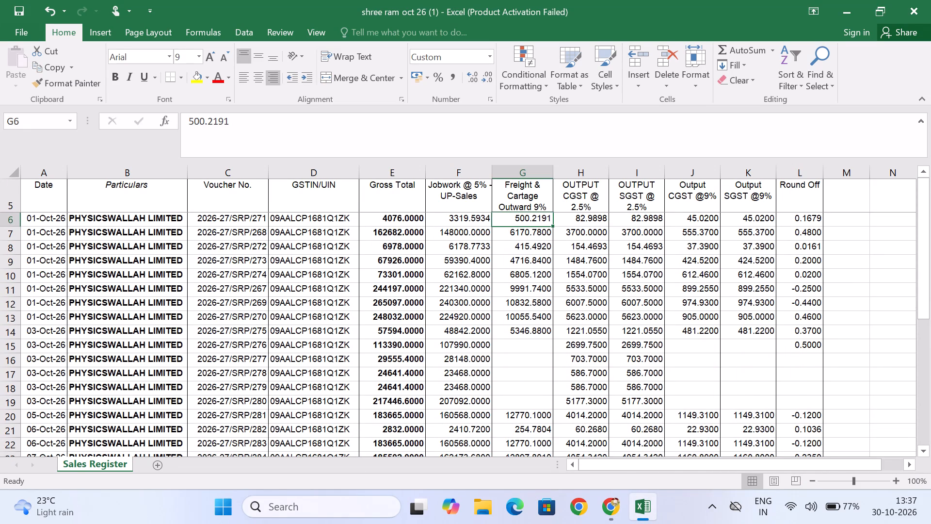
click(16, 219)
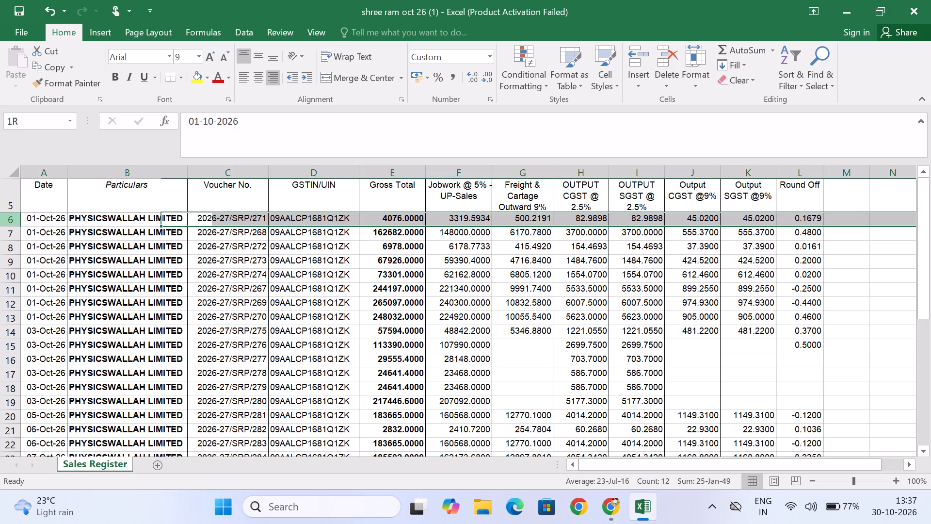
click(194, 81)
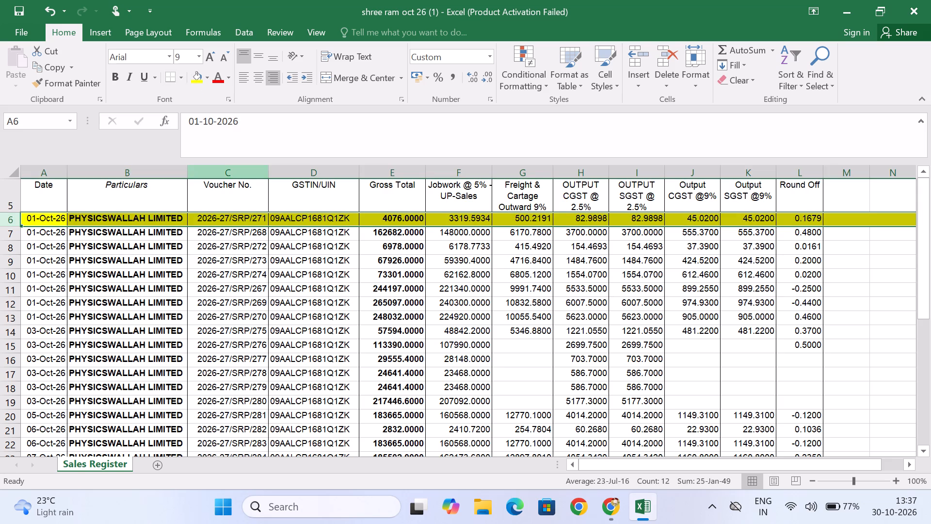
Copy voucher number 2026-27/SRP/268 from the register into the invoice number of the new B2B invoice on the GST portal.
click(223, 236)
key(ctrl+c)
key(alt+Tab)
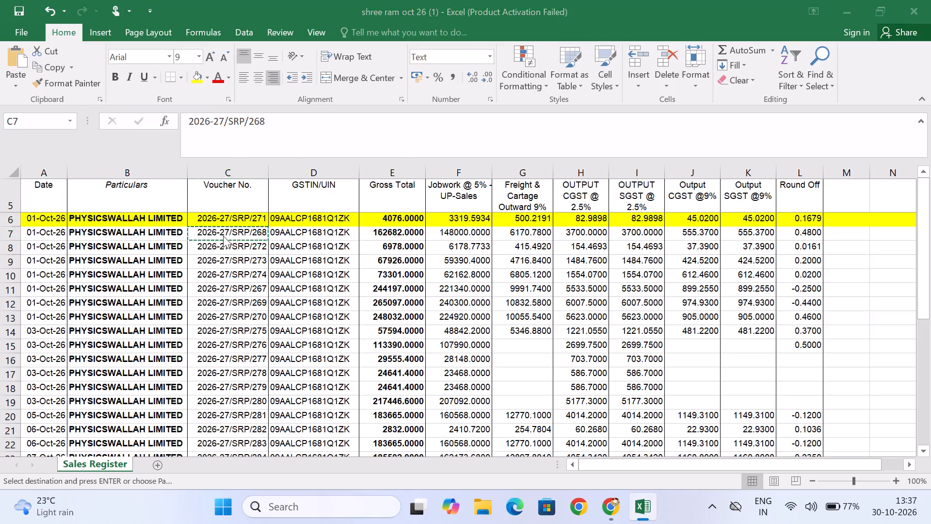
click(186, 348)
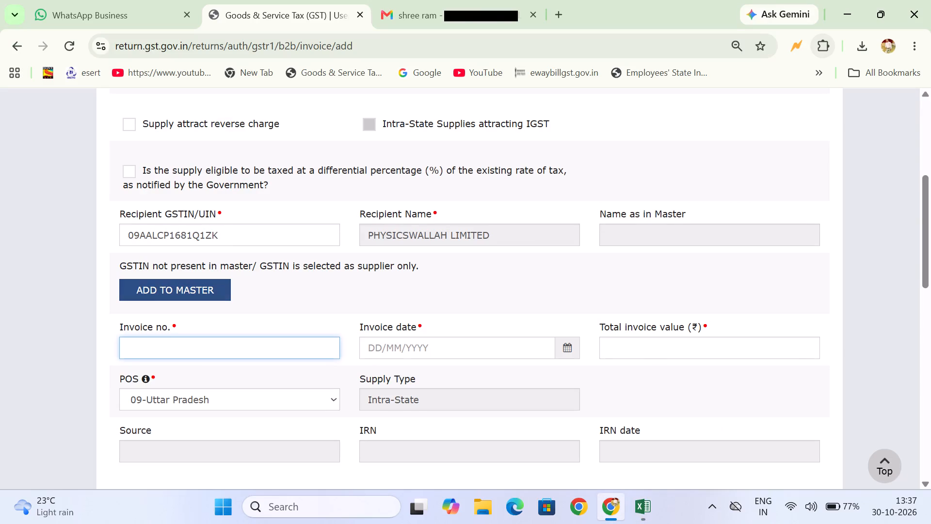
key(ctrl+v)
key(Tab)
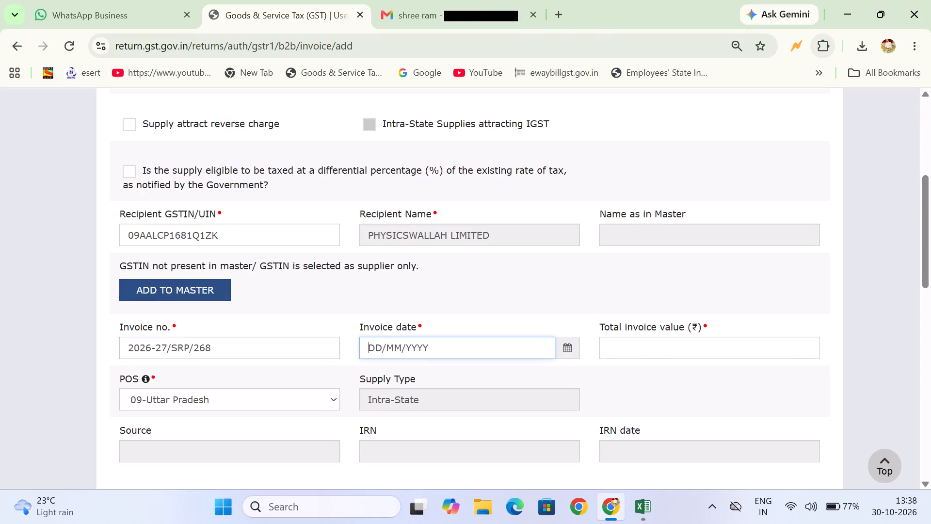
Enter the invoice date 01/10/2026 and the total invoice value 162682, consulting the Excel register.
key(alt+Tab)
key(alt+Tab)
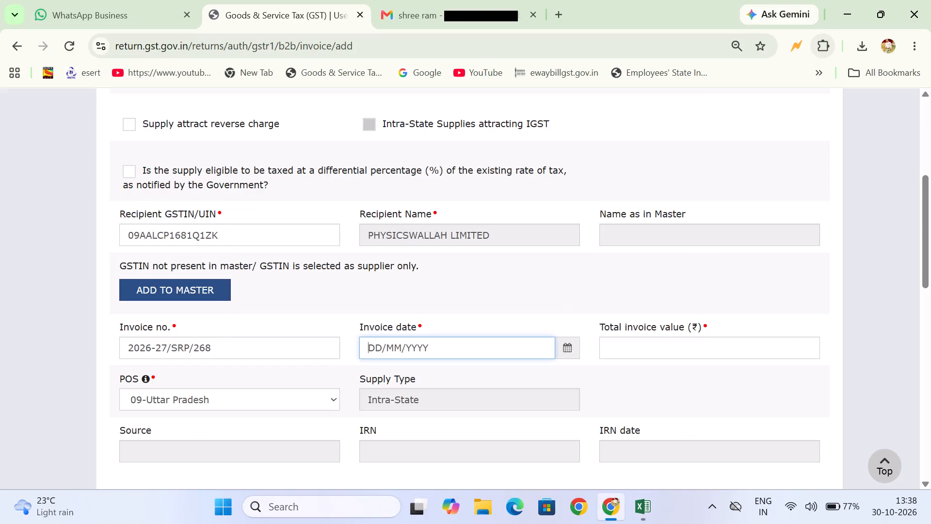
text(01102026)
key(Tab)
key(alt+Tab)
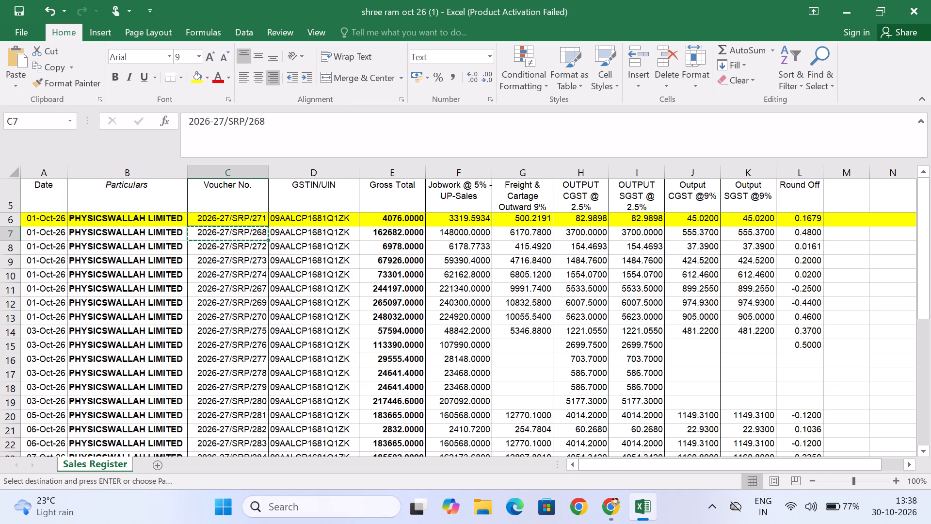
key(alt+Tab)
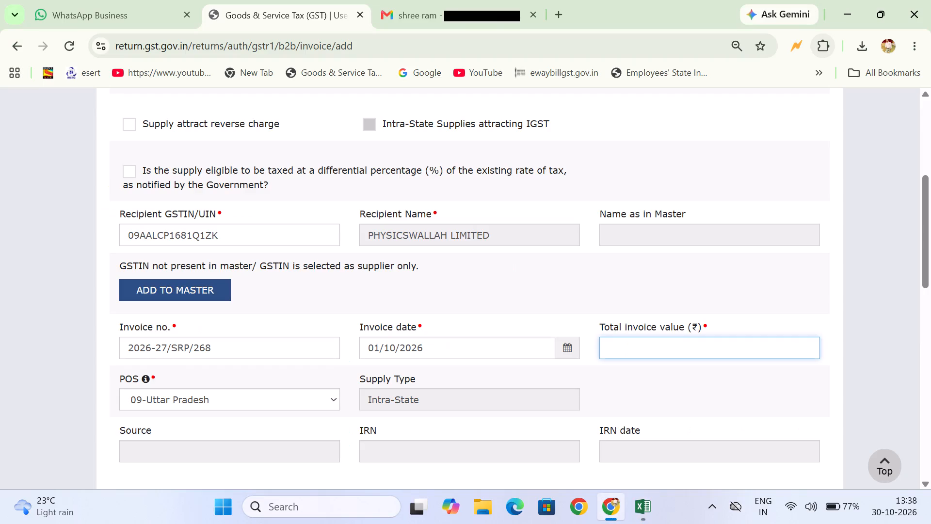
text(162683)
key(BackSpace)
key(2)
Look up the jobwork amount for voucher 2026-27/SRP/268 in Excel and enter 148000 as the portal's taxable value at 5%.
scroll(368, 330, down, 6)
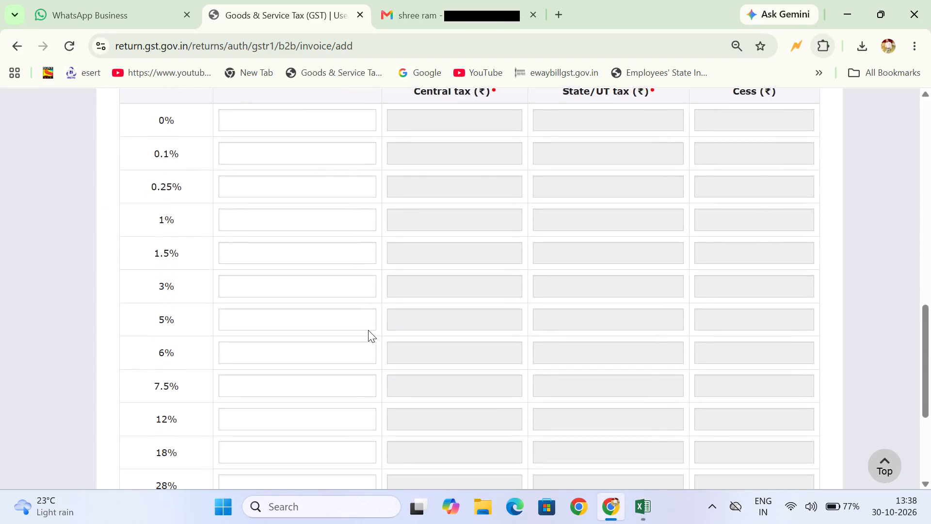
scroll(368, 330, down, 1)
click(292, 311)
key(alt+Tab)
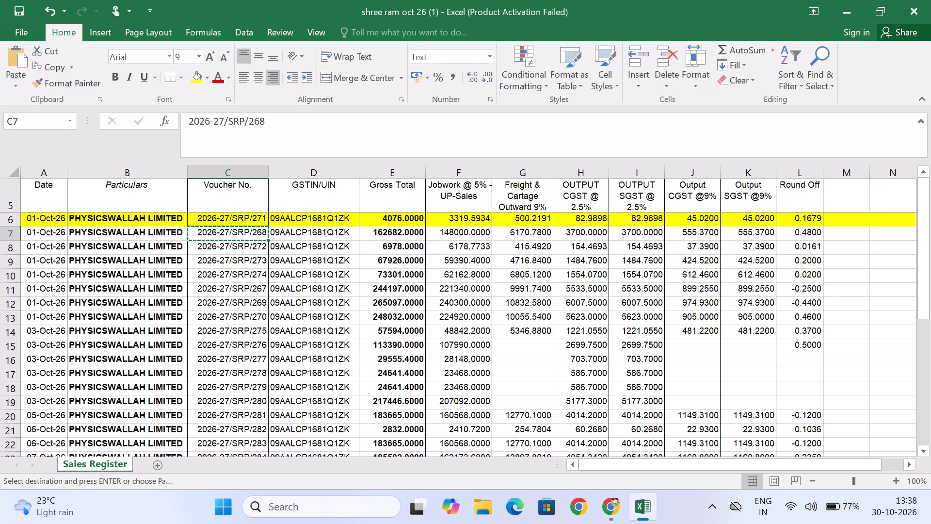
key(Right)
key(Right)
key(Right)
key(Right)
key(Right)
key(Left)
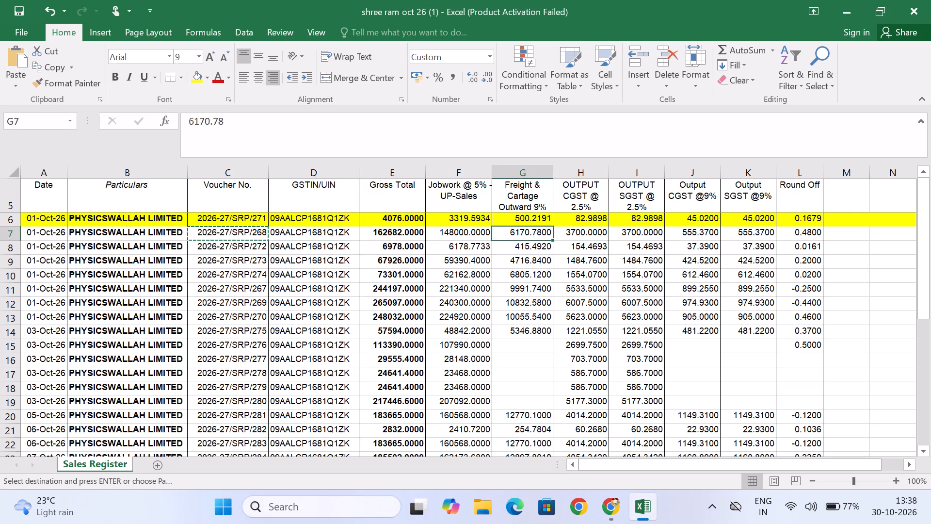
key(Left)
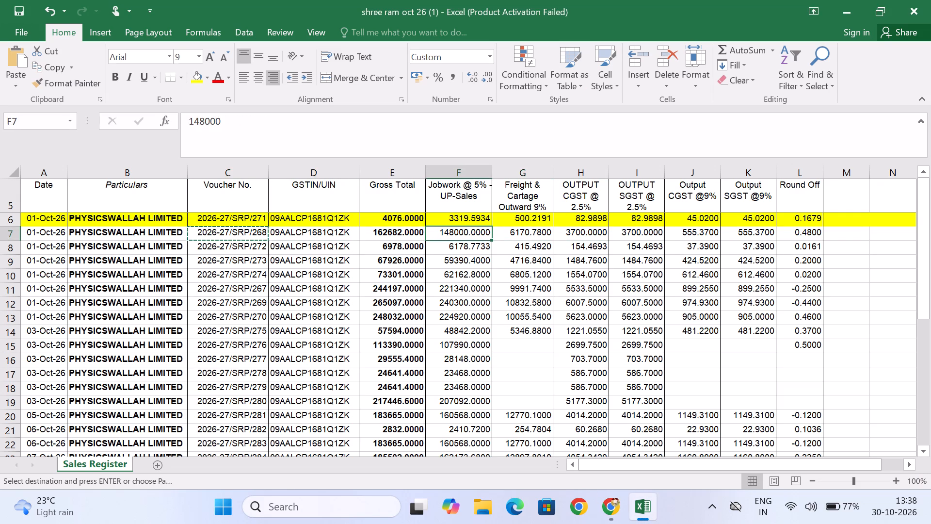
key(alt+Tab)
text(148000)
Enter the voucher's freight and cartage amount 6170.78 from the Excel register as the taxable value at 18% on the portal.
scroll(482, 389, down, 1)
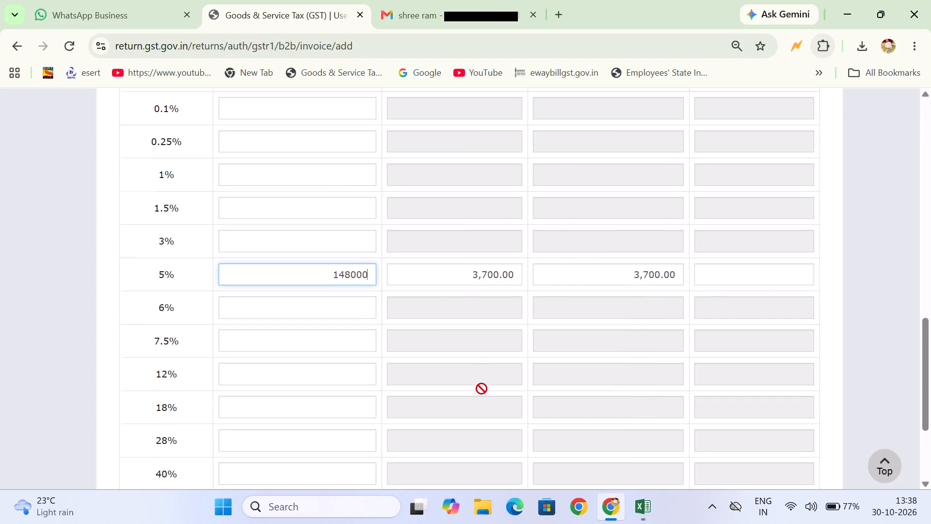
scroll(482, 389, down, 1)
click(339, 374)
key(alt+Tab)
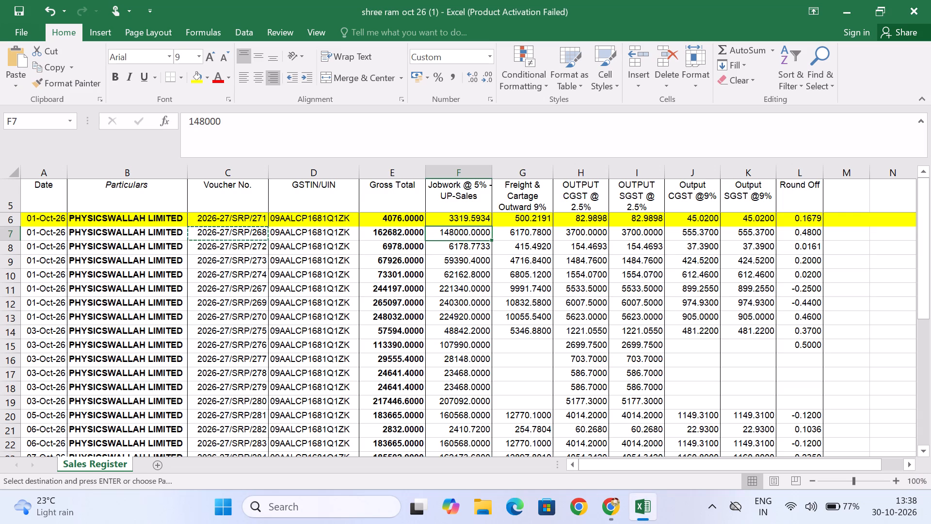
click(524, 236)
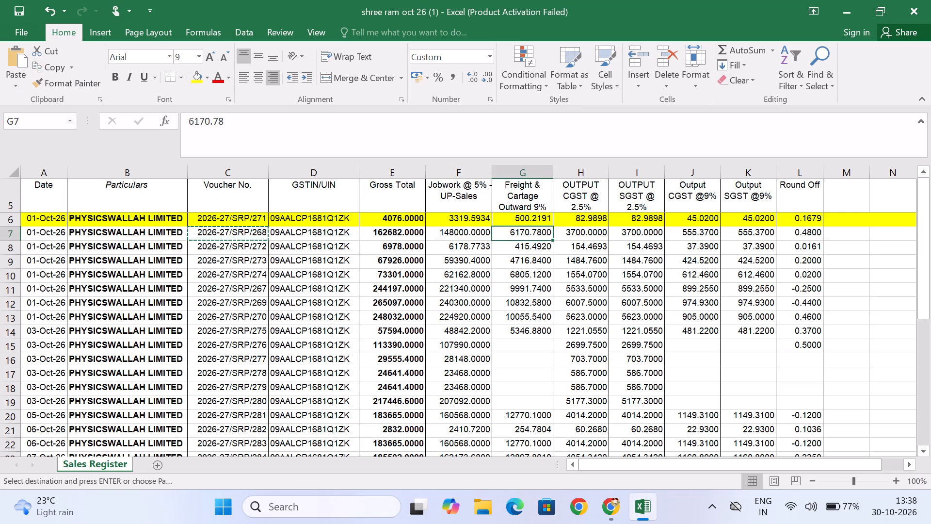
key(alt+Tab)
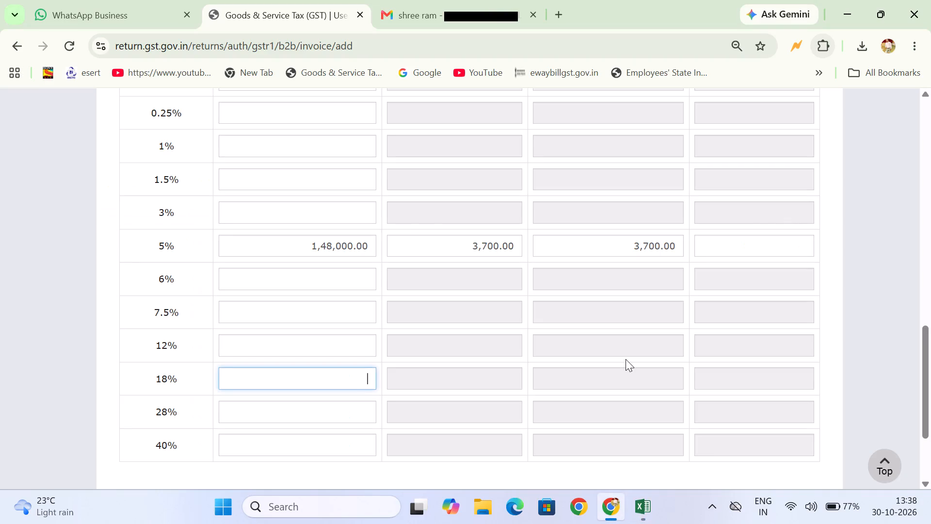
text(6170.78)
Check the tax amounts for voucher 2026-27/SRP/268 against the Excel register and save the invoice on the GST portal.
key(alt+Tab)
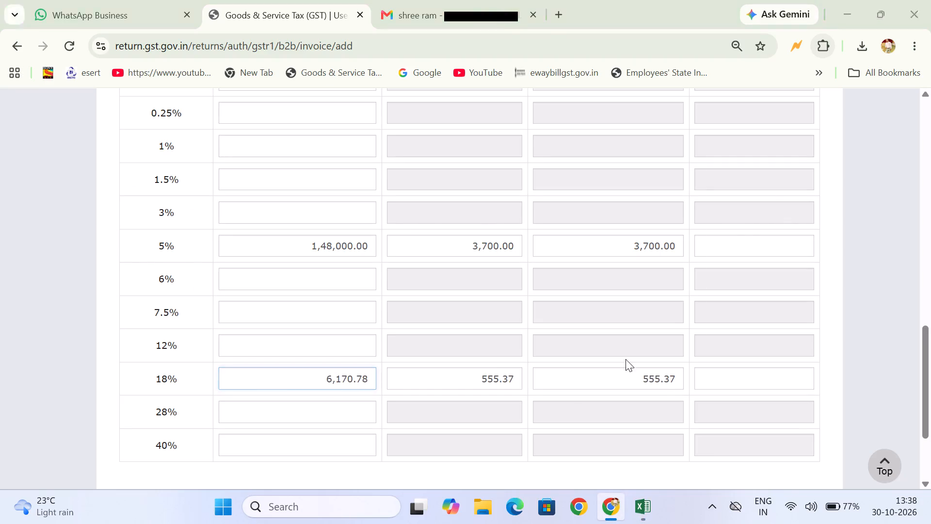
key(alt+Tab)
key(Return)
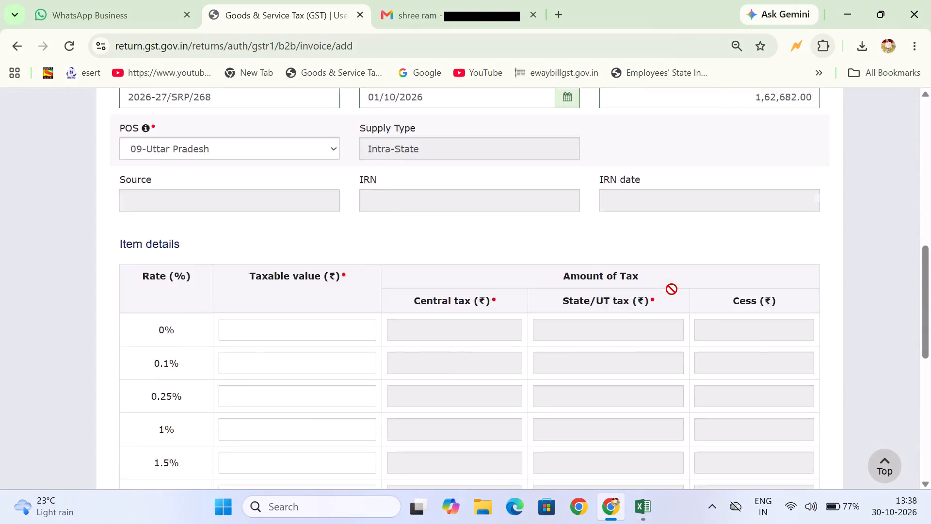
scroll(672, 289, down, 2)
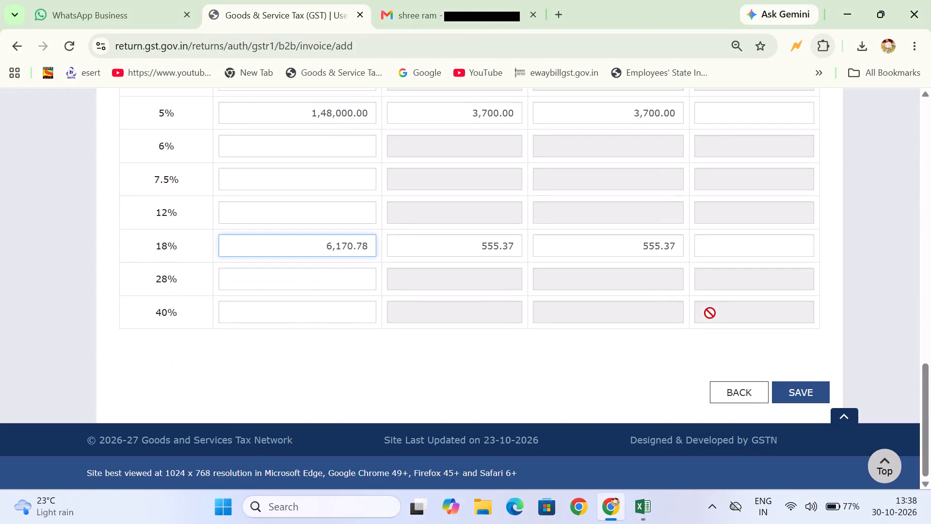
click(803, 397)
scroll(803, 397, down, 2)
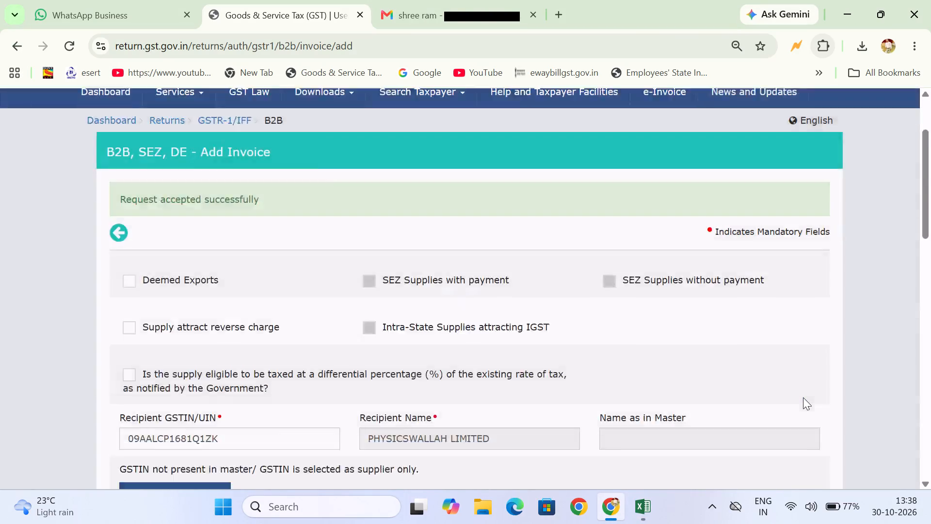
scroll(803, 397, down, 2)
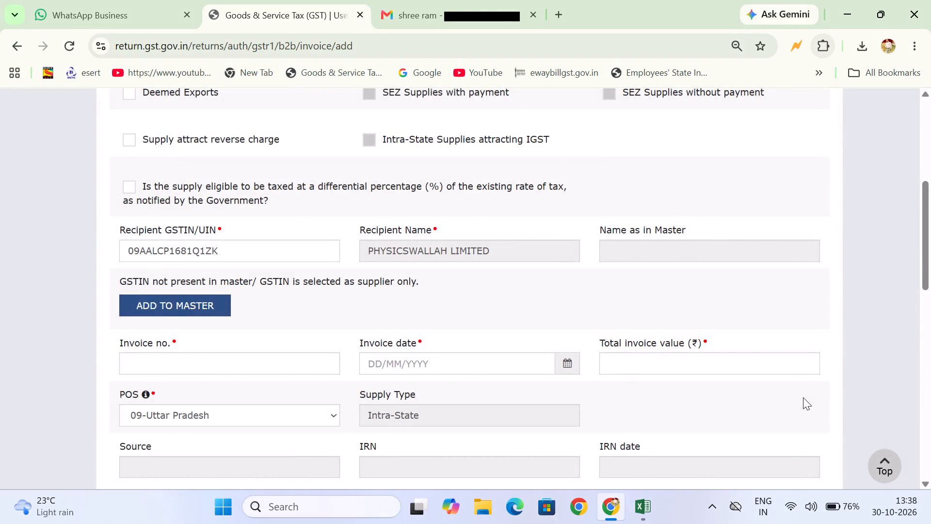
In the Excel sales register, highlight the entire row of voucher 2026-27/SRP/268 in yellow.
key(alt+Tab)
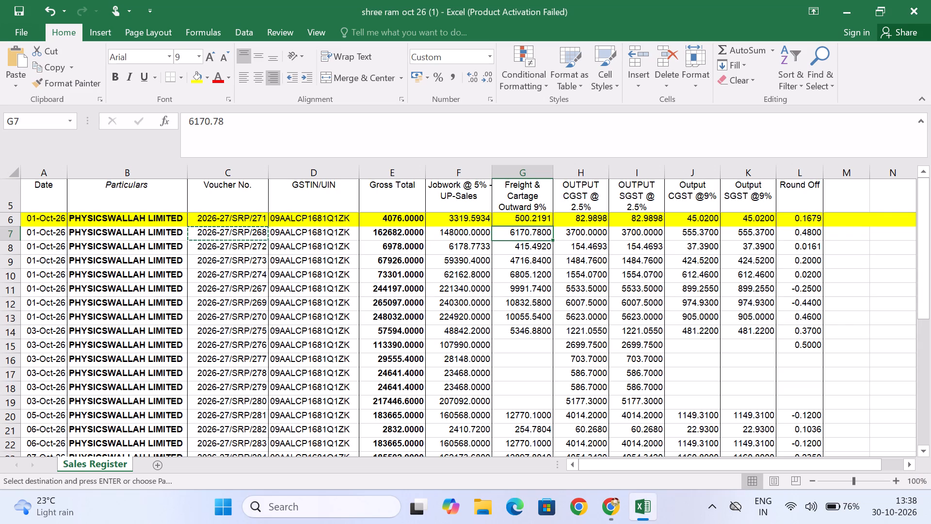
click(11, 234)
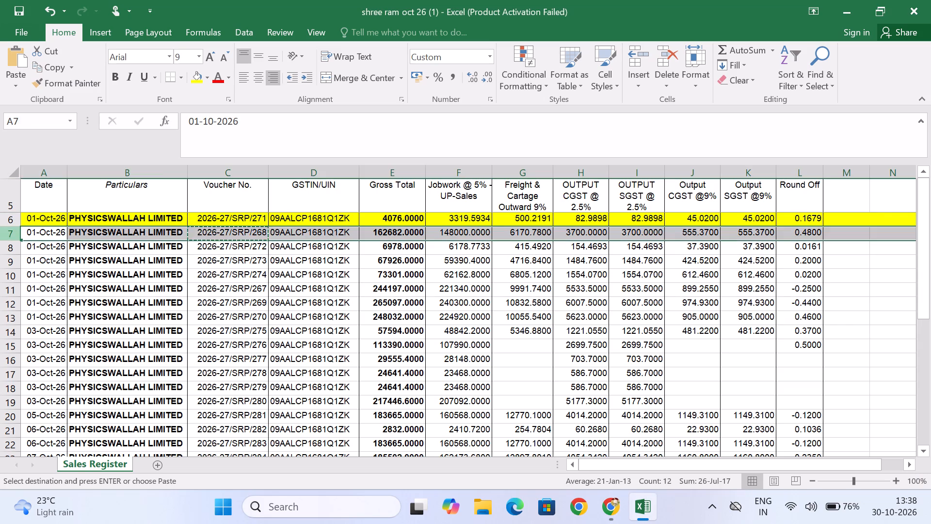
click(196, 78)
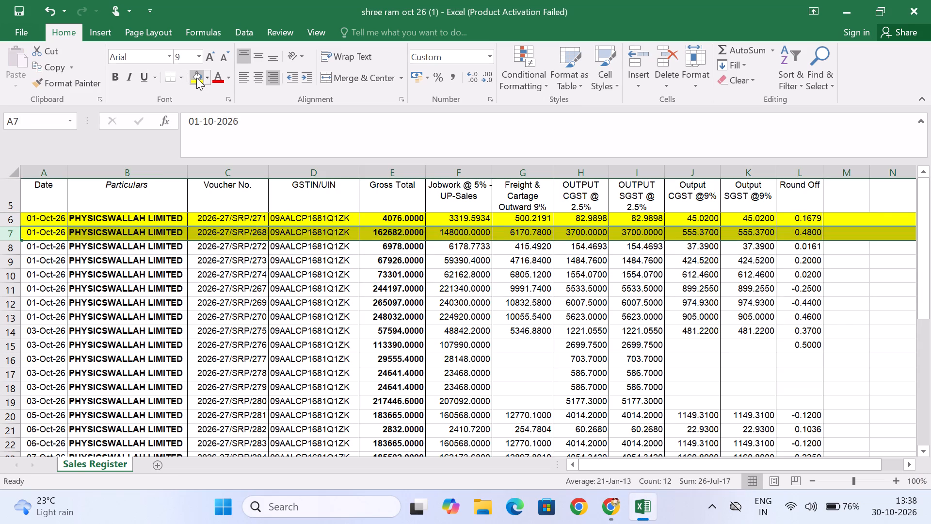
Back in Chrome, open a new browser window and search Google for the GST login page.
key(alt+Tab)
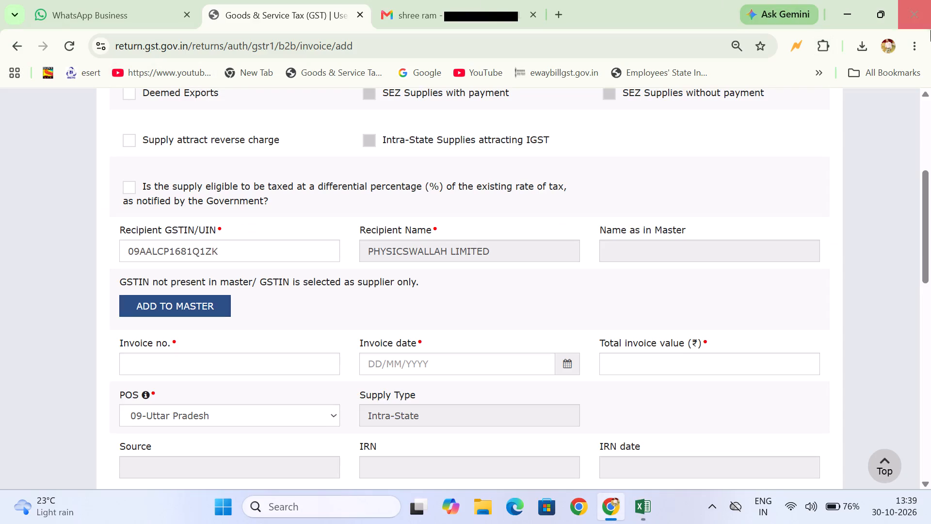
click(912, 53)
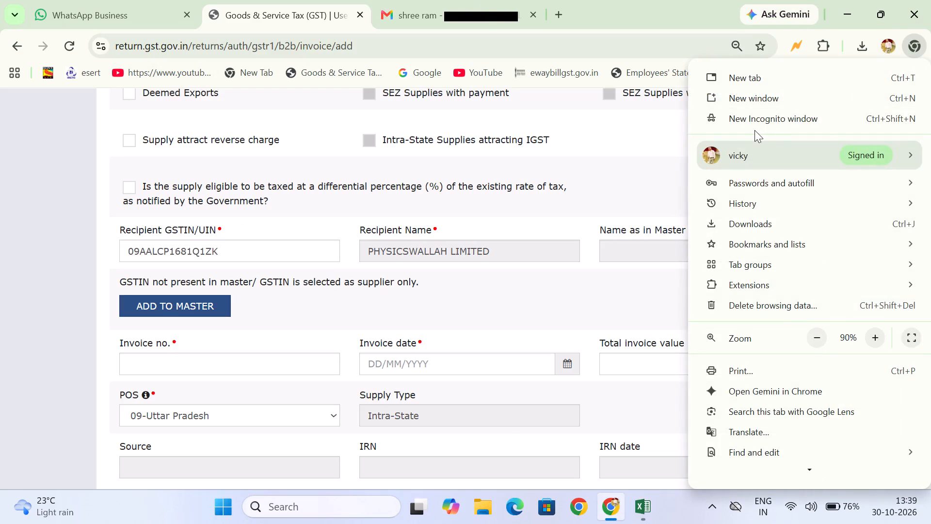
click(748, 103)
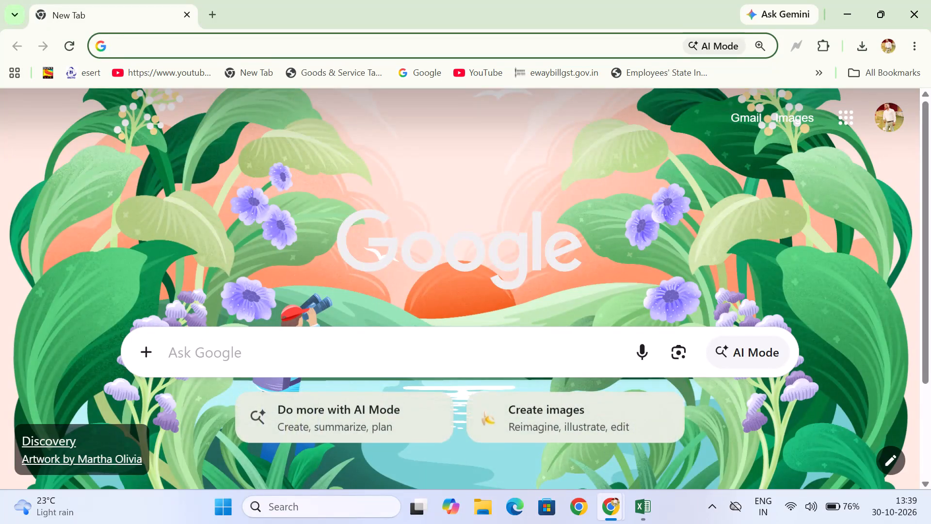
click(198, 338)
text(gst l)
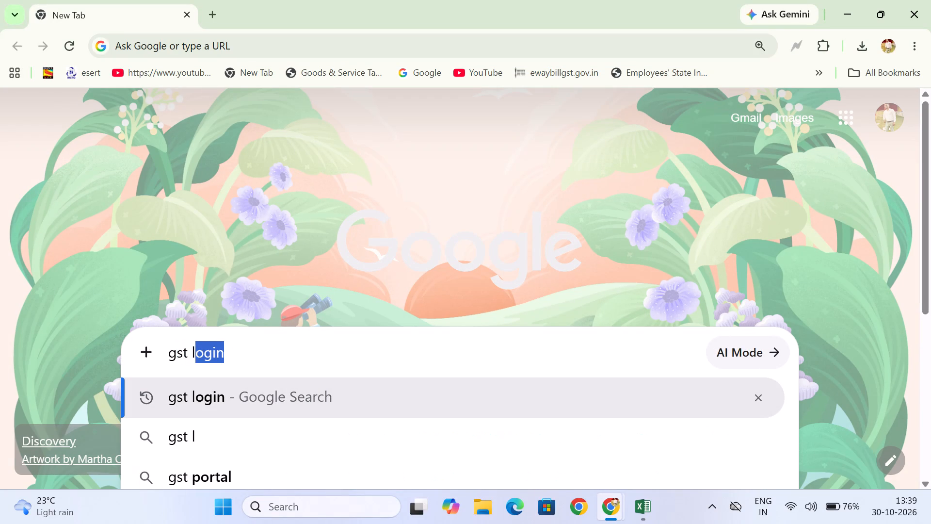
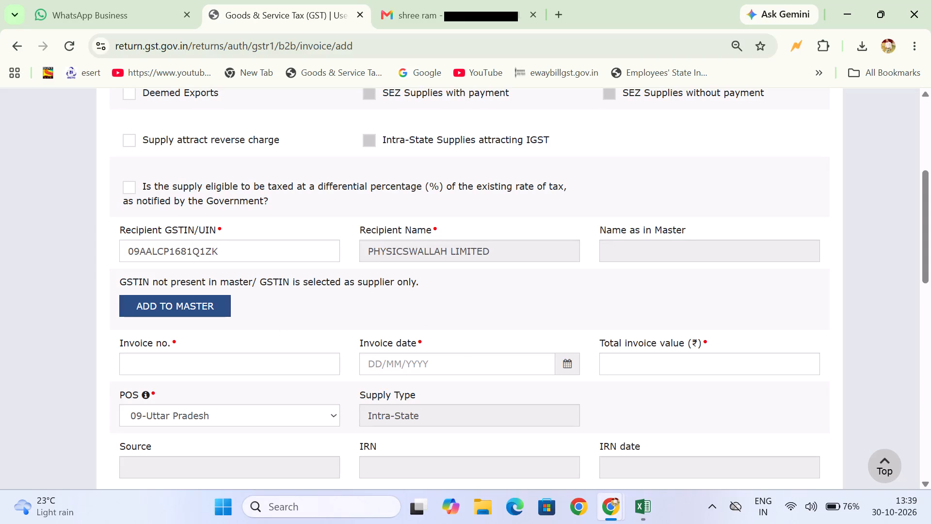
Copy voucher number 2026-27/SRP/272 from the Excel sales register into the invoice number on the GST portal.
key(alt+Tab)
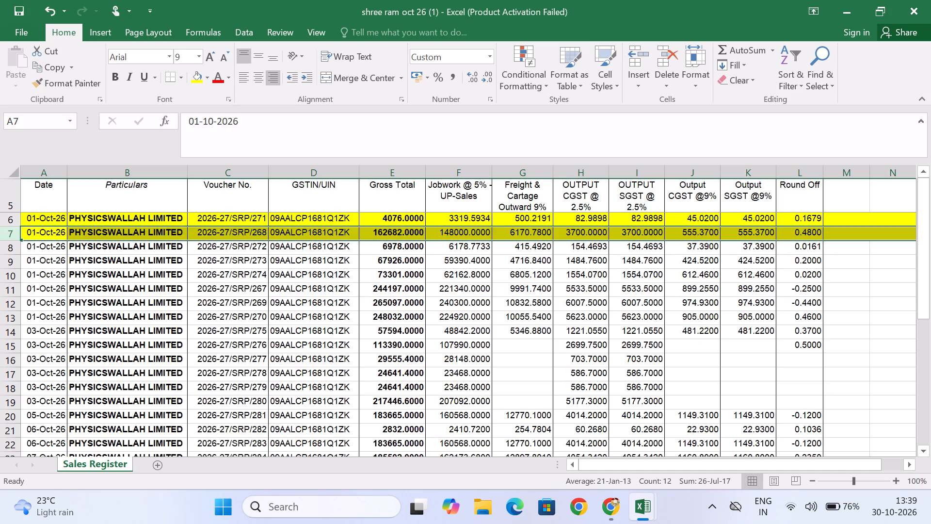
click(230, 250)
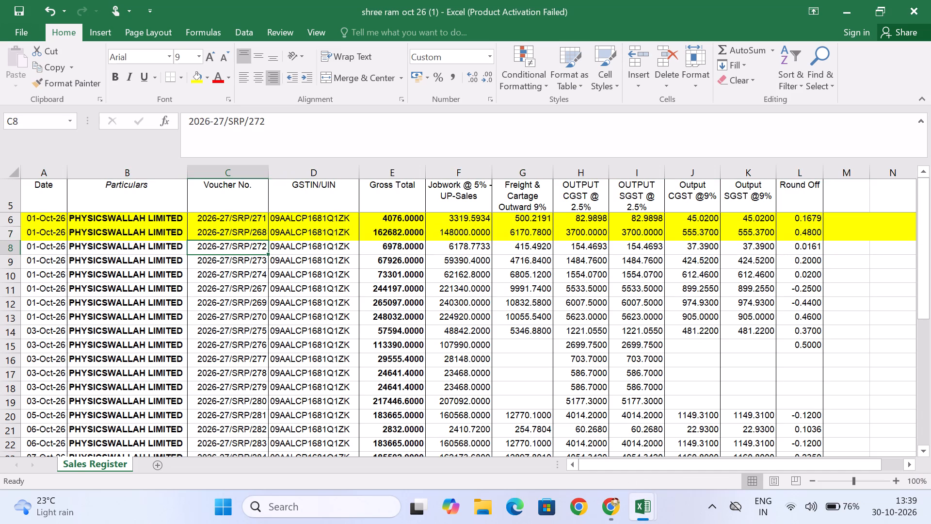
key(ctrl+c)
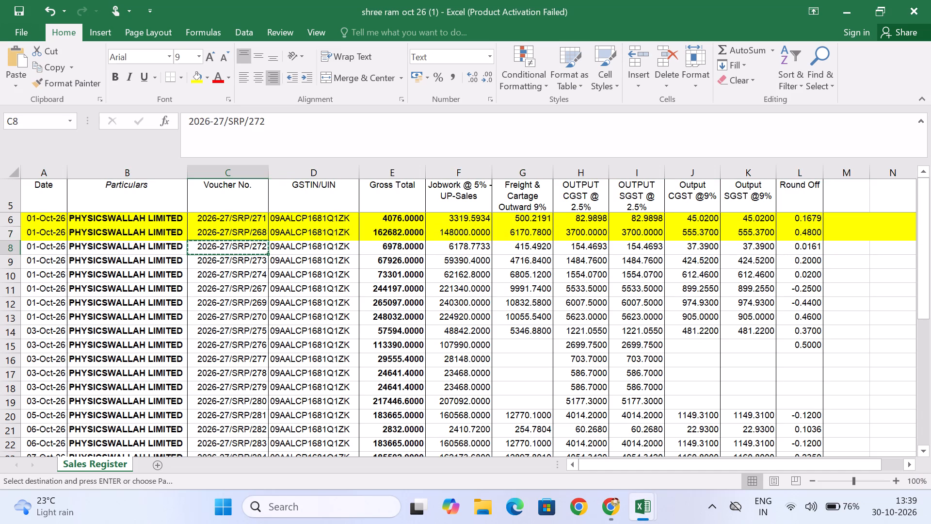
key(alt+Tab)
click(198, 364)
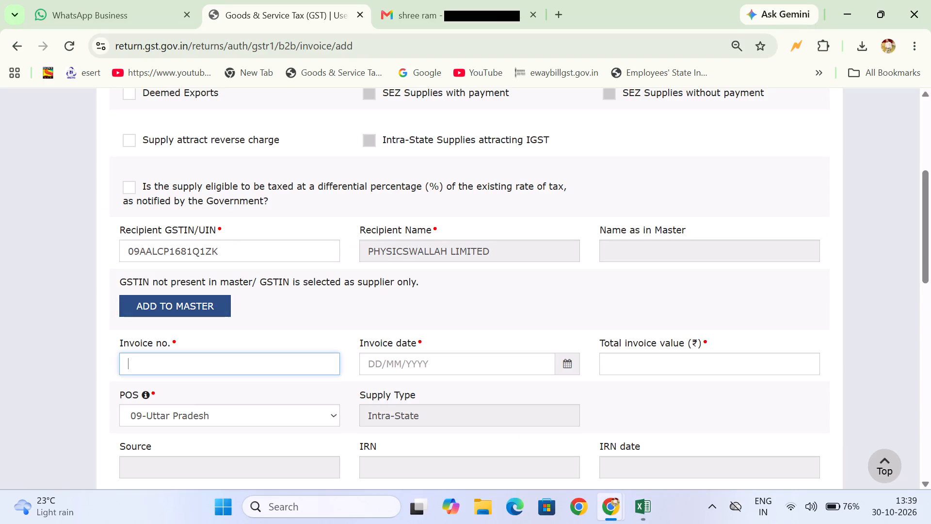
key(ctrl+v)
key(alt+Tab)
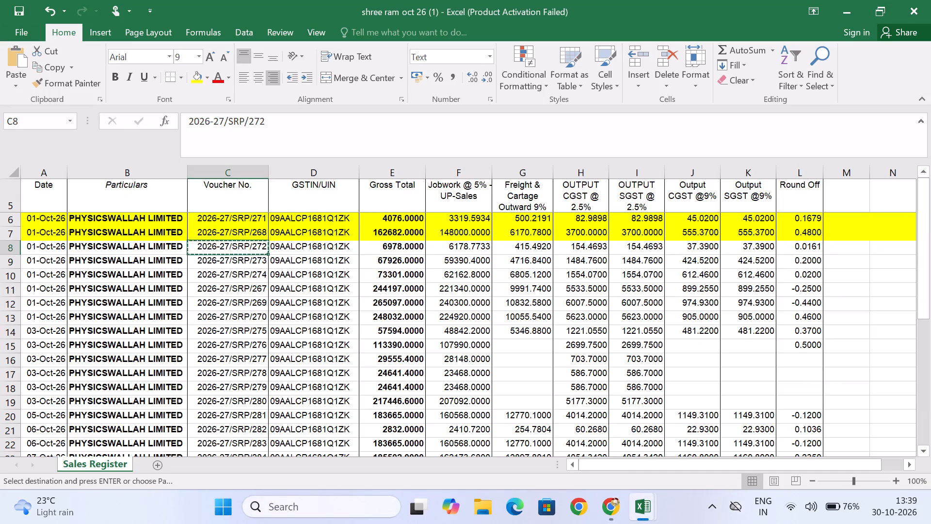
key(alt+Tab)
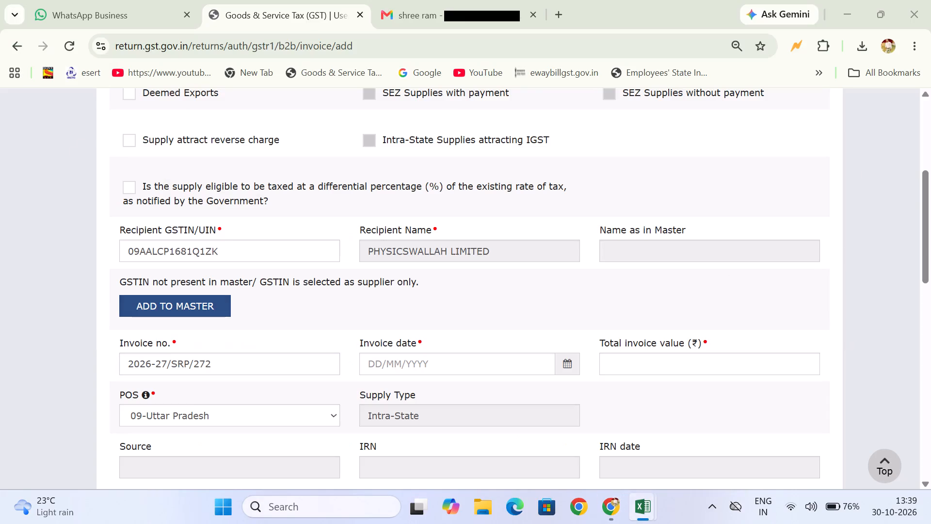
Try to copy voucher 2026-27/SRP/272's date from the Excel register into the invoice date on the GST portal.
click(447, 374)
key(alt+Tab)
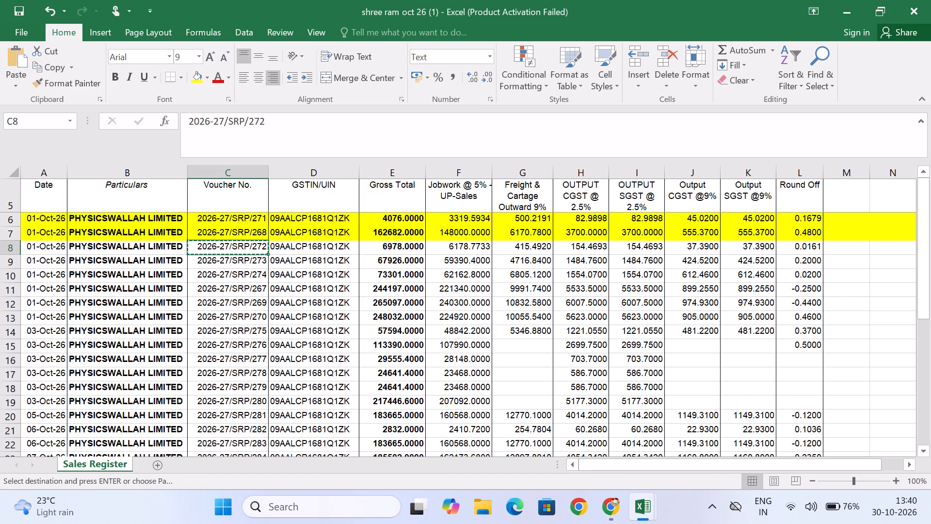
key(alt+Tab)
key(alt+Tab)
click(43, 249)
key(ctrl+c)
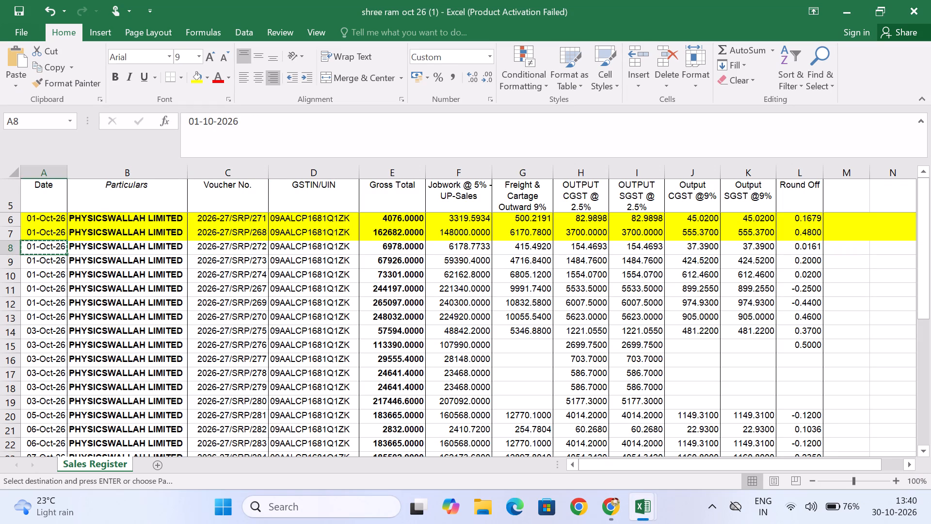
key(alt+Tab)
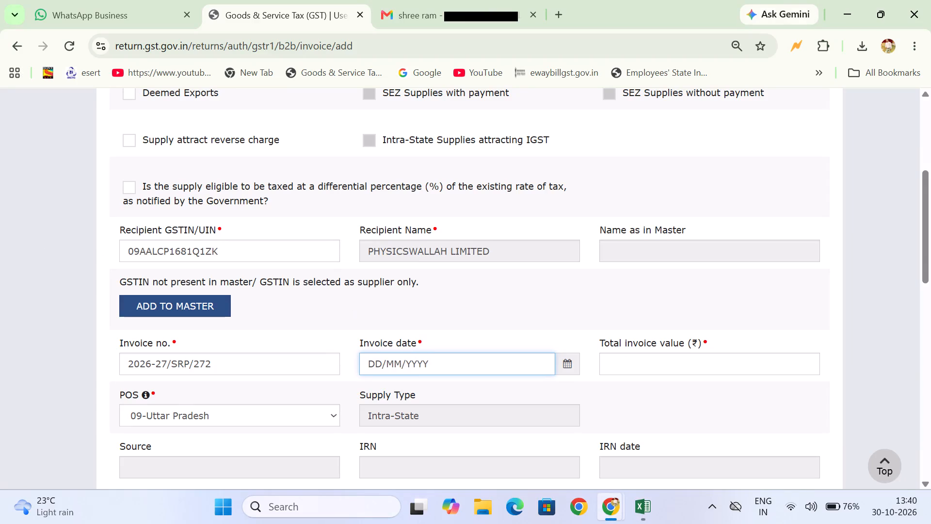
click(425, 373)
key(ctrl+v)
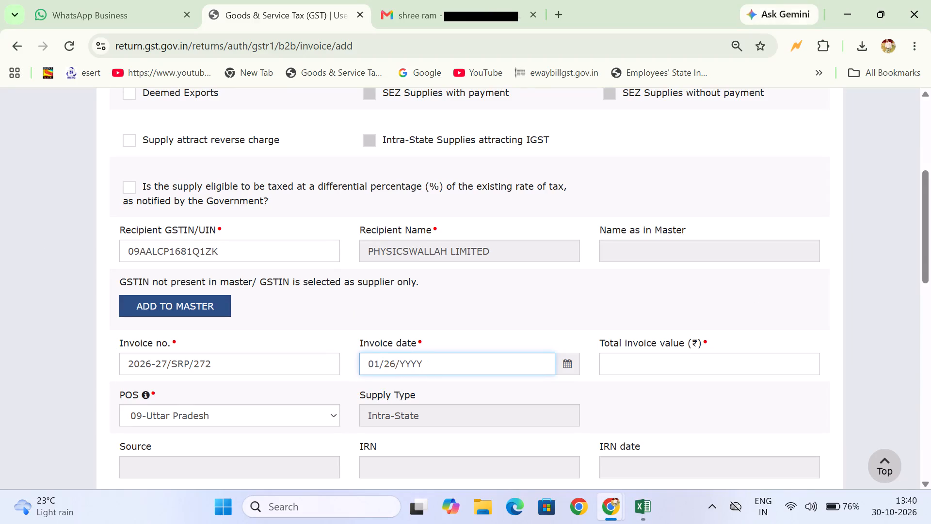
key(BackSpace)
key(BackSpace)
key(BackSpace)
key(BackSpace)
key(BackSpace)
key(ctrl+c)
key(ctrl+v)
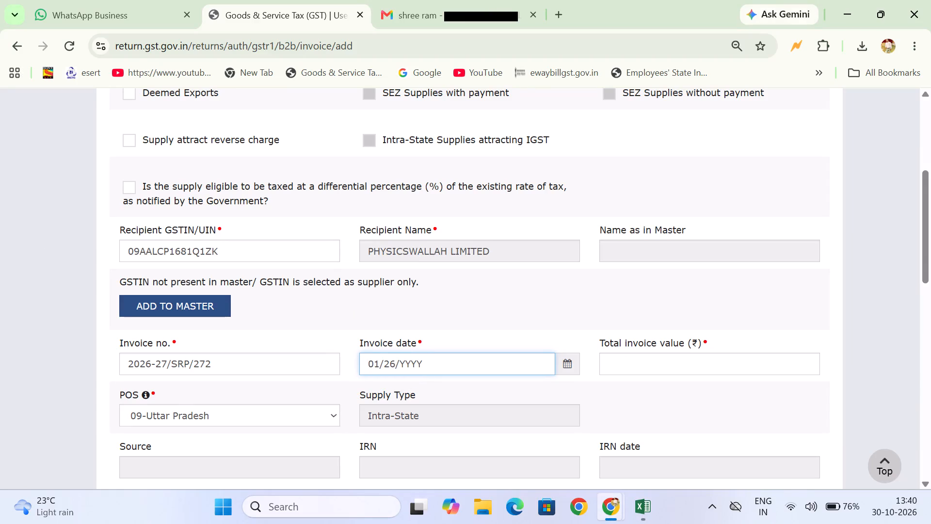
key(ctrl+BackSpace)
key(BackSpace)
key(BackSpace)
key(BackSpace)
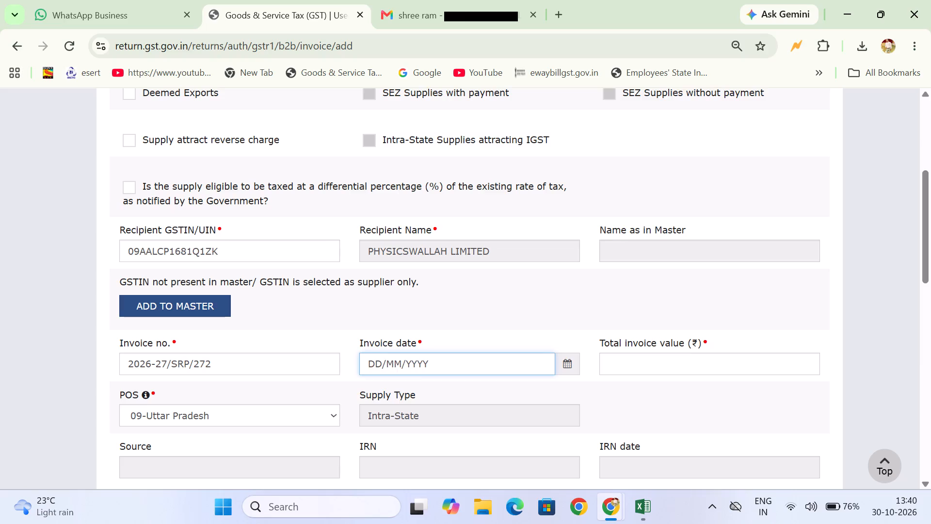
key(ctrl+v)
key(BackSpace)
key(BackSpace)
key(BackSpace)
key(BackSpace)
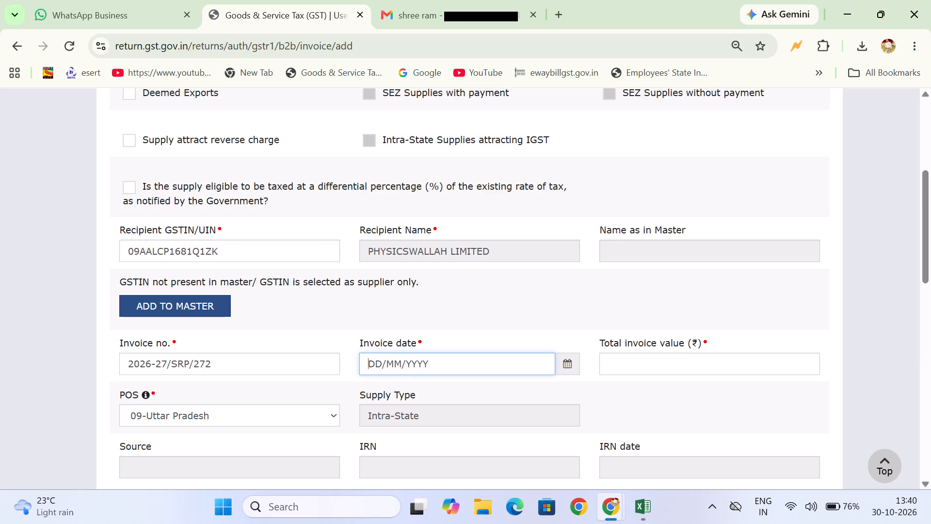
Clear the pending copy in Excel and enter 01/10/2026 as the invoice date on the GST portal.
key(alt+Tab)
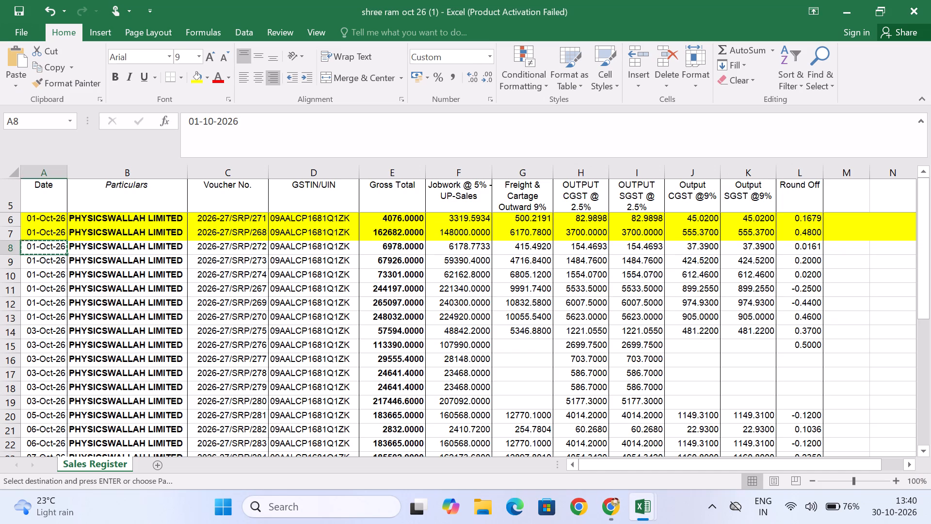
key(Return)
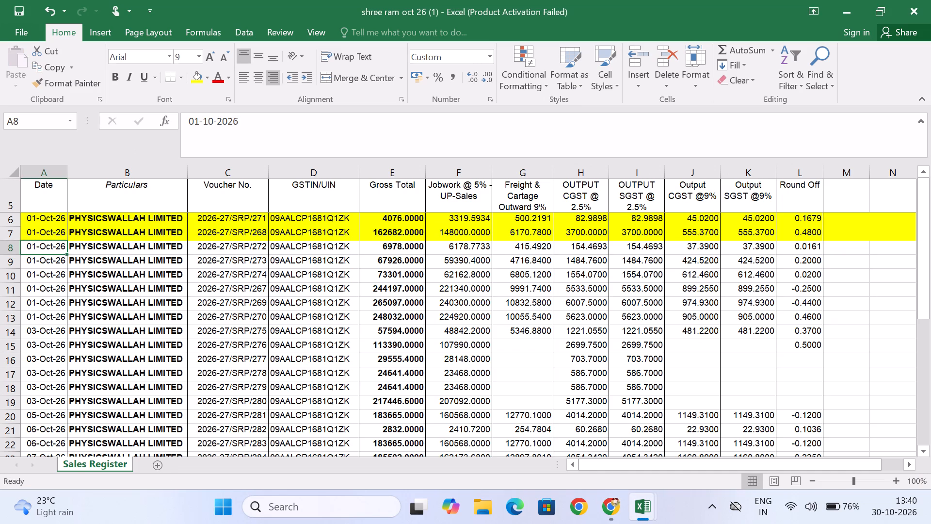
click(226, 248)
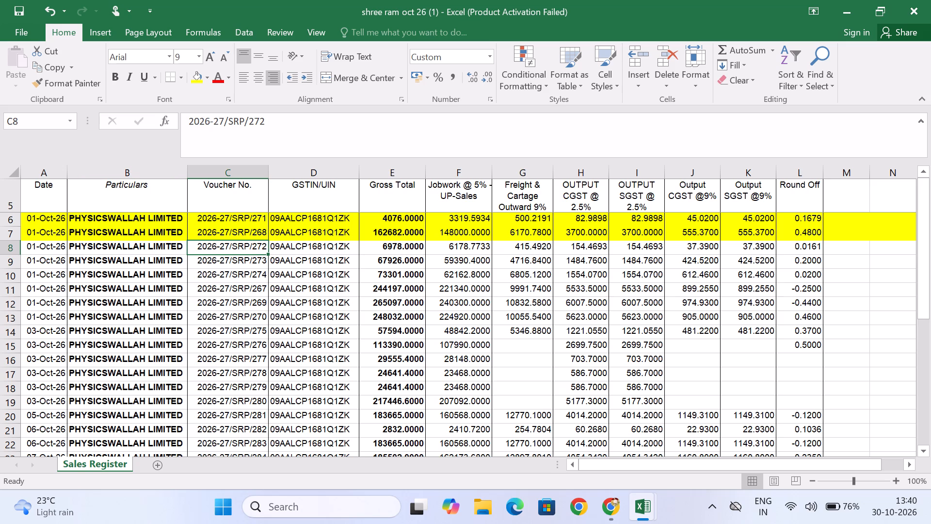
key(alt+Tab)
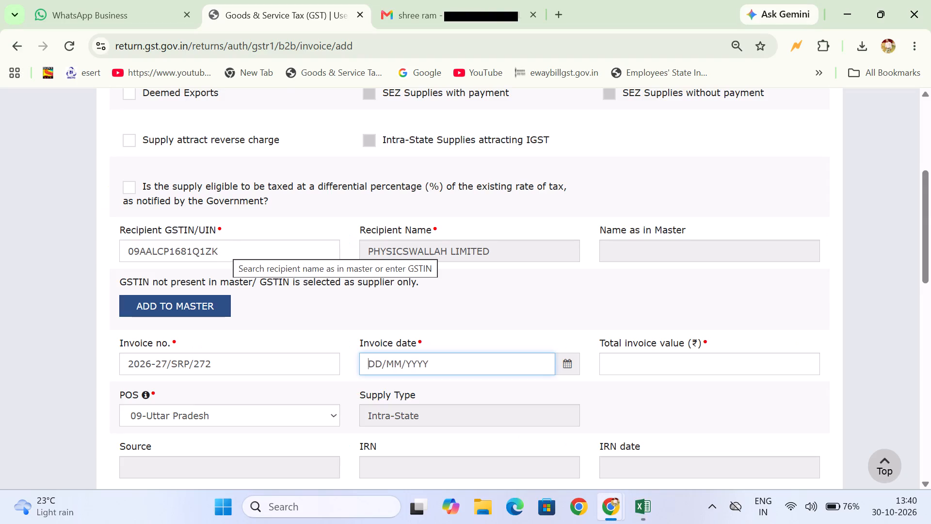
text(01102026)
Enter the voucher's gross total 6978 from the Excel register as the total invoice value on the portal.
click(688, 366)
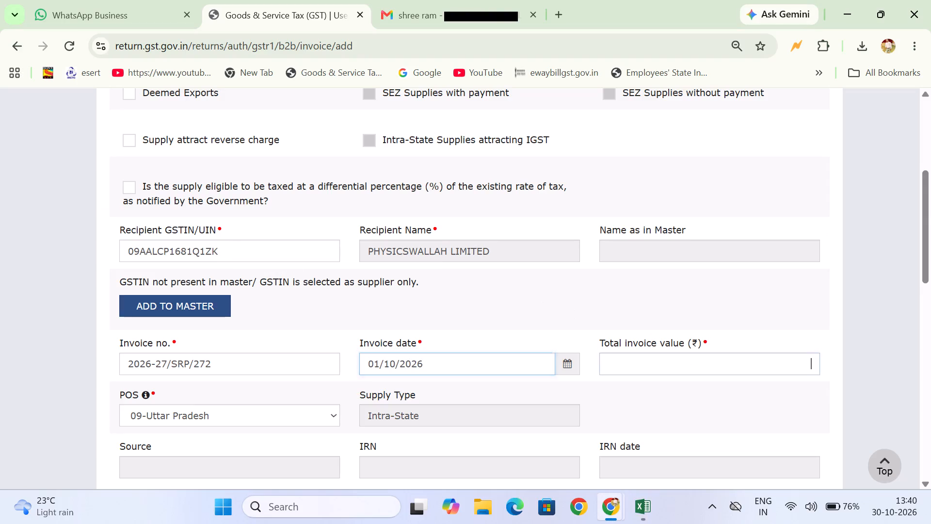
key(alt+Tab)
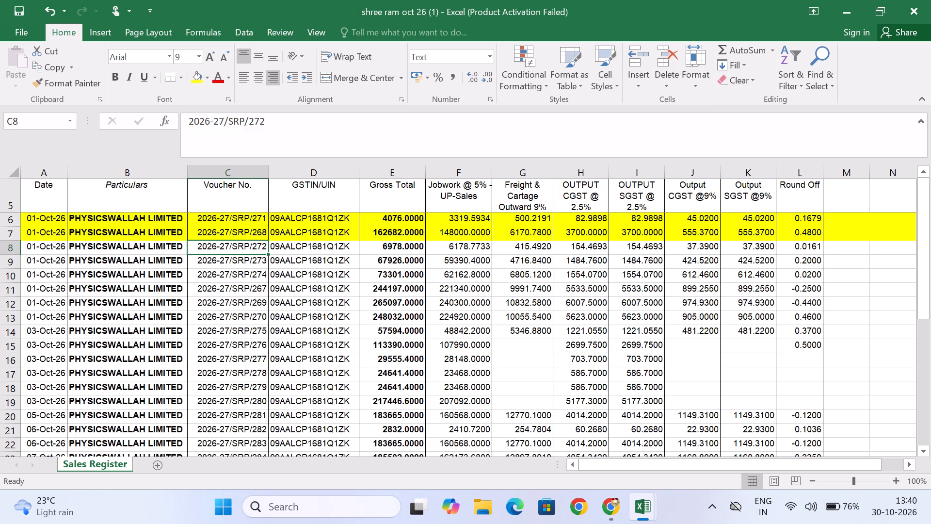
key(alt+Tab)
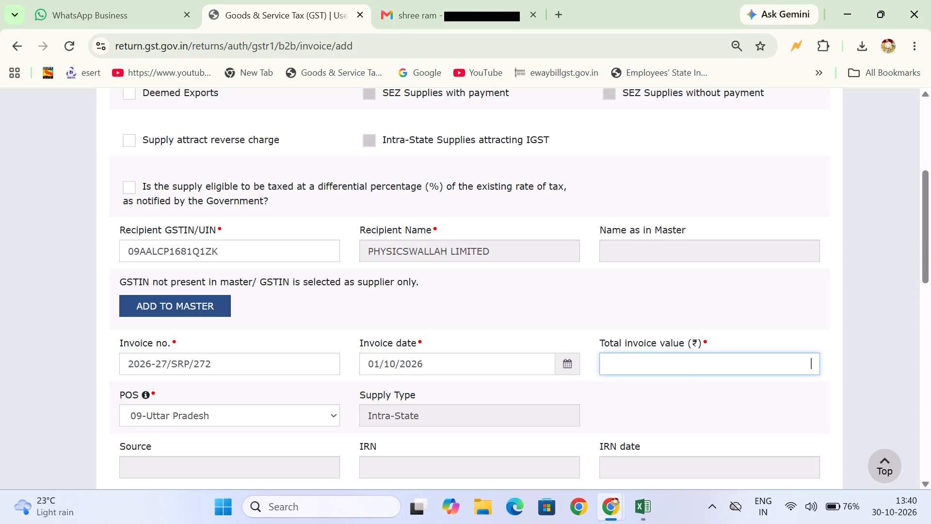
text(6978)
key(alt+Tab)
key(alt+Tab)
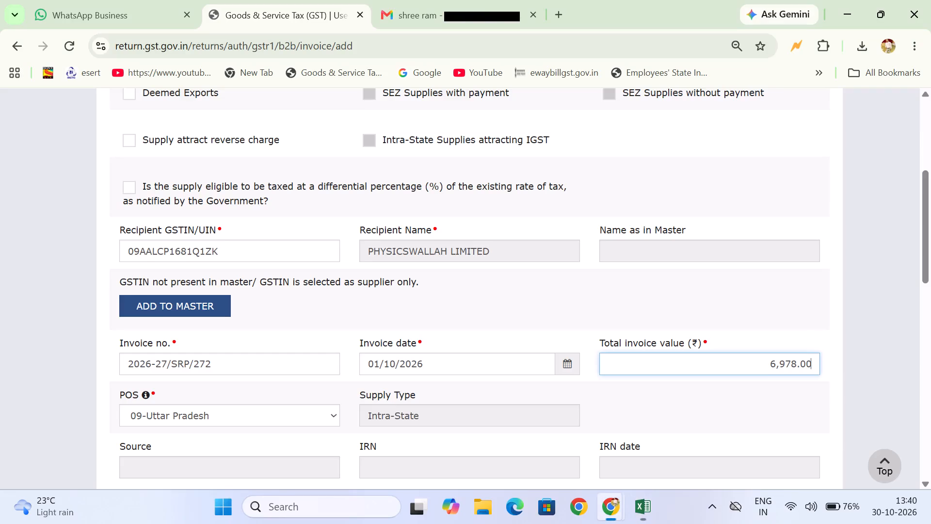
Enter the voucher's jobwork amount 6178.77 from the Excel register as the taxable value at 5% on the portal.
scroll(688, 366, down, 5)
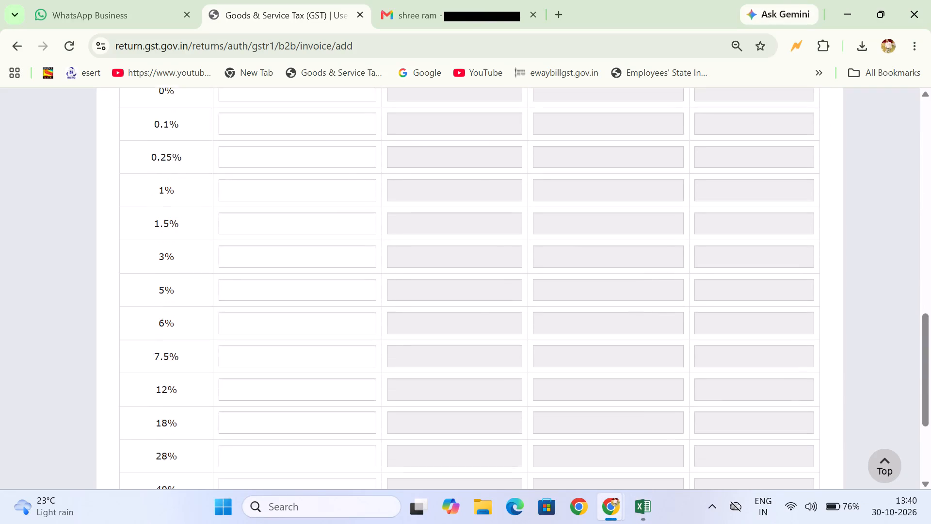
scroll(688, 366, down, 3)
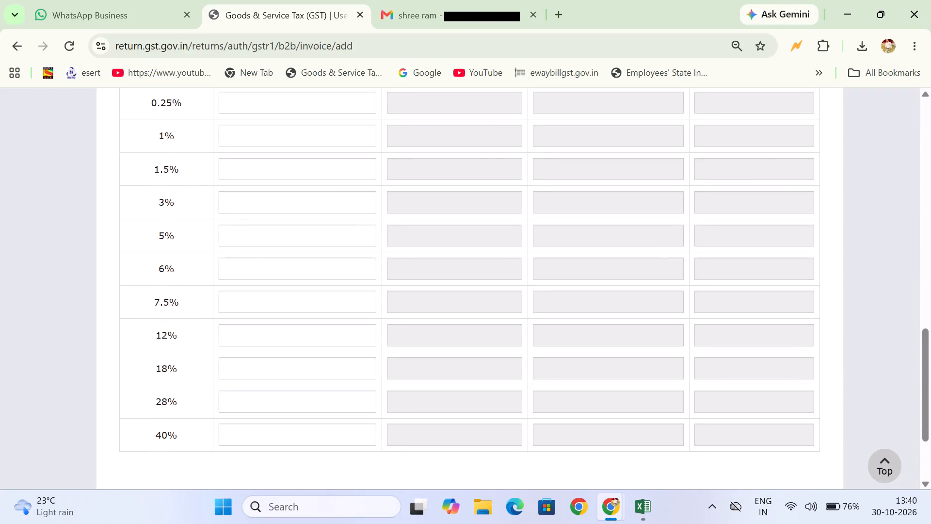
click(265, 235)
key(alt+Tab)
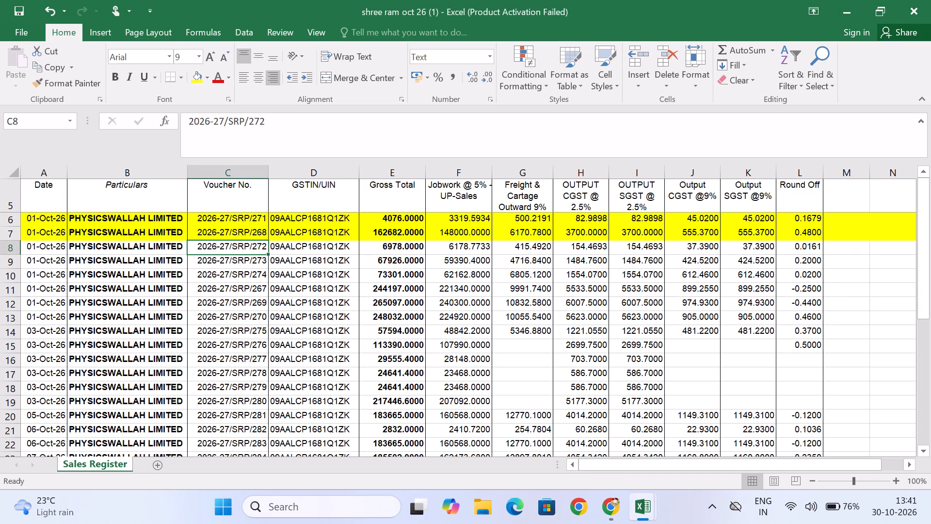
key(alt+Tab)
text(617)
key(8)
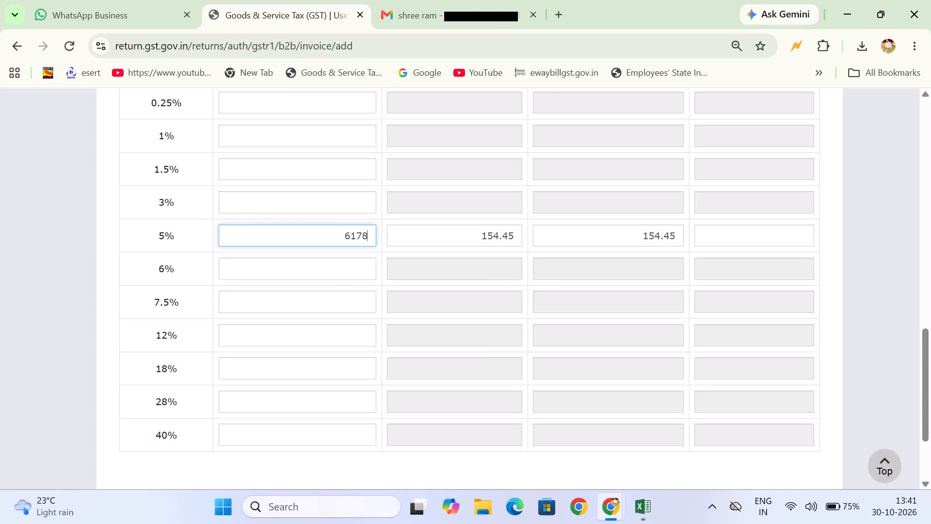
key(period)
text(77)
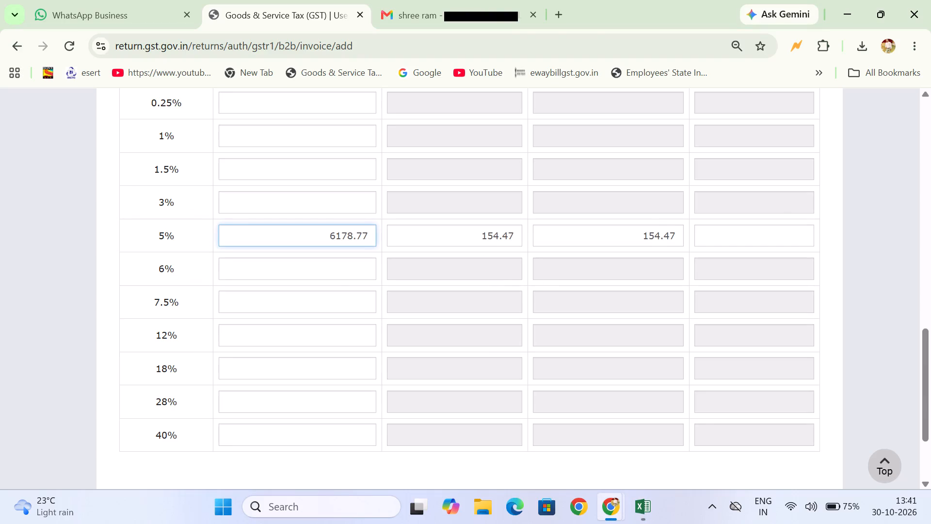
Compare voucher 2026-27/SRP/272's jobwork amount and 2.5% CGST and SGST in the Excel register with the 5% row on the GST portal.
key(alt+Tab)
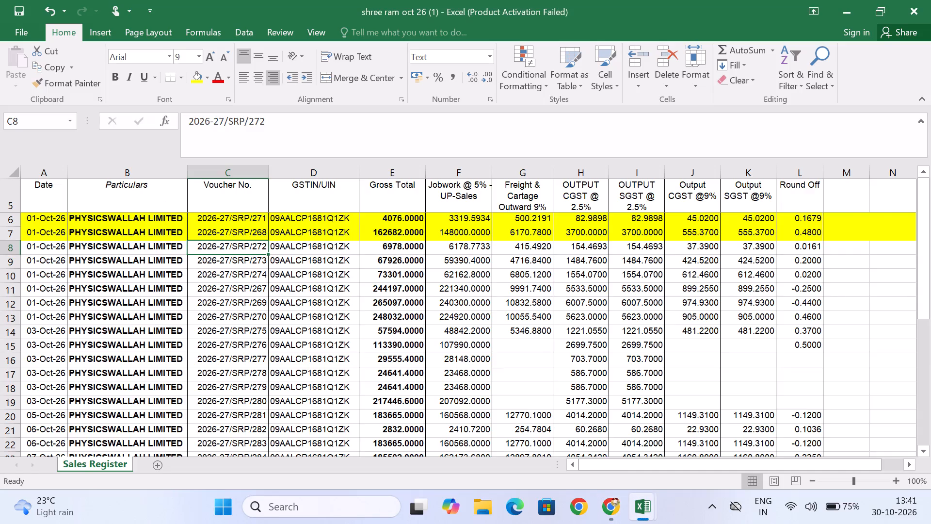
key(alt+Tab)
key(alt+Tab)
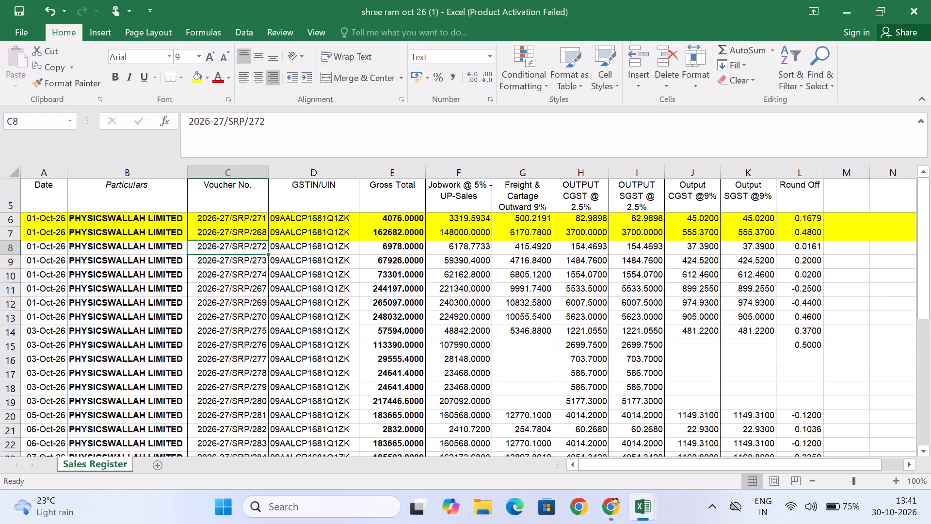
key(alt+Tab)
key(alt+Tab)
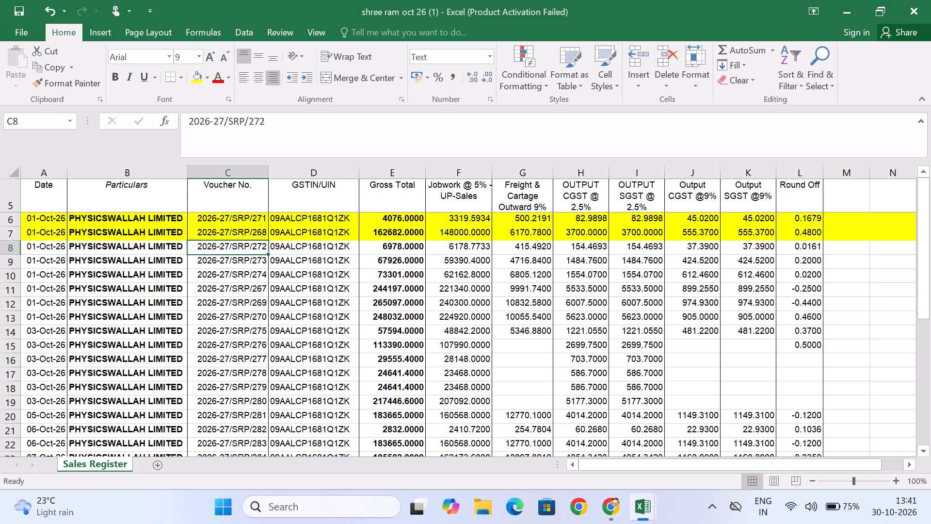
key(alt+Tab)
key(alt+Tab)
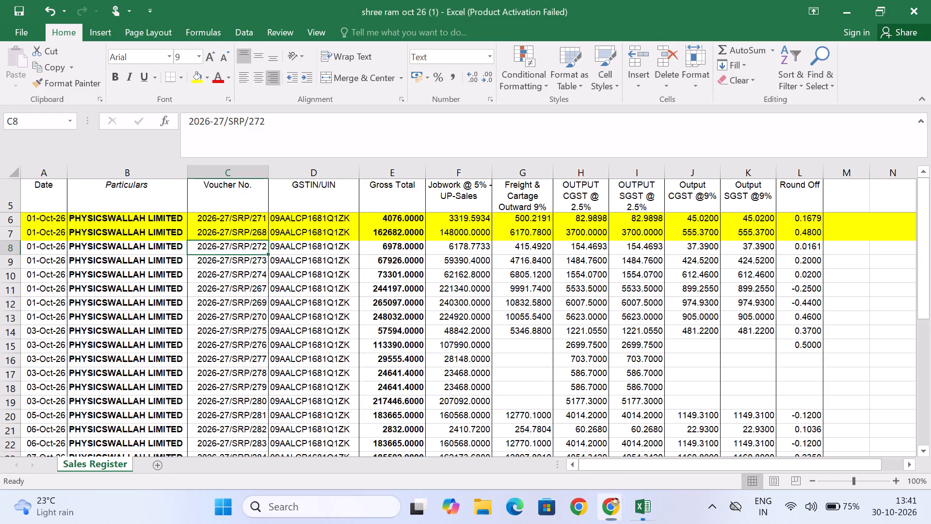
key(alt+Tab)
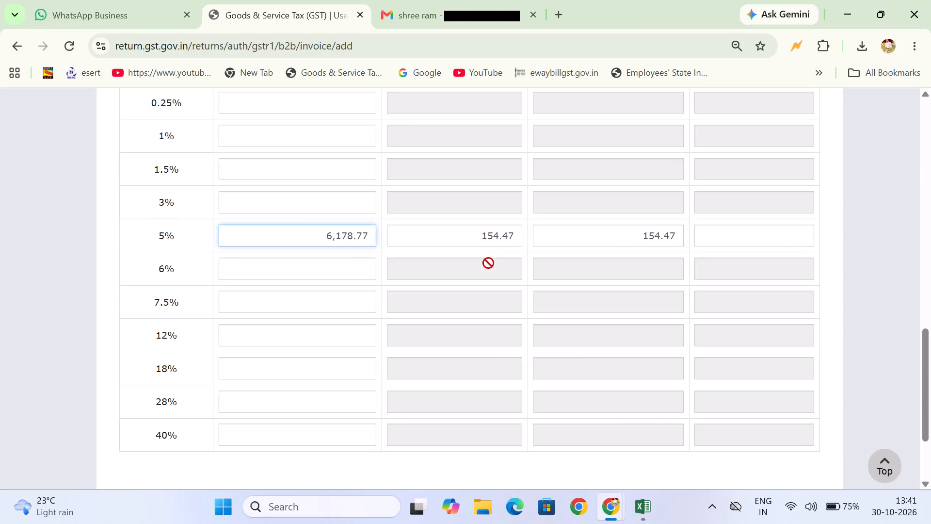
text(033)
Enter the voucher's freight and cartage amount 415.49 as the taxable value at 18% on the portal and check it against the Excel register.
click(298, 368)
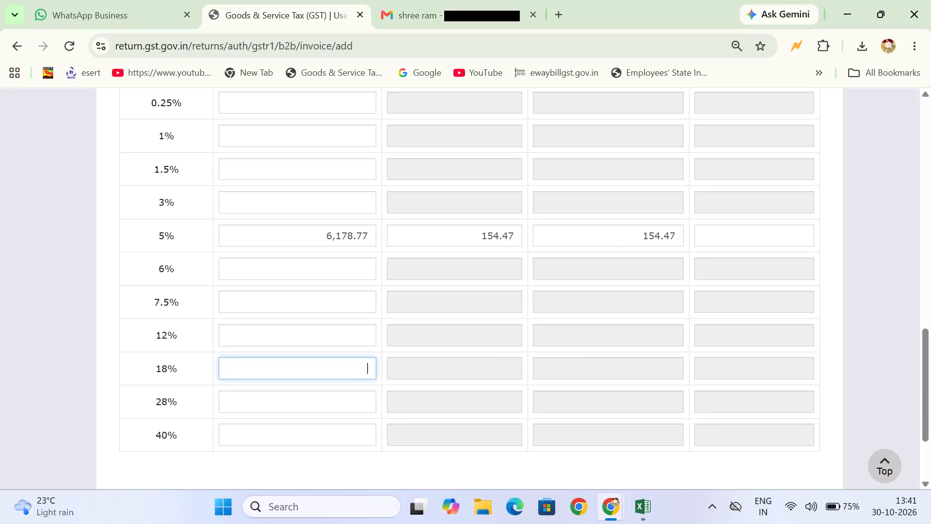
key(alt+Tab)
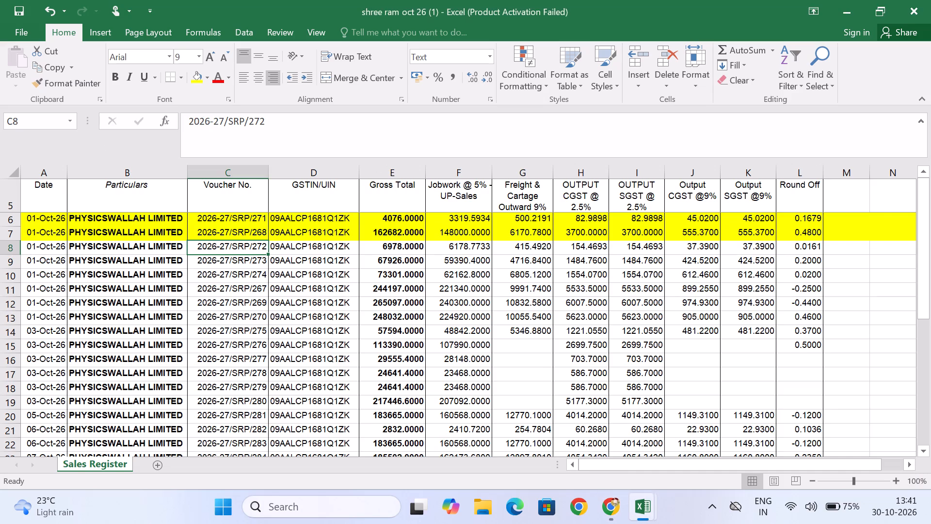
key(alt+Tab)
key(alt+Tab)
key(alt+Tab)
text(415)
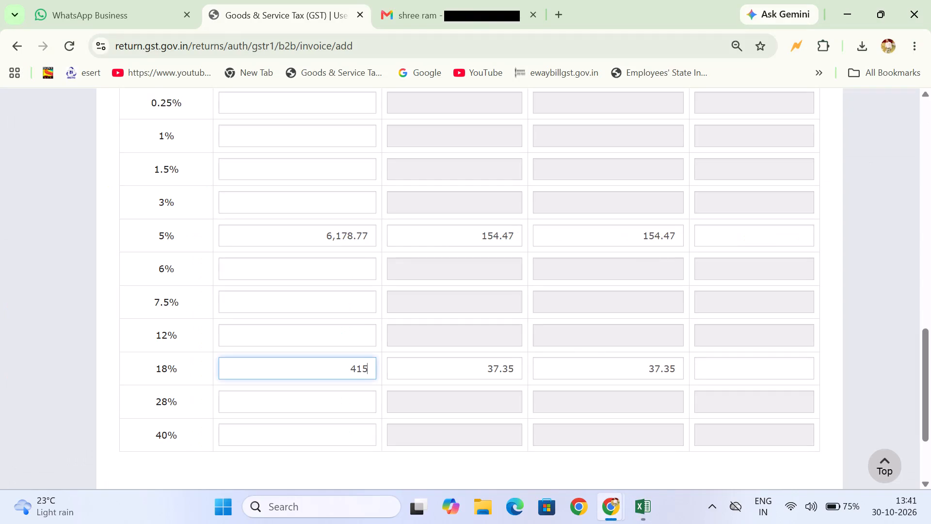
key(period)
key(alt+Tab)
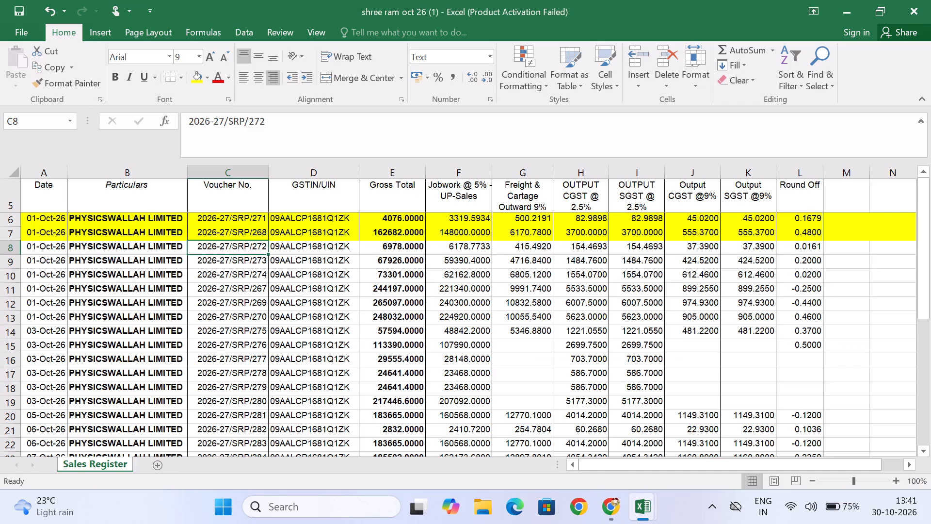
key(alt+Tab)
key(BackSpace)
key(BackSpace)
key(BackSpace)
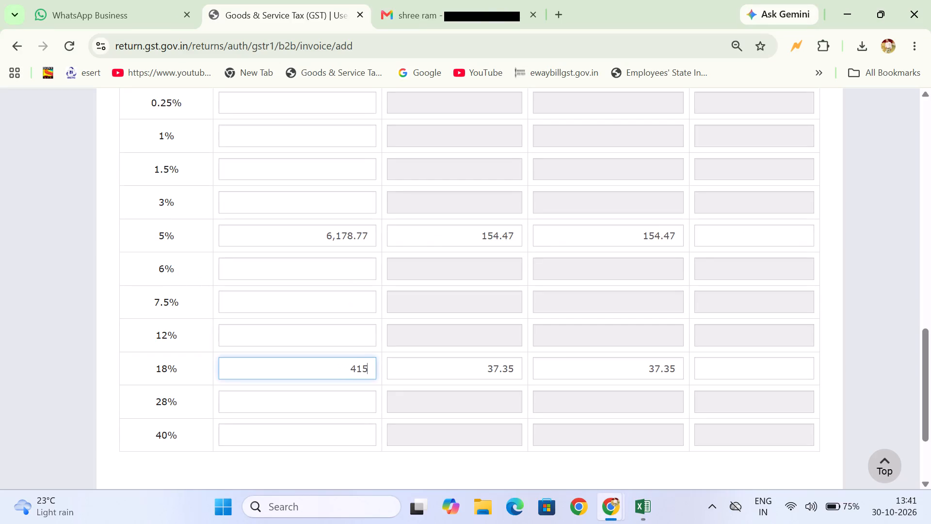
text(.49)
key(alt+Tab)
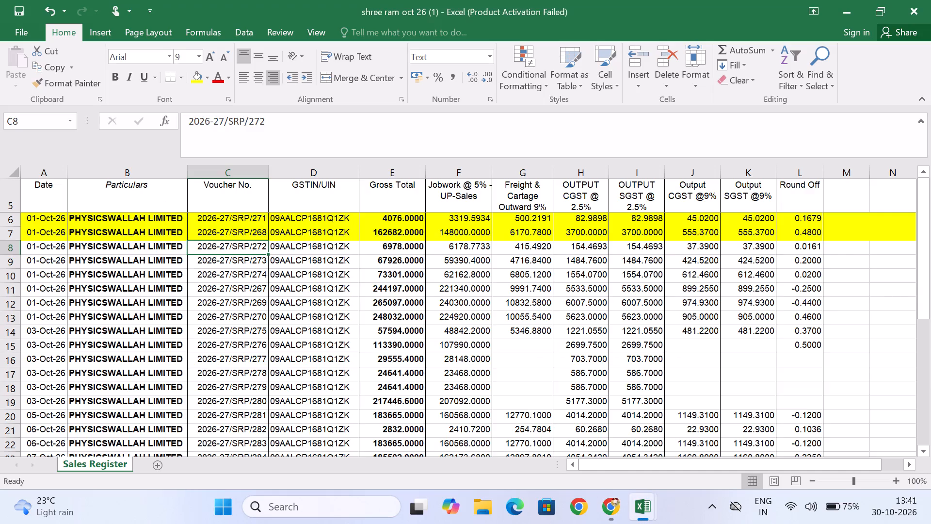
key(alt+Tab)
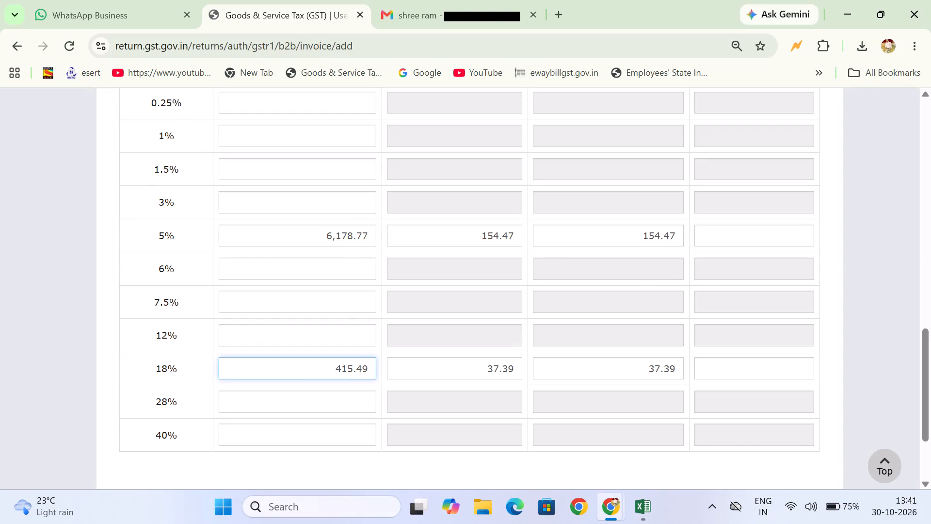
key(alt+Tab)
key(alt+Tab)
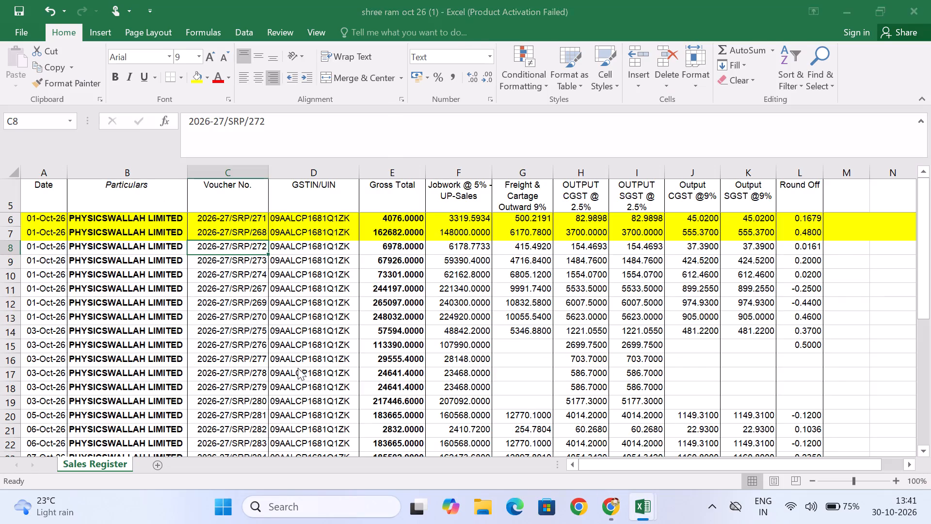
Save the invoice for voucher 2026-27/SRP/272 on the portal and go to the invoice number field of the blank form.
key(Return)
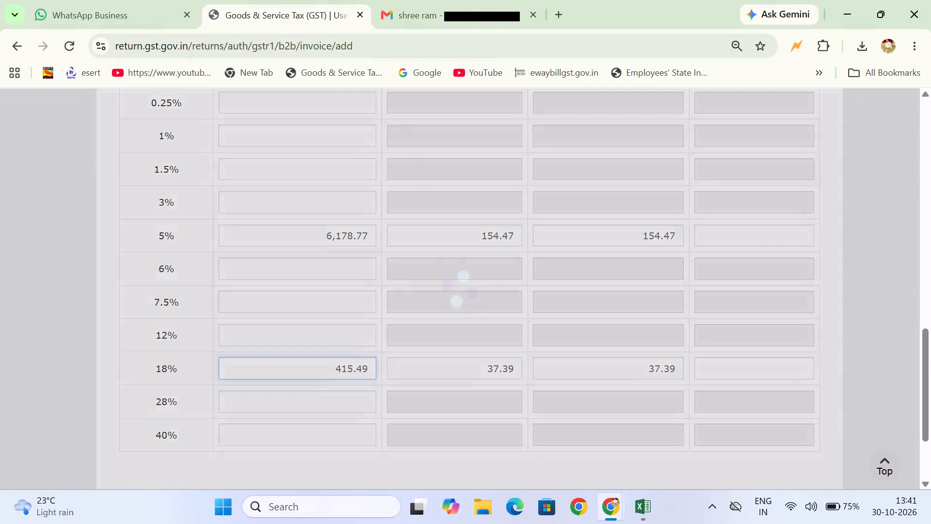
scroll(298, 368, up, 7)
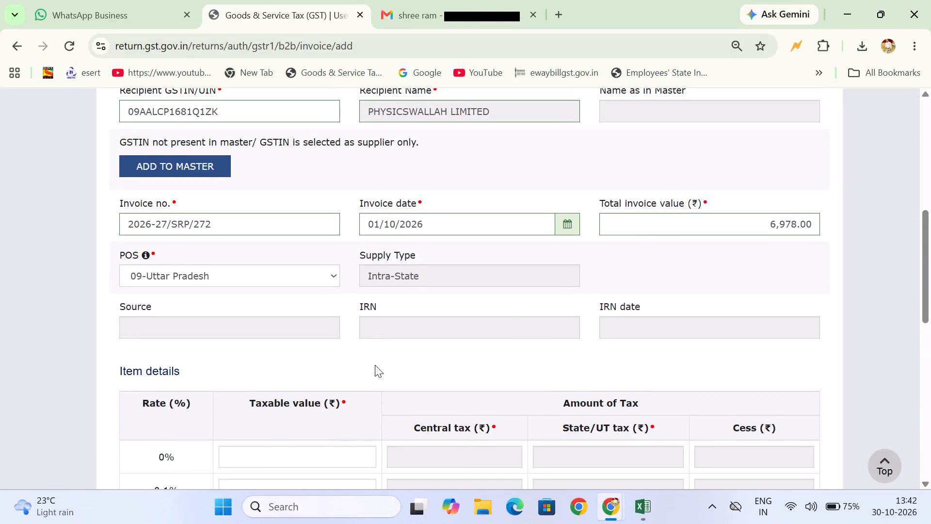
scroll(481, 365, down, 6)
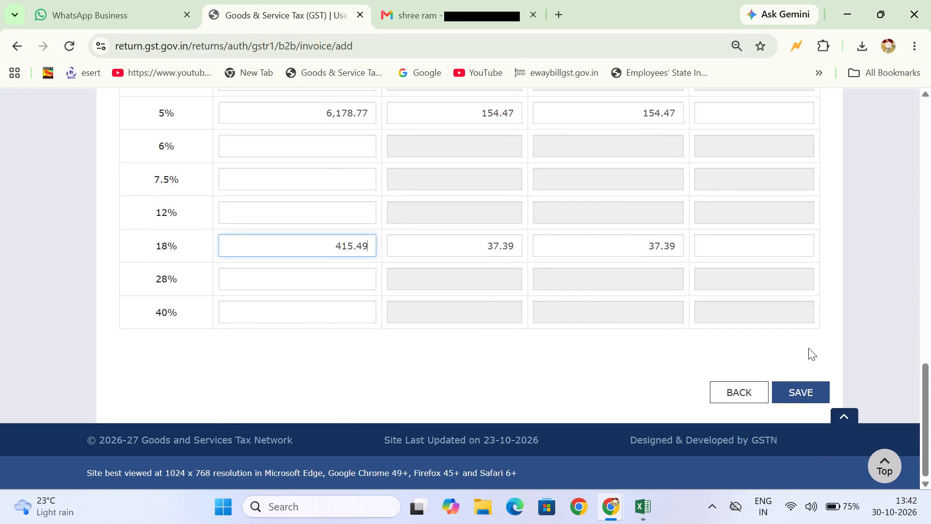
click(795, 392)
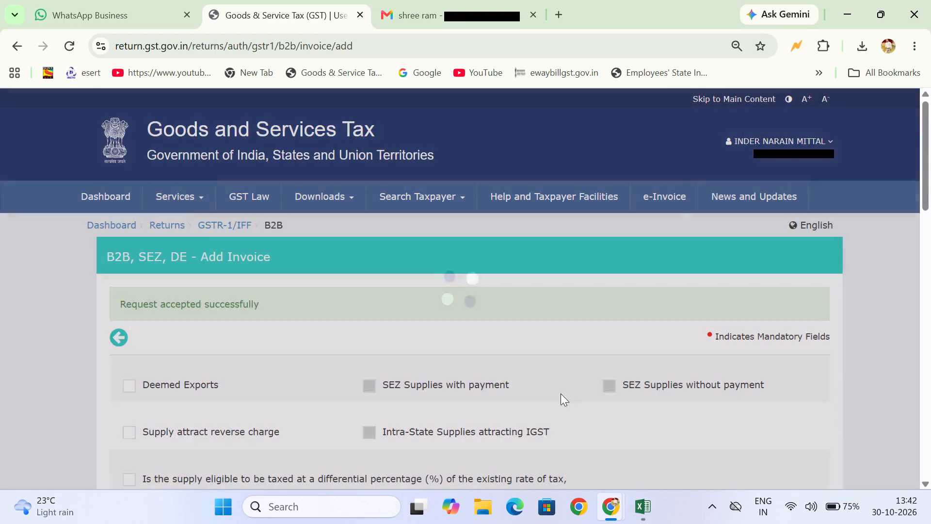
scroll(556, 393, down, 5)
scroll(155, 151, up, 1)
click(189, 302)
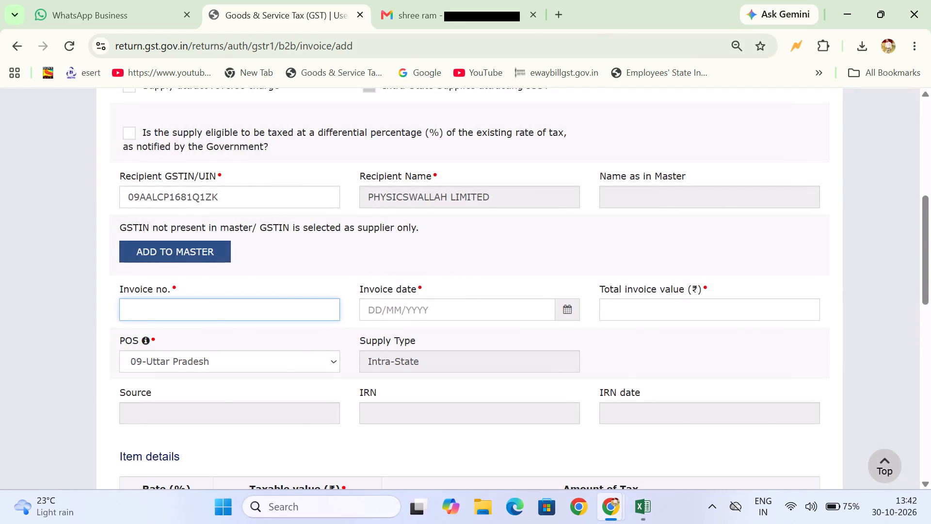
Highlight the entire row of voucher 2026-27/SRP/272 in yellow in the Excel register.
key(alt+Tab)
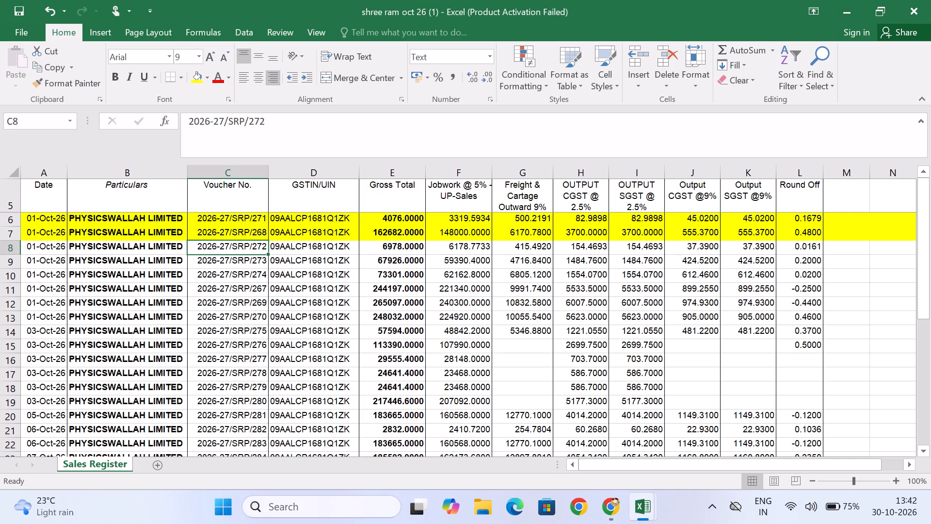
click(12, 251)
double_click(12, 251)
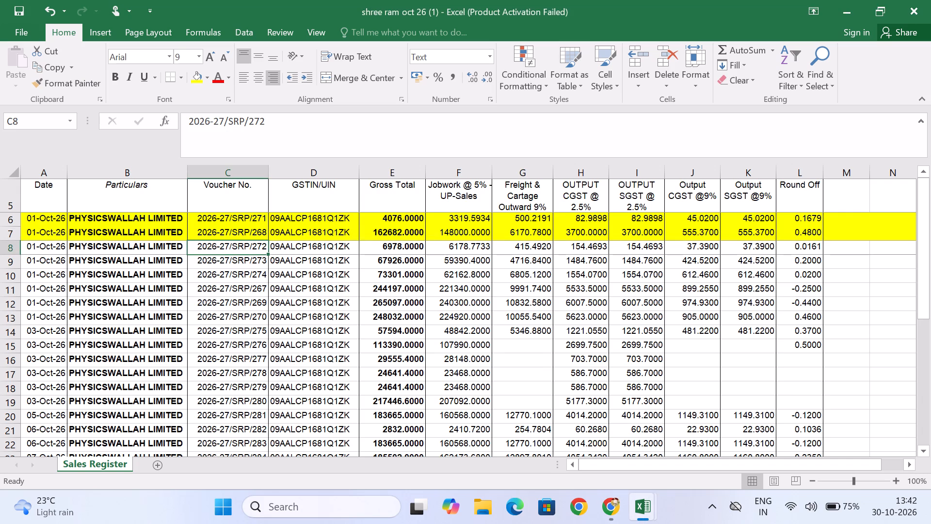
click(12, 249)
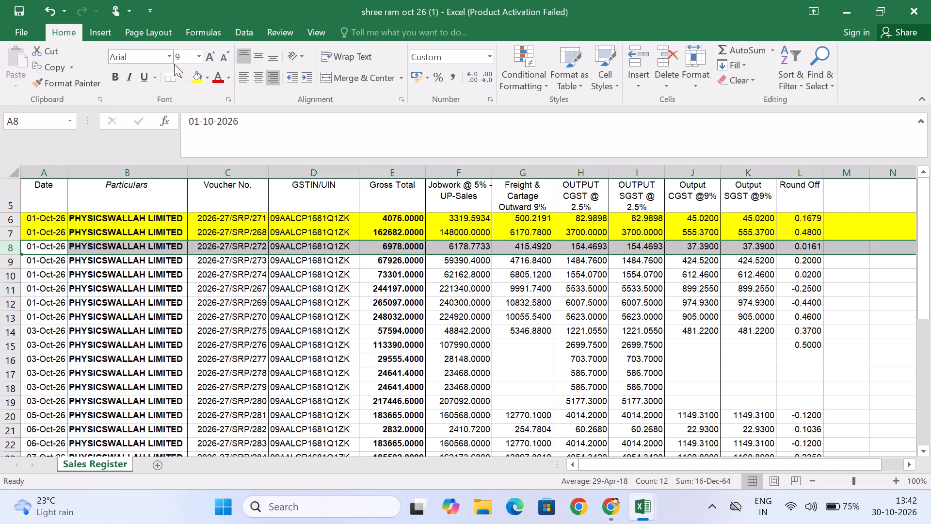
click(196, 75)
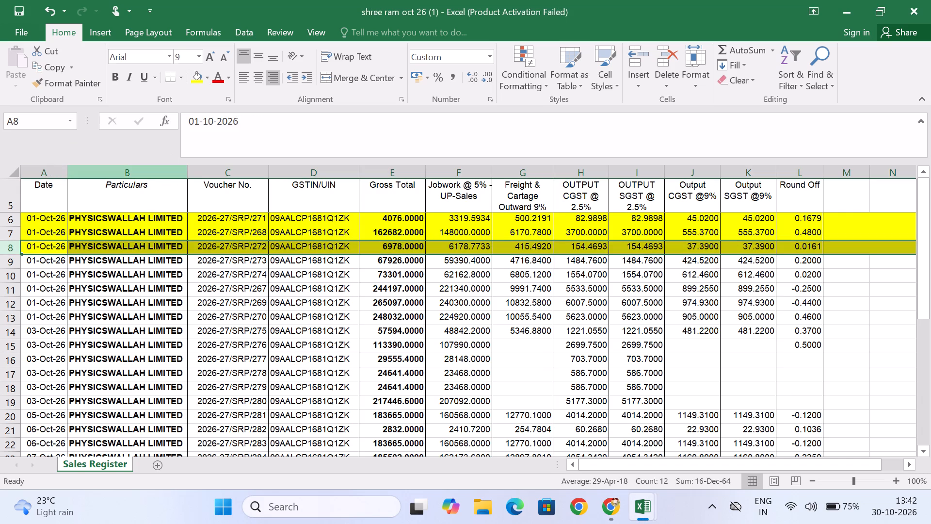
Copy voucher number 2026-27/SRP/273 from the Excel register into the invoice number on the GST portal.
click(223, 266)
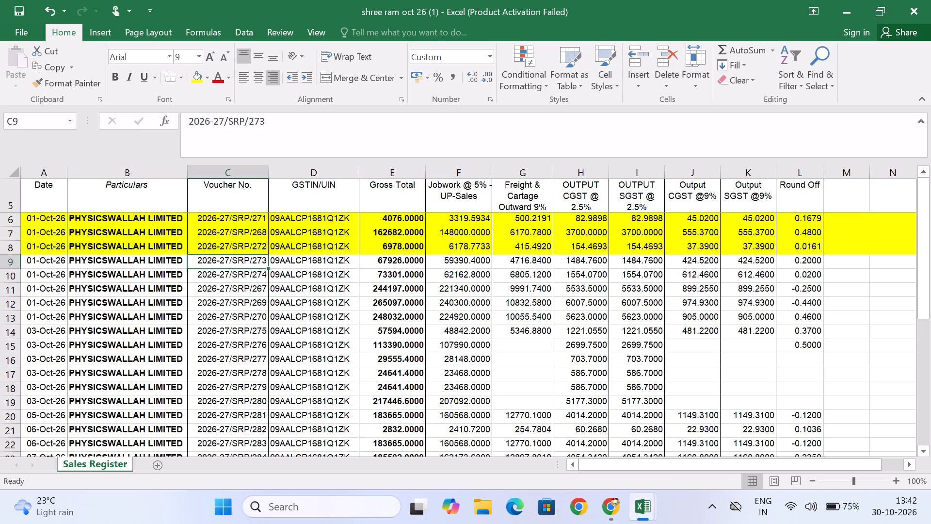
key(ctrl+c)
key(alt+Tab)
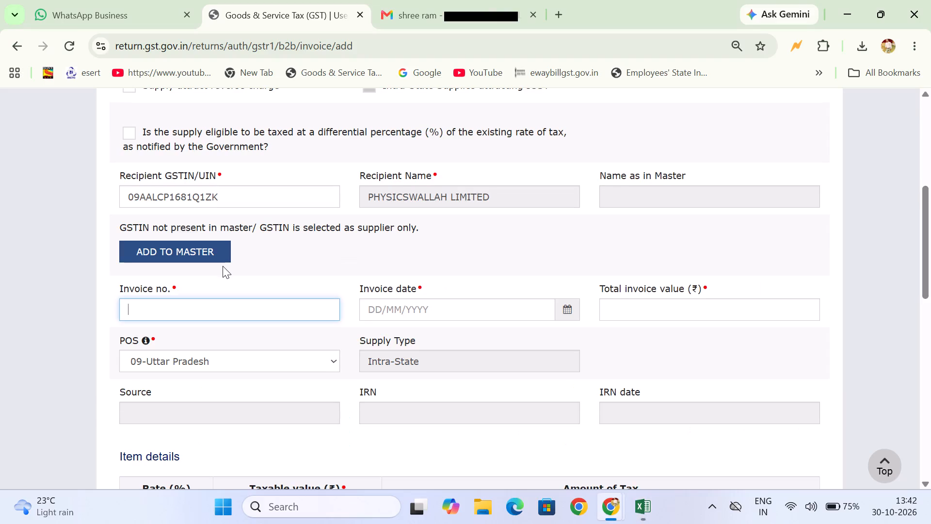
click(207, 305)
key(ctrl+v)
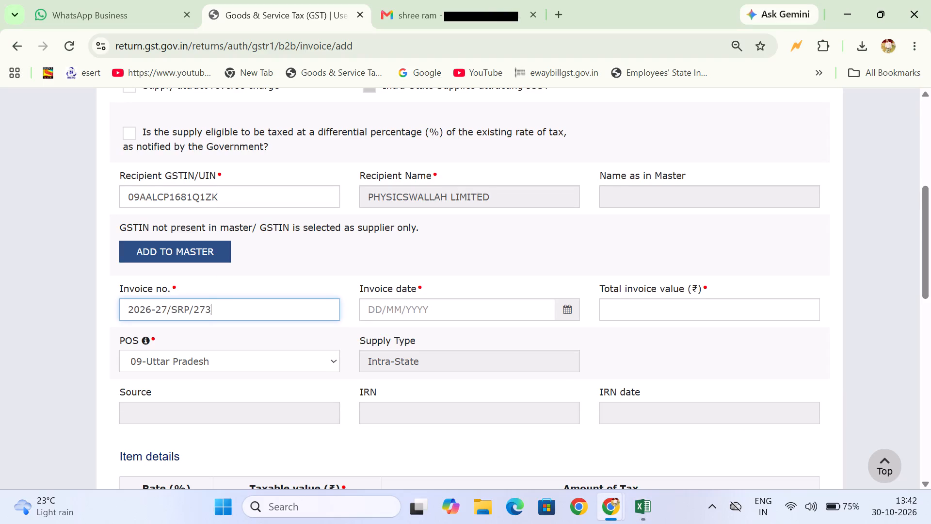
Look up the date of voucher 2026-27/SRP/273 in the Excel register and enter 01/10/2026 as the invoice date on the portal.
click(421, 305)
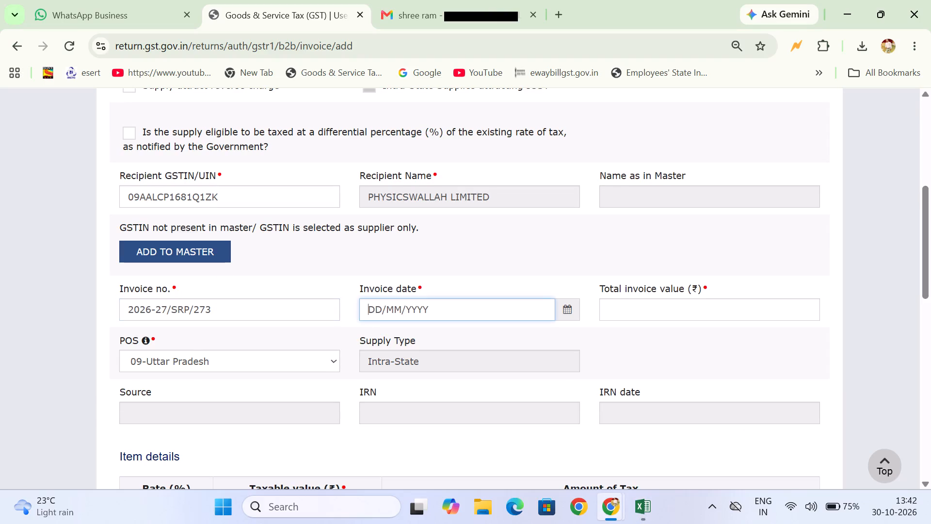
key(alt+Tab)
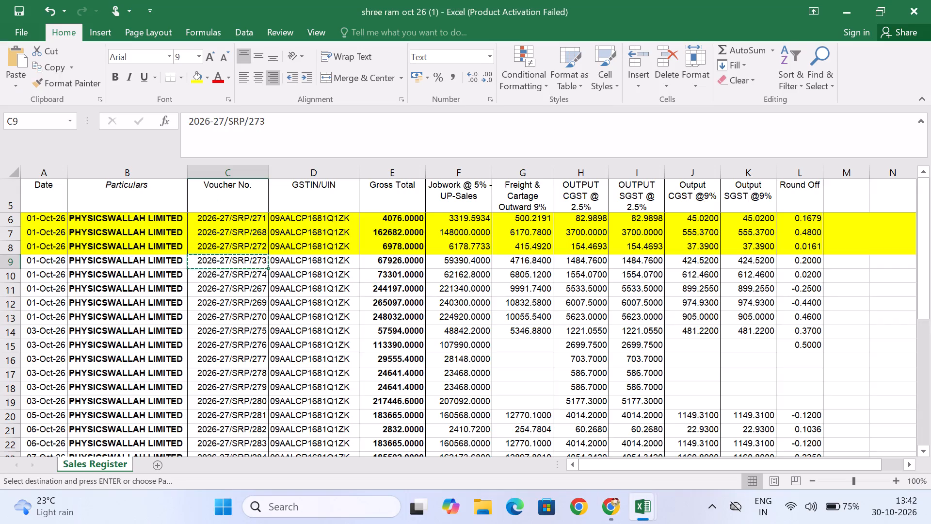
key(alt+Tab)
key(alt+Tab)
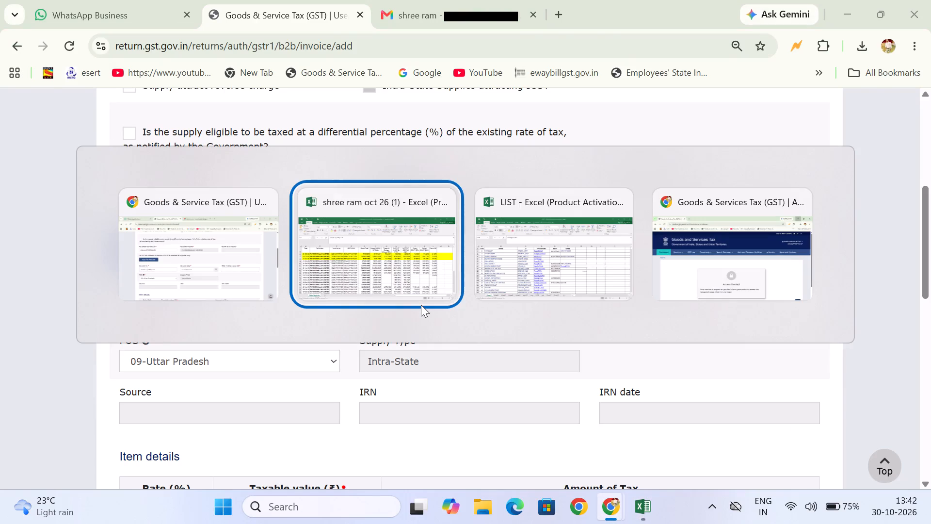
key(alt+Tab)
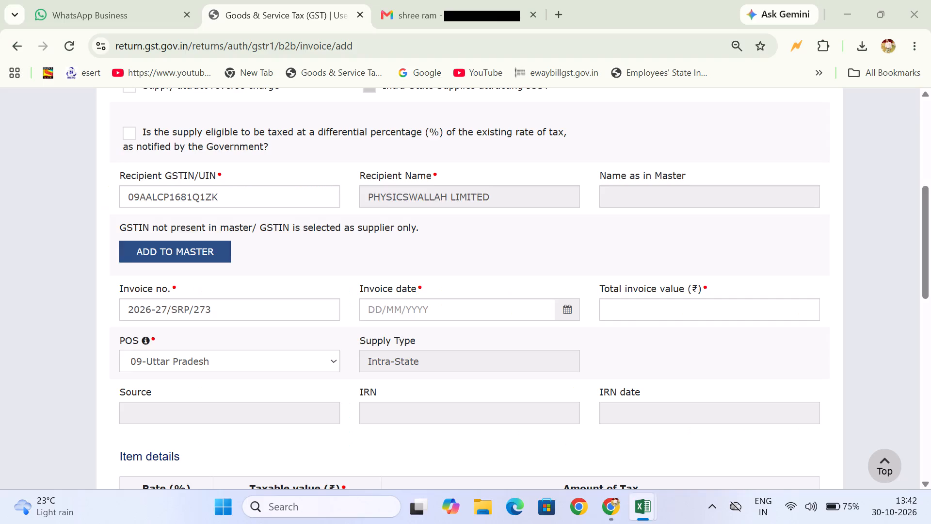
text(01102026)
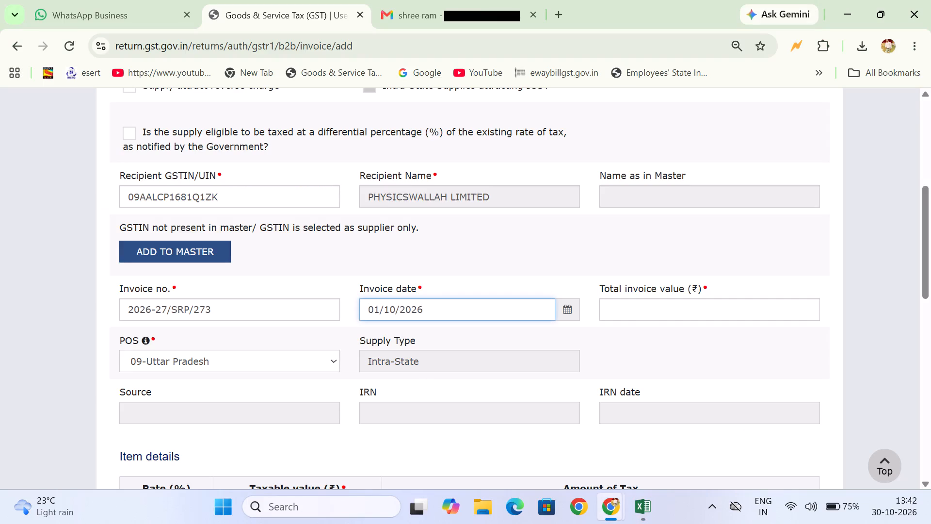
Look up the gross total of voucher 2026-27/SRP/273 in the Excel register and enter its first digits, 679, as the portal's total invoice value.
click(672, 305)
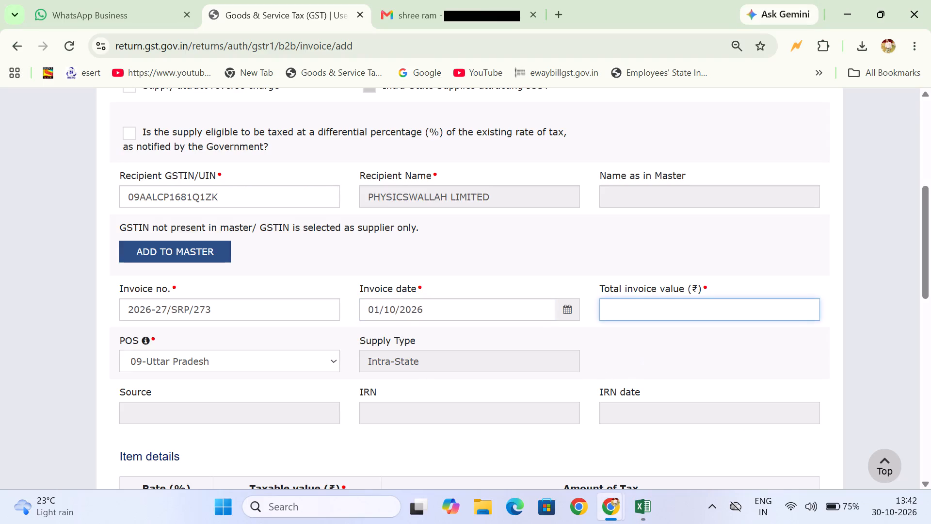
key(alt+Tab)
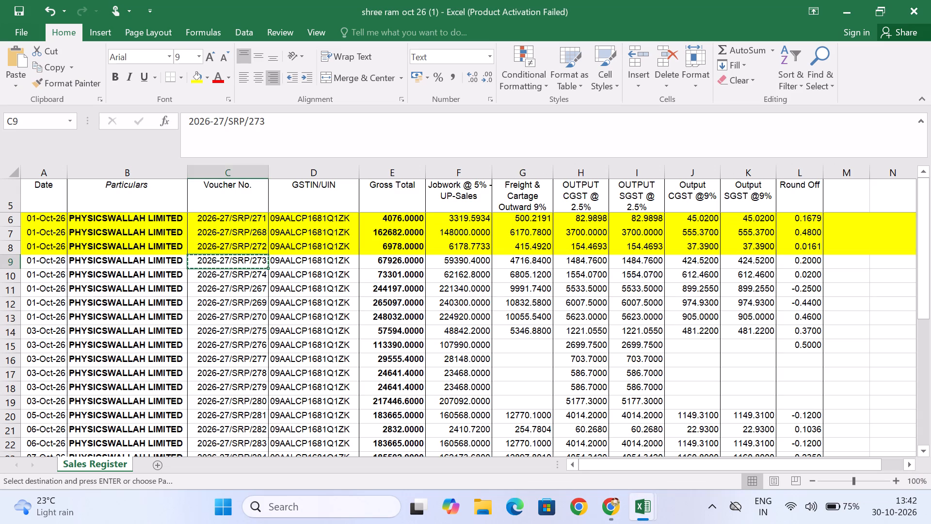
key(alt+Tab)
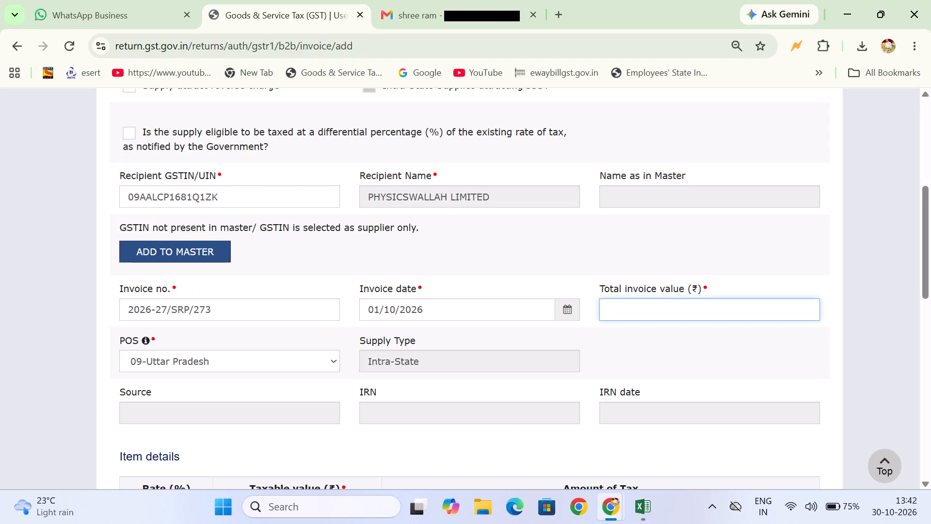
key(6)
text(79)
key(alt+Tab)
key(alt+Tab)
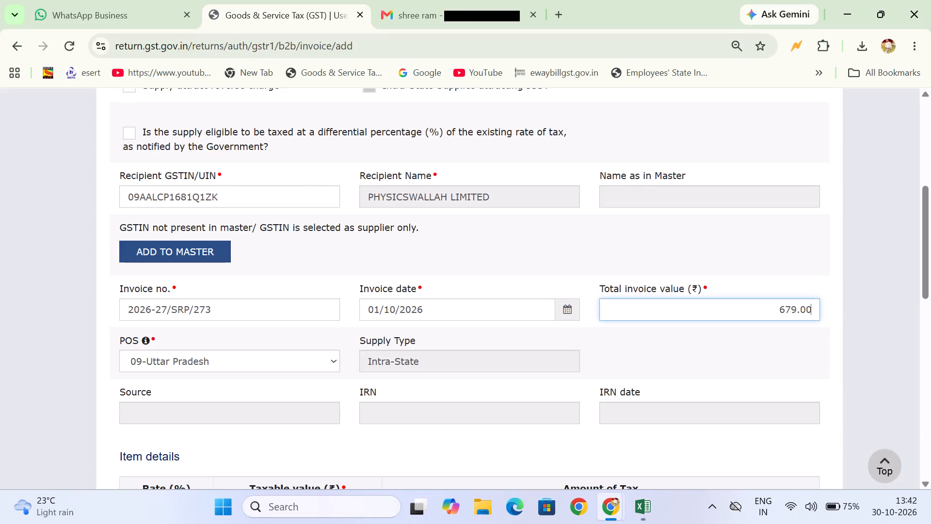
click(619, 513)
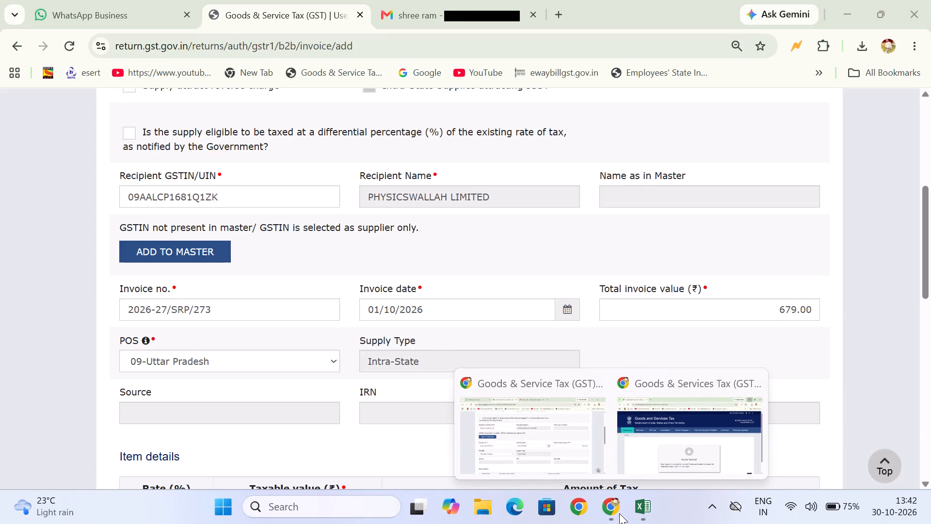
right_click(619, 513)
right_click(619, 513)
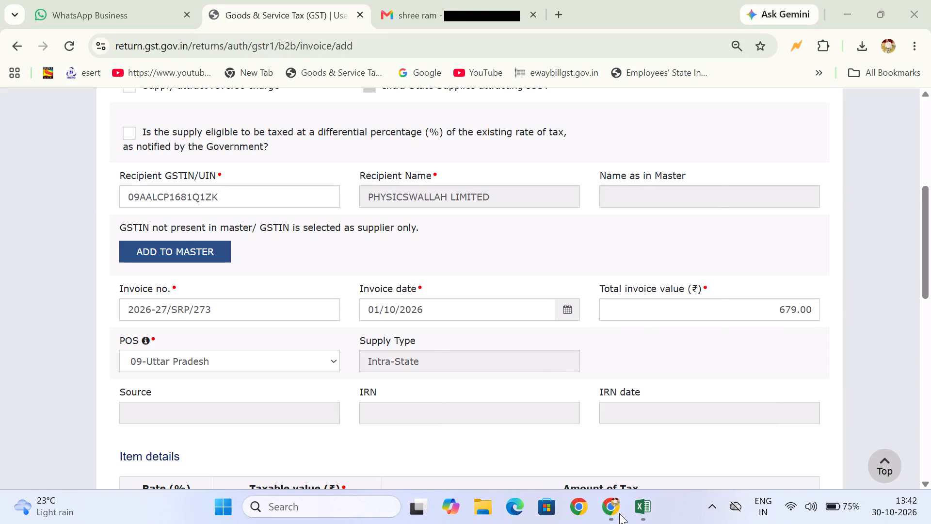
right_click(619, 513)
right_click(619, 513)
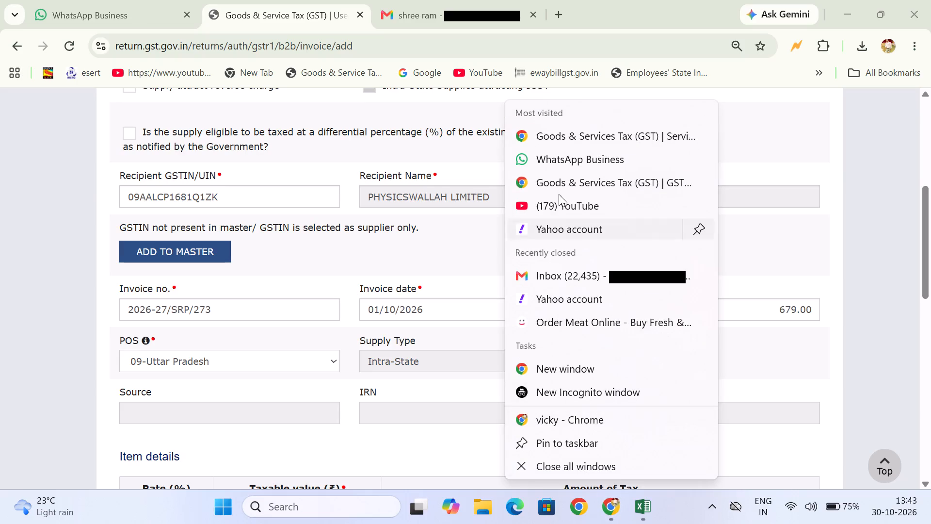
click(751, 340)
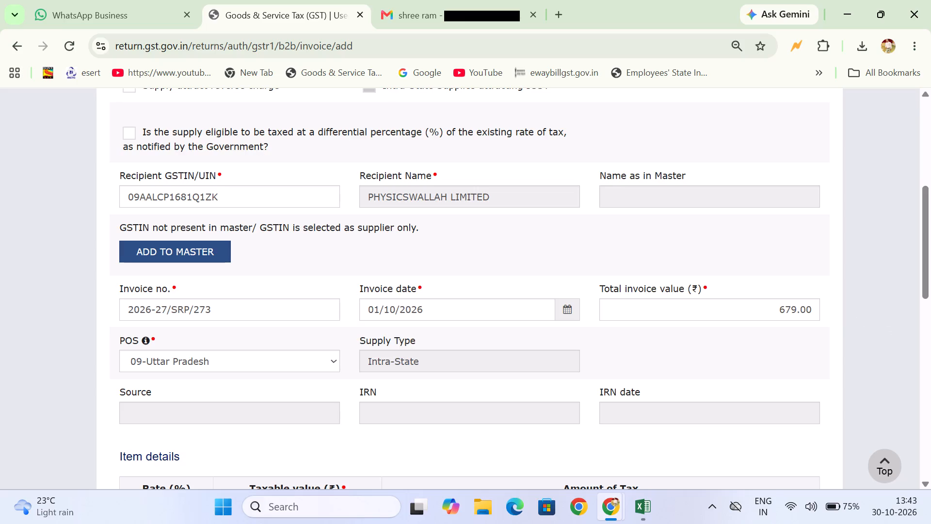
Complete the total invoice value as 67926 on the portal, checking it against the gross total of voucher 2026-27/SRP/273 in the Excel register.
click(819, 306)
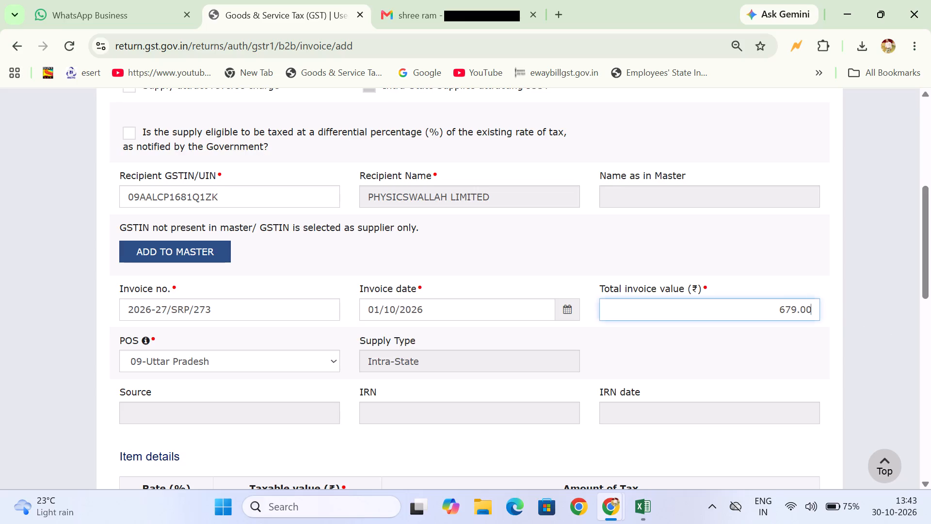
key(BackSpace)
key(BackSpace)
key(BackSpace)
key(alt+Tab)
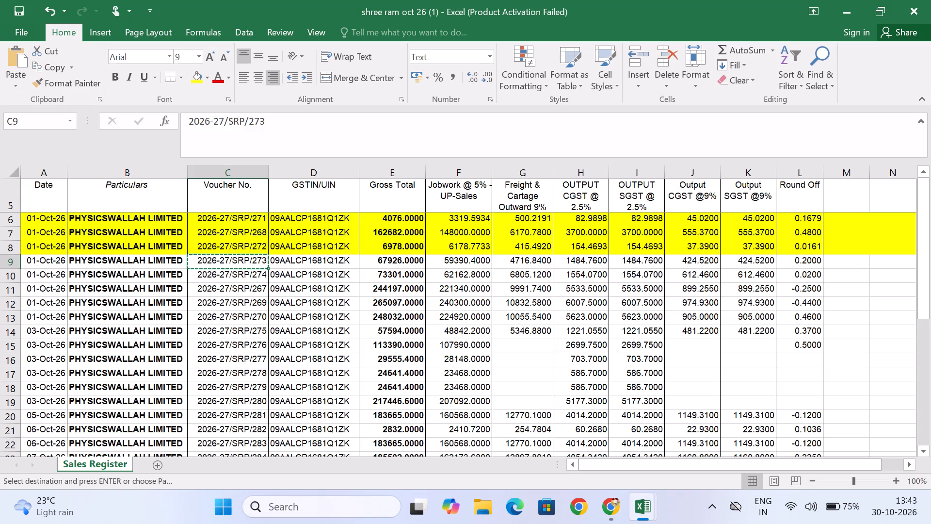
key(alt+Tab)
key(BackSpace)
key(BackSpace)
key(BackSpace)
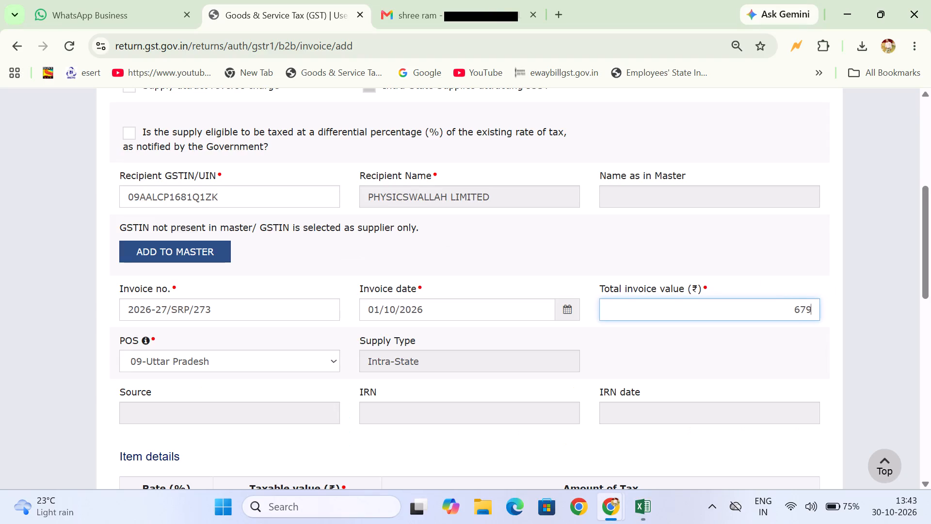
text(26)
key(alt+Tab)
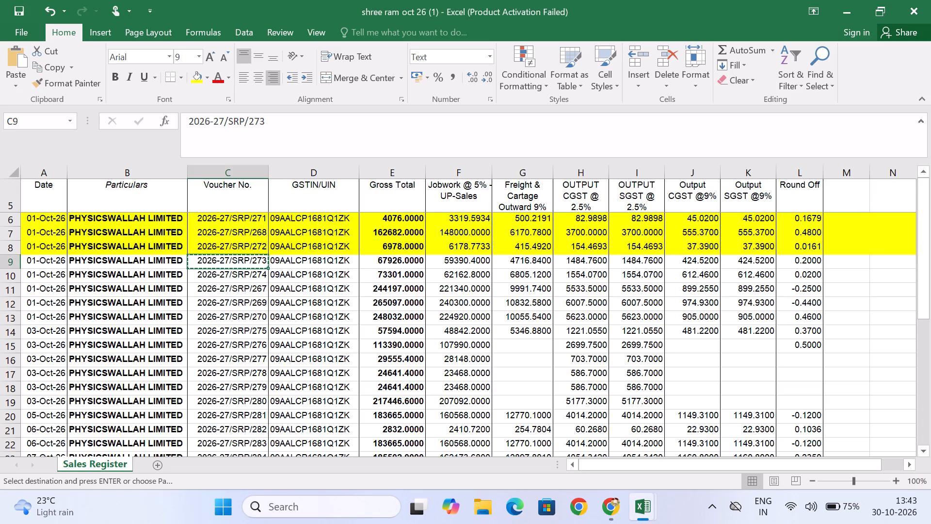
key(alt+Tab)
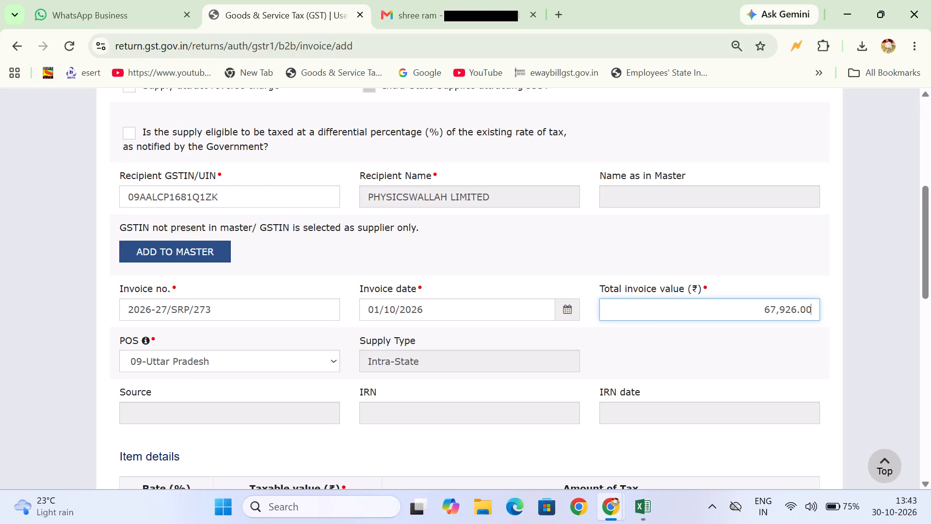
Look up the jobwork amount of voucher 2026-27/SRP/273 in Excel and enter 59390.40 as the 5% taxable value on the portal.
scroll(819, 306, down, 5)
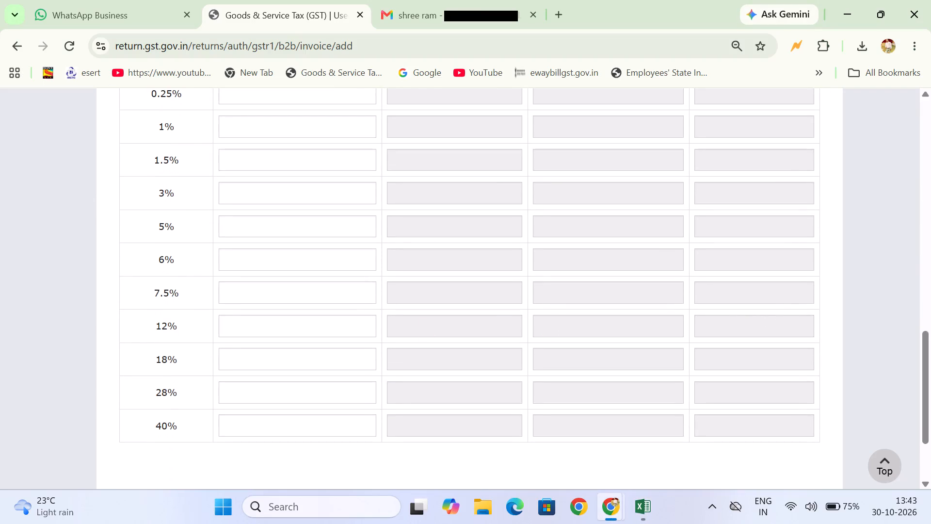
click(314, 218)
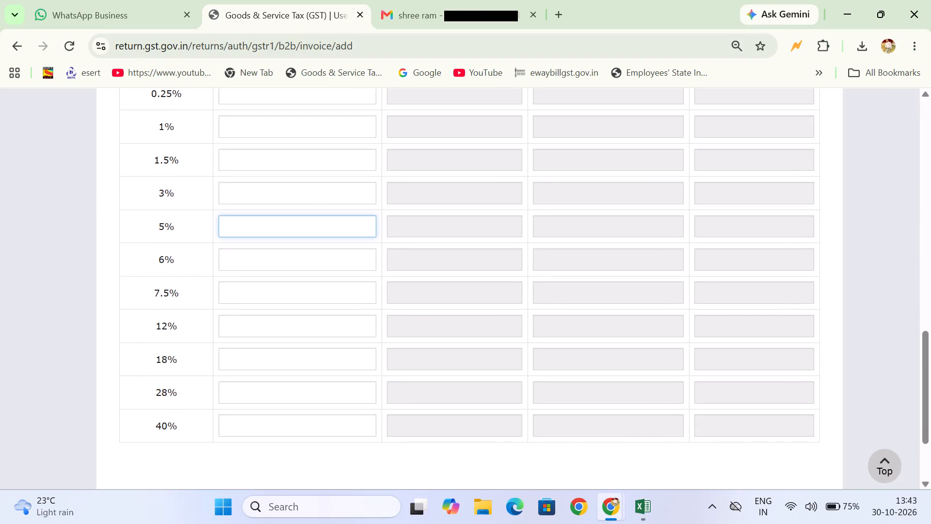
key(alt+Tab)
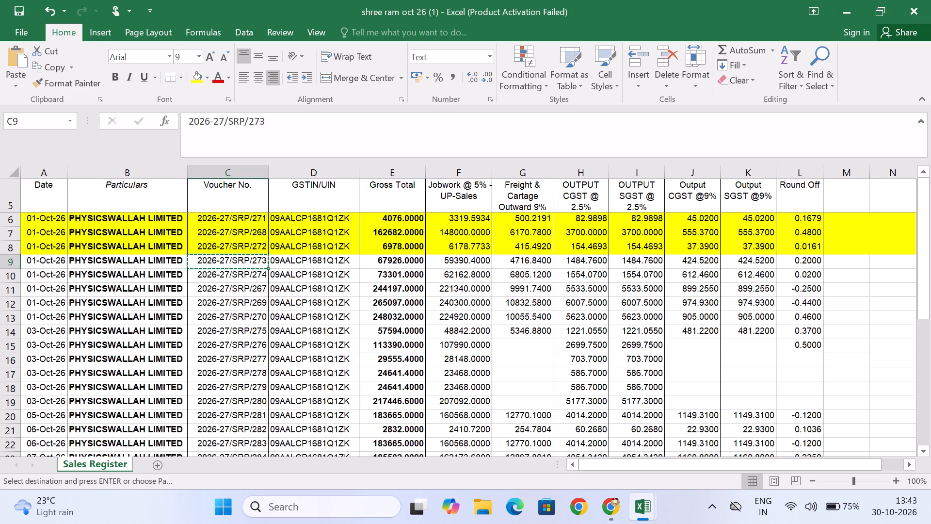
key(alt+Tab)
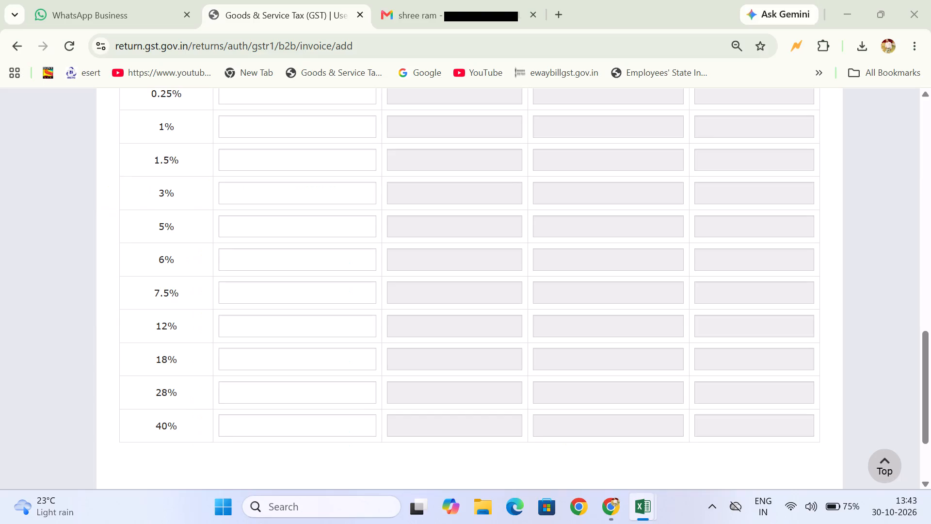
text(59)
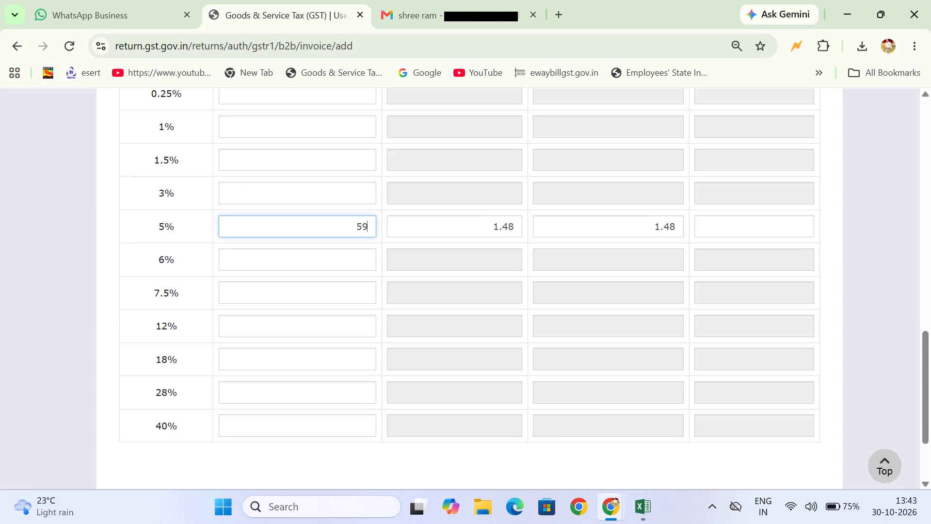
text(390.40)
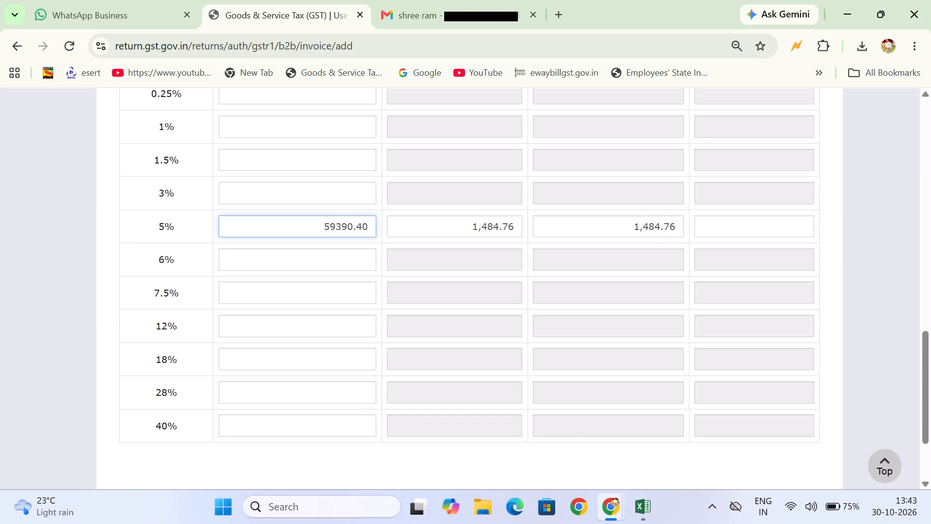
Compare the portal's 5% tax amounts with the 2.5% CGST and SGST of voucher 2026-27/SRP/273 in the Excel register.
key(alt+Tab)
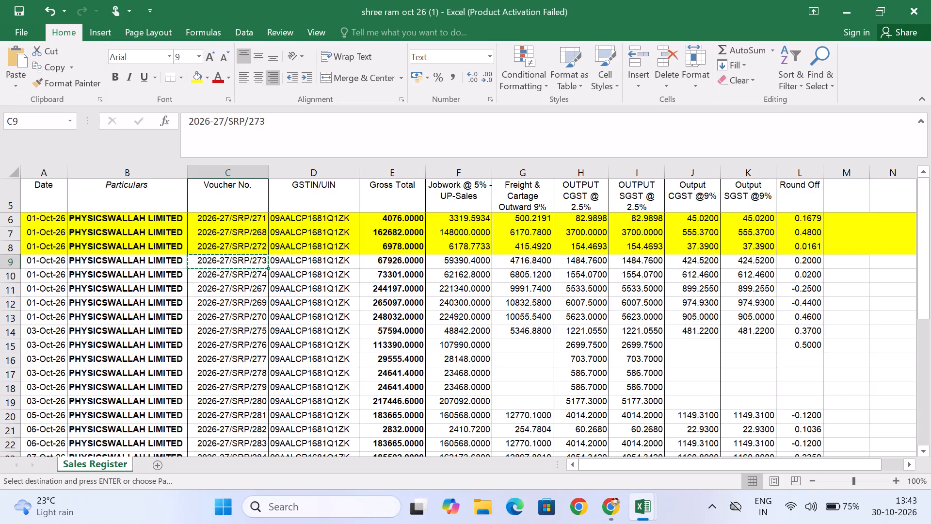
key(alt+Tab)
key(alt+Tab)
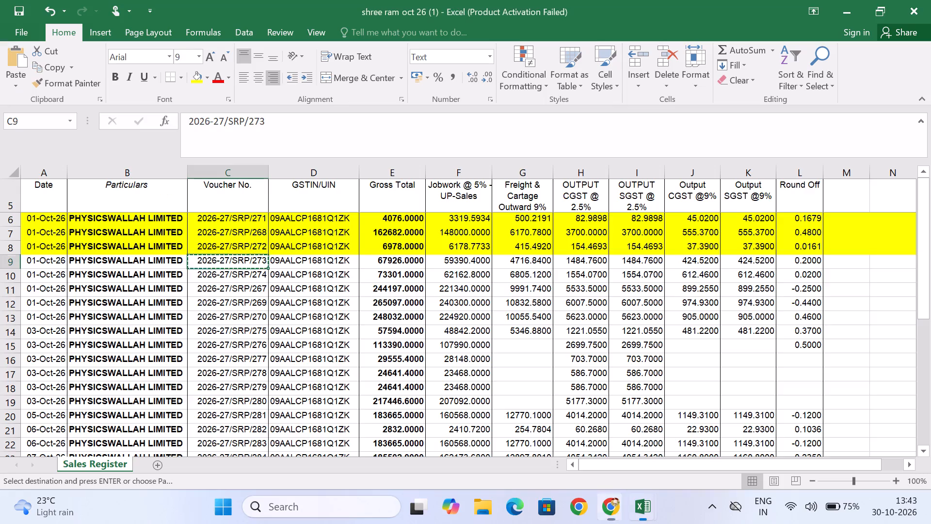
key(alt+Tab)
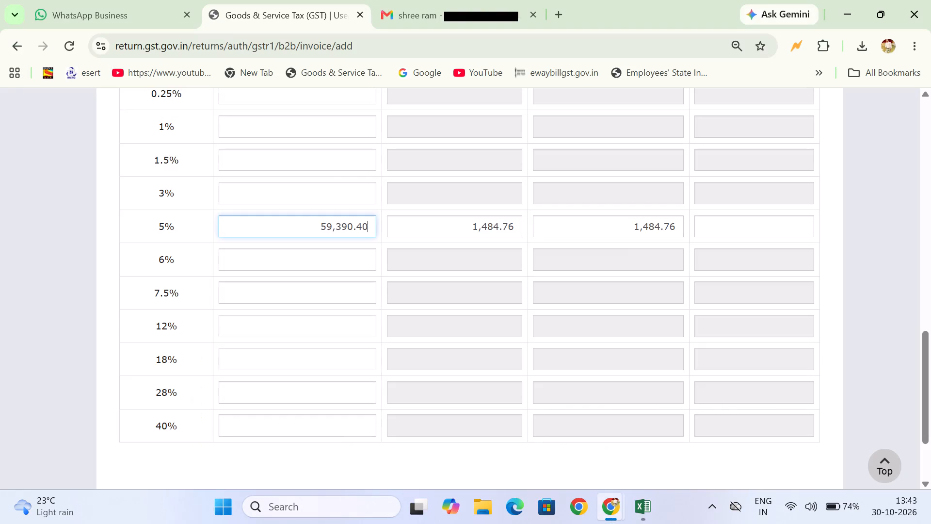
key(alt+Tab)
key(alt+Tab)
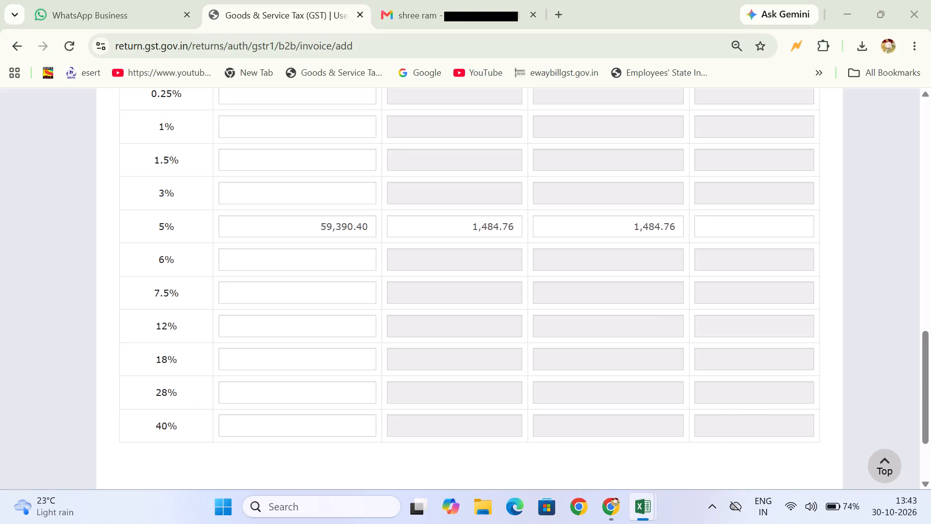
key(alt+Tab)
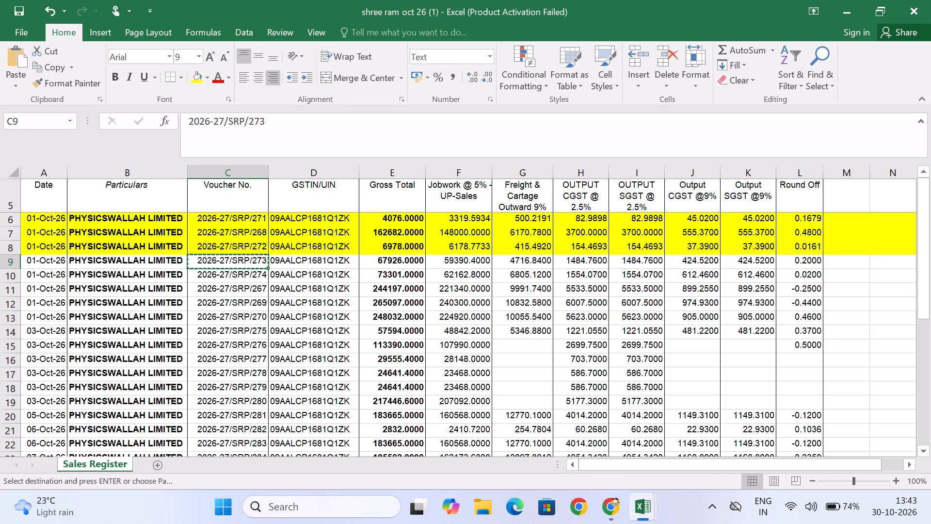
key(alt+Tab)
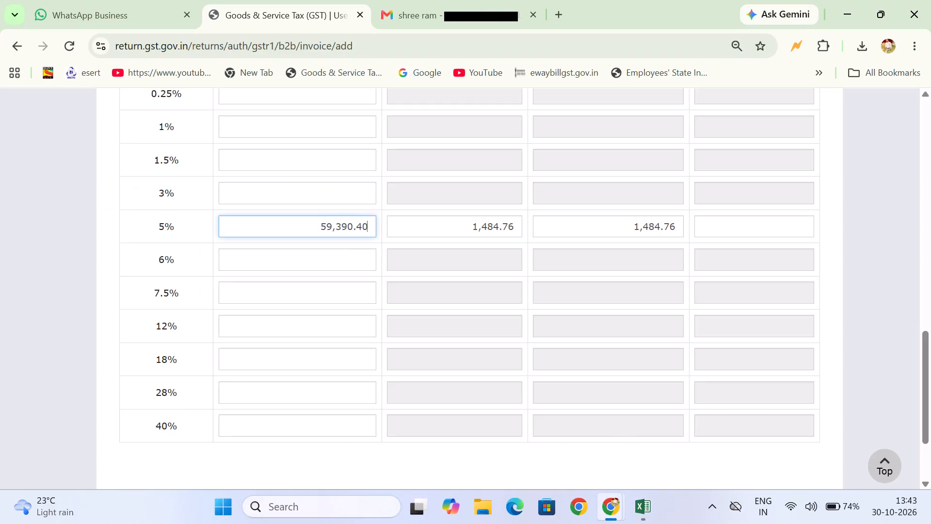
Look up the freight and cartage amount of voucher 2026-27/SRP/273 in Excel and enter 4716.84 as the 18% taxable value on the portal.
scroll(314, 218, down, 1)
click(311, 290)
key(alt+Tab)
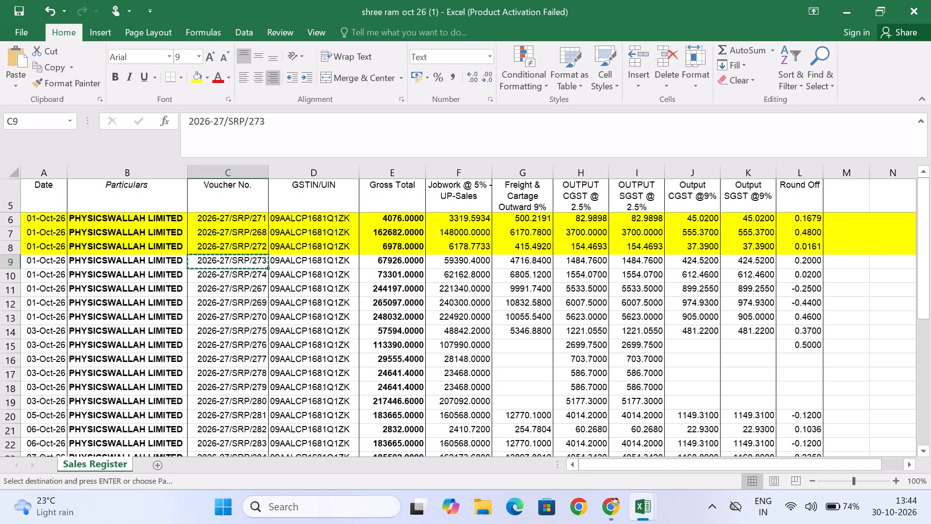
click(502, 259)
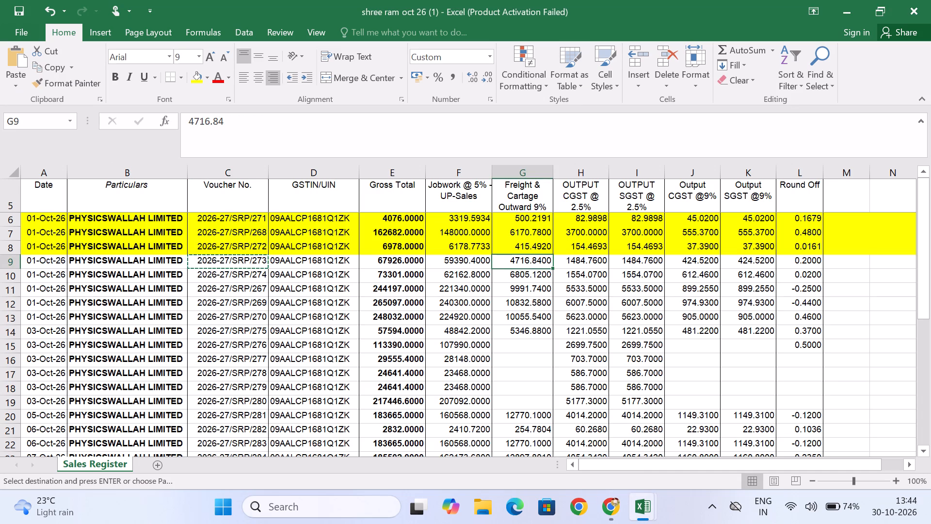
key(alt+Tab)
text(4716.84)
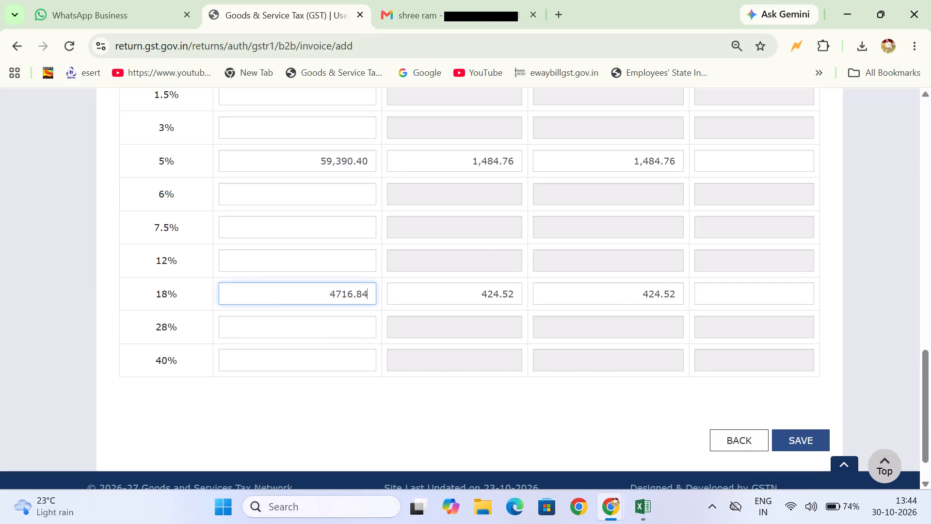
Check the portal's 18% tax amounts against the Excel register and save the invoice for voucher 2026-27/SRP/273 on the portal.
key(alt+Tab)
key(alt+Tab)
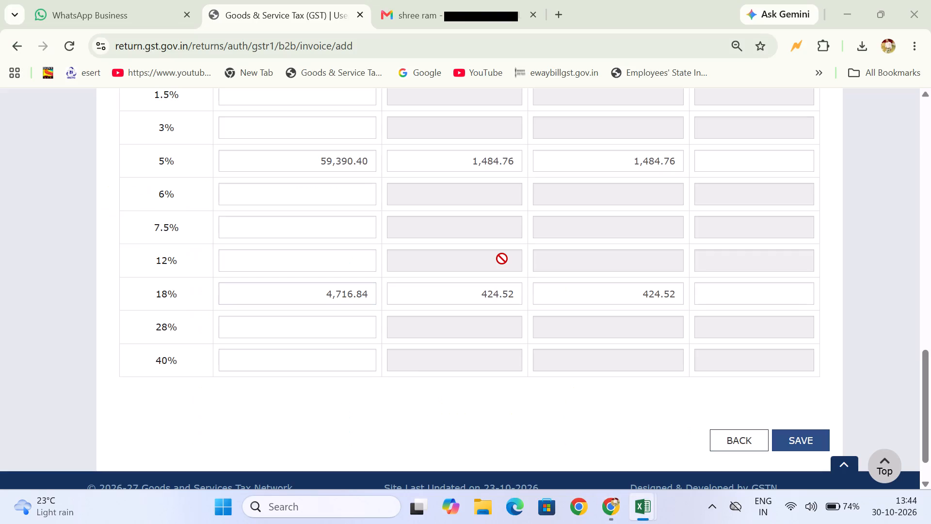
key(alt+Tab)
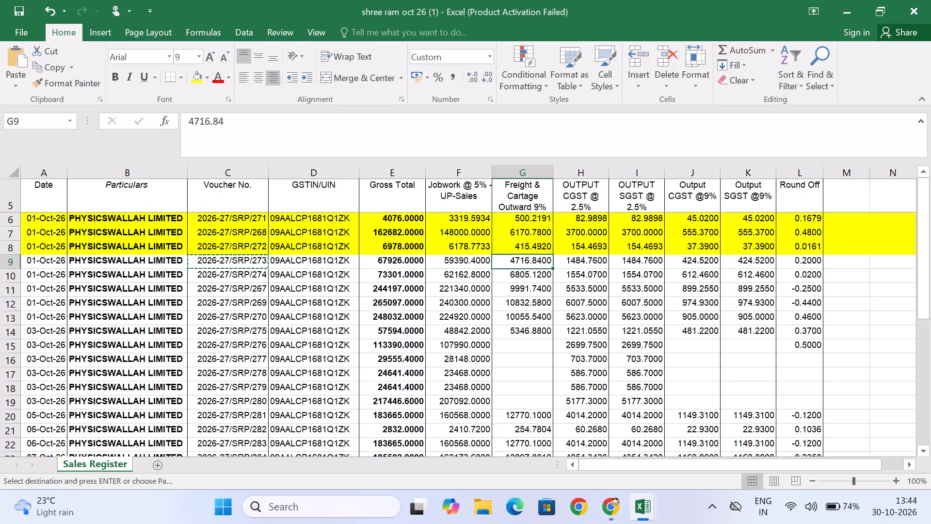
key(alt+Tab)
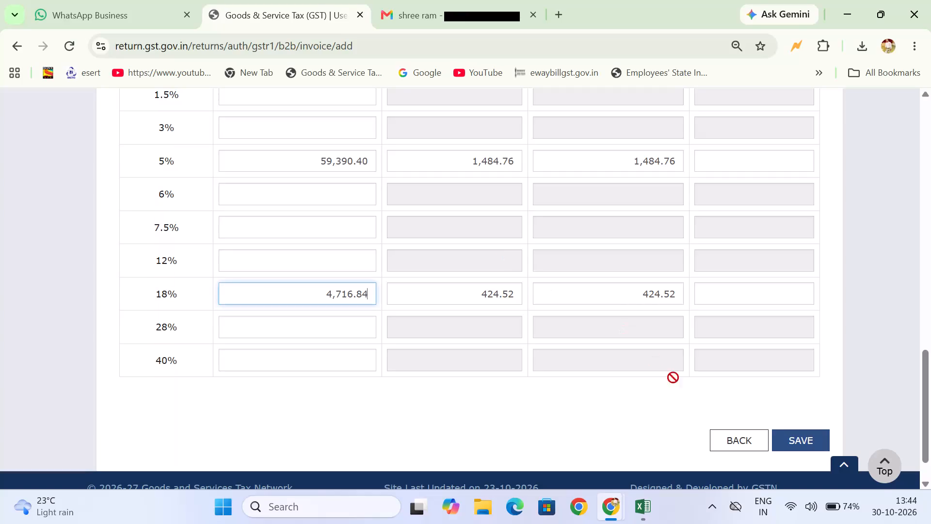
click(794, 433)
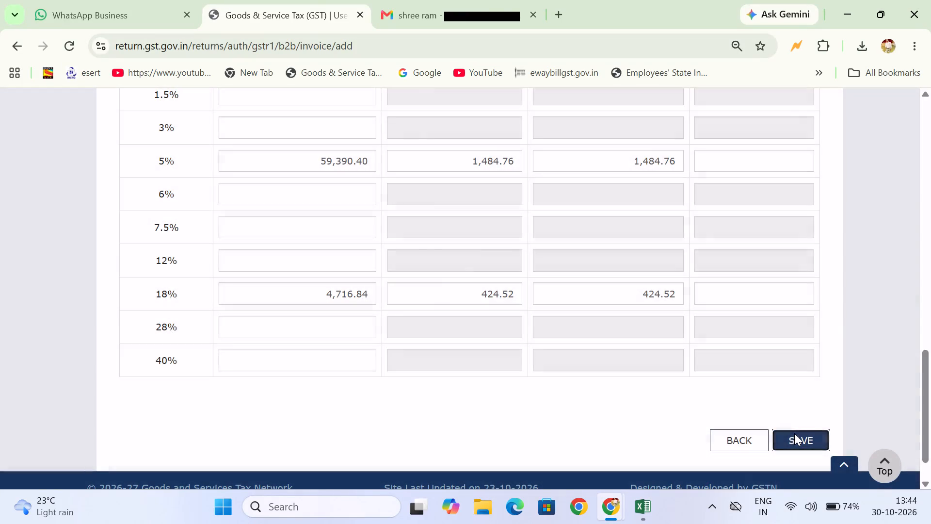
Save the invoice for voucher 2026-27/SRP/273 on the portal.
click(794, 433)
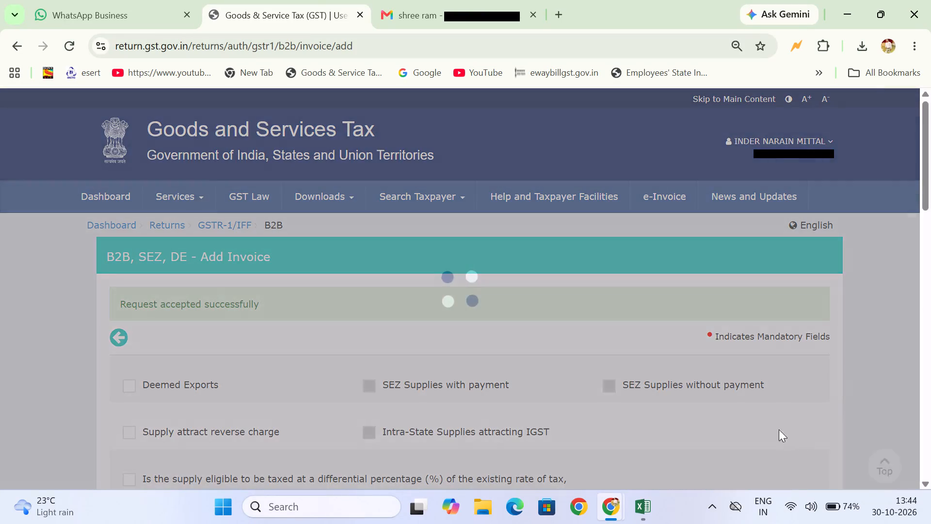
Begin the next portal invoice at its invoice number, and highlight the completed row of voucher 2026-27/SRP/273 in yellow in Excel.
scroll(482, 349, down, 3)
scroll(217, 322, down, 1)
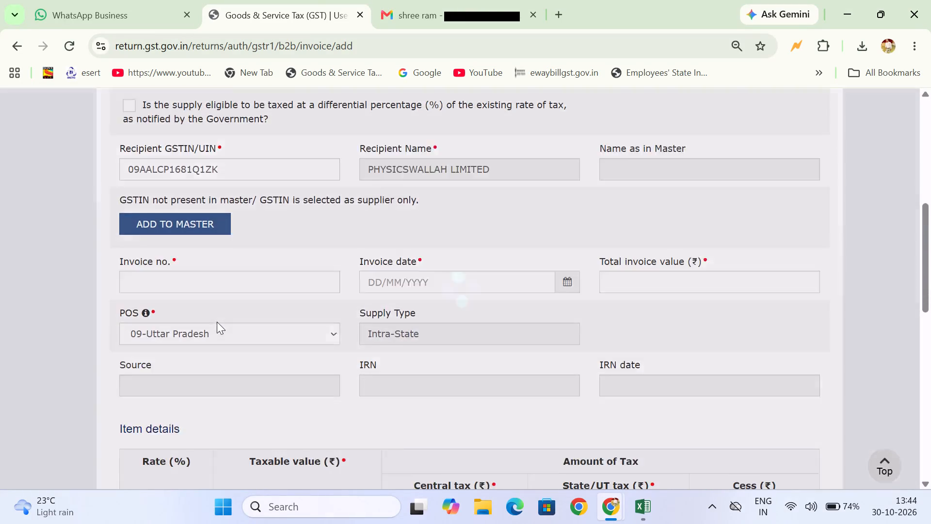
scroll(217, 322, down, 1)
click(159, 280)
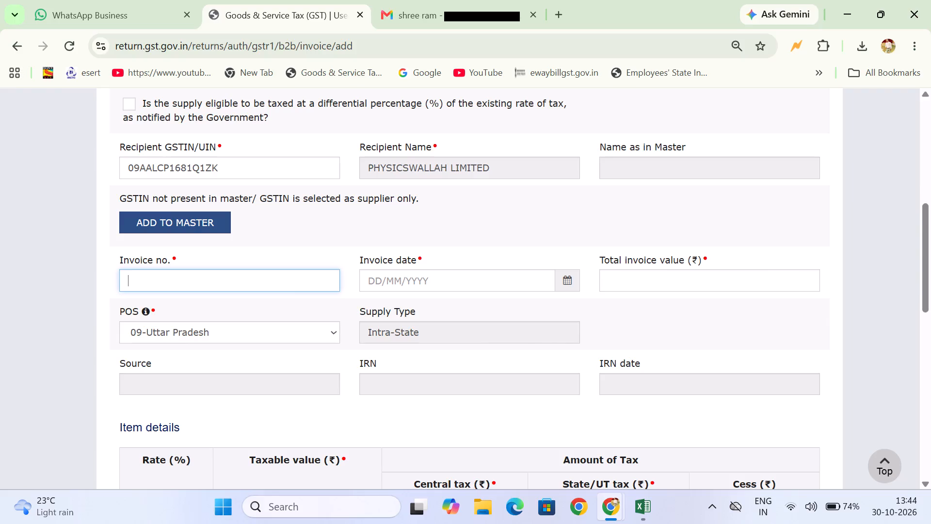
key(alt+Tab)
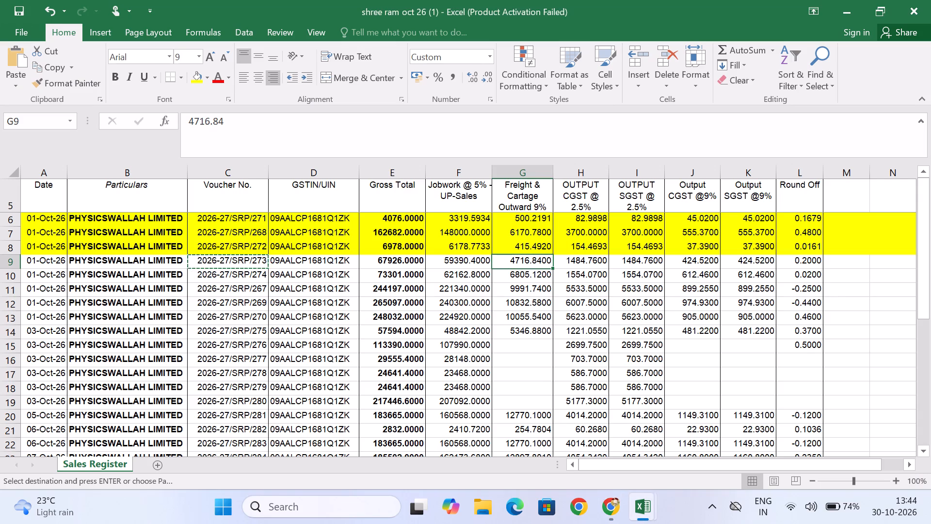
click(5, 266)
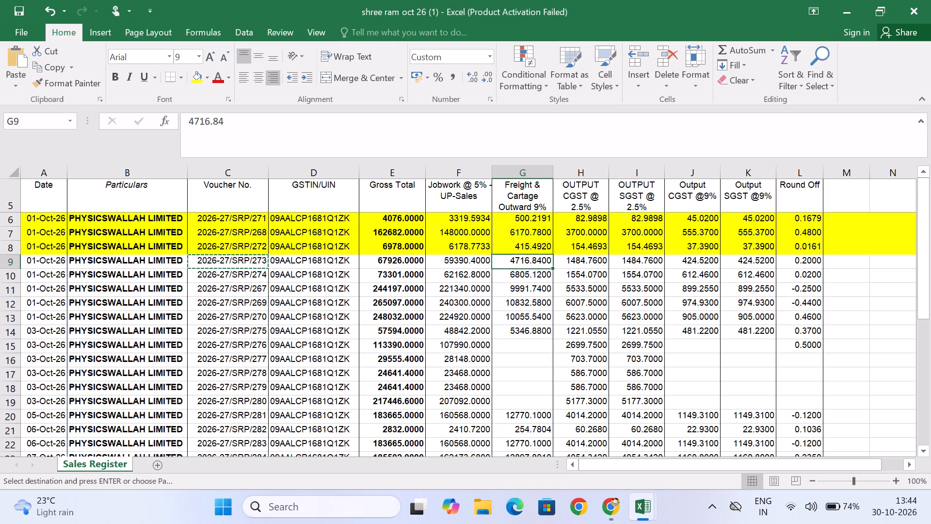
click(13, 262)
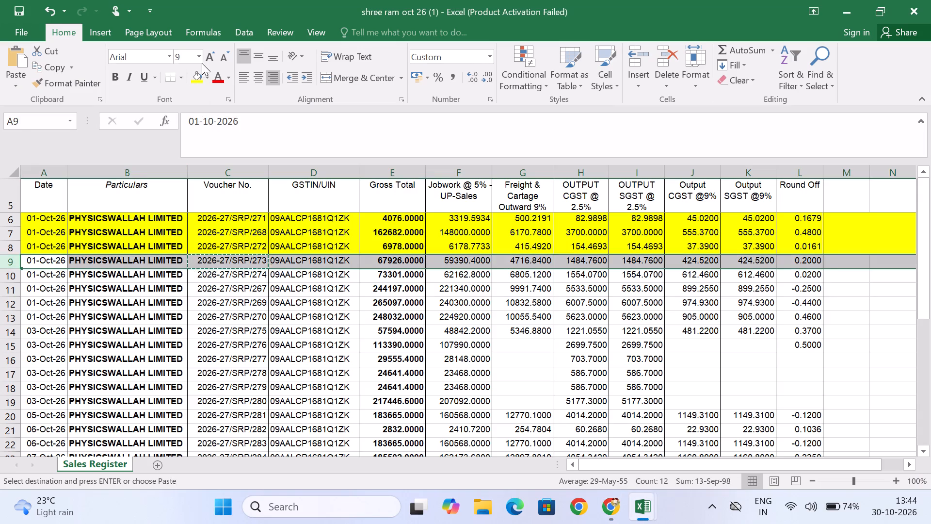
click(195, 80)
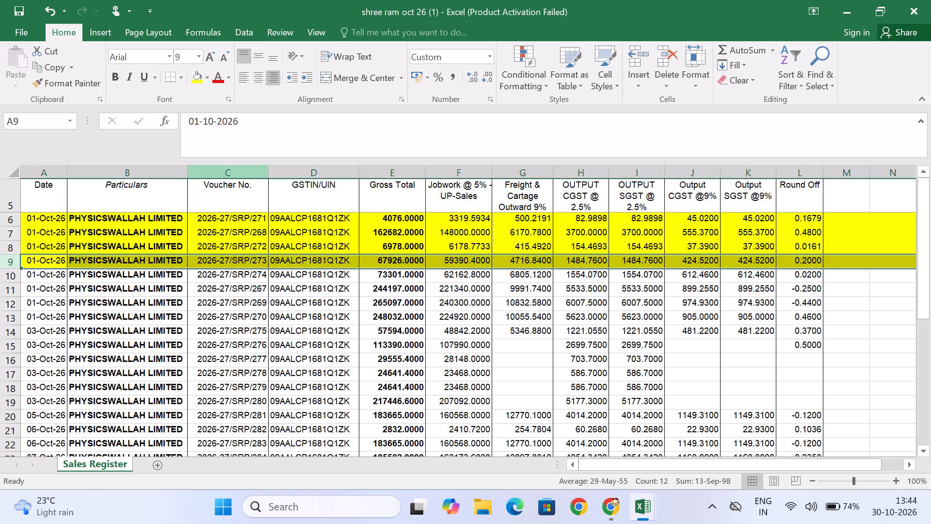
Copy voucher number 2026-27/SRP/274 from Excel as the portal's invoice number and enter 01/10/2026 as the invoice date.
click(216, 273)
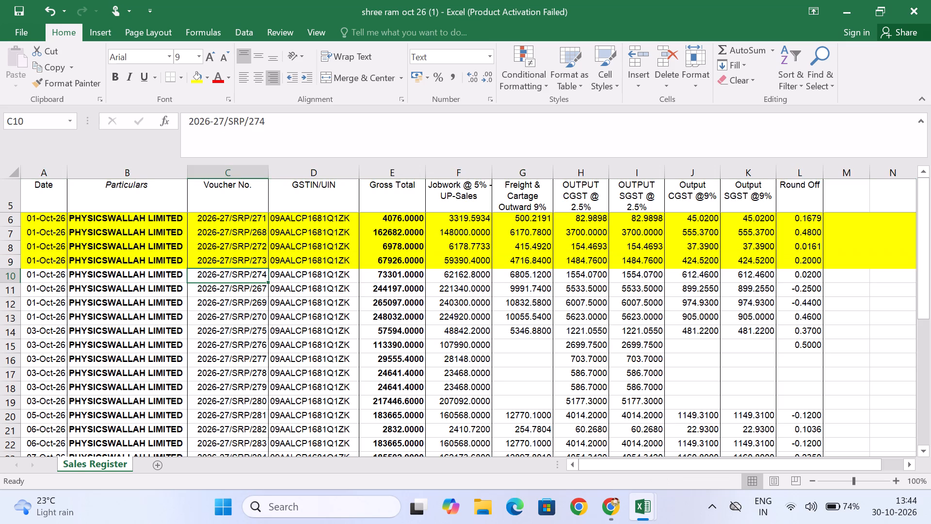
key(ctrl+c)
key(alt+Tab)
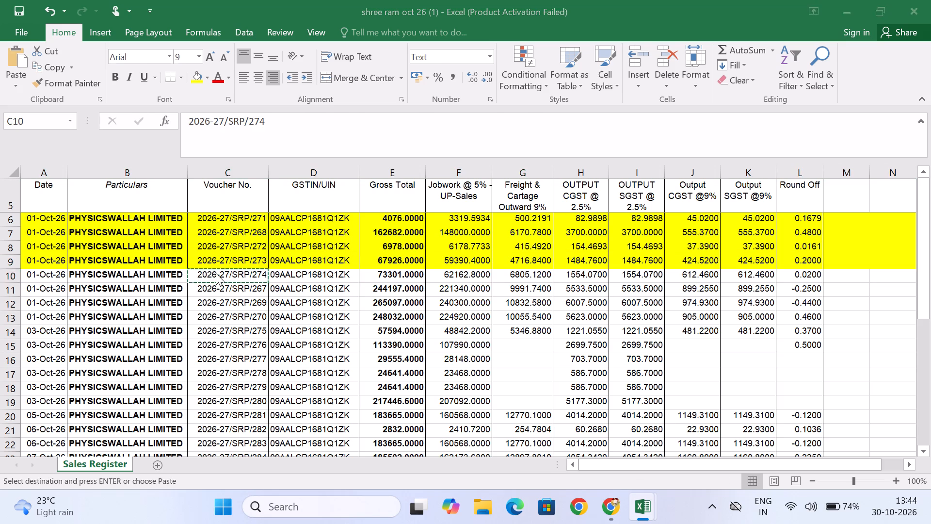
key(ctrl+v)
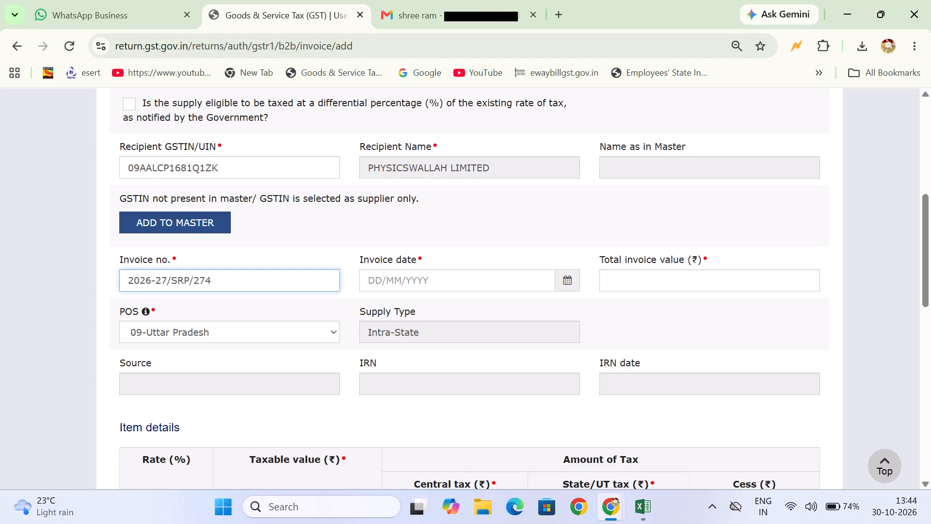
click(390, 284)
key(alt+Tab)
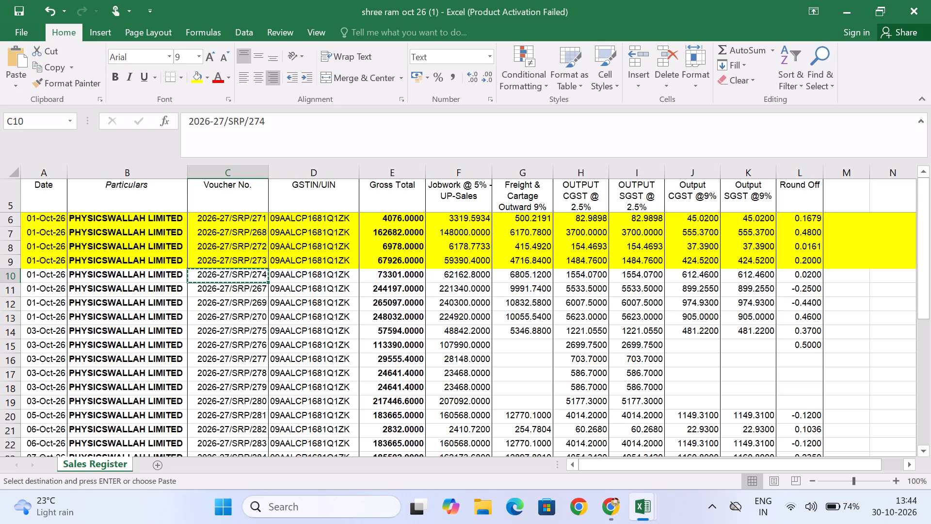
key(alt+Tab)
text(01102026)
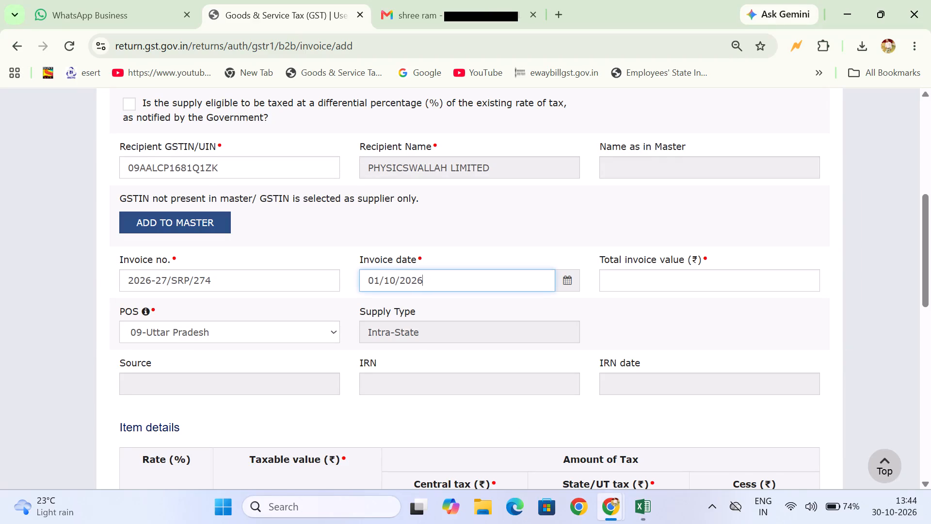
Look up the gross total of voucher 2026-27/SRP/274 in Excel and enter 73301 as the total invoice value on the portal.
click(647, 277)
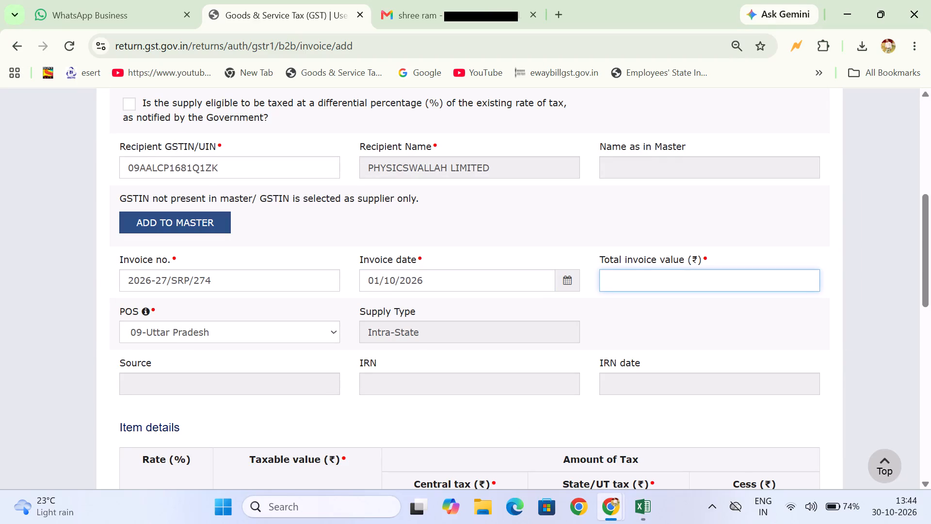
key(alt+Tab)
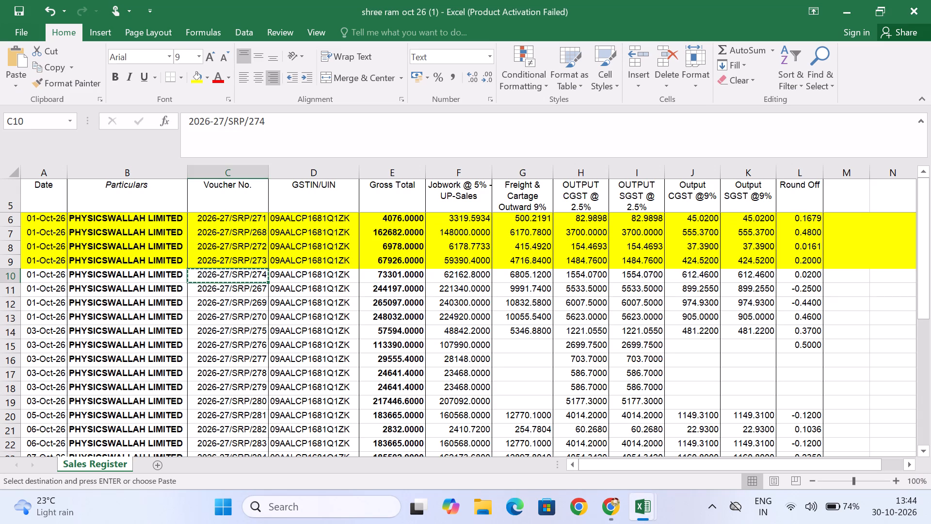
key(alt+Tab)
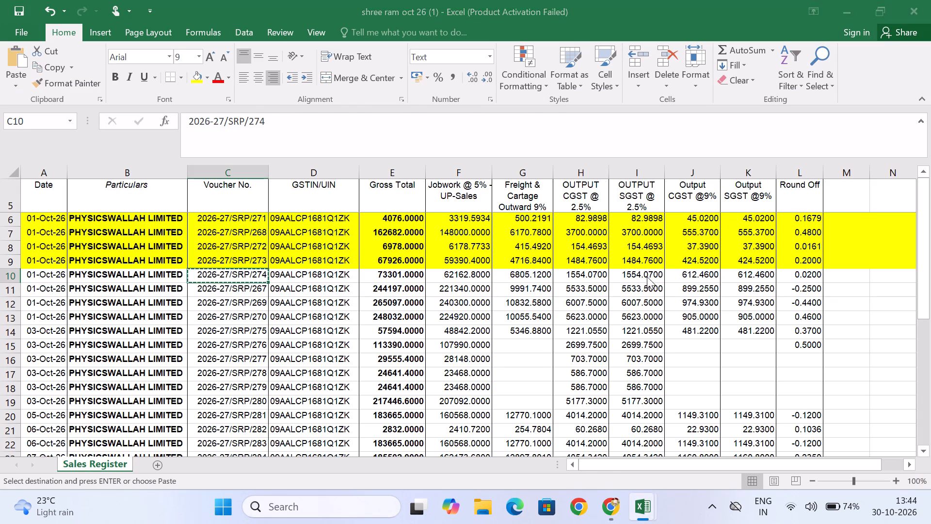
text(73)
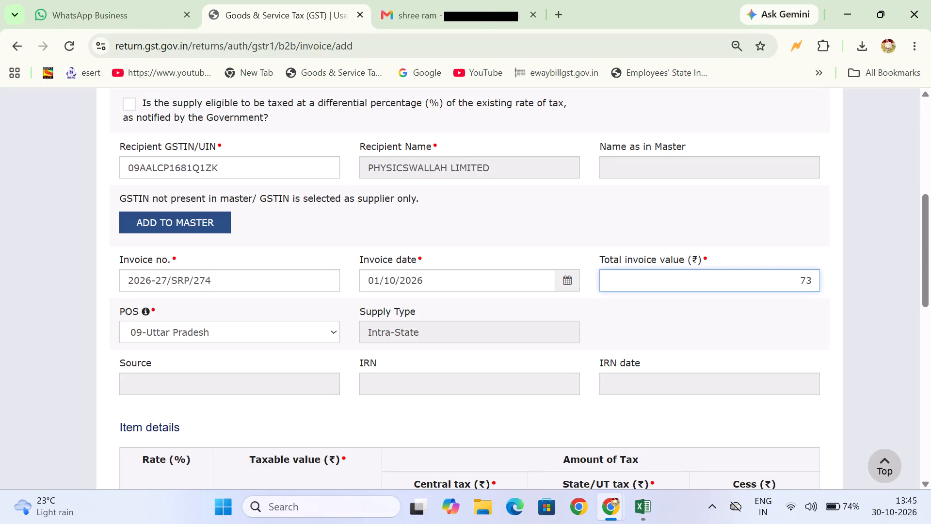
text(701)
key(alt+Tab)
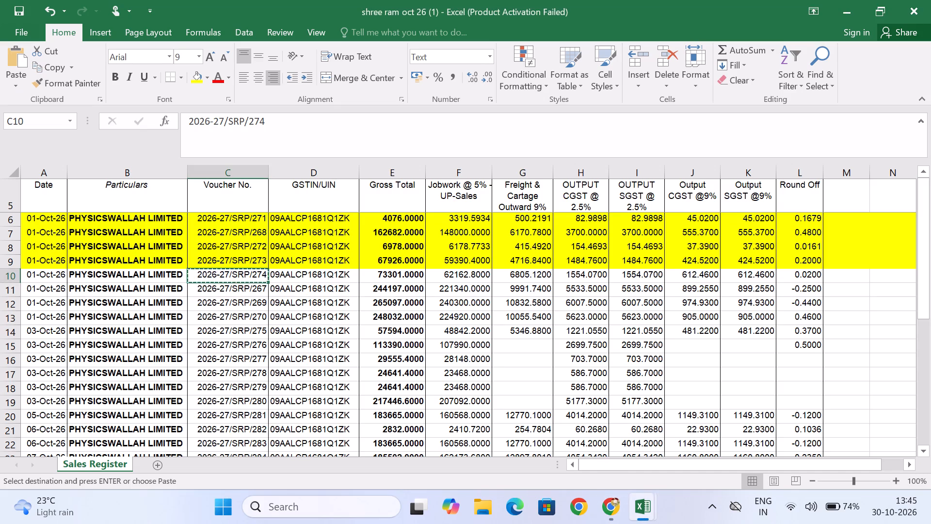
key(alt+Tab)
key(BackSpace)
key(BackSpace)
key(BackSpace)
key(BackSpace)
key(BackSpace)
key(ctrl+alt+F14)
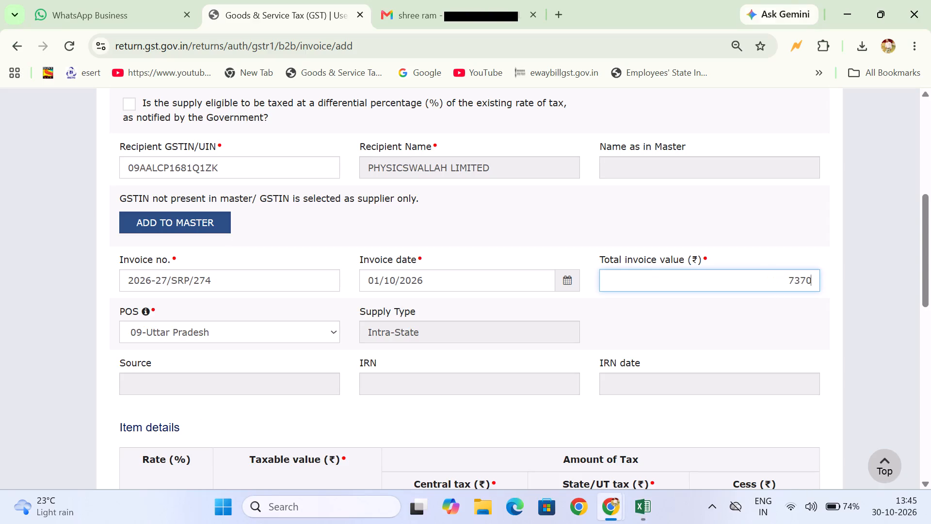
key(BackSpace)
key(BackSpace)
text(301)
key(alt+Tab)
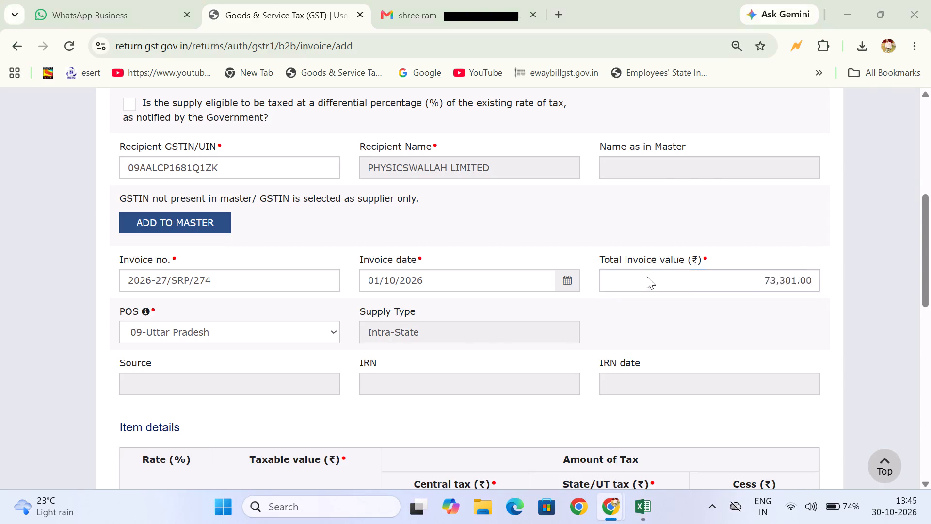
key(alt+Tab)
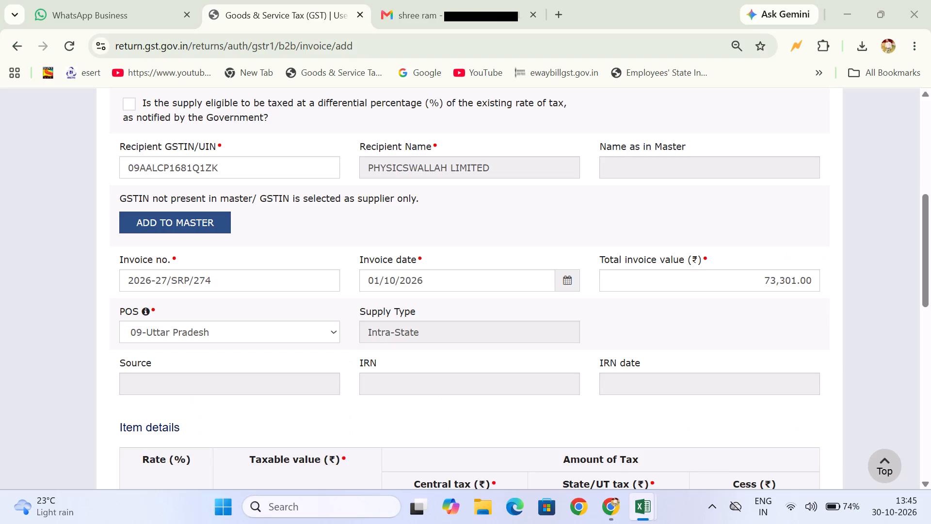
Look up the jobwork amount of voucher 2026-27/SRP/274 in Excel and enter 62162.08 as the 5% taxable value on the portal.
scroll(647, 277, down, 6)
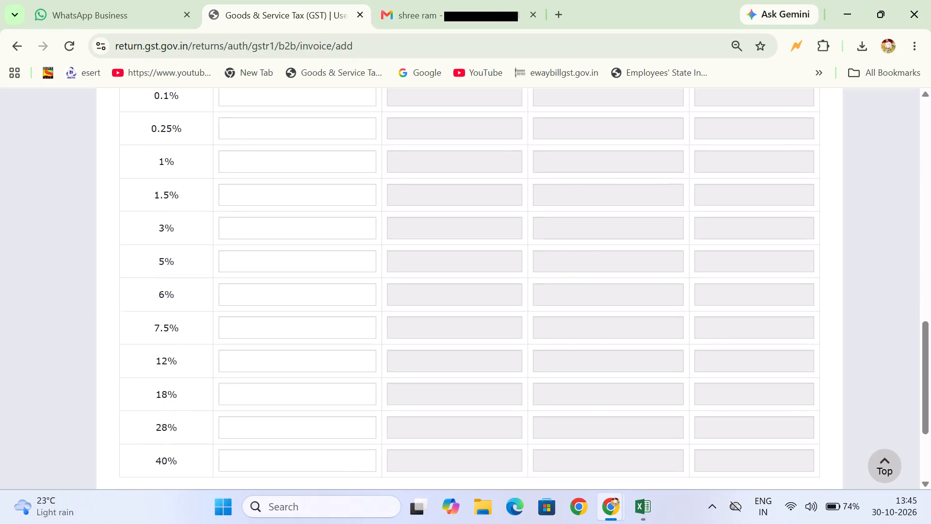
scroll(647, 277, down, 1)
click(290, 243)
key(alt+Tab)
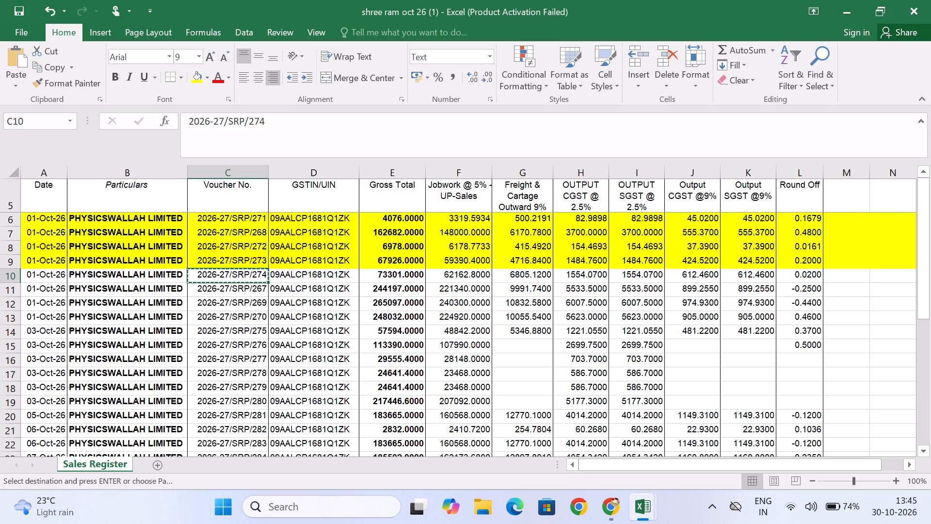
key(alt+Tab)
text(621)
text(62)
key(period)
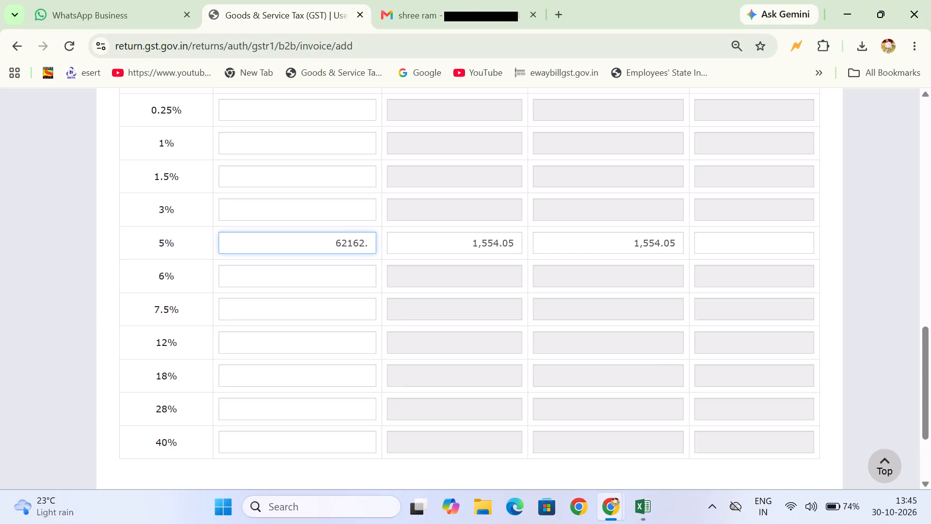
key(alt+Tab)
key(alt+Tab)
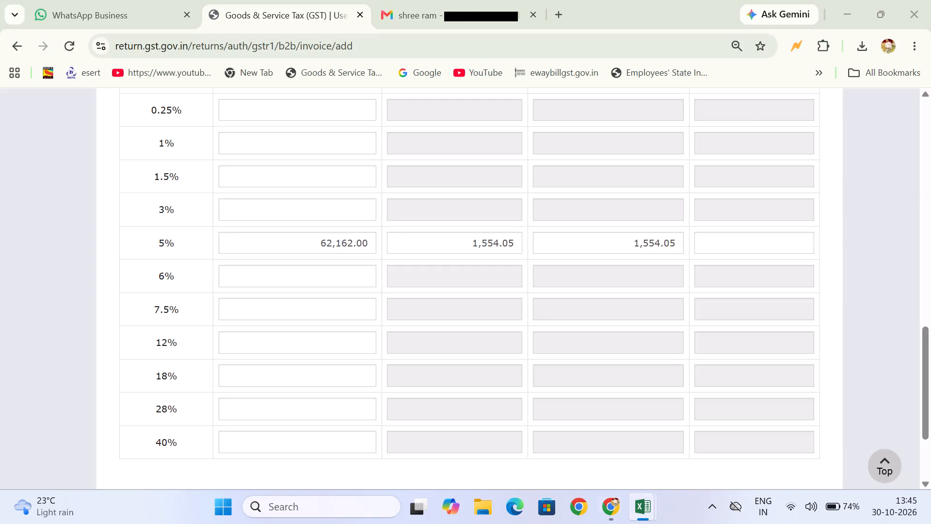
key(BackSpace)
key(BackSpace)
key(8)
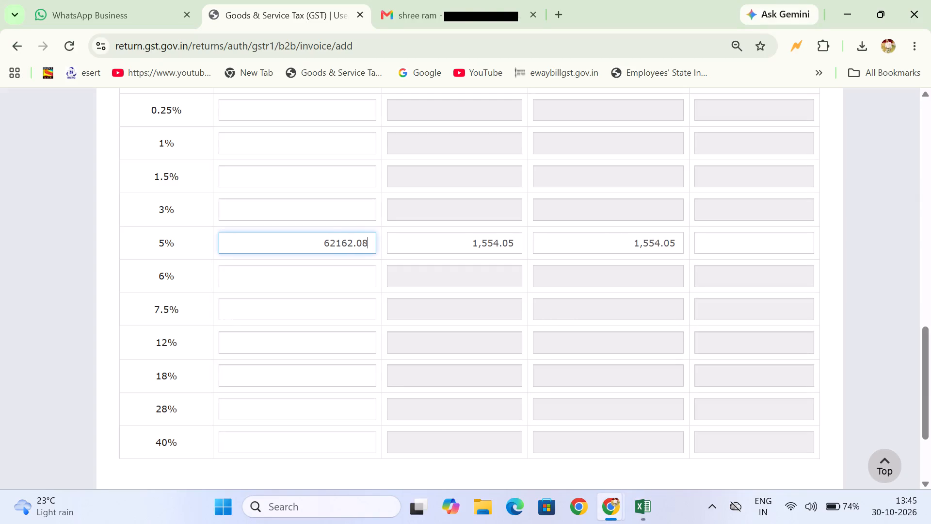
key(0)
Look up the freight and cartage amount of voucher 2026-27/SRP/274 in Excel and enter 6805.12 as the 18% taxable value on the portal.
scroll(290, 243, down, 1)
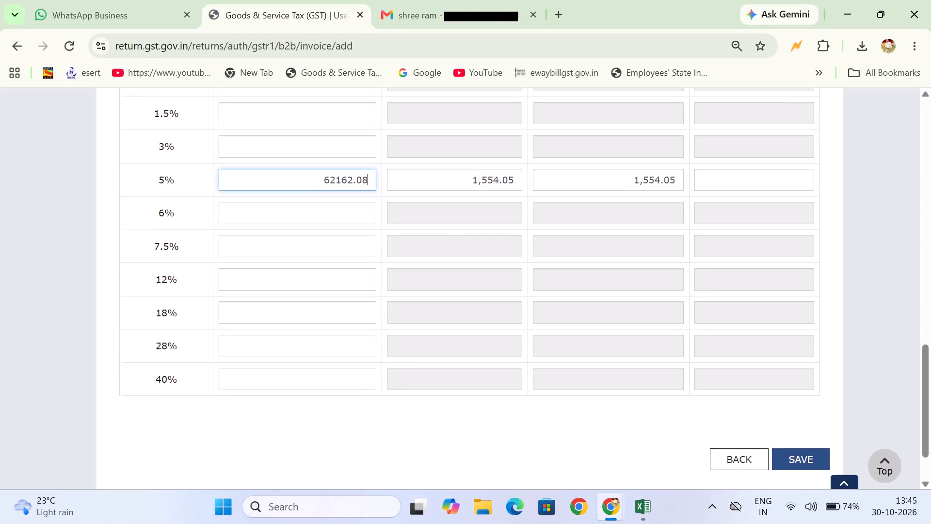
scroll(290, 243, down, 1)
click(312, 273)
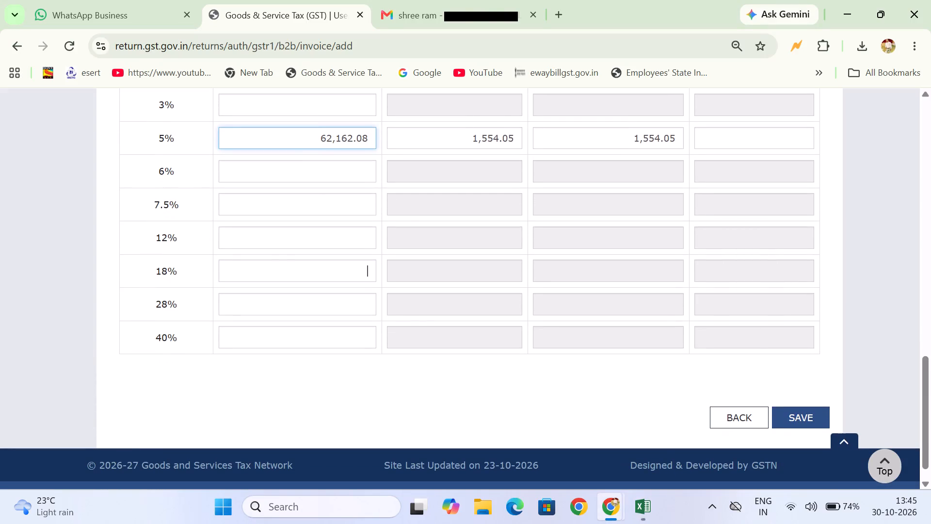
key(alt+Tab)
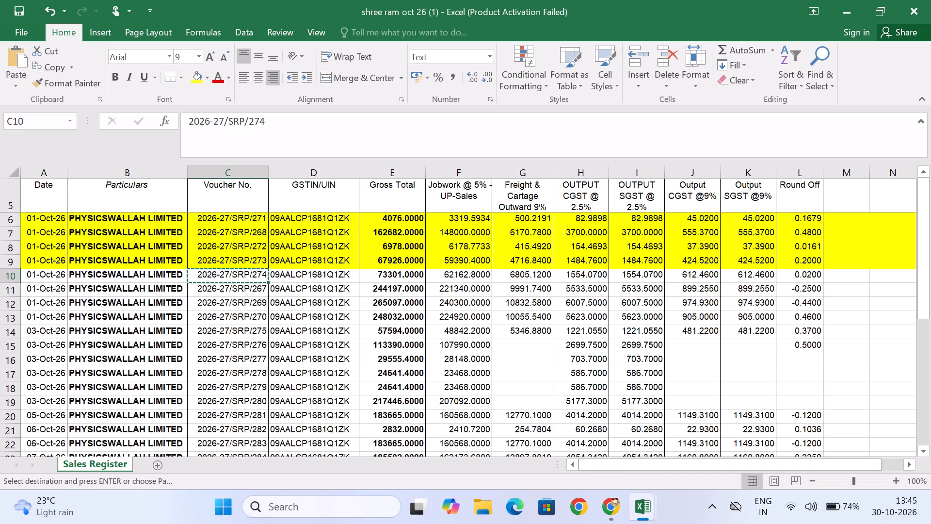
key(alt+Tab)
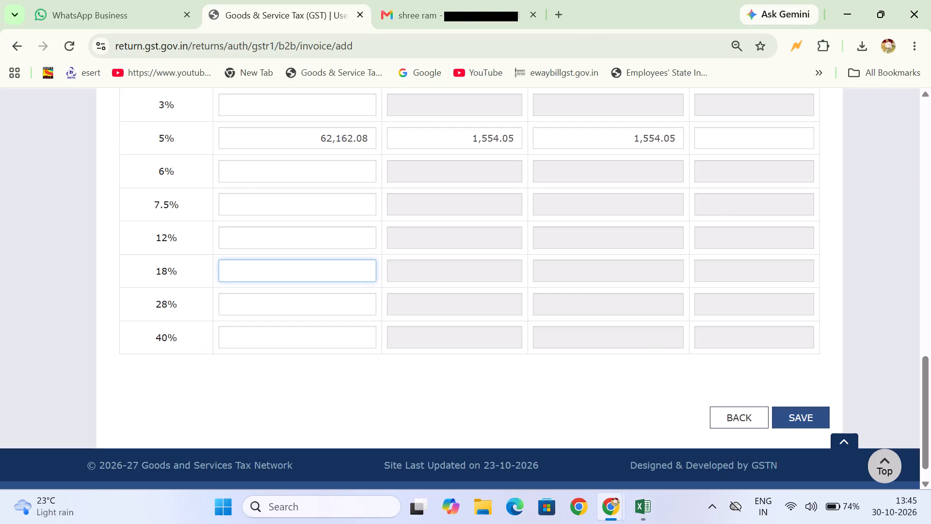
key(alt+Tab)
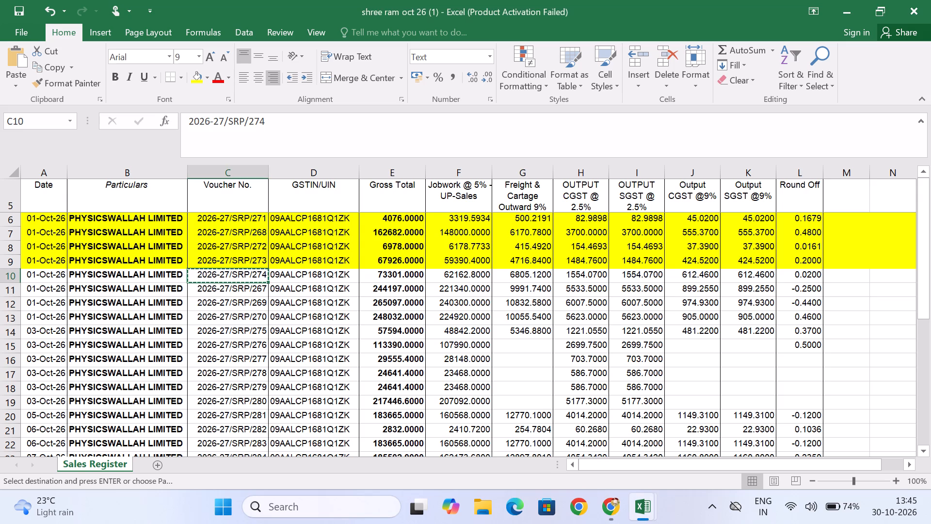
key(Right)
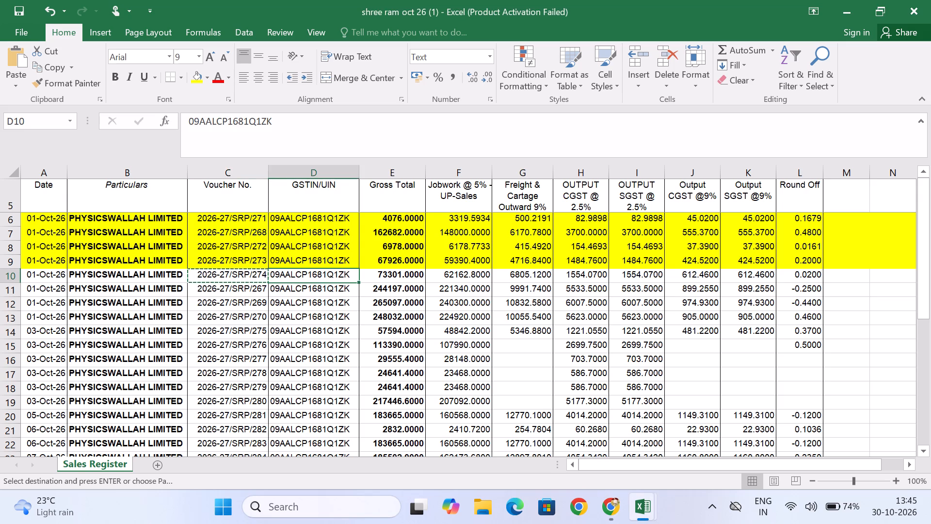
key(Up)
key(Left)
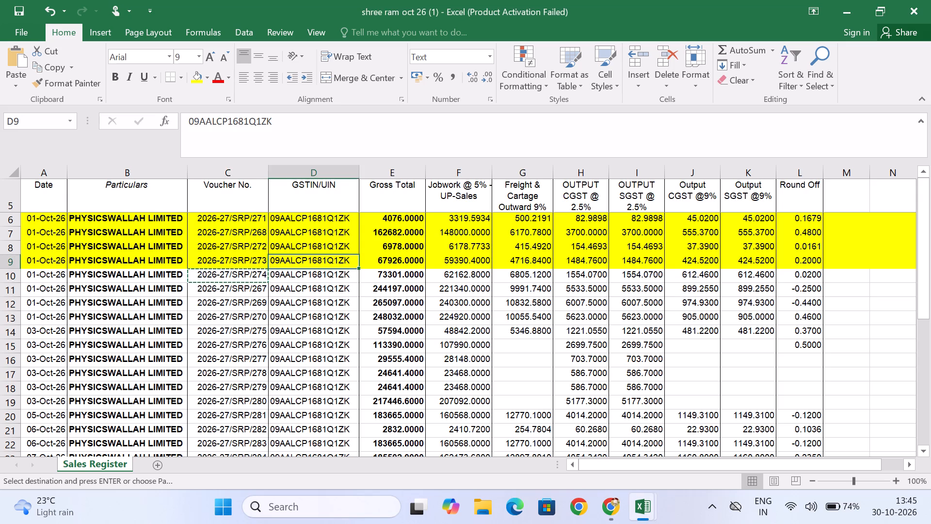
key(Down)
key(Return)
key(Right)
key(Right)
key(Right)
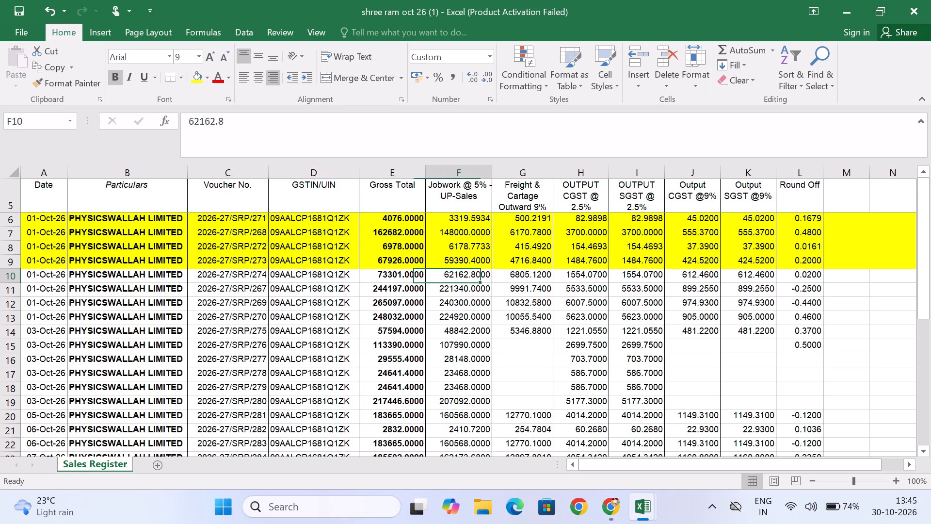
key(Right)
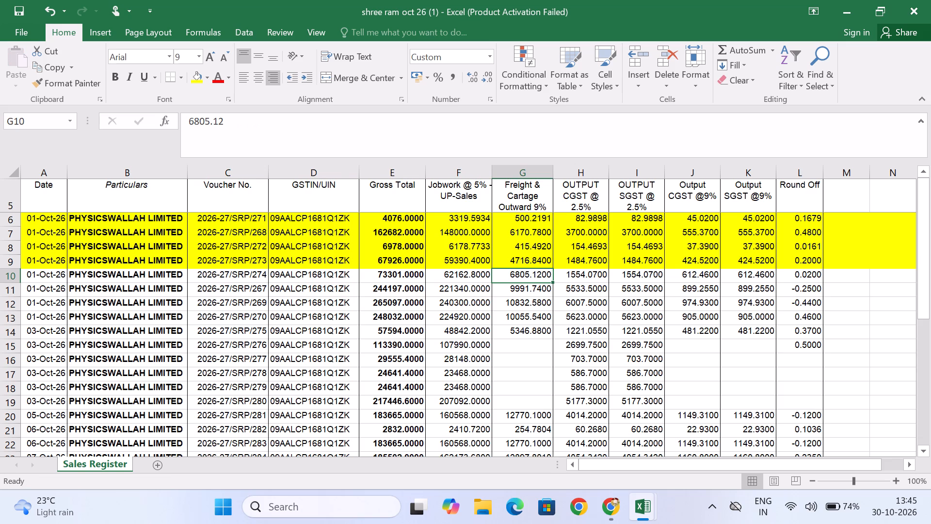
key(alt+Tab)
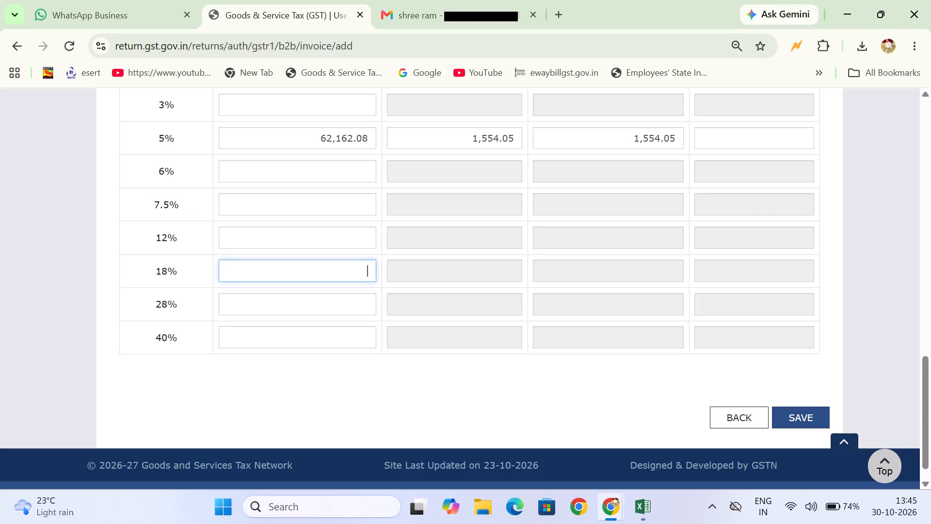
text(680)
key(5)
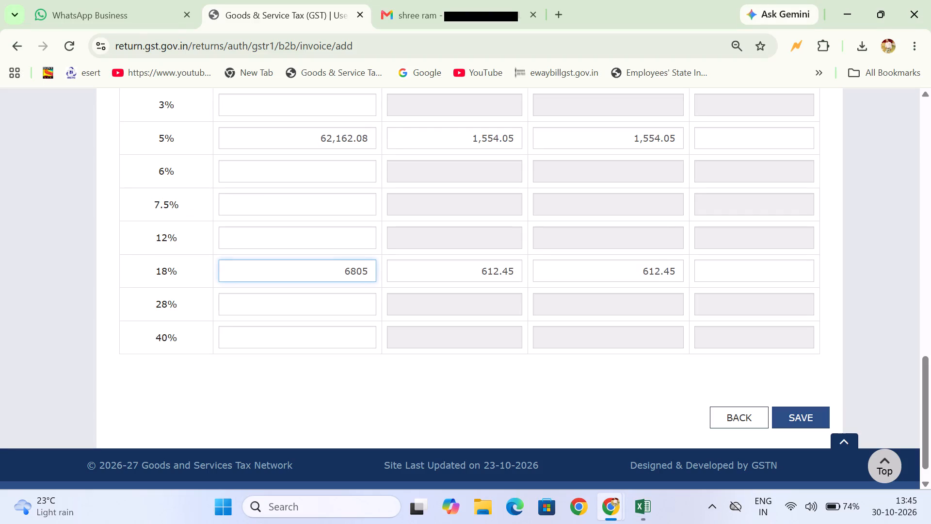
key(alt+Tab)
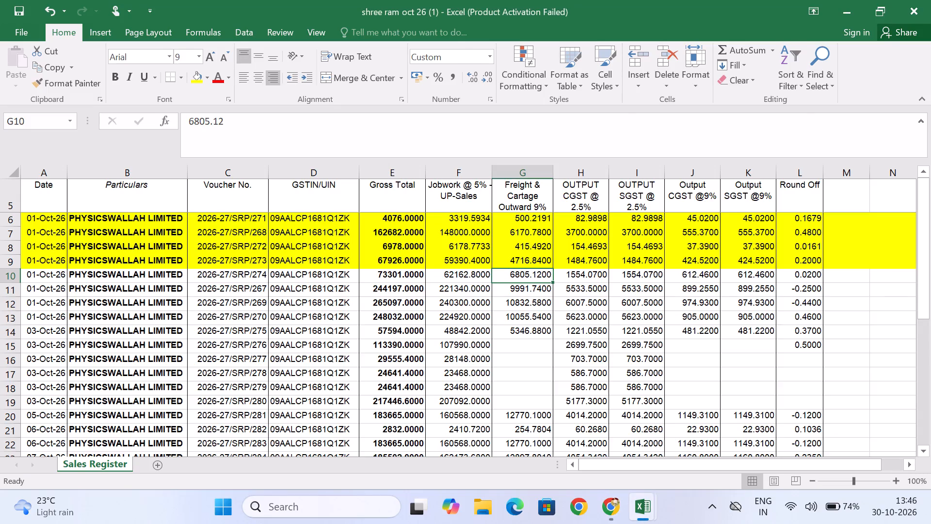
key(alt+Tab)
key(BackSpace)
key(BackSpace)
key(BackSpace)
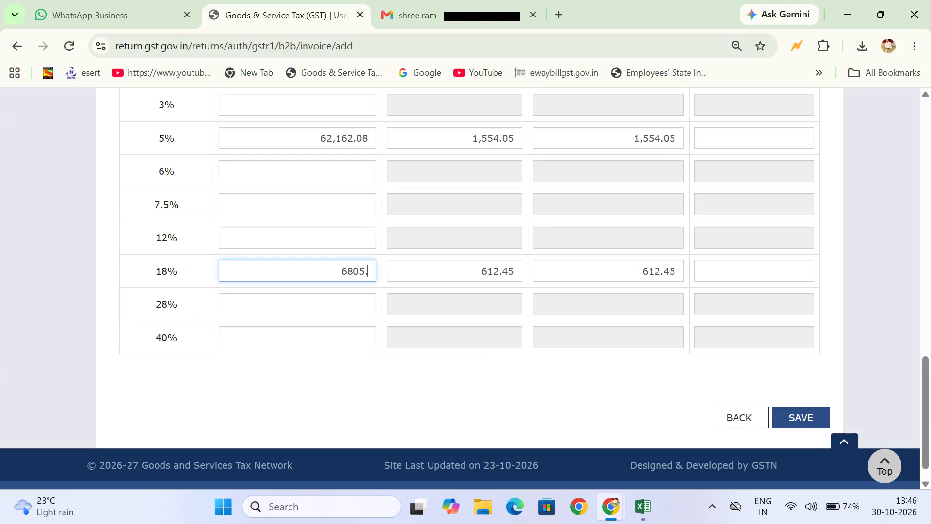
text(12)
Check the entered amounts against the Excel register and save the invoice for voucher 2026-27/SRP/274 on the portal.
scroll(312, 273, down, 1)
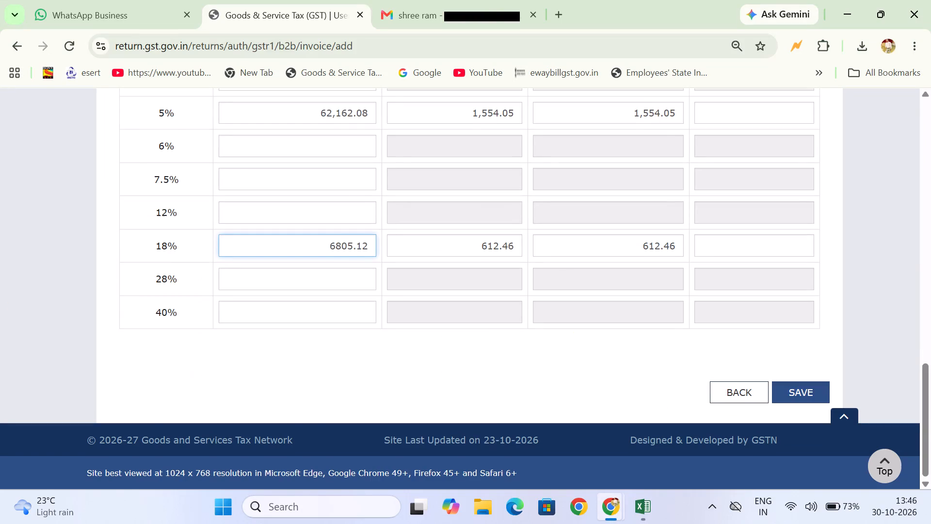
key(alt+Tab)
key(alt+Tab)
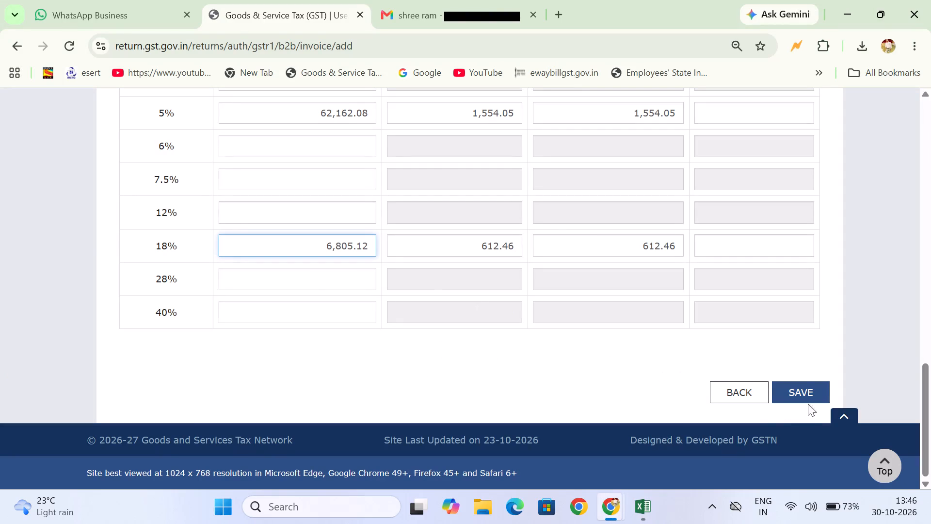
click(806, 385)
Begin the next portal invoice at its invoice number, and highlight the completed row of voucher 2026-27/SRP/274 in yellow in Excel.
scroll(394, 356, down, 2)
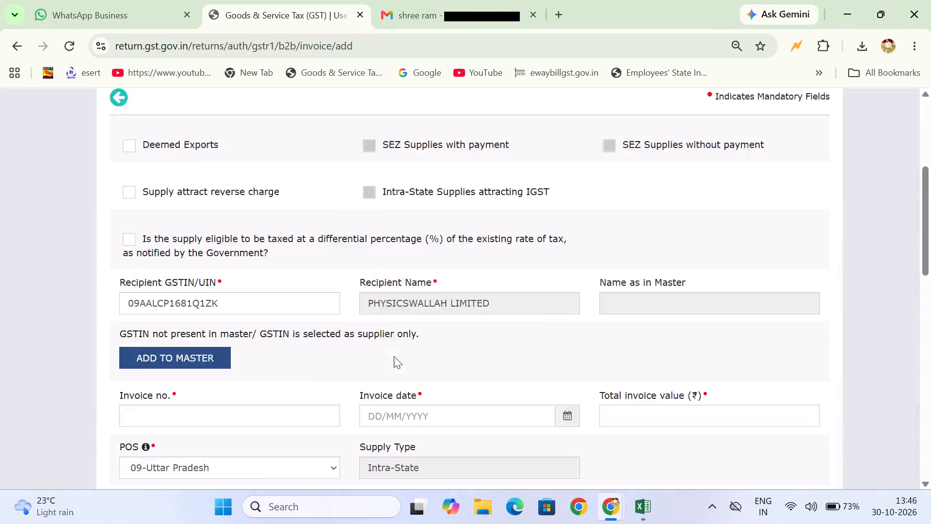
scroll(394, 356, down, 3)
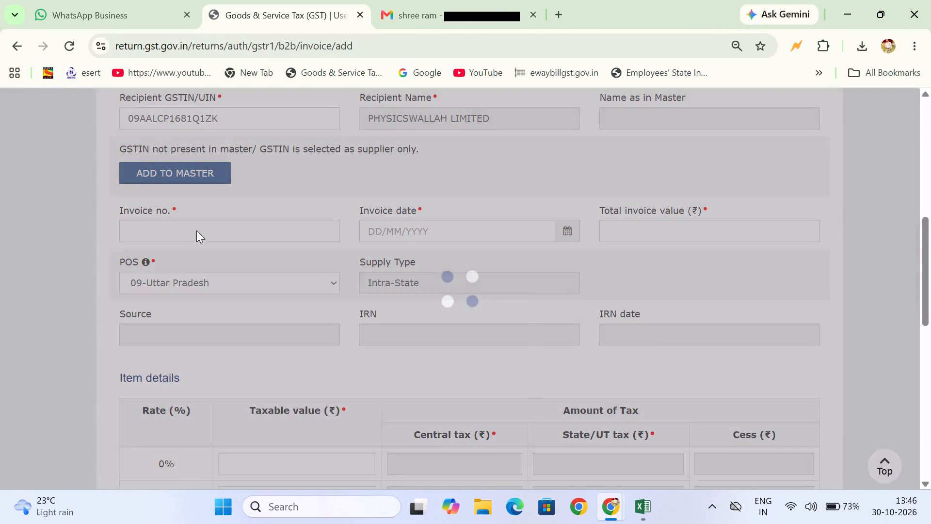
click(196, 230)
click(196, 230)
key(alt+Tab)
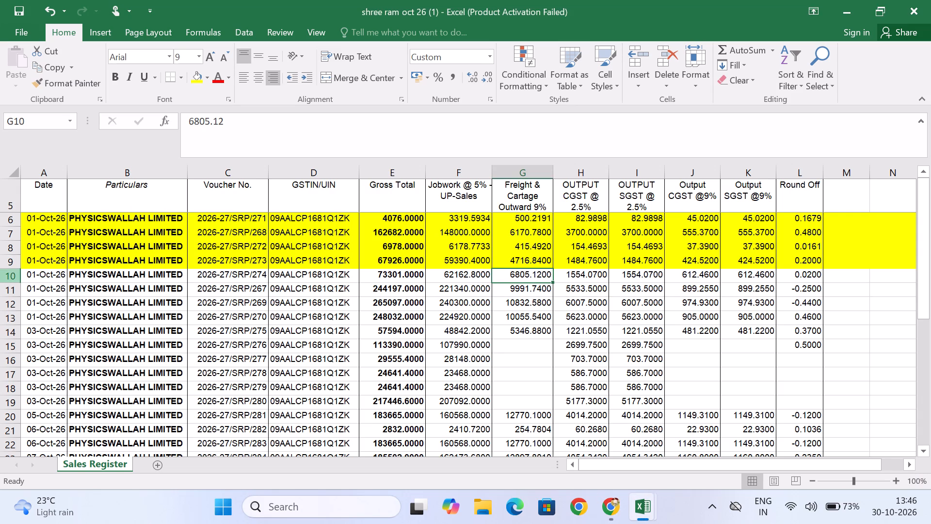
click(15, 275)
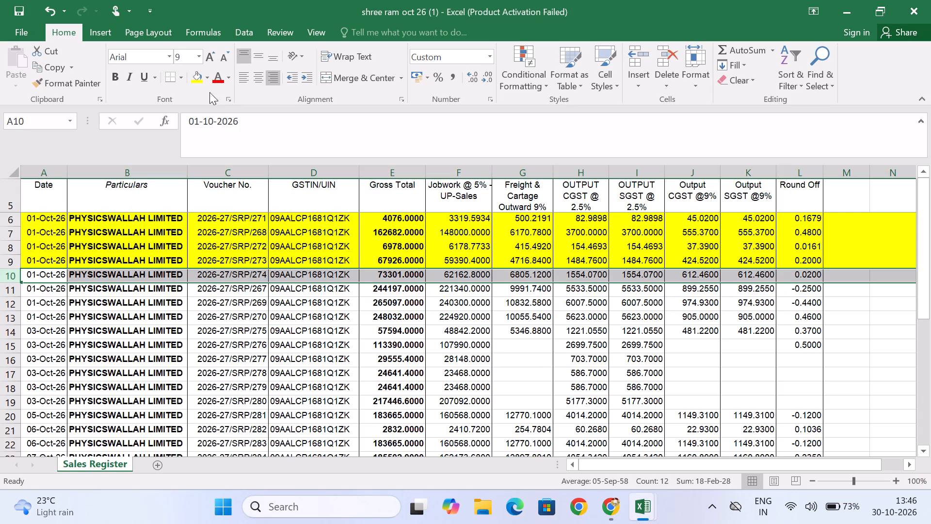
click(197, 76)
Copy voucher number 2026-27/SRP/267 from Excel as the portal's invoice number and enter 01/10/2026 as the invoice date.
scroll(292, 307, down, 2)
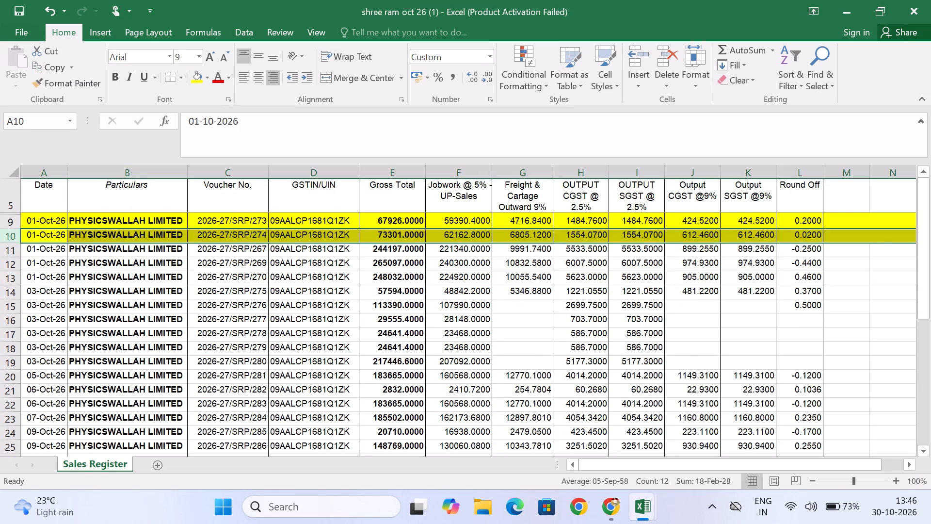
scroll(292, 307, down, 2)
scroll(292, 307, up, 2)
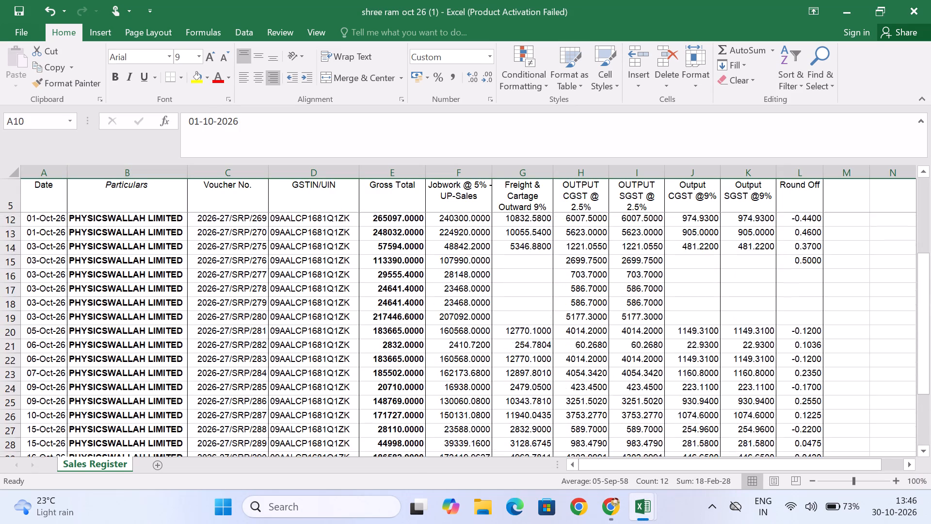
scroll(292, 307, up, 1)
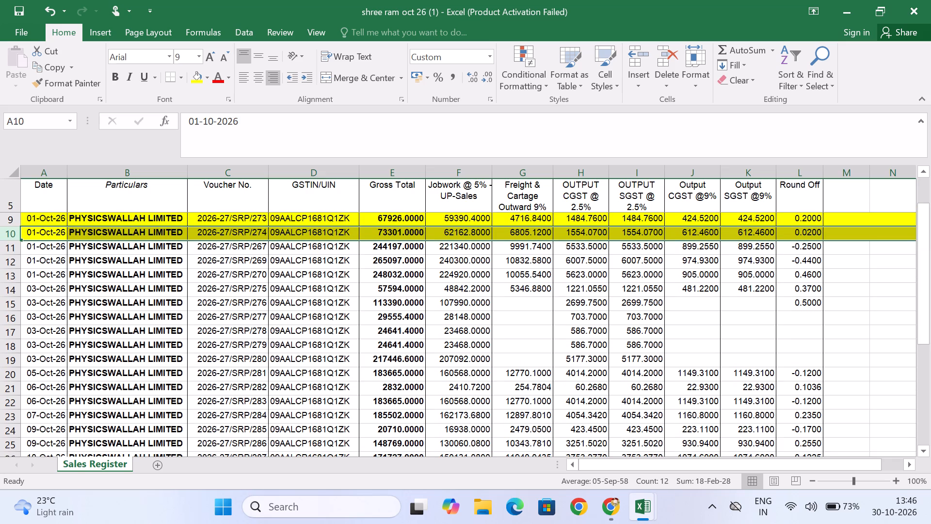
click(226, 248)
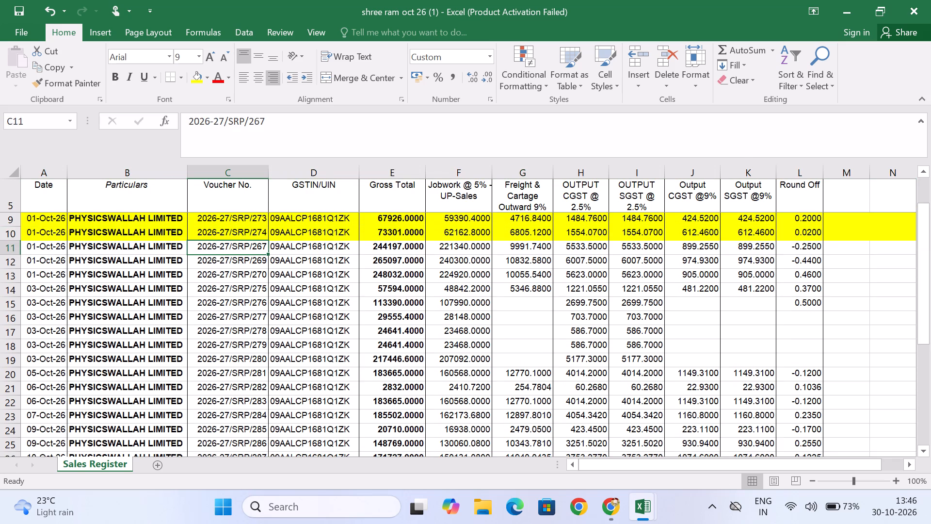
key(ctrl+c)
key(alt+Tab)
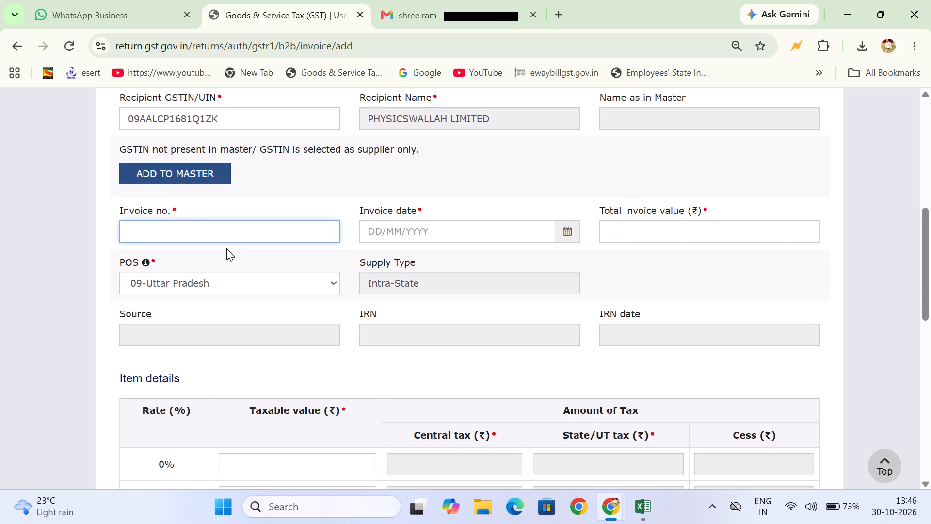
click(211, 236)
key(ctrl+c)
key(ctrl+v)
click(386, 230)
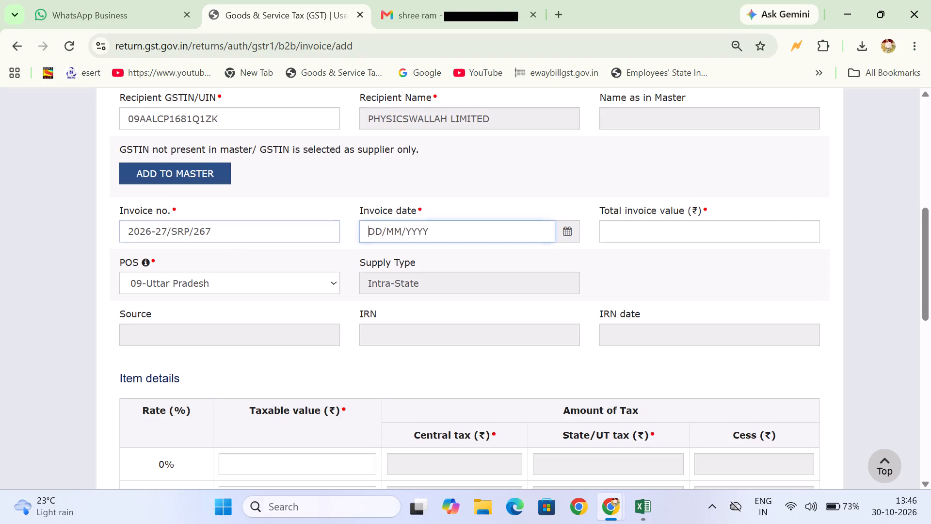
key(alt+Tab)
key(alt+Tab)
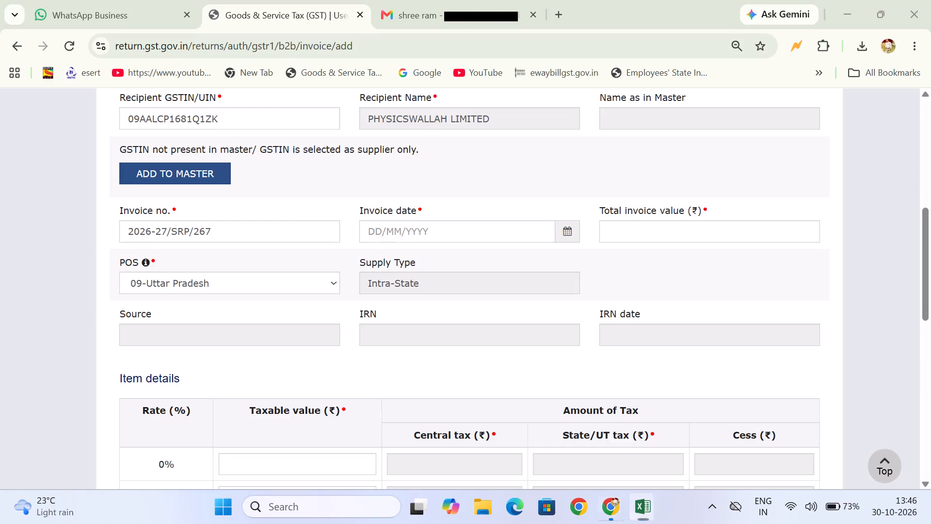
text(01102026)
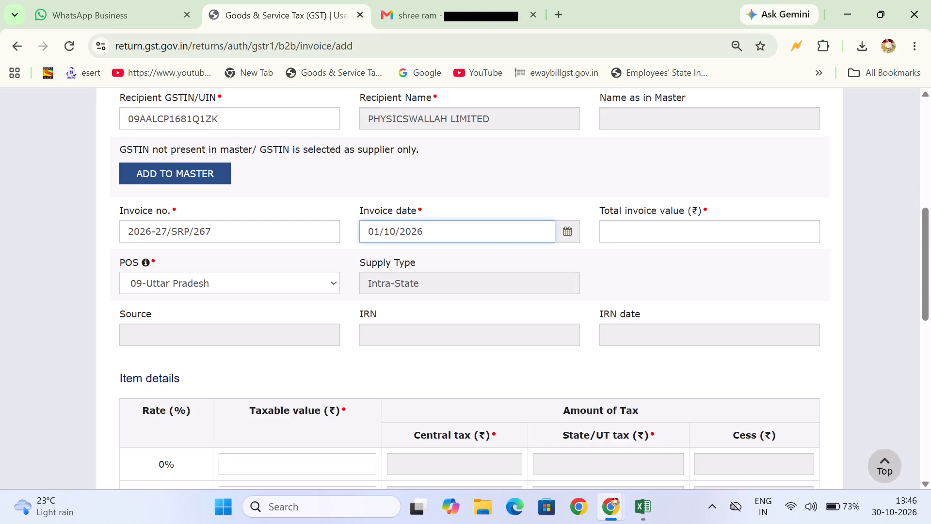
Look up the gross total of voucher 2026-27/SRP/267 in Excel and enter 244197 as the total invoice value on the portal.
click(661, 227)
key(alt+Tab)
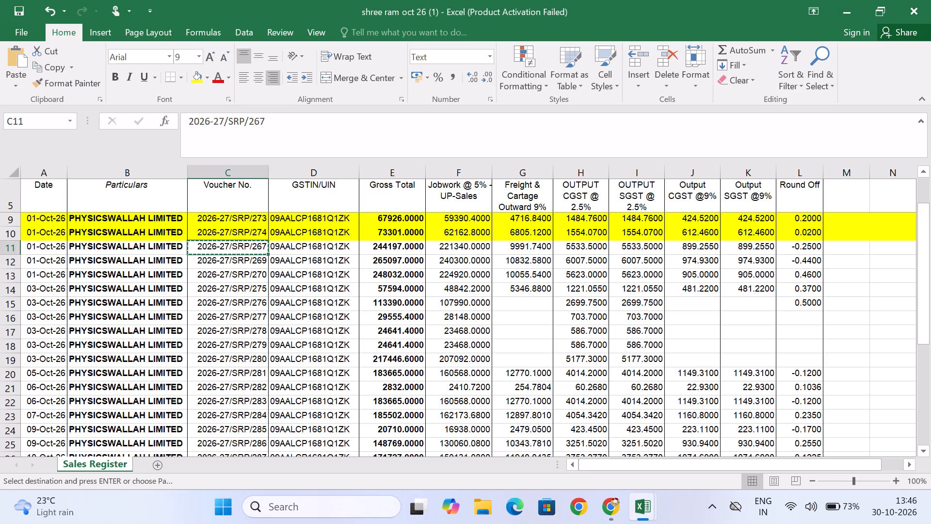
key(alt+Tab)
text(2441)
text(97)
Recheck voucher 2026-27/SRP/267's invoice details against Excel and enter 221340 as the 5% taxable value on the portal.
scroll(661, 227, down, 3)
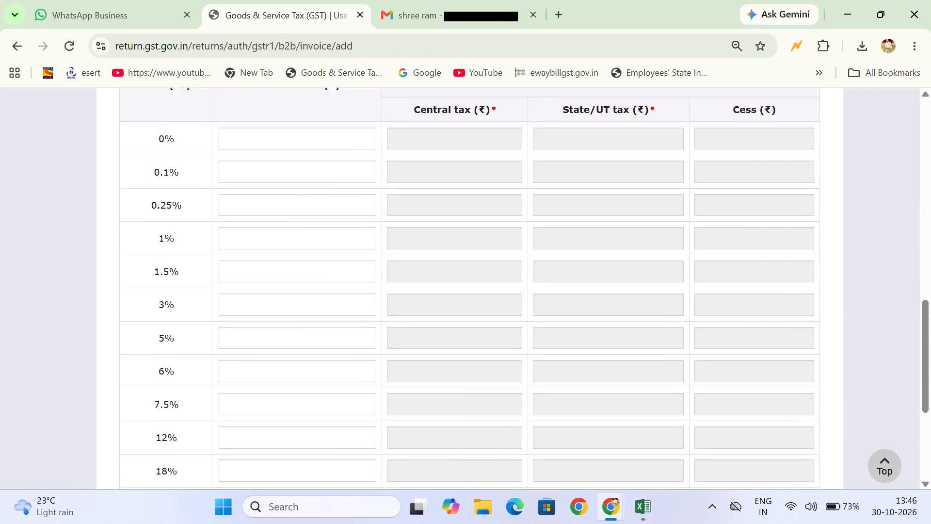
scroll(661, 227, down, 2)
click(322, 280)
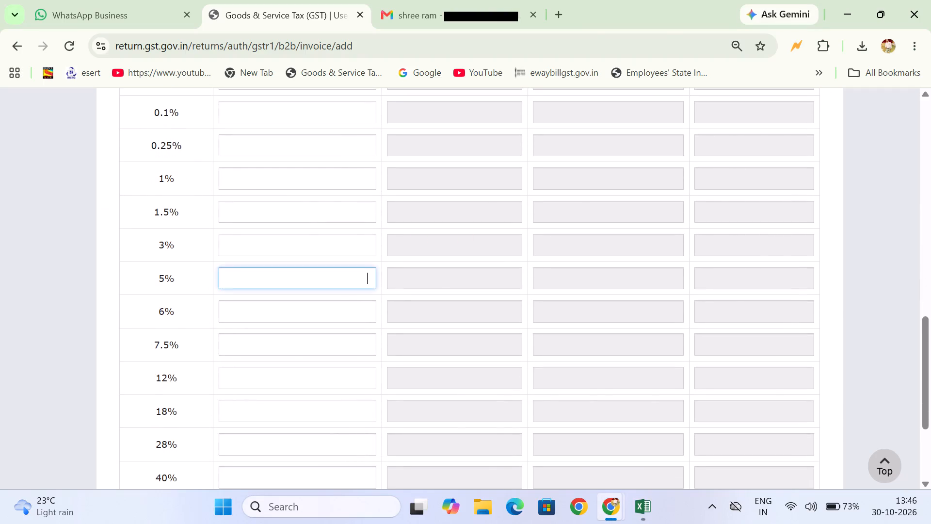
key(alt+Tab)
key(alt+Tab)
scroll(322, 280, up, 2)
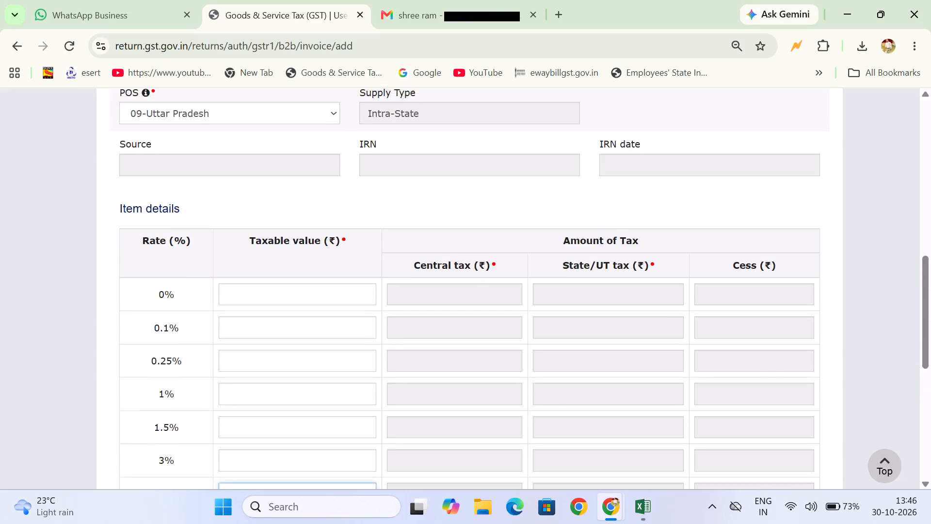
scroll(322, 280, up, 3)
scroll(322, 280, down, 3)
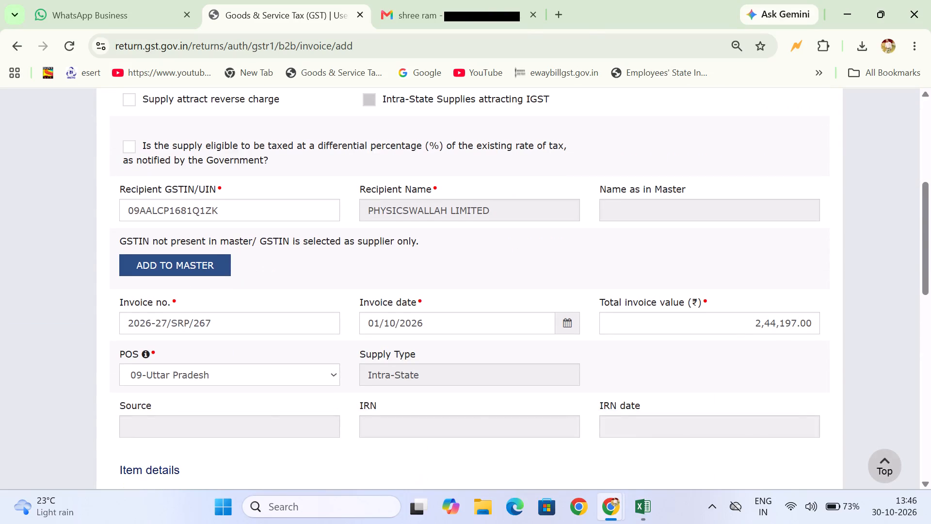
key(alt+Tab)
key(alt+Tab)
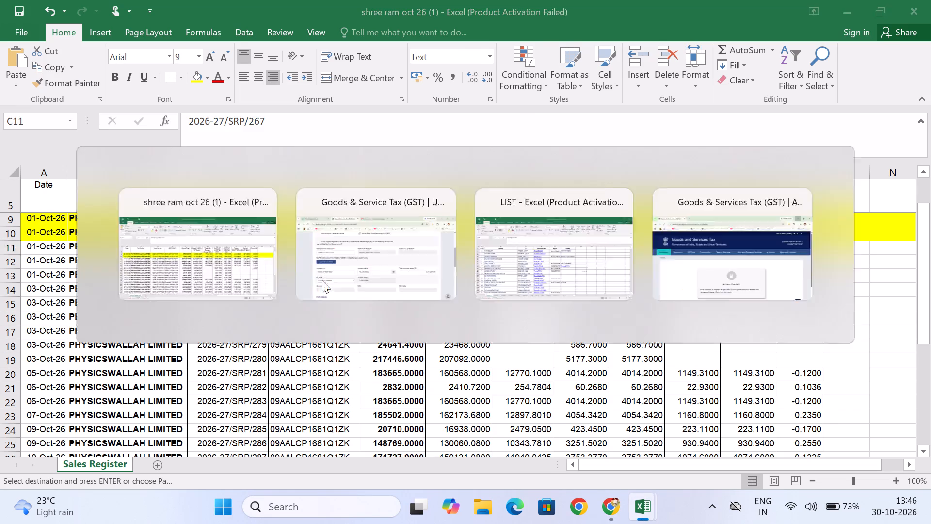
scroll(322, 280, down, 4)
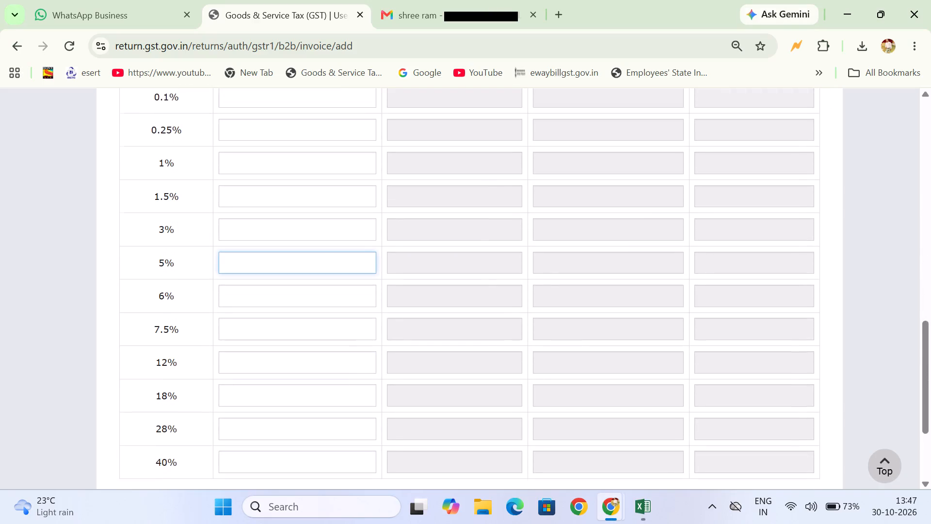
scroll(322, 280, down, 3)
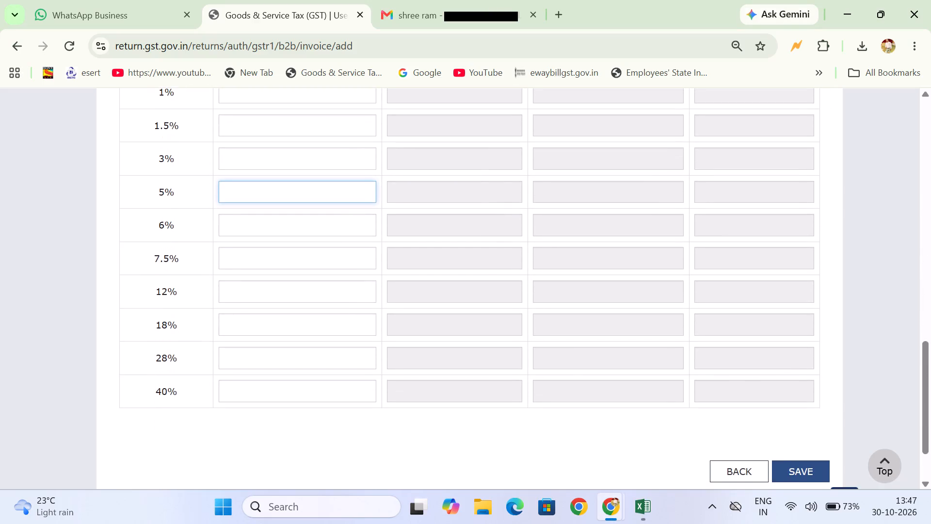
click(337, 192)
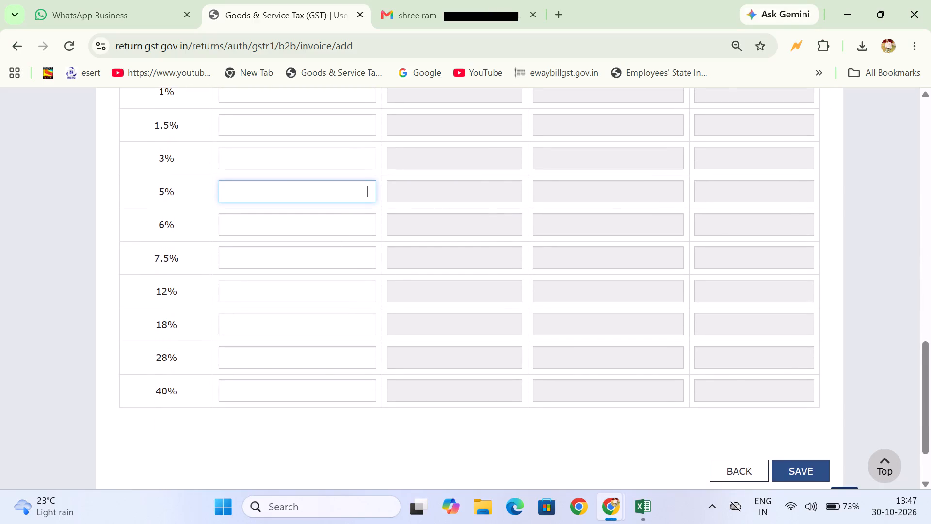
key(alt+Tab)
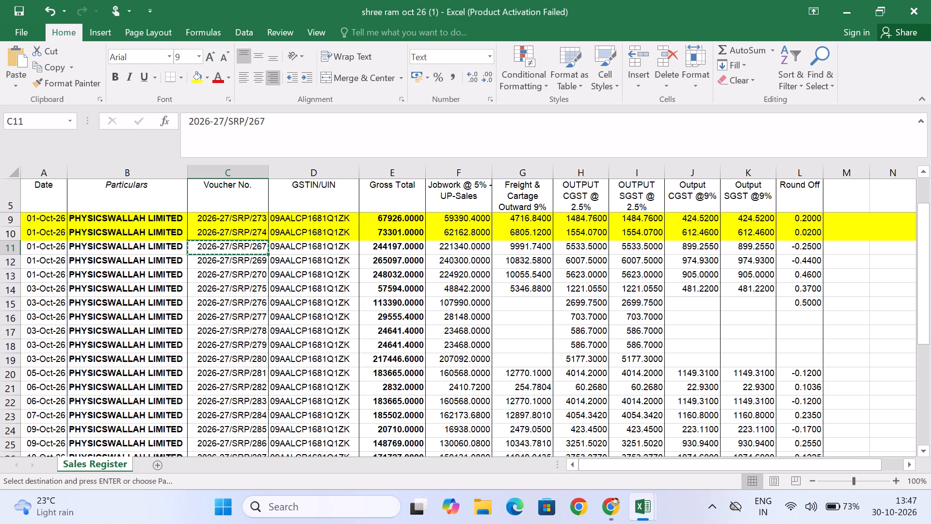
key(alt+Tab)
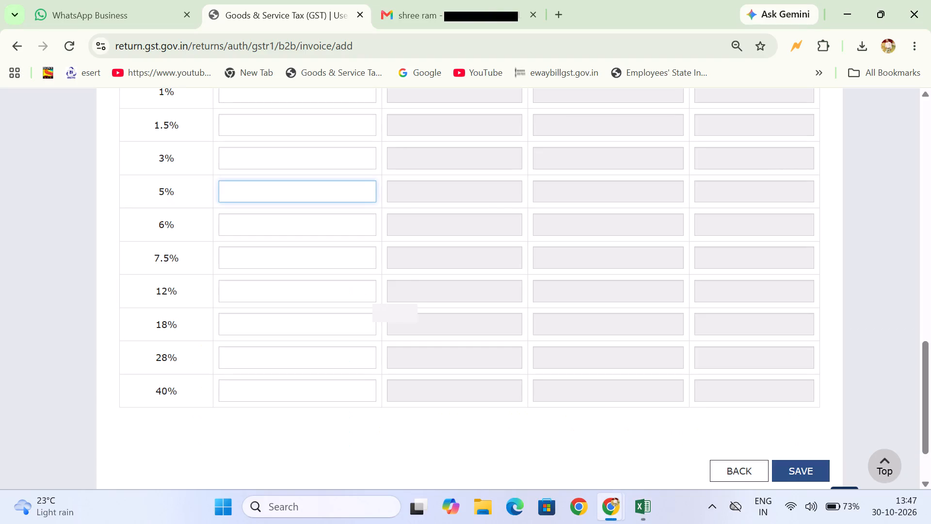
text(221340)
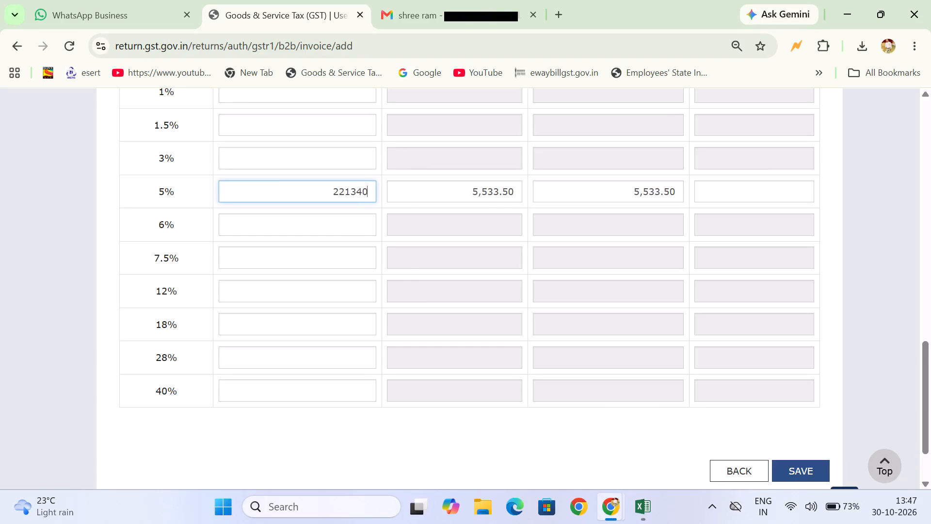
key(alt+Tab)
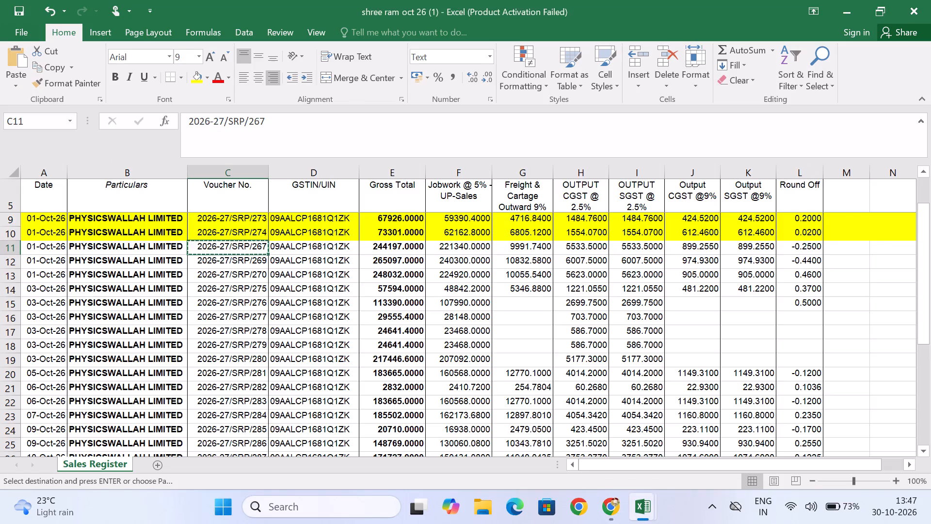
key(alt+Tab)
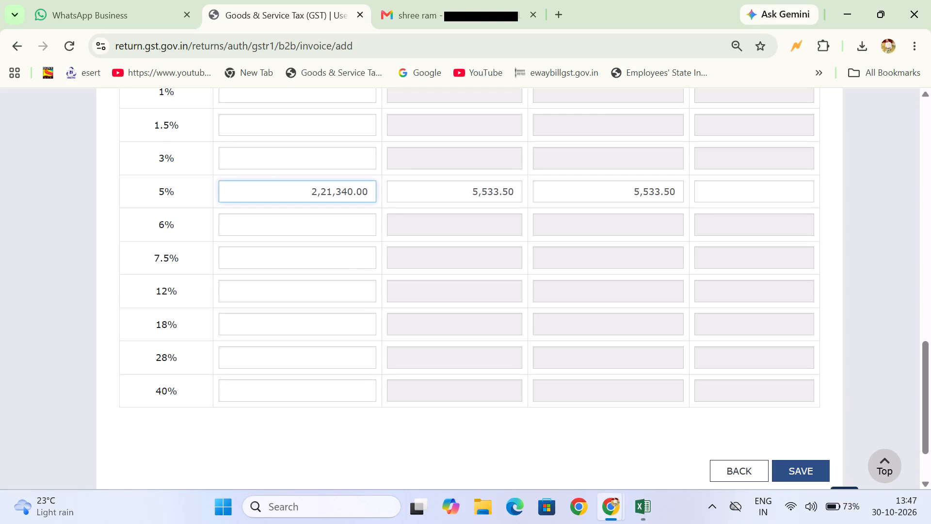
Look up the freight and cartage amount of voucher 2026-27/SRP/267 in Excel and enter 9991.74 as the 18% taxable value.
click(274, 320)
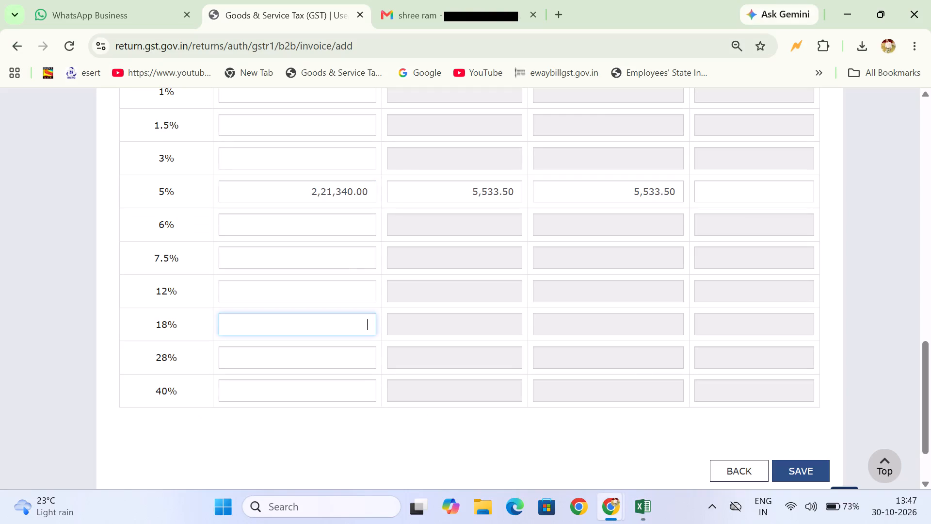
key(alt+Tab)
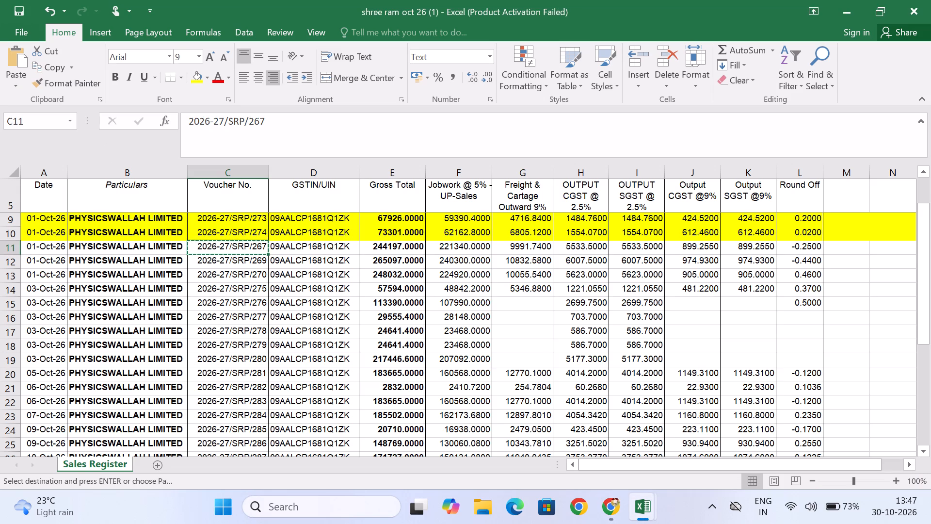
key(alt+Tab)
text(9991.)
text(74)
Check the entered amounts against the Excel register and save the invoice for voucher 2026-27/SRP/267 on the portal.
key(alt+Tab)
key(alt+Tab)
key(alt+Tab)
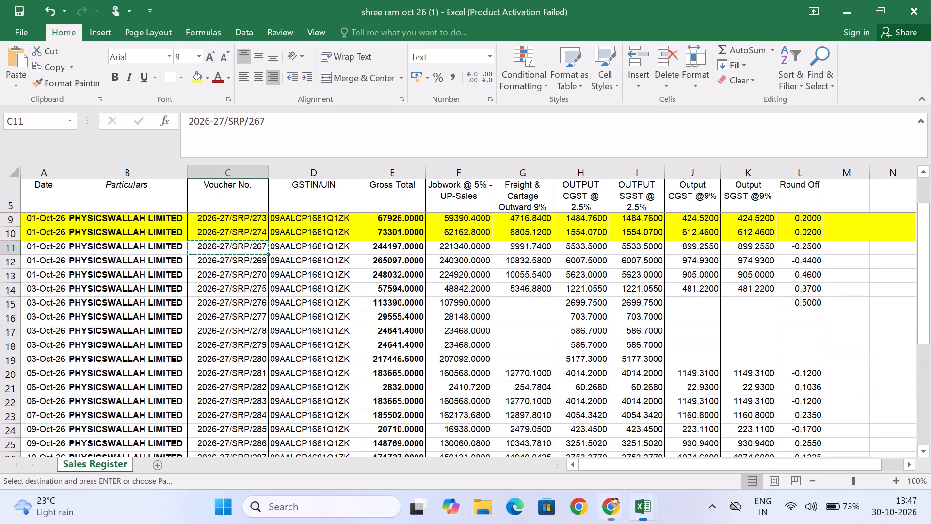
key(alt+Tab)
scroll(463, 431, down, 1)
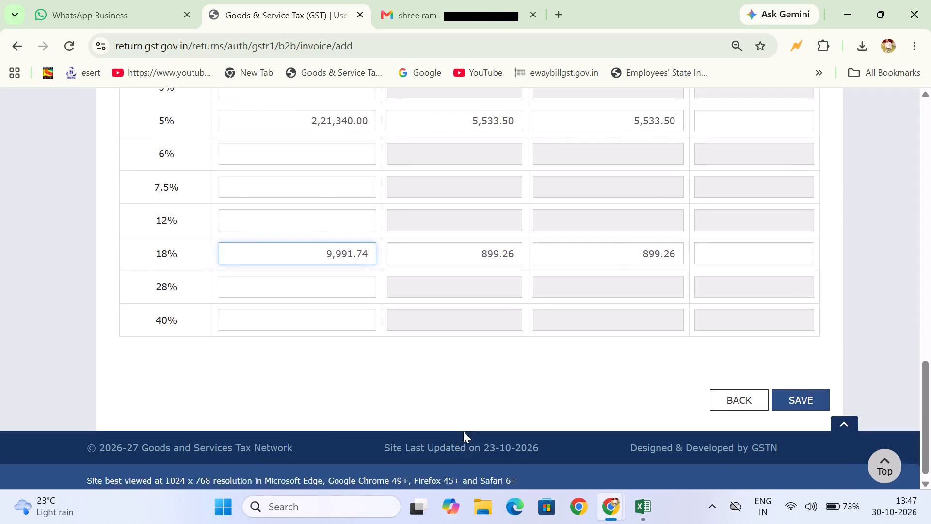
scroll(463, 431, down, 1)
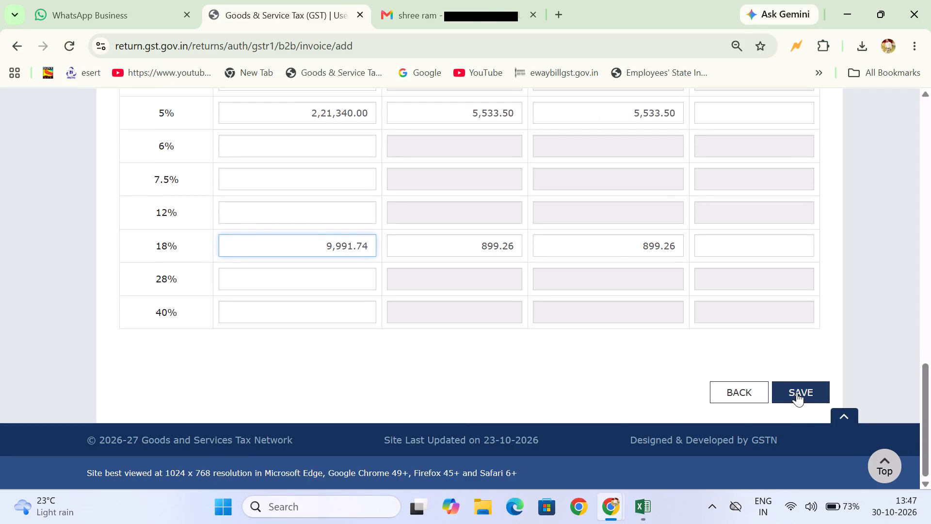
key(alt+Tab)
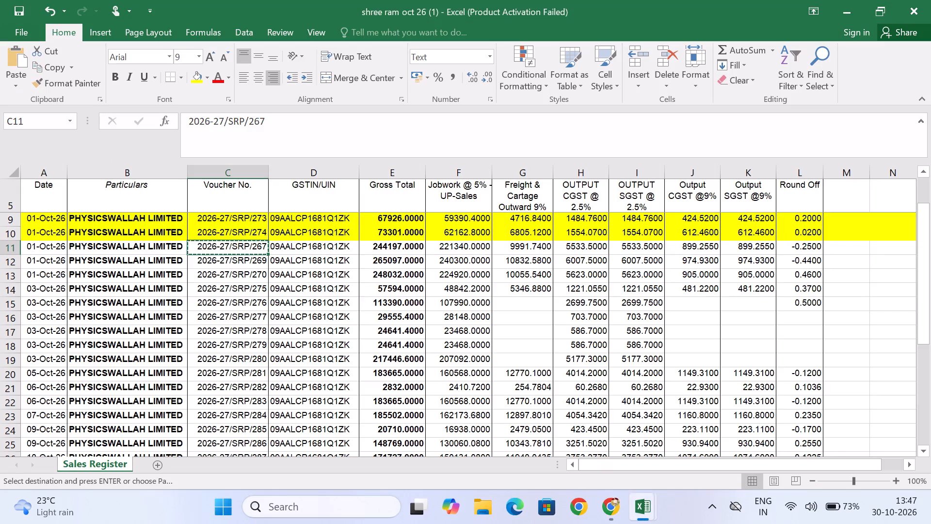
key(alt+Tab)
click(797, 392)
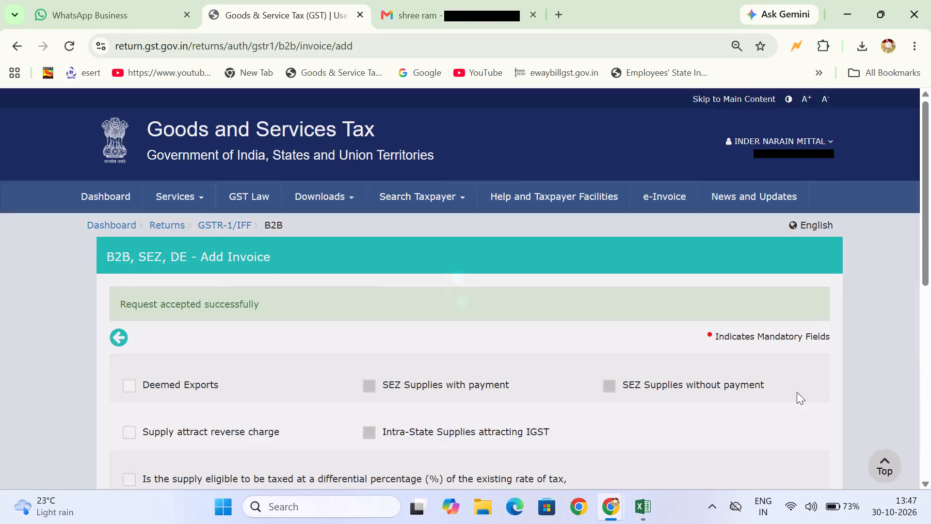
Begin the next portal invoice at its invoice number, and highlight the completed row of voucher 2026-27/SRP/267 in yellow in Excel.
scroll(494, 398, down, 5)
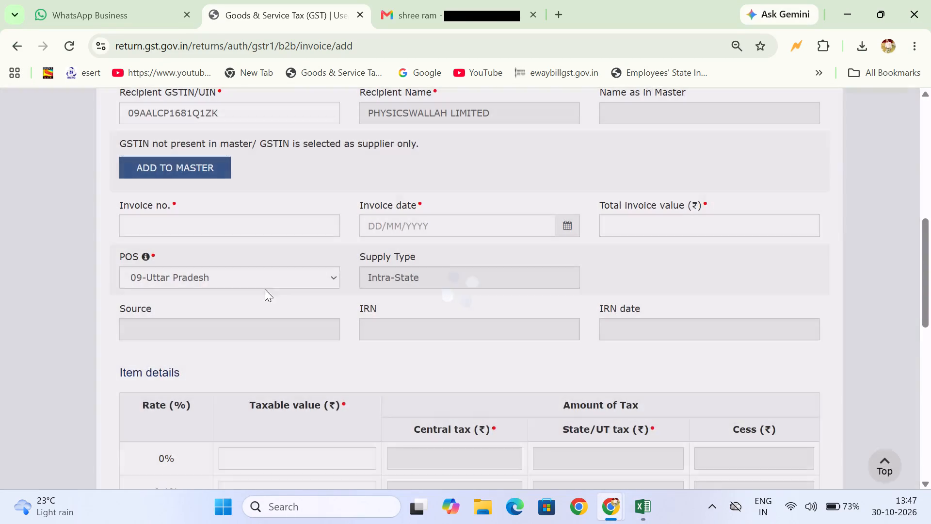
click(189, 228)
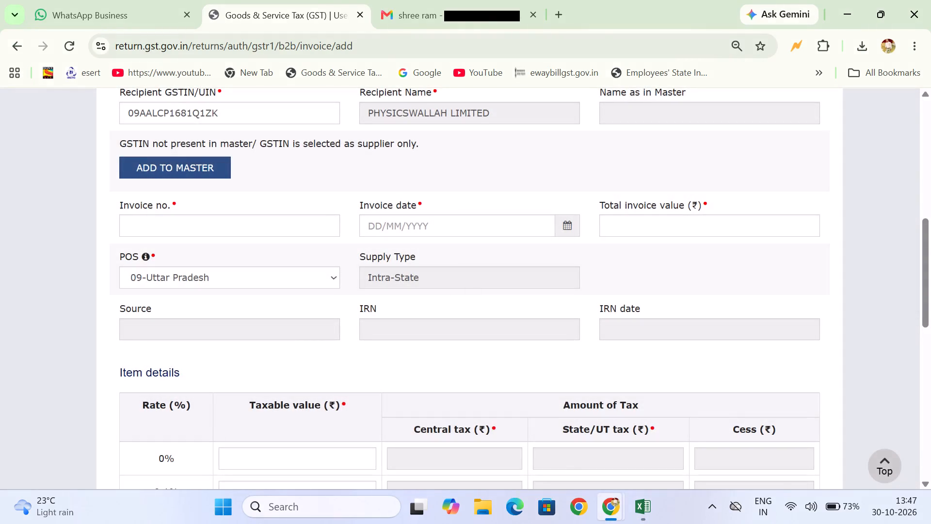
key(alt+Tab)
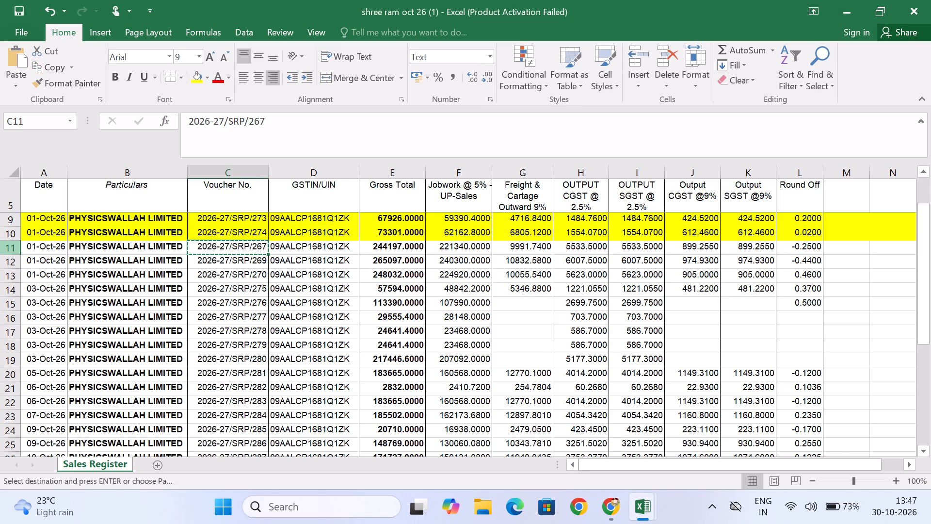
click(9, 245)
click(201, 75)
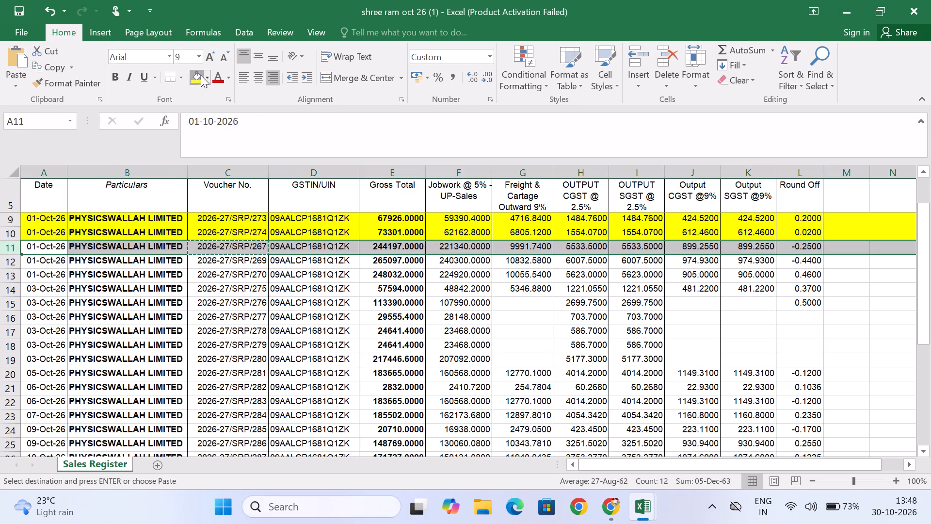
Copy voucher number 2026-27/SRP/269 from Excel as the portal's invoice number and enter 01/10/2026 as the invoice date.
click(212, 260)
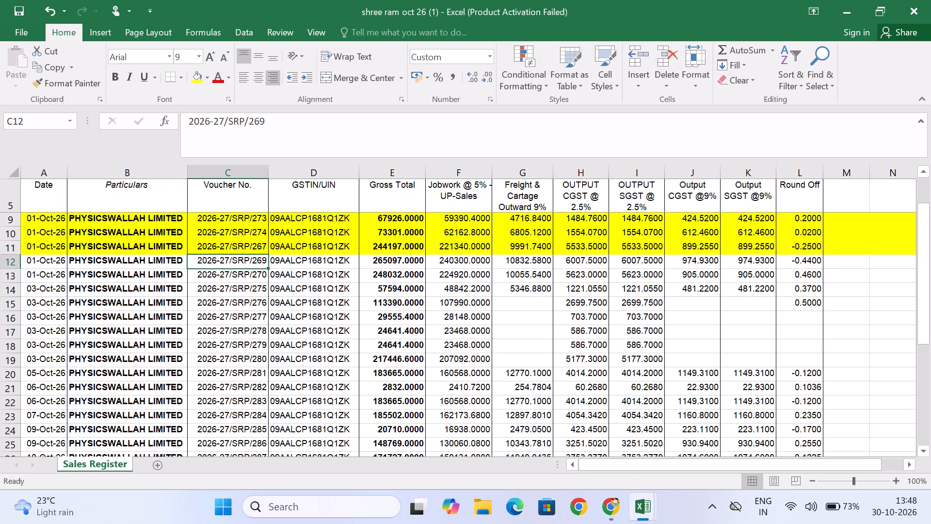
key(ctrl+c)
key(alt+Tab)
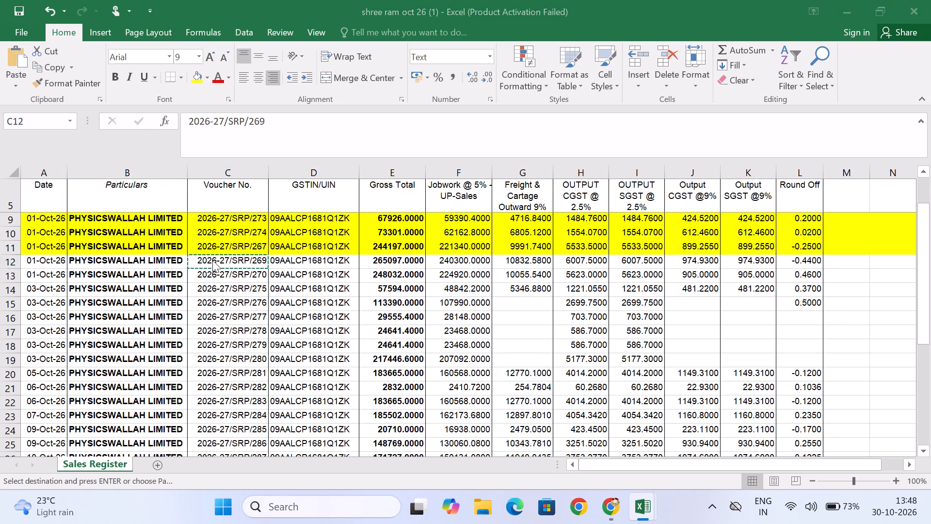
click(192, 226)
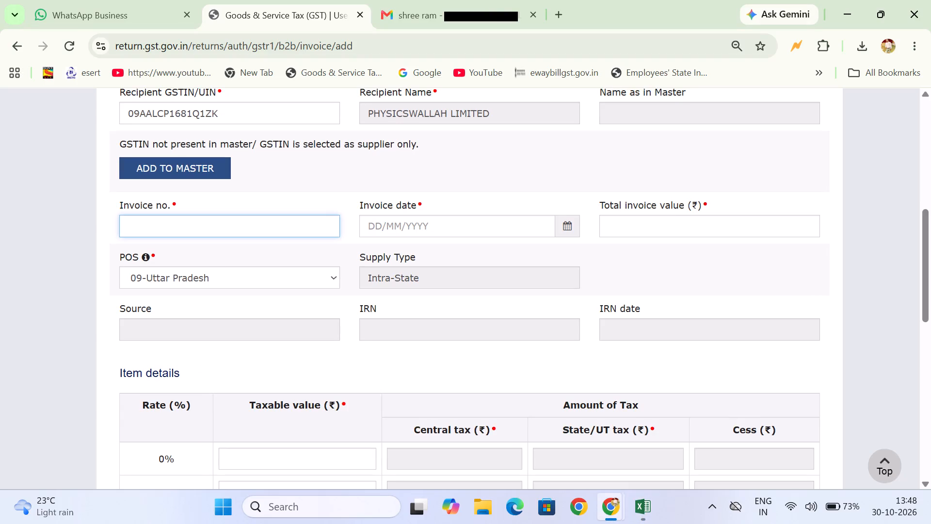
key(ctrl+v)
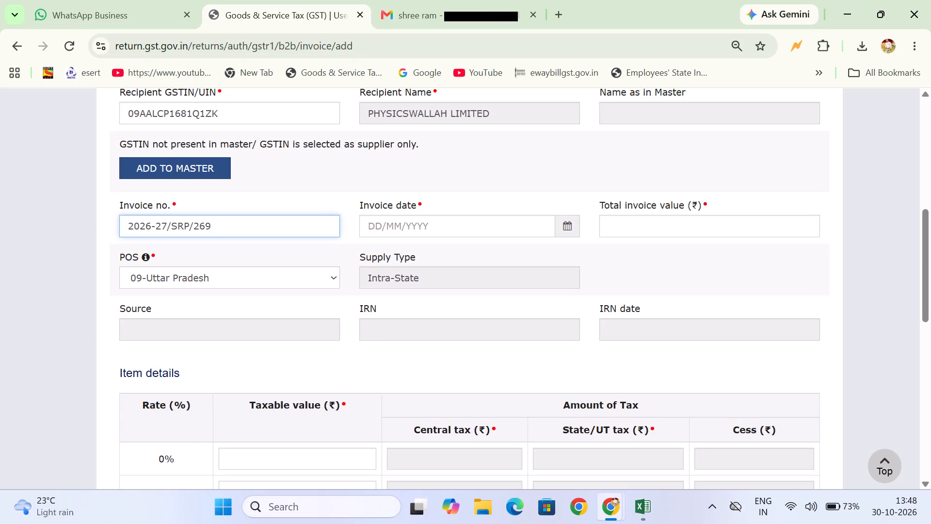
click(417, 222)
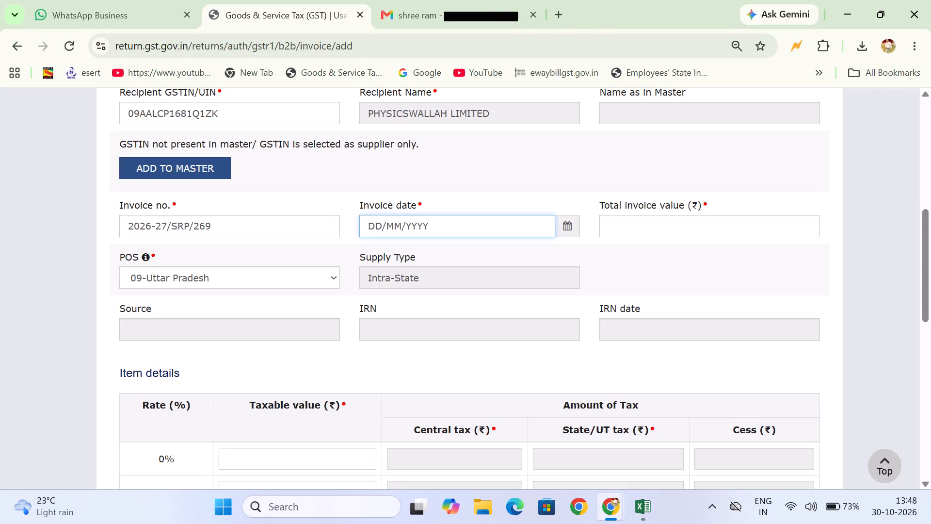
key(alt+Tab)
key(alt+Tab)
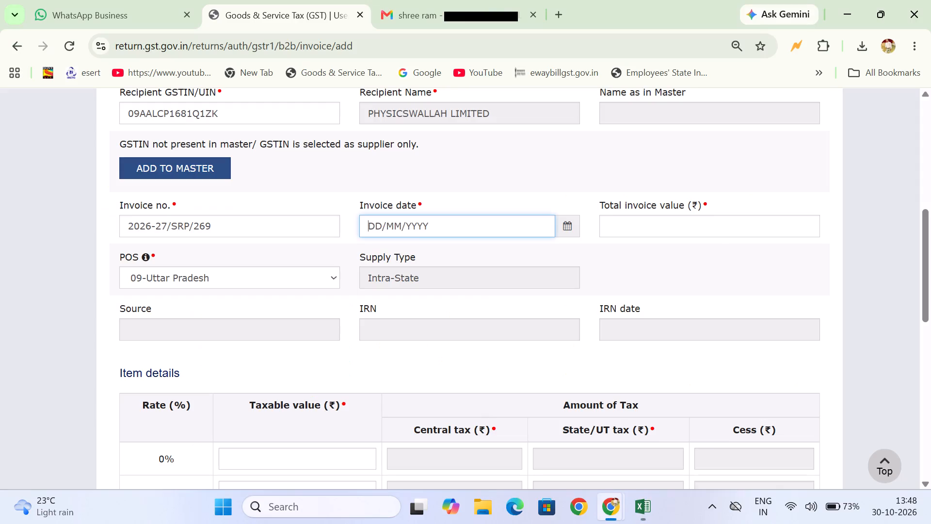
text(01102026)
Look up the gross total of voucher 2026-27/SRP/269 in Excel and enter 265097 as the portal's total invoice value.
click(660, 221)
key(alt+Tab)
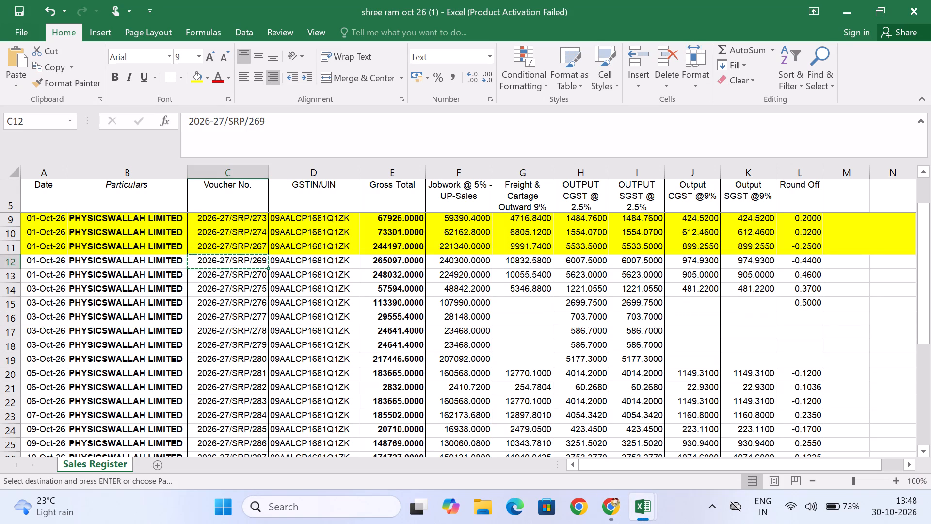
key(alt+Tab)
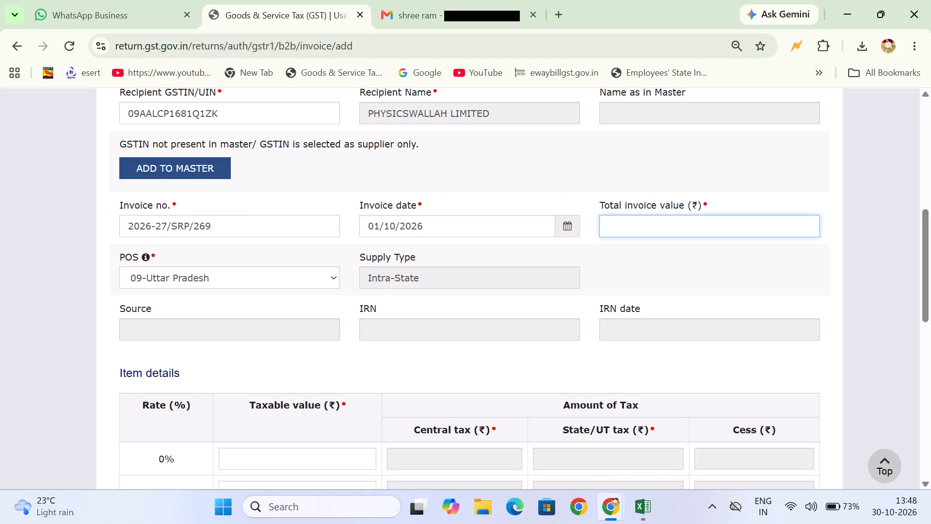
text(26)
text(50)
key(alt+Tab)
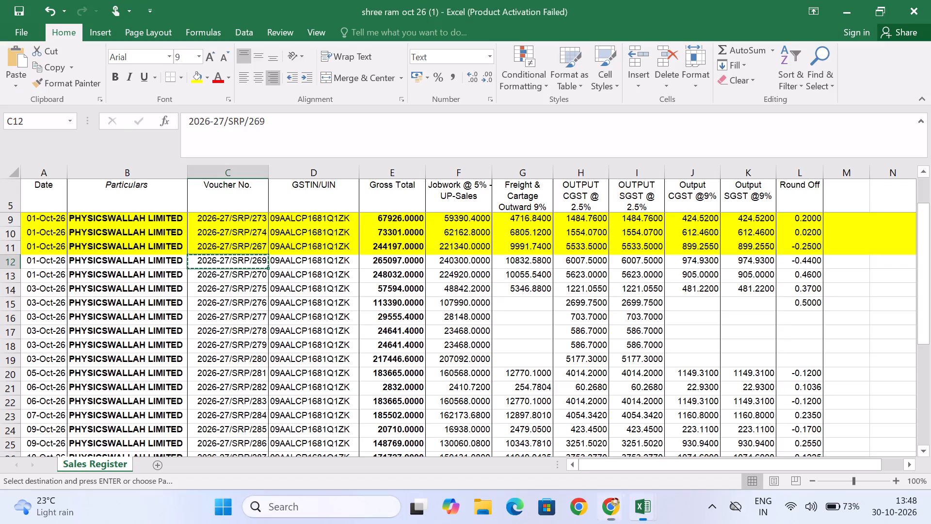
key(alt+Tab)
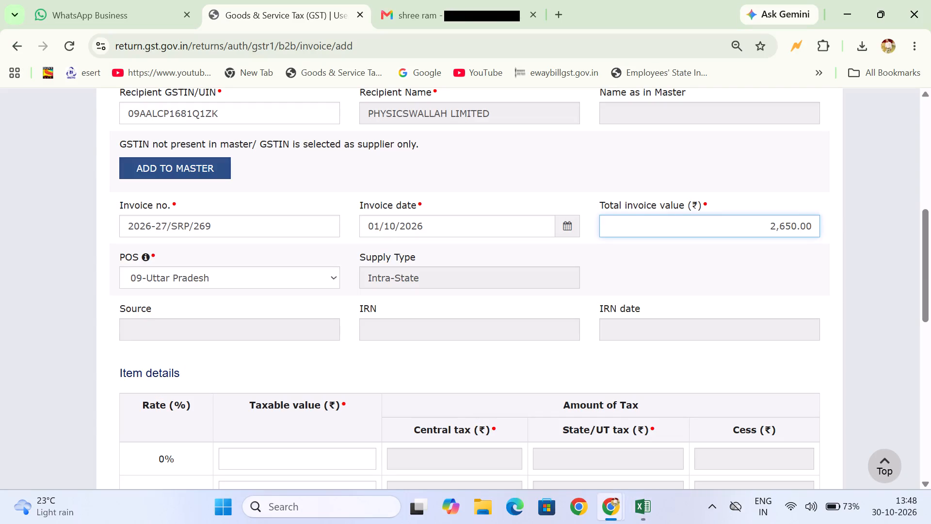
key(BackSpace)
key(BackSpace)
key(BackSpace)
key(BackSpace)
text(97)
key(alt+Tab)
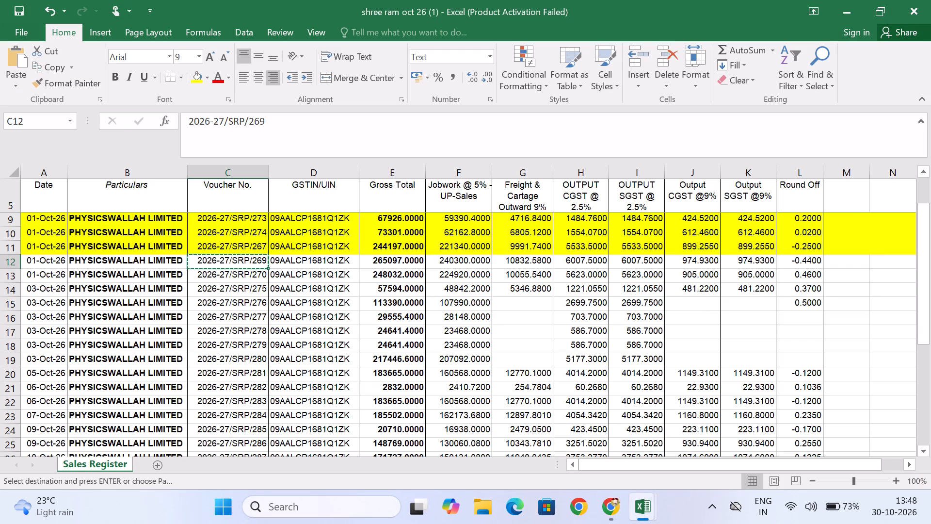
key(alt+Tab)
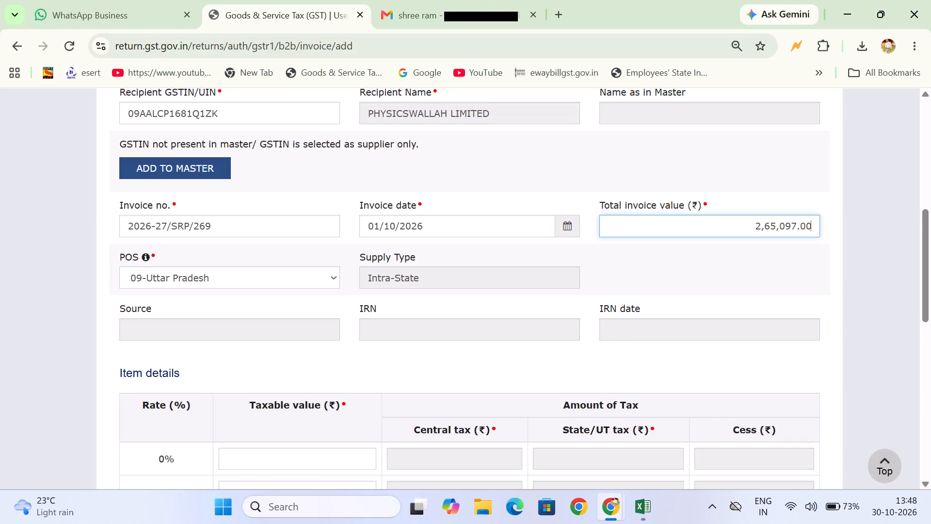
Look up the voucher's jobwork amount in Excel and enter 240300 as the 5% taxable value on the portal.
scroll(660, 221, down, 4)
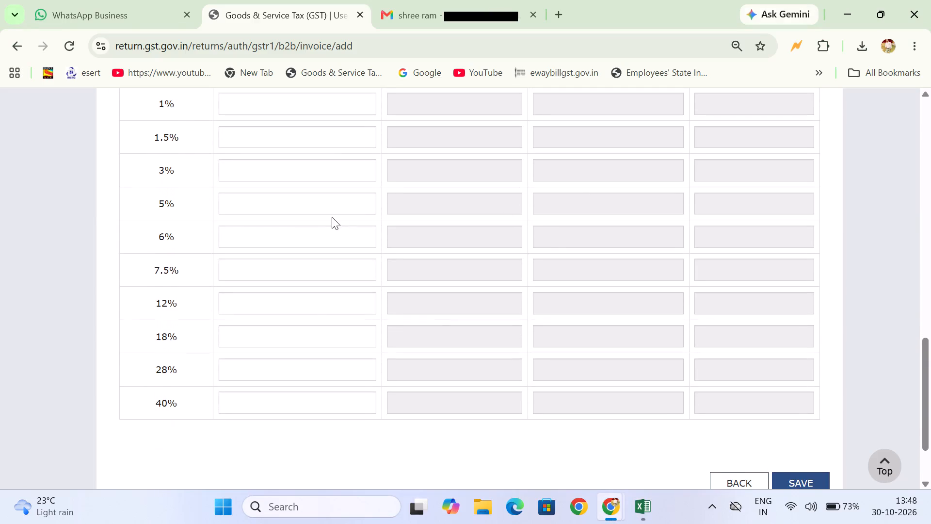
click(326, 205)
key(alt+Tab)
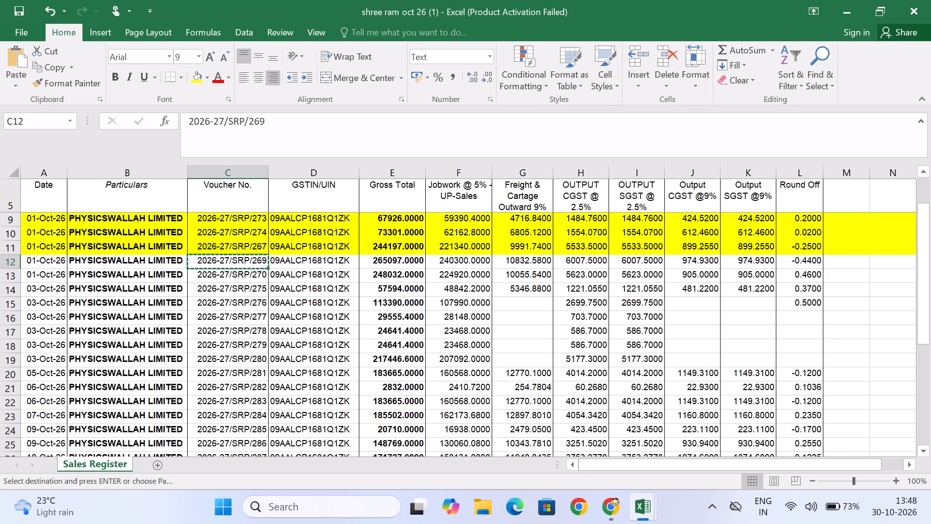
key(alt+Tab)
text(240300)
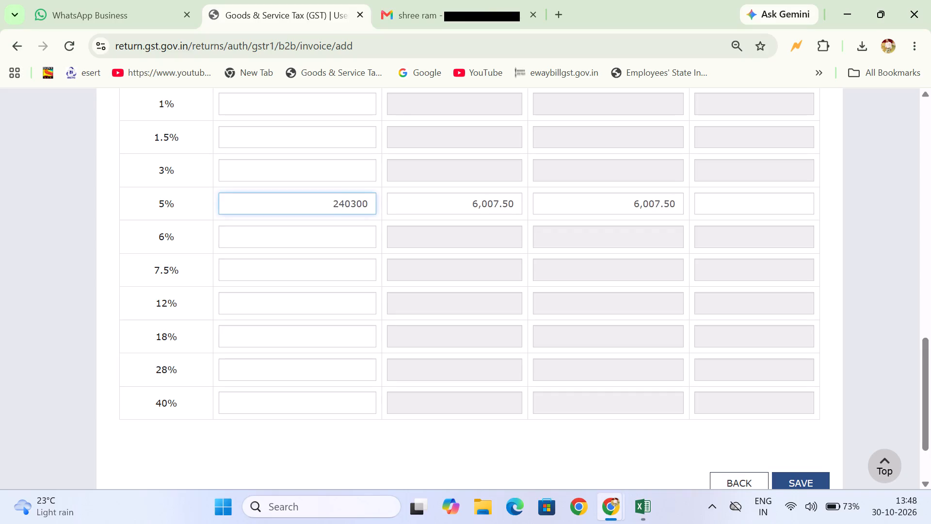
Look up the freight and cartage amount of voucher 2026-27/SRP/269 in Excel and enter 10832.58 as the 18% taxable value.
click(288, 334)
key(alt+Tab)
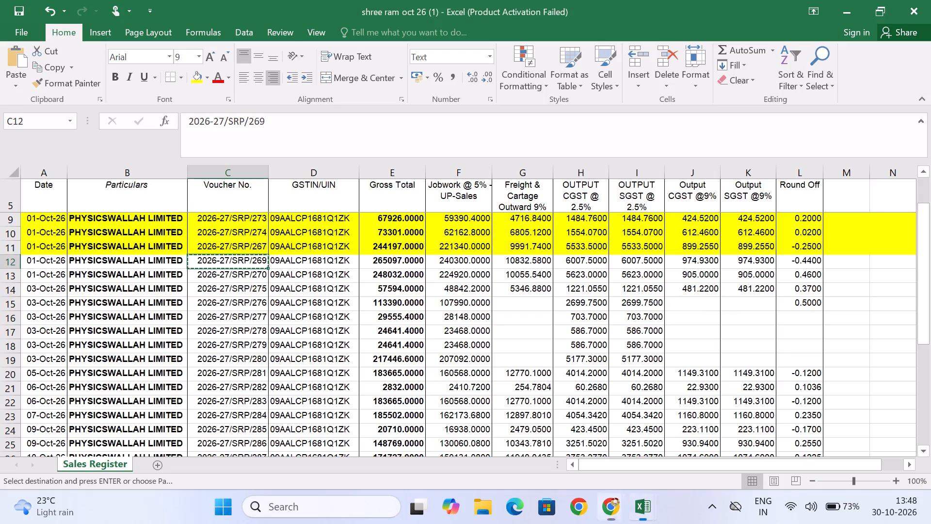
key(alt+Tab)
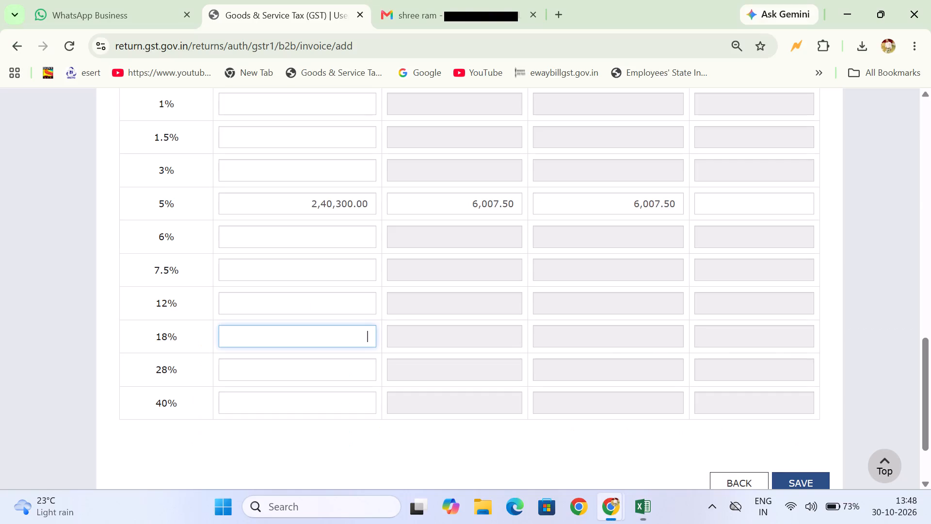
key(alt+Tab)
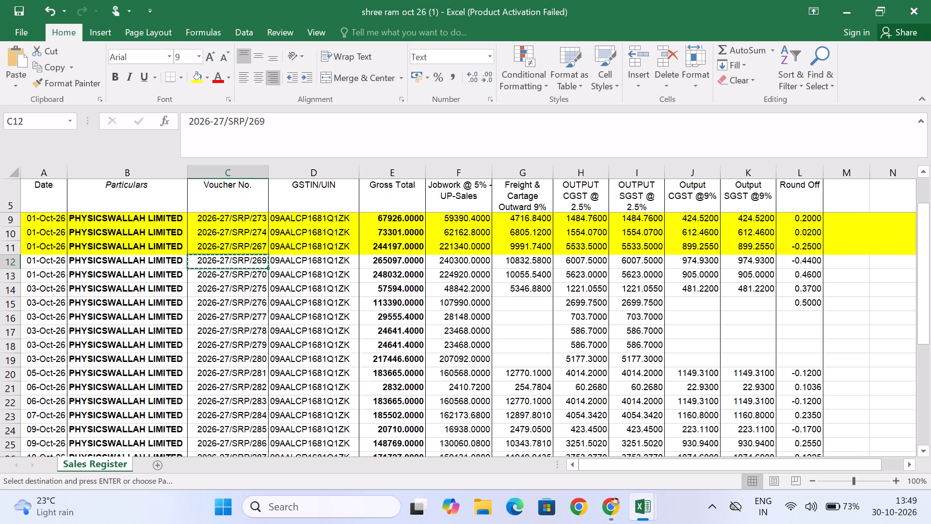
click(288, 334)
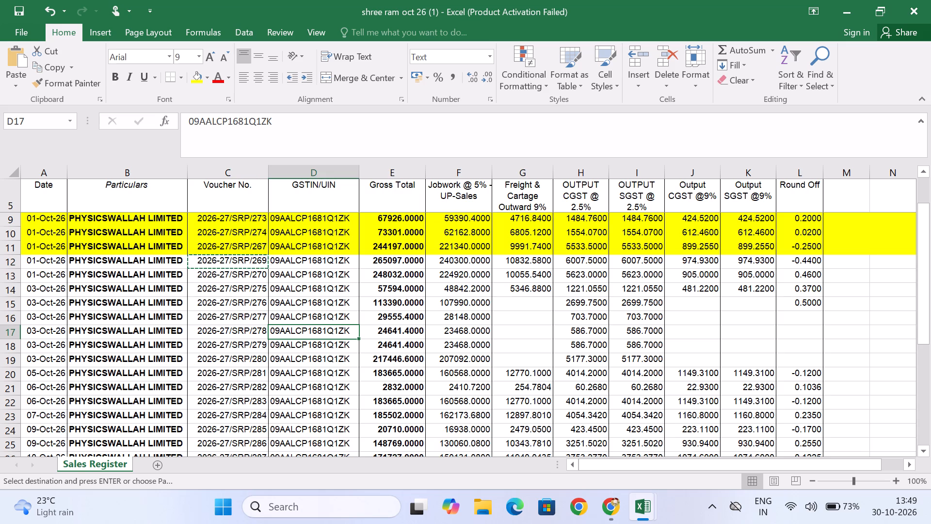
click(234, 261)
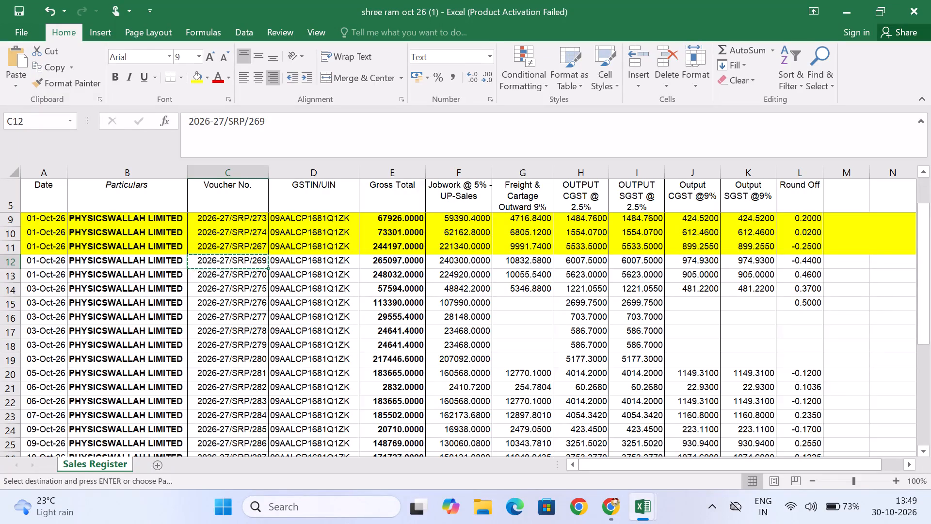
key(alt+Tab)
text(10832)
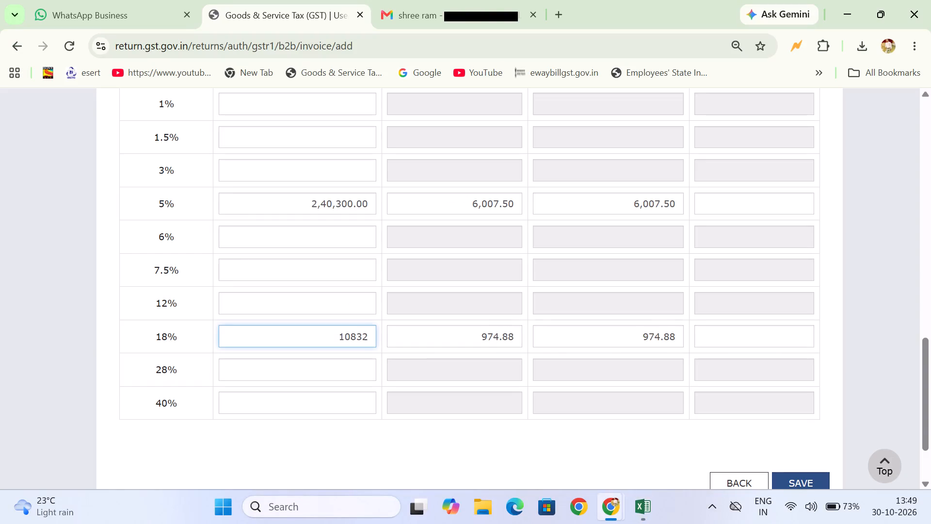
key(period)
key(alt+Tab)
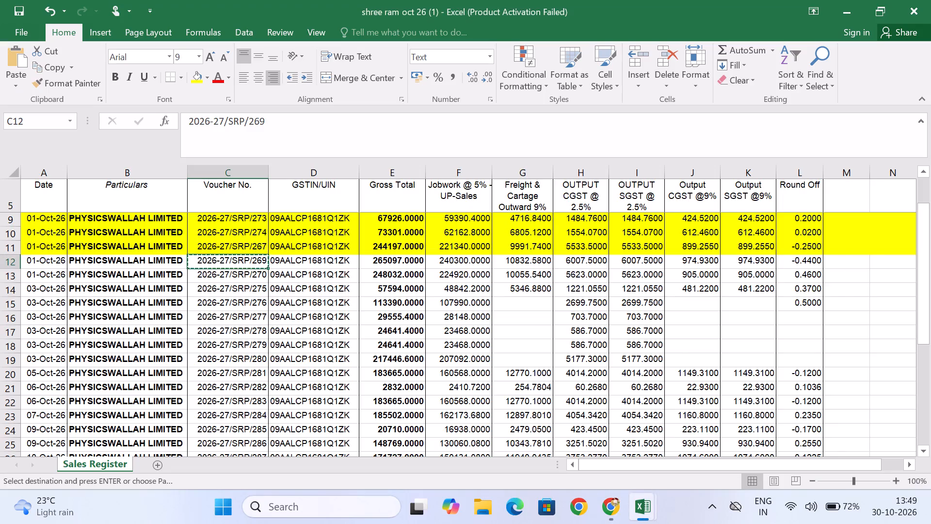
key(alt+Tab)
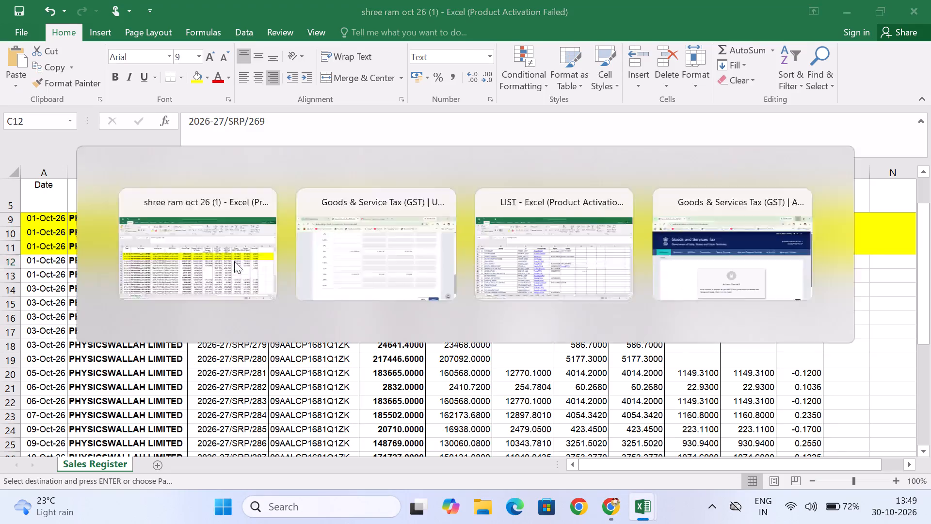
key(BackSpace)
key(BackSpace)
key(5)
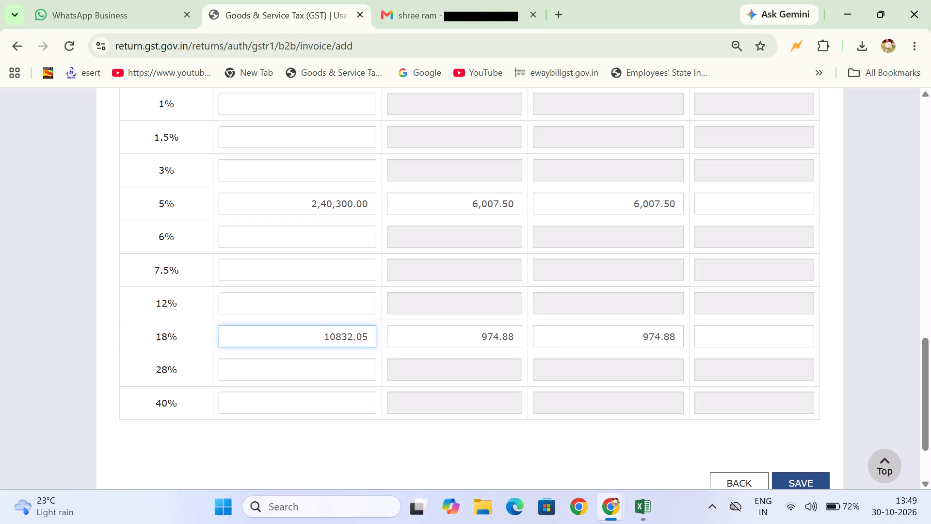
key(8)
key(BackSpace)
key(BackSpace)
text(58)
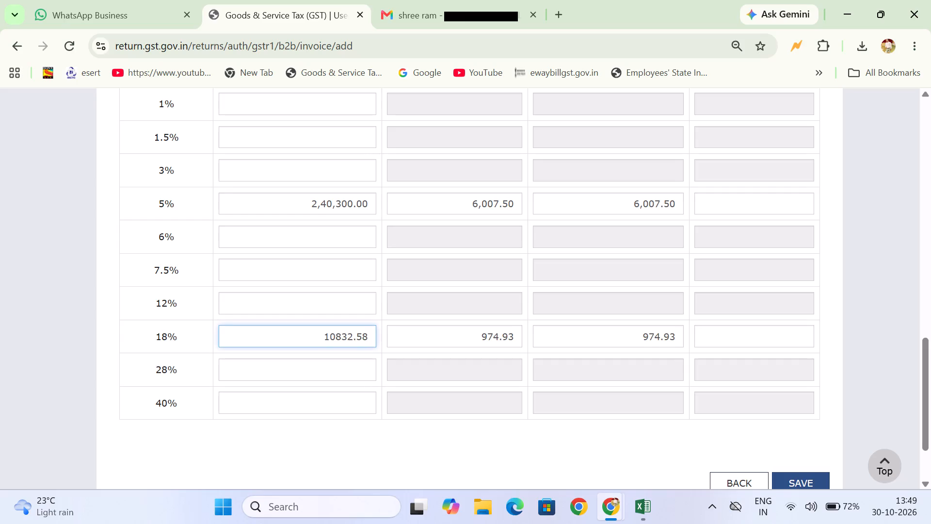
Check the entered amounts against the Excel register and save the invoice for voucher 2026-27/SRP/269 on the portal.
scroll(213, 260, down, 2)
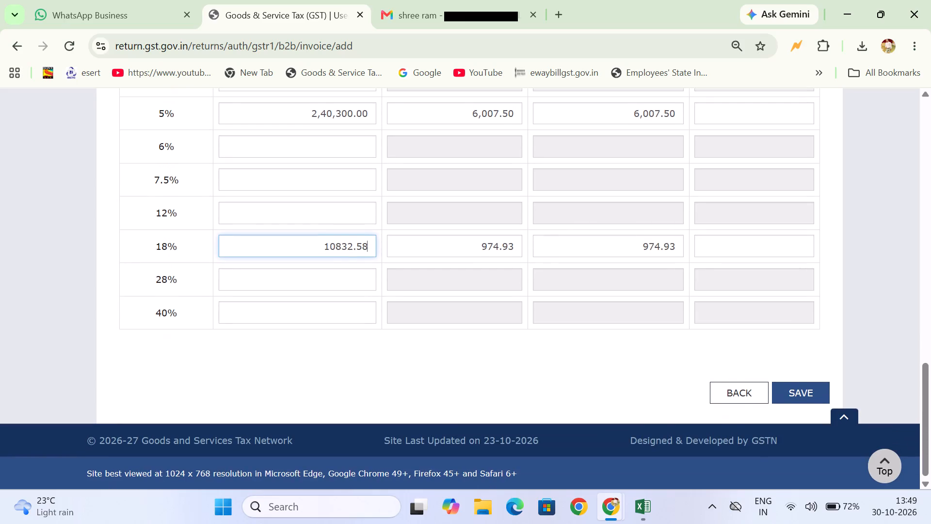
key(alt+Tab)
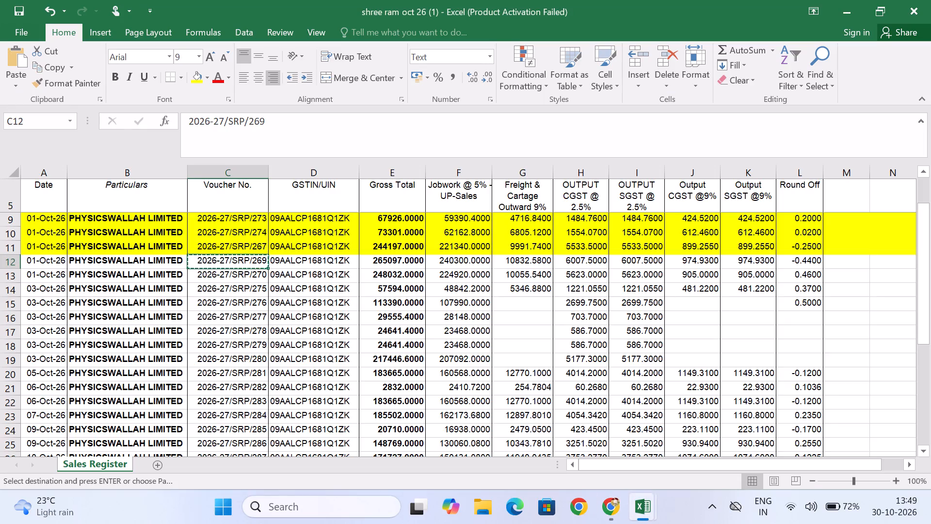
key(alt+Tab)
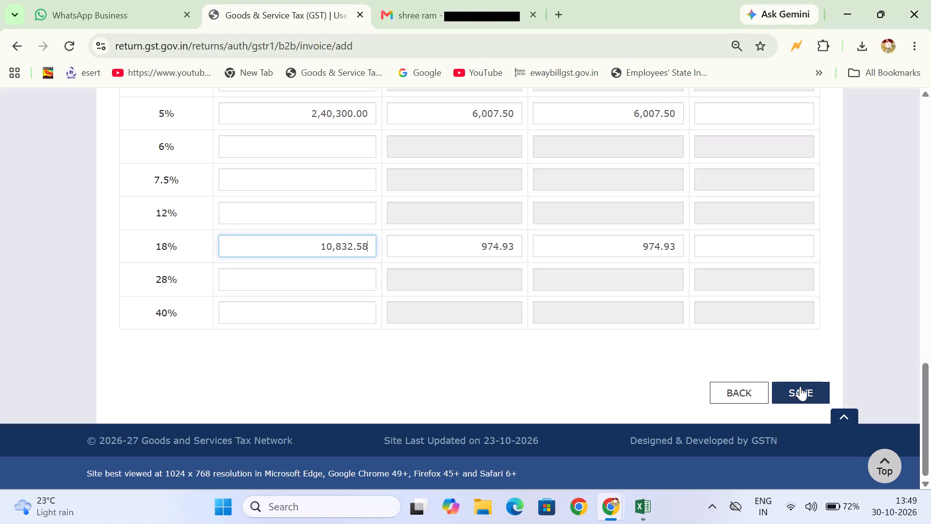
click(800, 393)
click(582, 316)
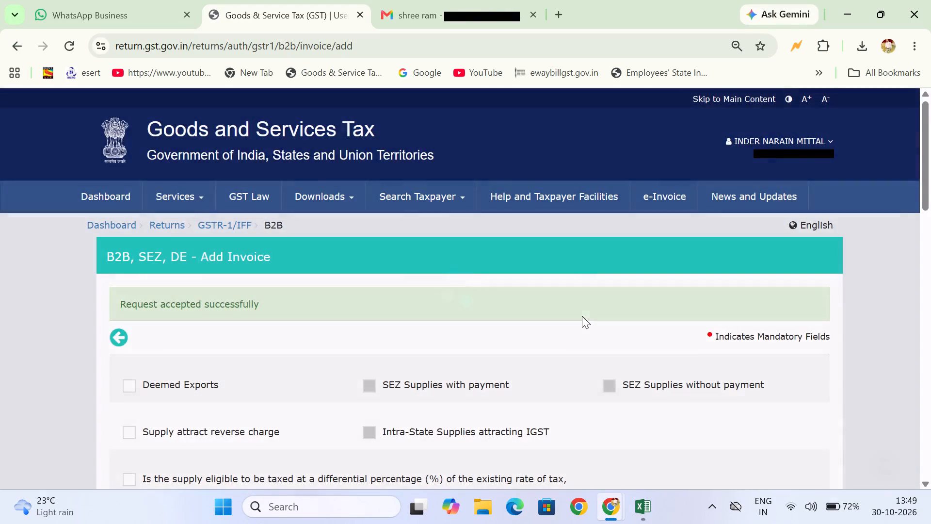
Copy voucher number 2026-27/SRP/270 from Excel into the invoice number of the next portal invoice.
scroll(546, 325, down, 5)
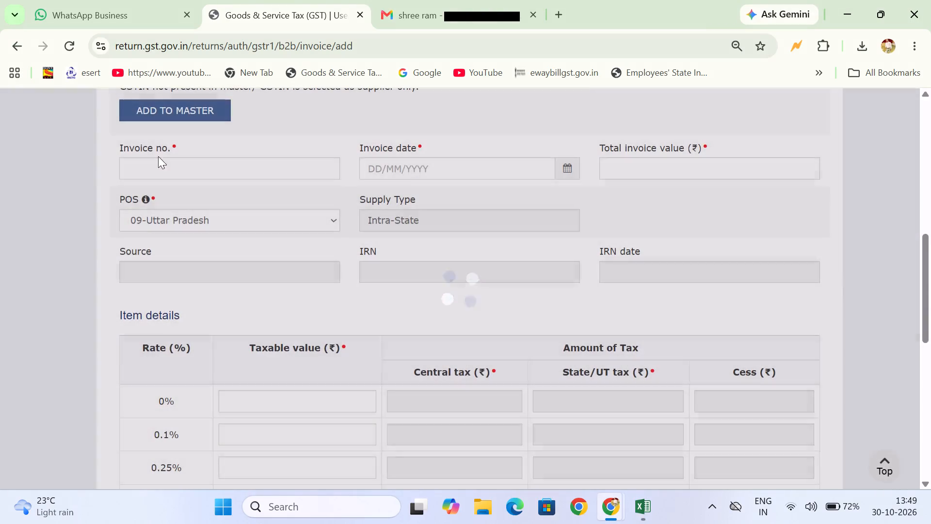
click(163, 170)
key(alt+Tab)
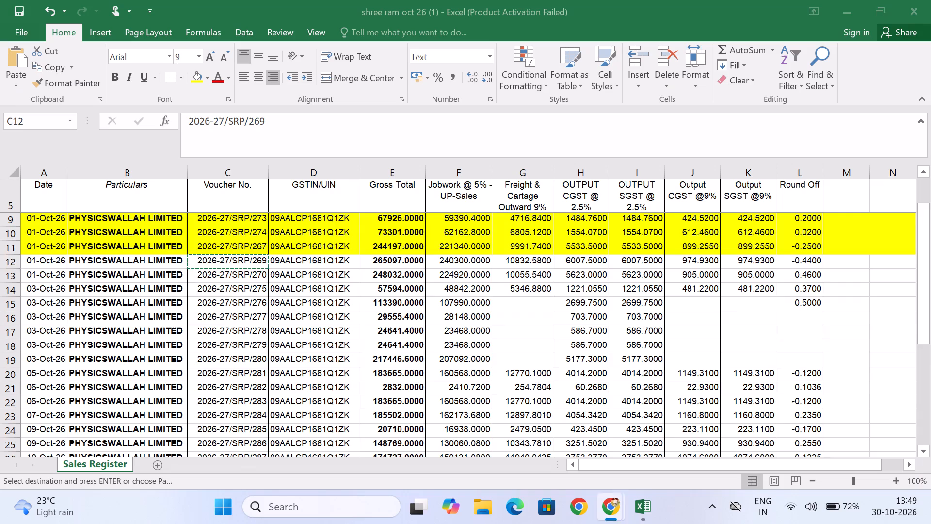
click(226, 281)
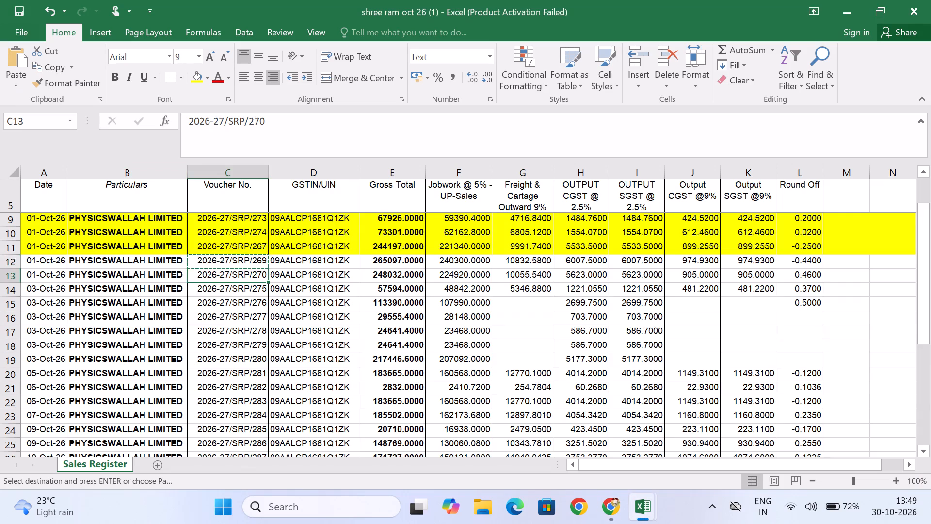
key(ctrl+c)
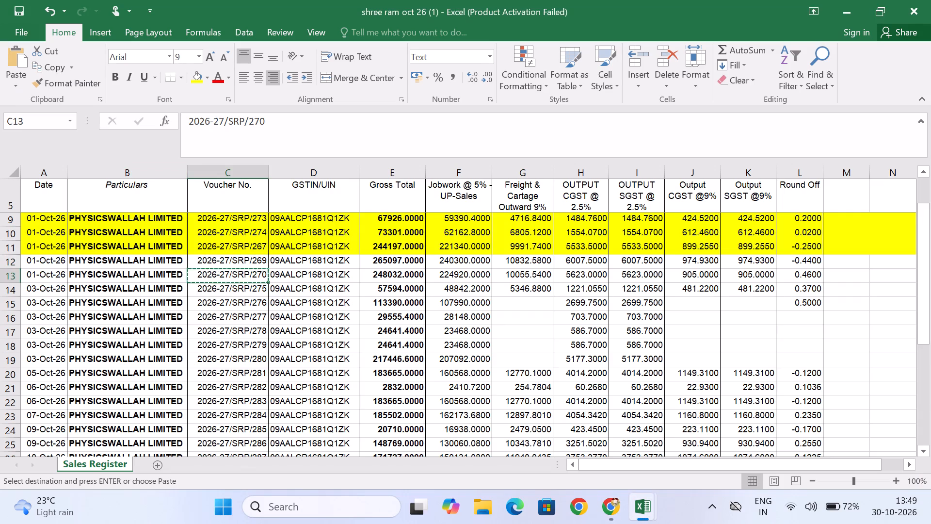
key(alt+Tab)
click(165, 171)
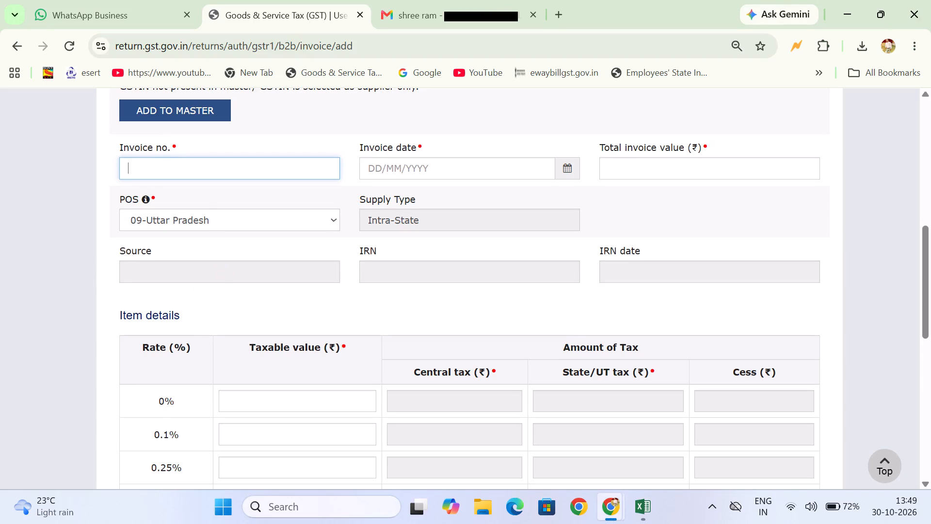
key(ctrl+v)
Highlight the completed row of voucher 2026-27/SRP/269 in yellow in the Excel register.
key(alt+Tab)
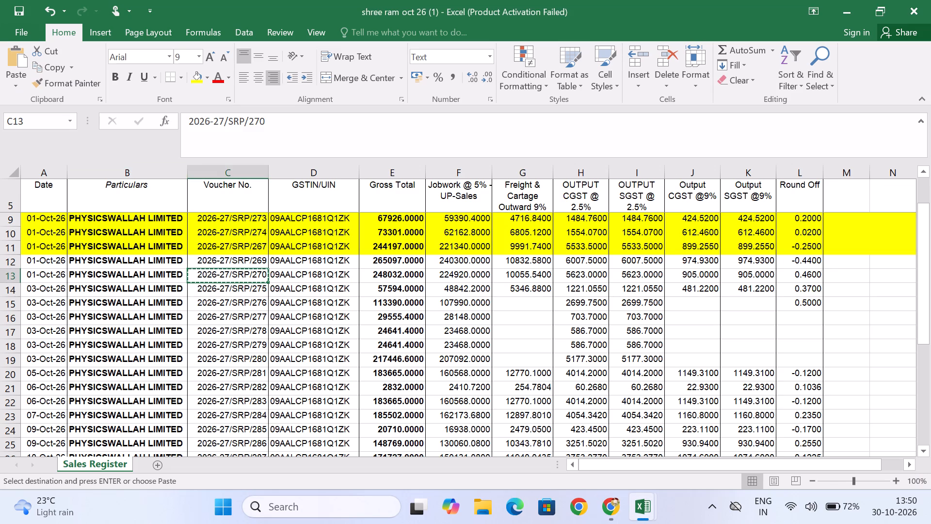
click(7, 262)
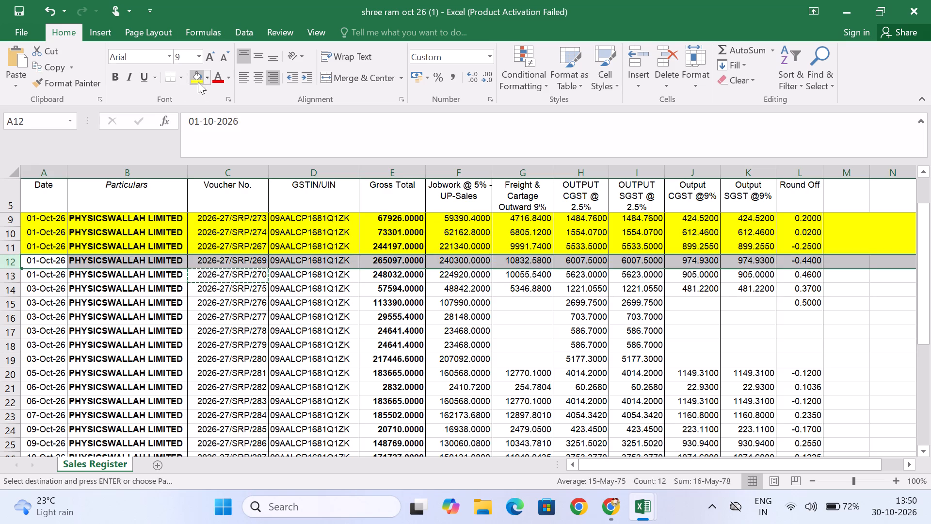
click(198, 73)
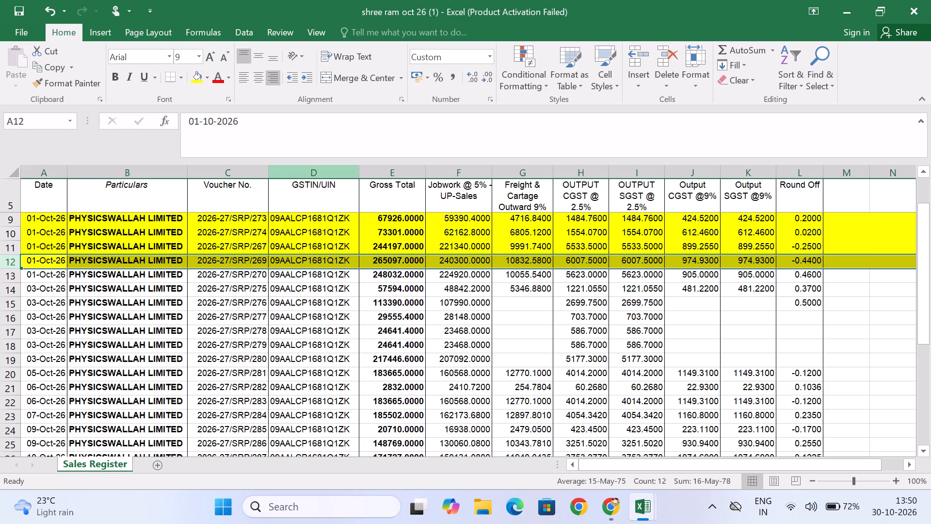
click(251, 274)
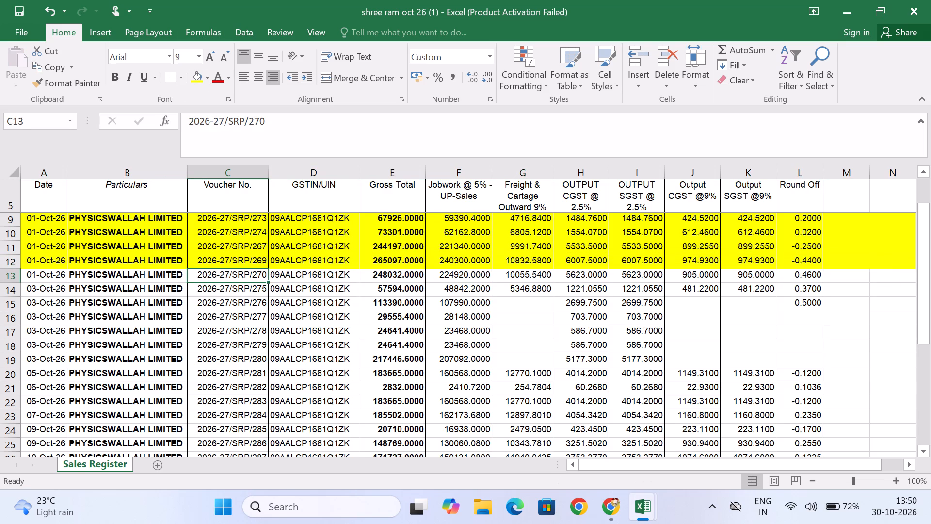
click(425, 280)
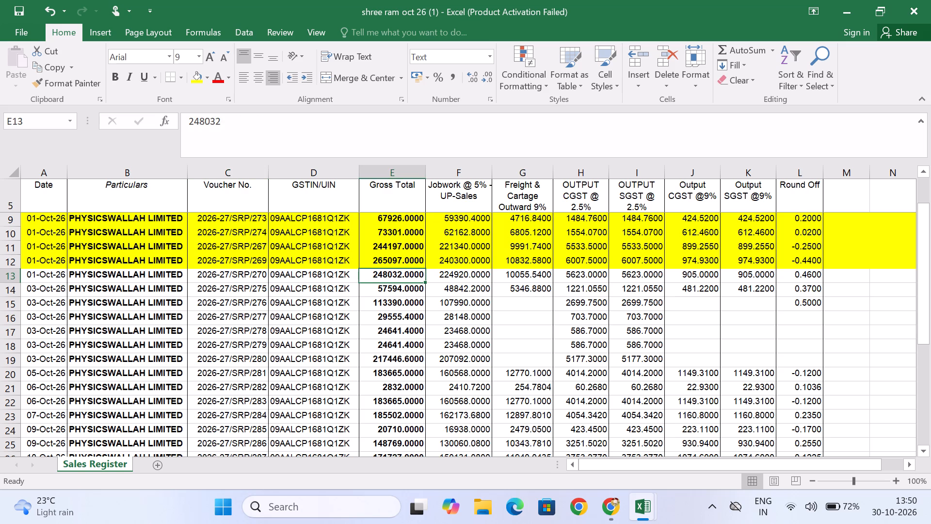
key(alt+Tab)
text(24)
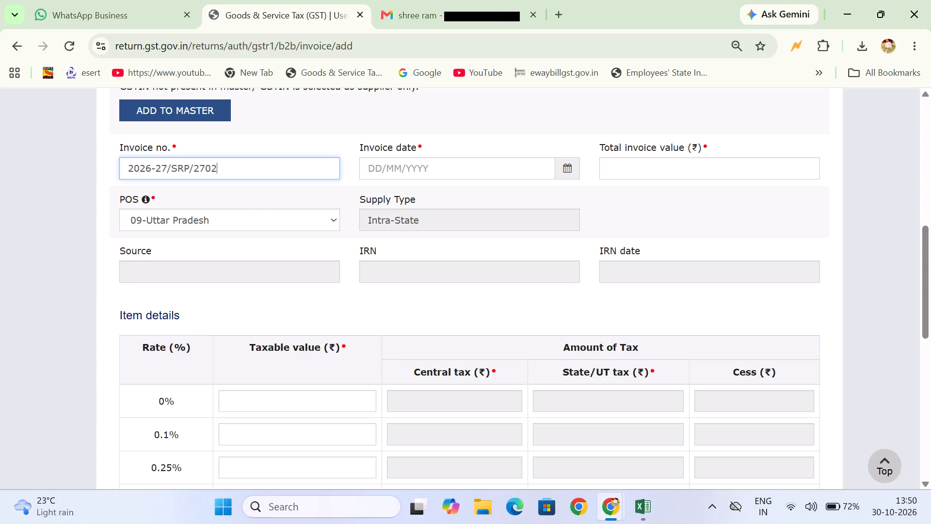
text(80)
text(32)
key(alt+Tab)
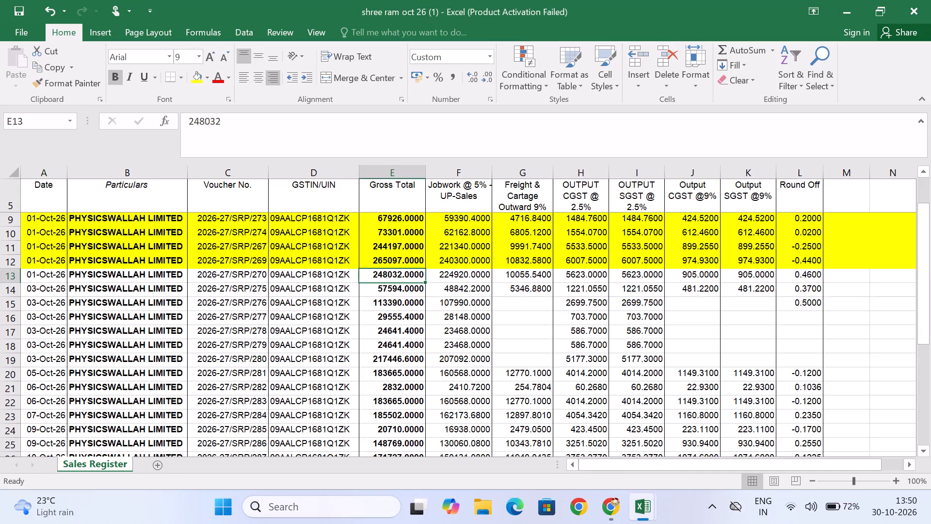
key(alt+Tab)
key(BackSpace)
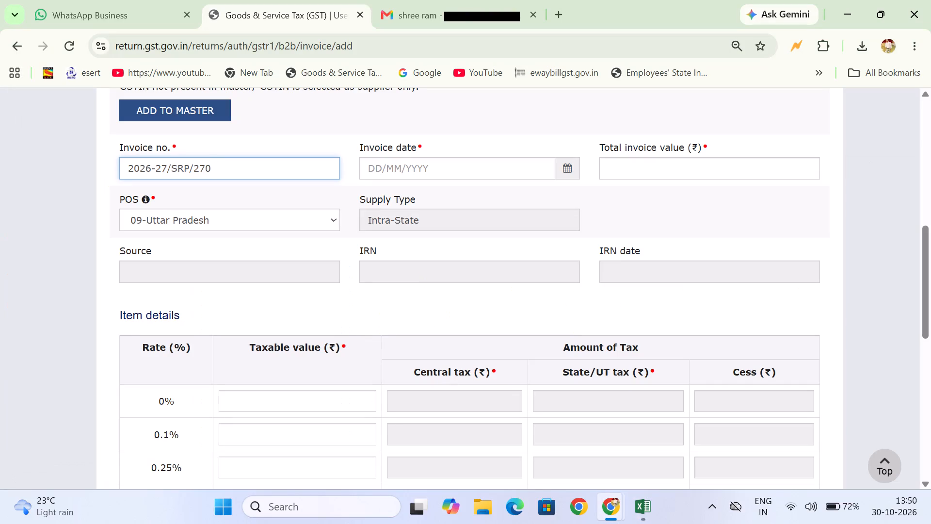
Enter invoice date 01/10/2026 and the gross total from Excel, 248032, as total invoice value for voucher 2026-27/SRP/270.
click(461, 165)
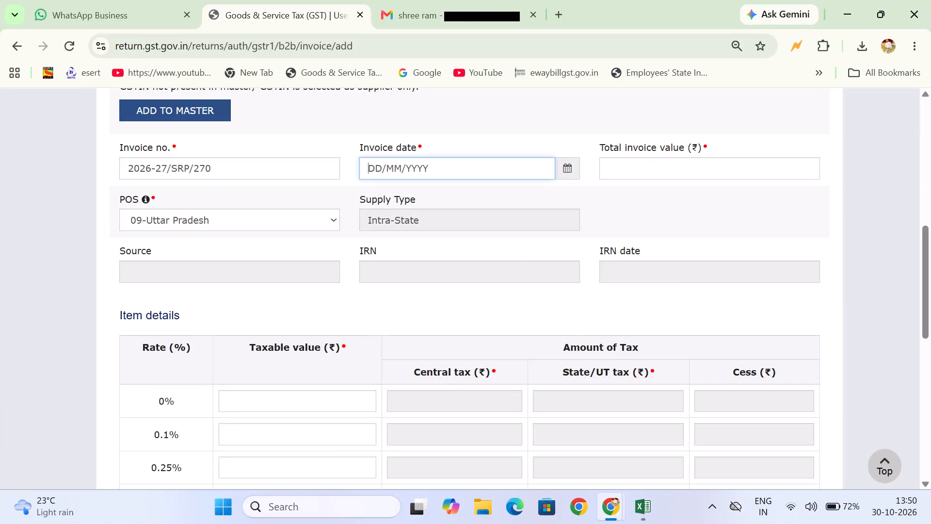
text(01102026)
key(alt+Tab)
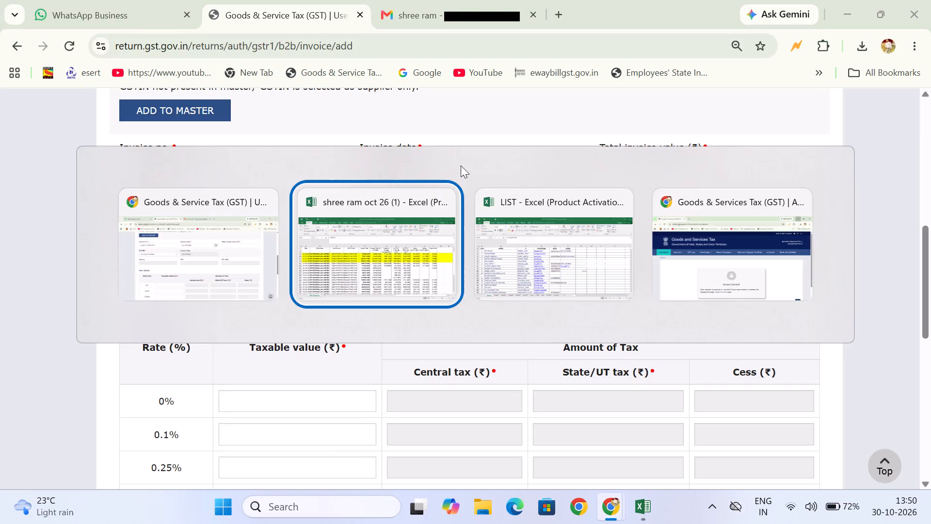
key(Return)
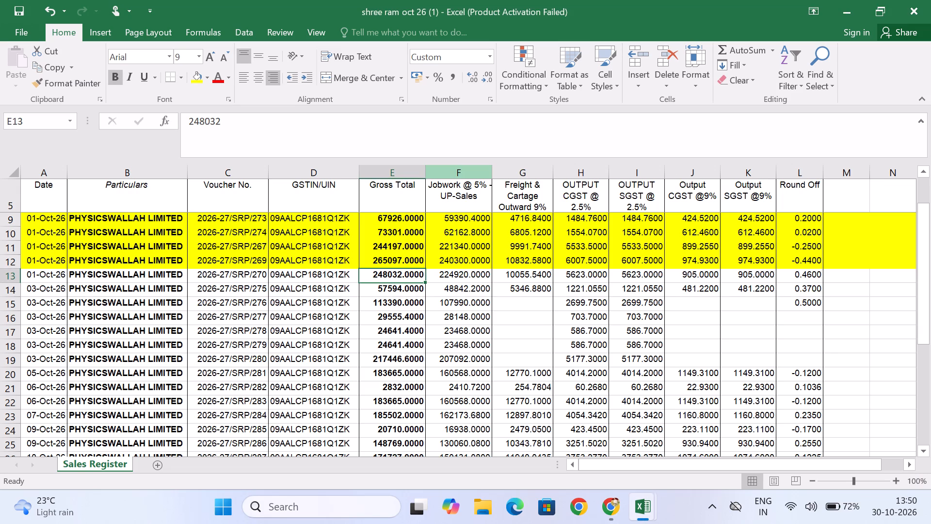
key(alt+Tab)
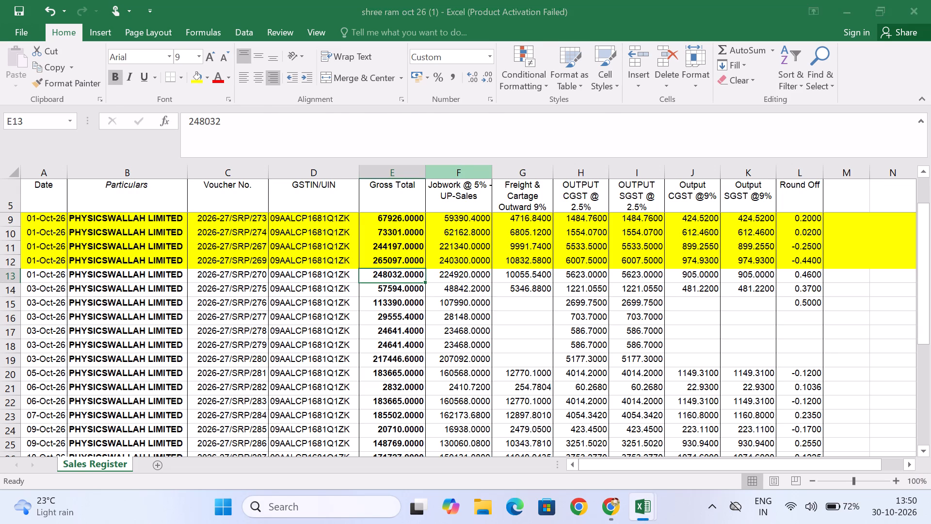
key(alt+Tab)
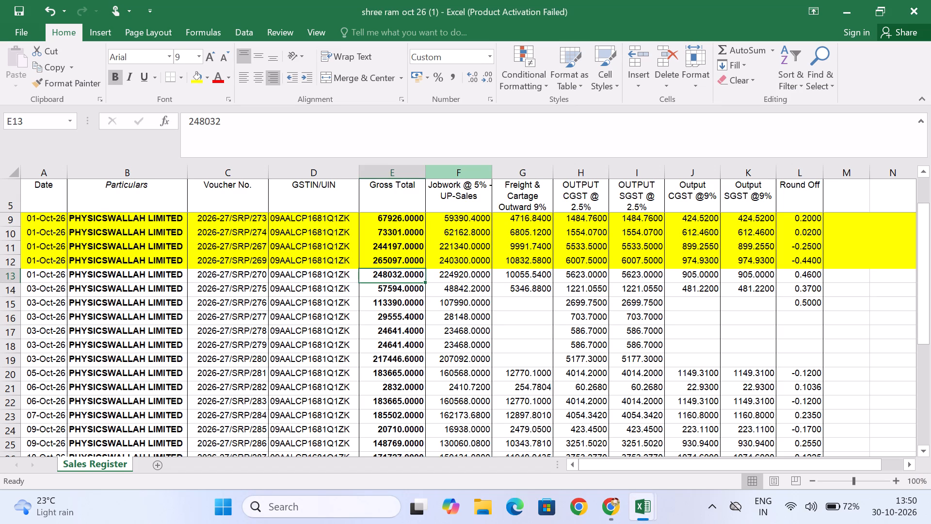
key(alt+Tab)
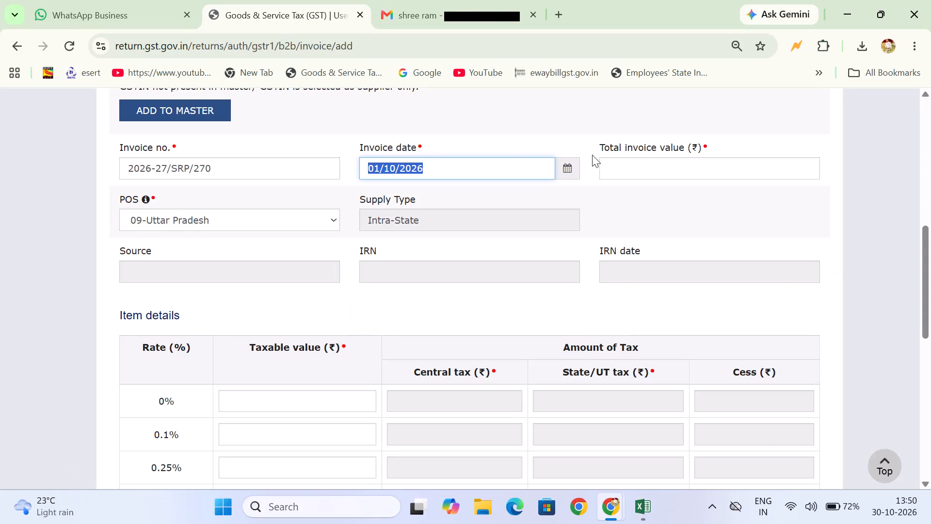
click(653, 160)
key(alt+Tab)
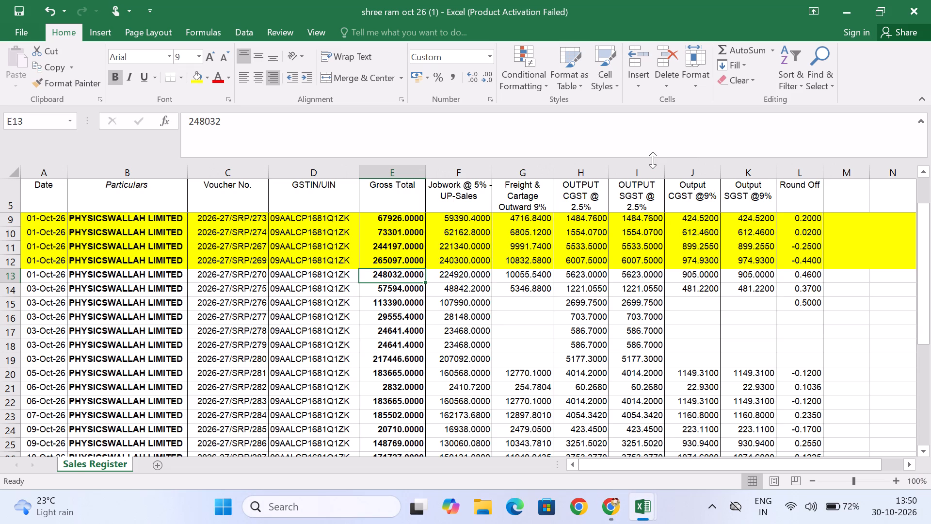
key(alt+Tab)
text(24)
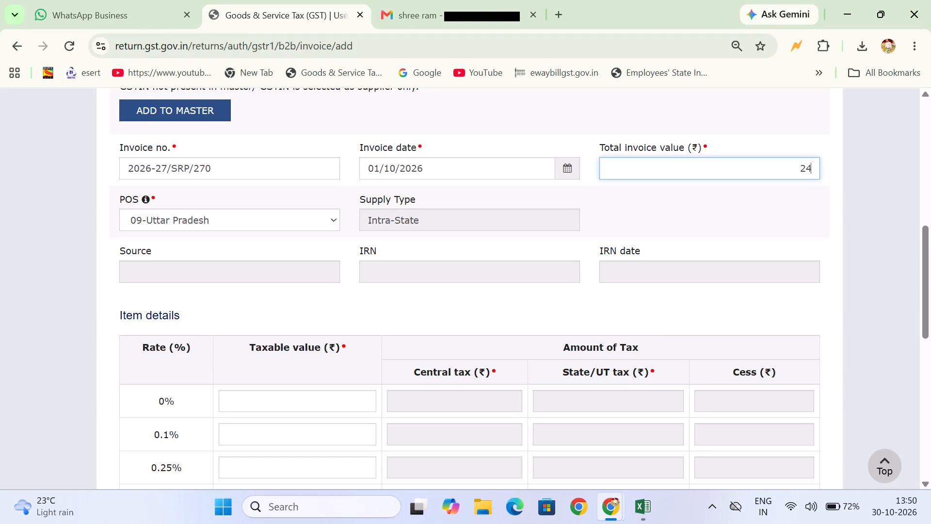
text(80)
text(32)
Look up the jobwork amount of voucher 2026-27/SRP/270 in Excel and enter 224920 as the 5% taxable value.
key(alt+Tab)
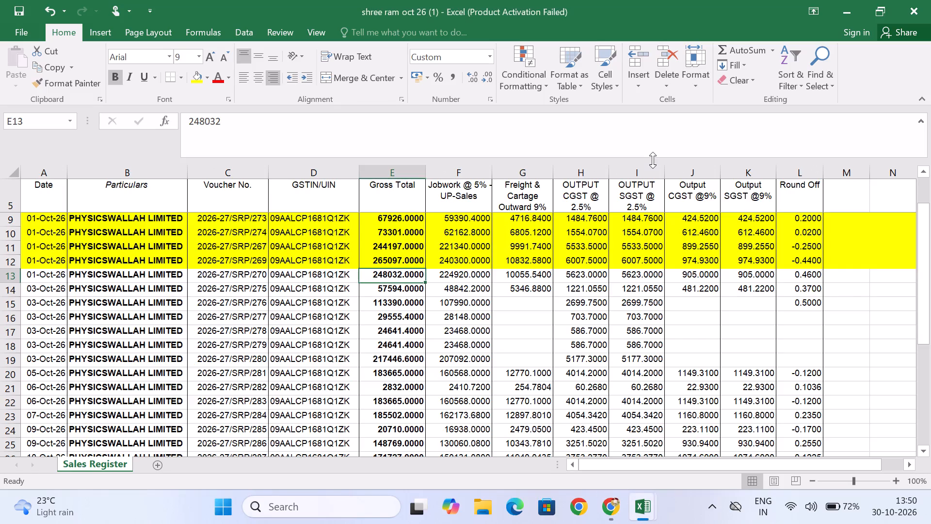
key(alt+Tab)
scroll(653, 160, down, 2)
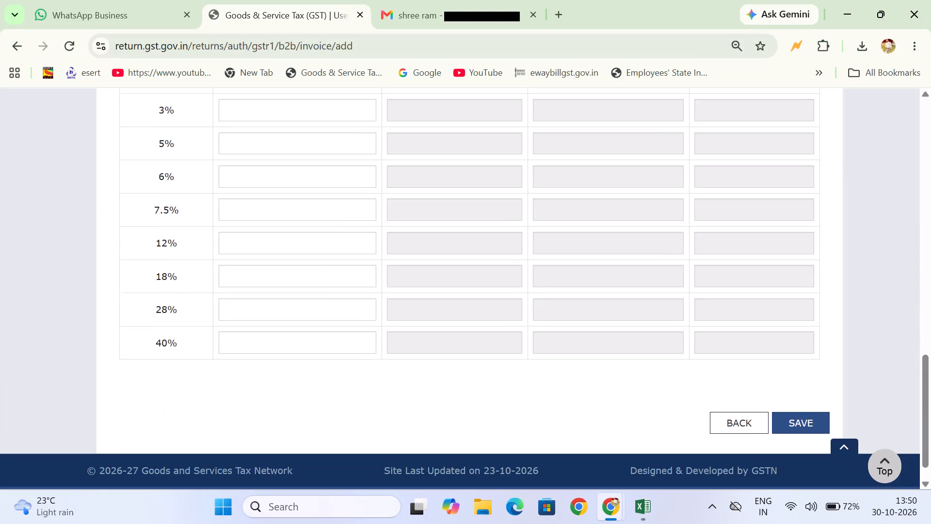
scroll(653, 160, down, 2)
scroll(304, 139, up, 1)
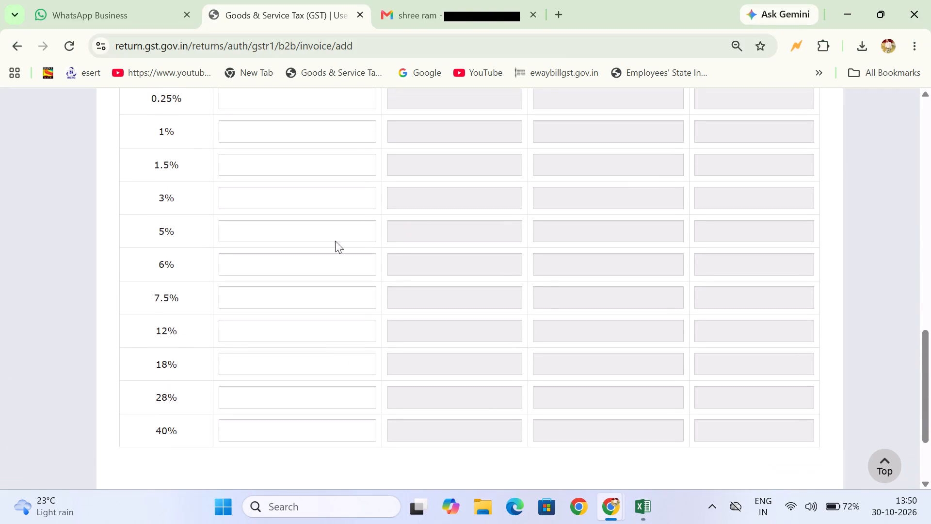
click(332, 235)
key(alt+Tab)
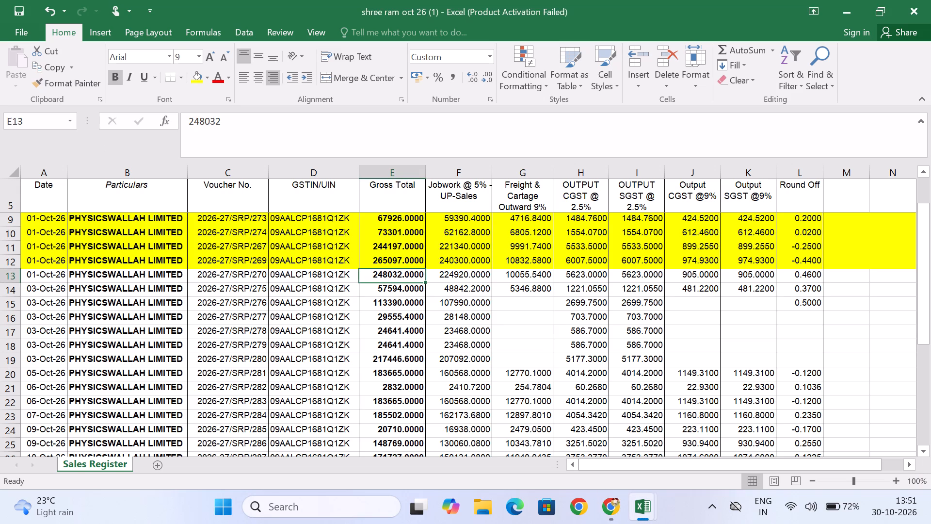
key(alt+Tab)
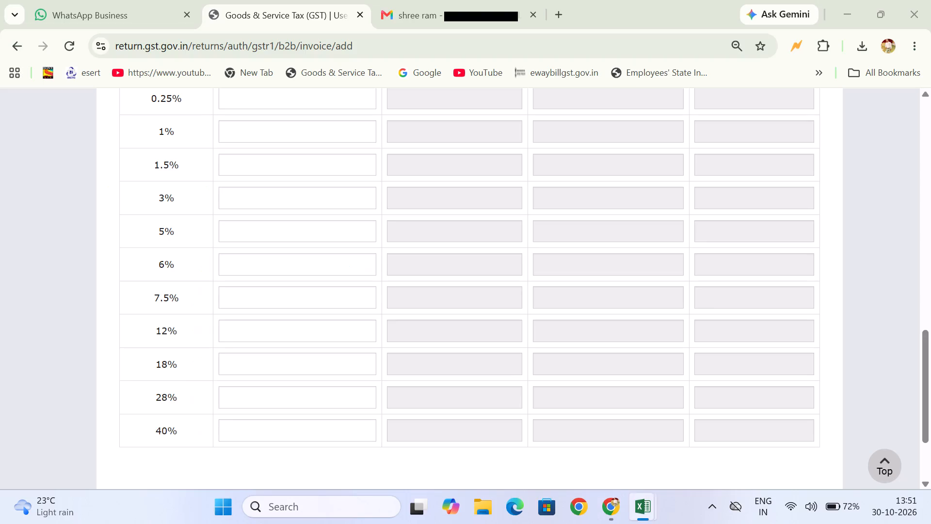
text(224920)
Look up the freight and cartage amount of voucher 2026-27/SRP/270 in Excel and enter 10059.54 as the 18% taxable value.
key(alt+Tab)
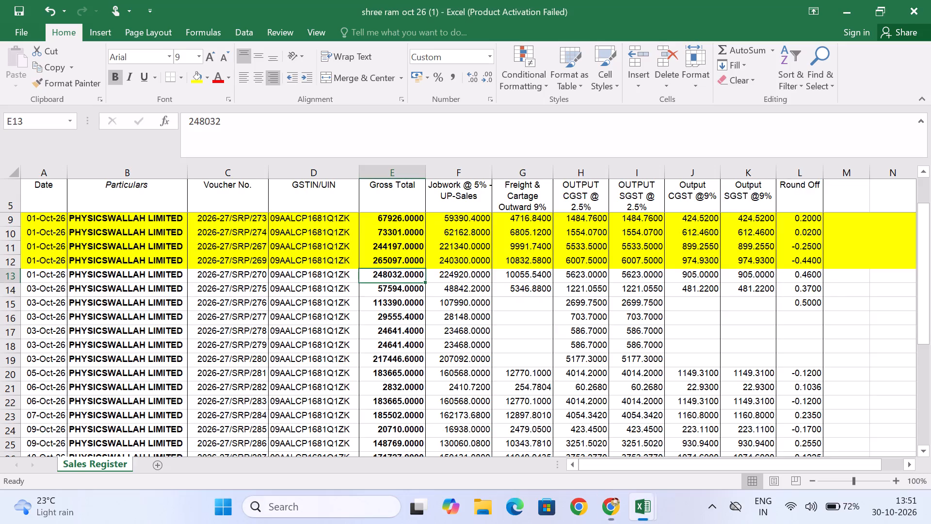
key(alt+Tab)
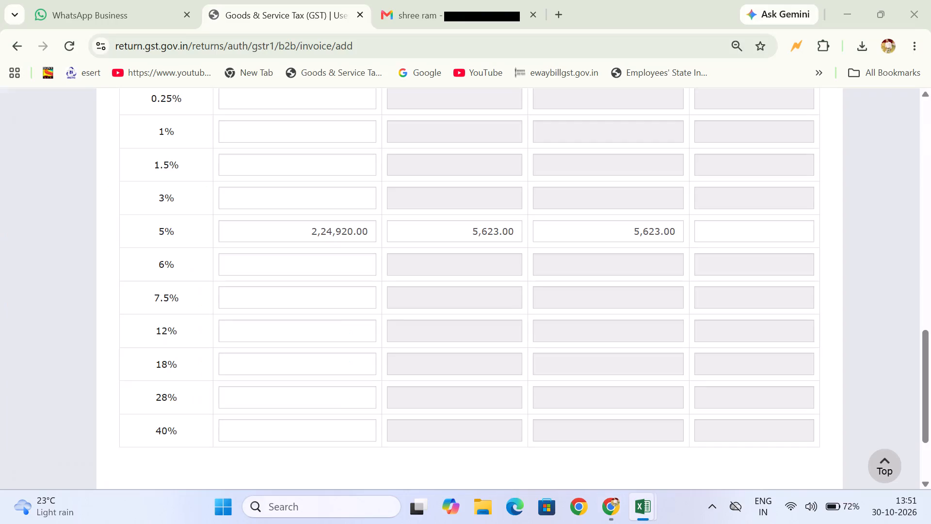
scroll(332, 235, down, 2)
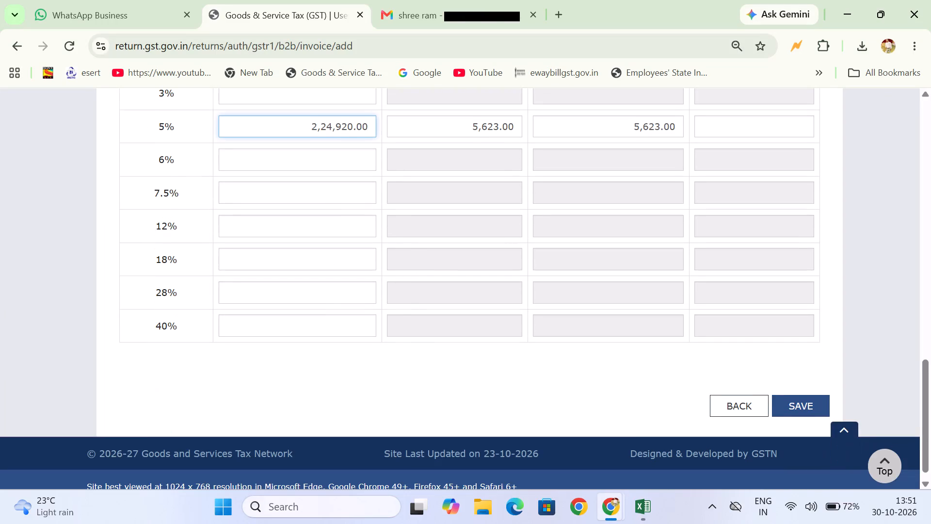
click(325, 266)
key(alt+Tab)
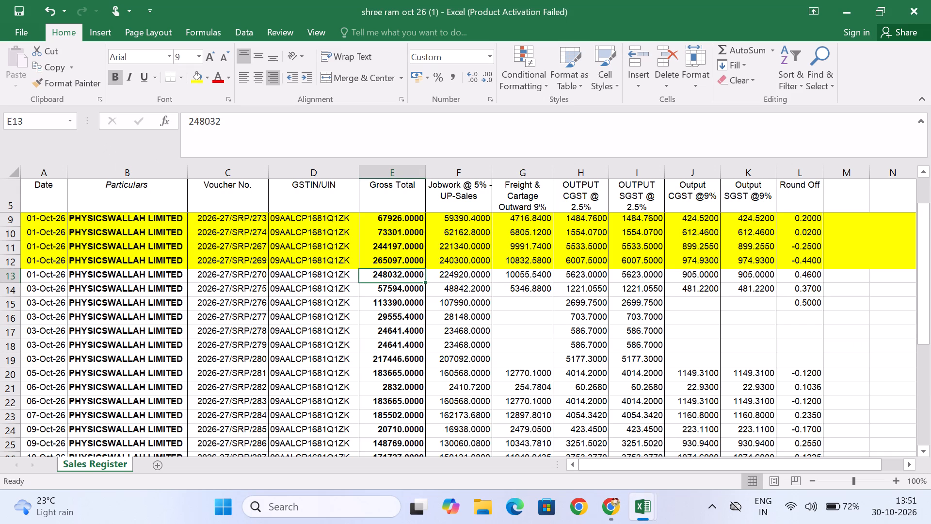
key(alt+Tab)
text(100)
text(59)
key(period)
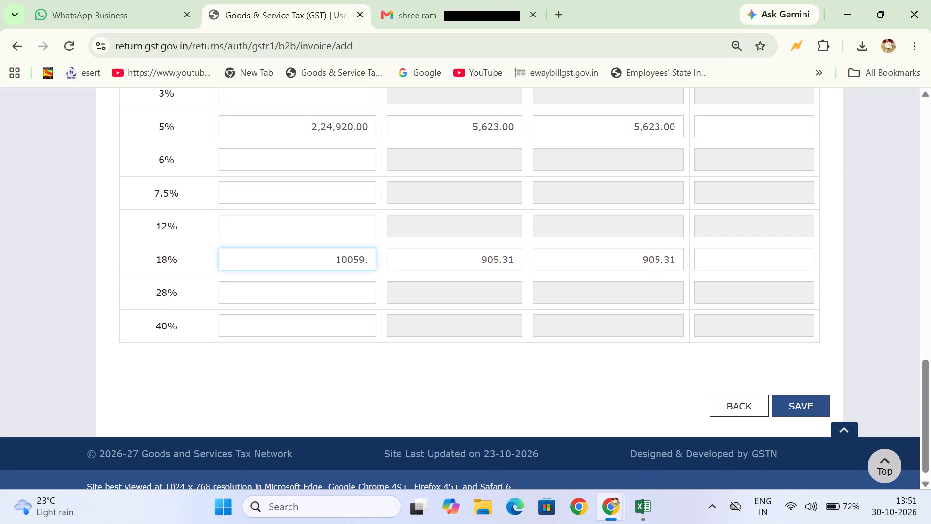
text(54)
Compare the 18% taxable value with the freight amount in Excel and correct it to 10055.54.
key(alt+Tab)
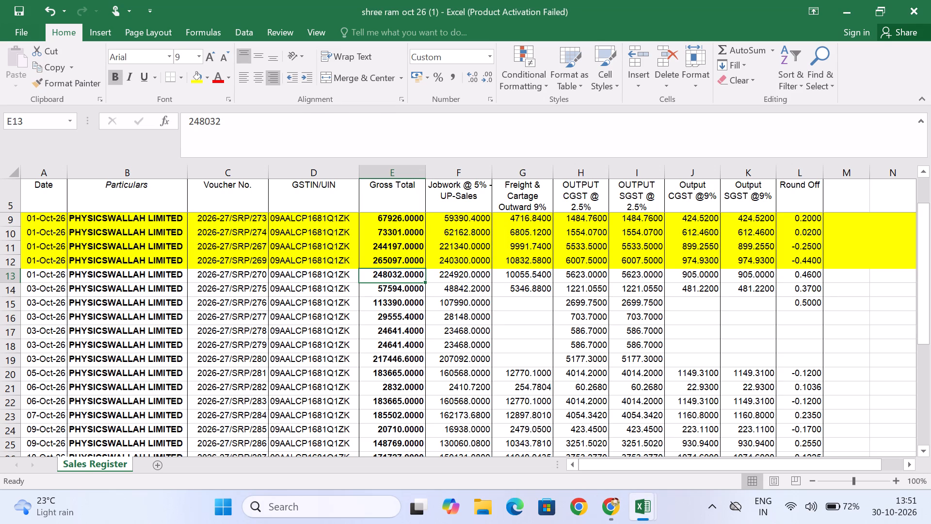
key(alt+Tab)
click(350, 260)
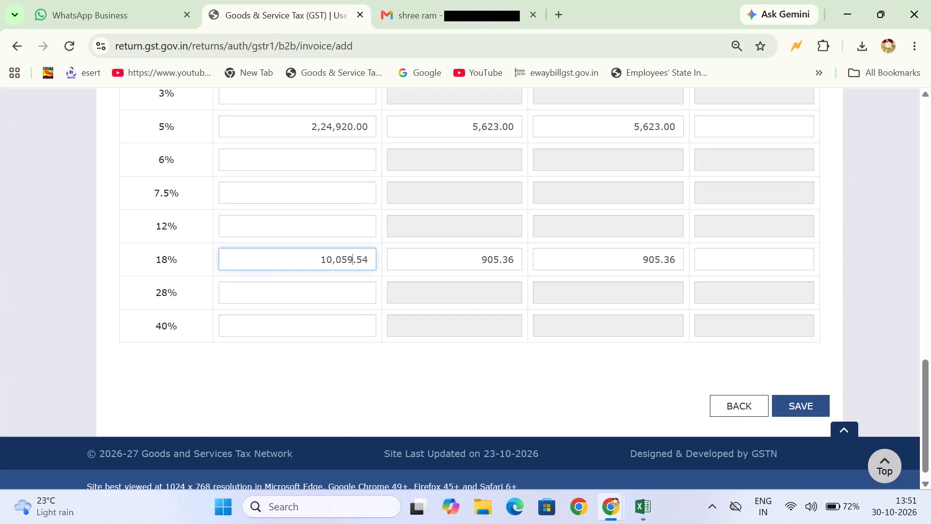
key(BackSpace)
key(5)
key(BackSpace)
key(BackSpace)
key(BackSpace)
key(BackSpace)
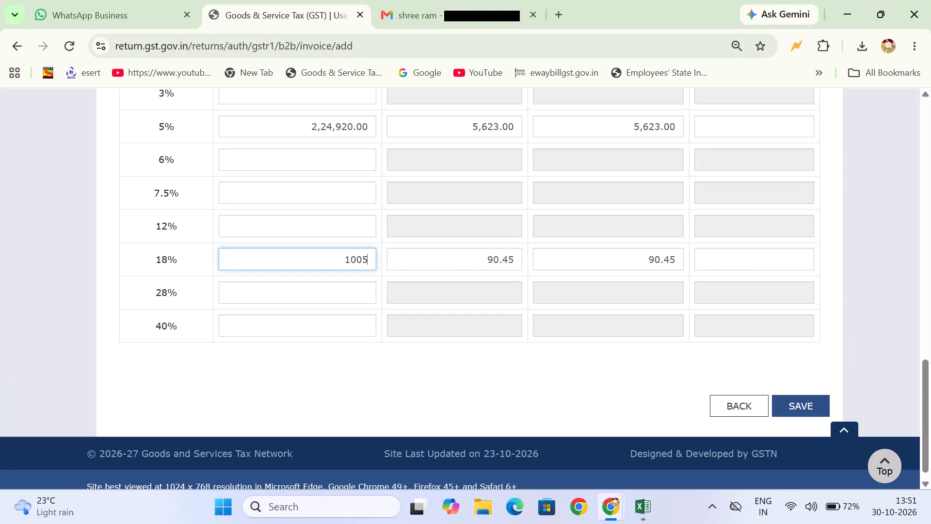
text(5.59)
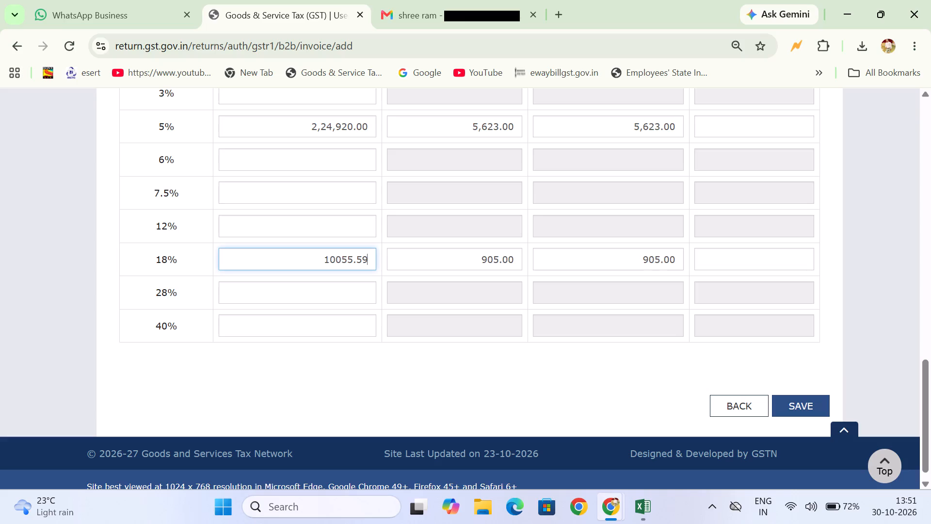
key(BackSpace)
key(4)
Check the entered amounts against the Excel register and save the invoice for voucher 2026-27/SRP/270 on the portal.
key(alt+Tab)
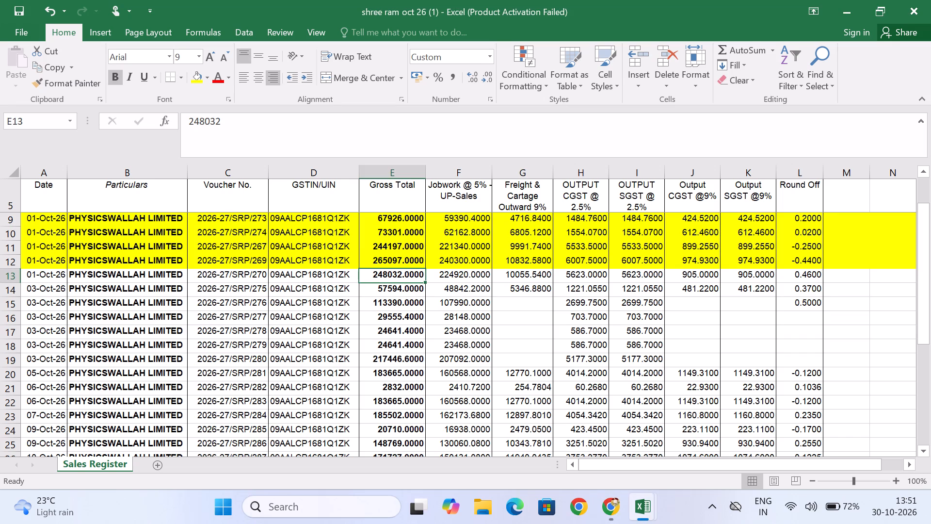
key(alt+Tab)
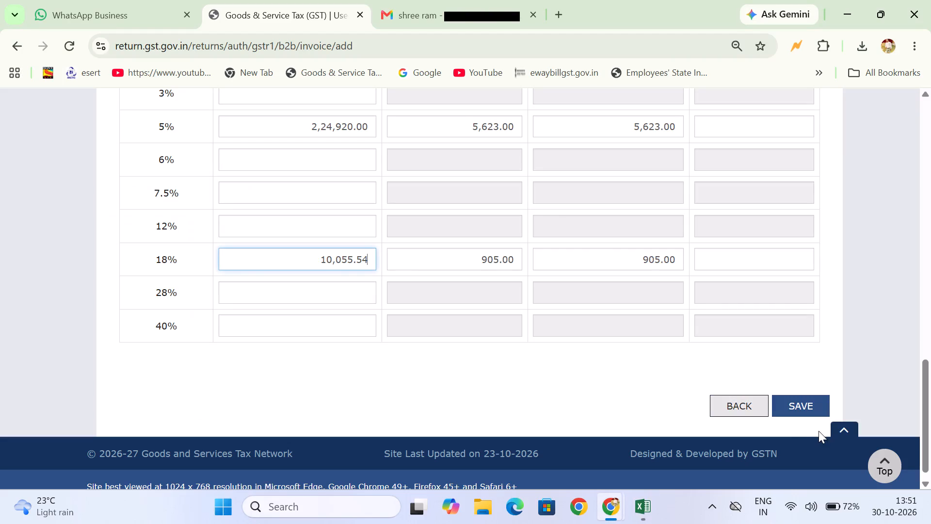
click(807, 401)
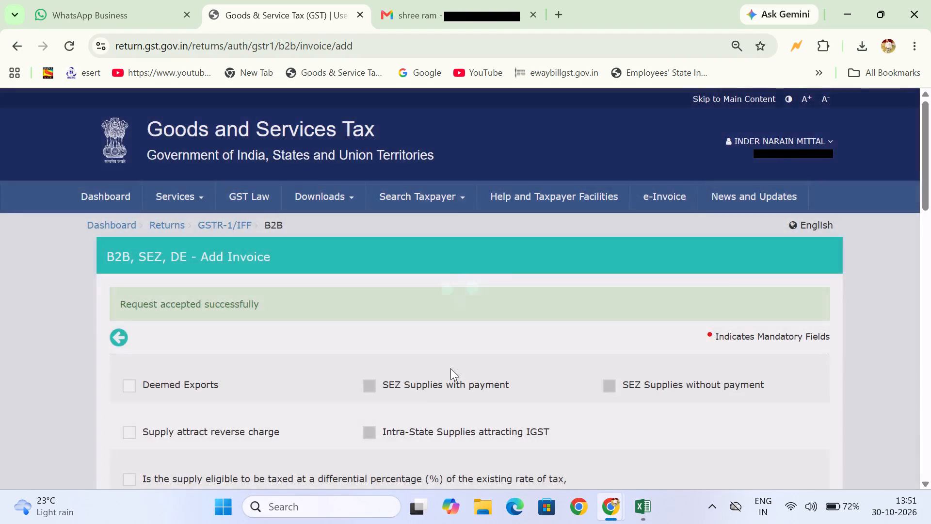
scroll(450, 368, down, 4)
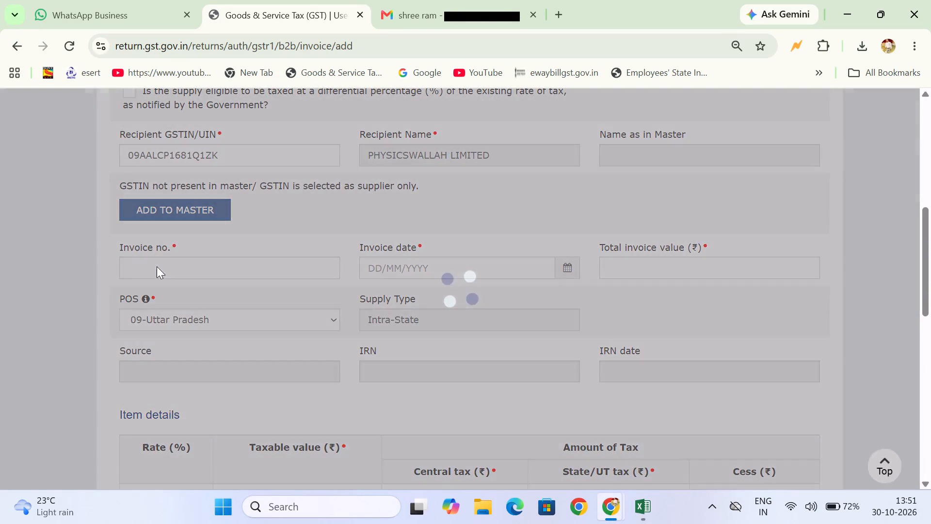
Highlight the row of voucher 2026-27/SRP/270 in yellow in the Excel sales register.
click(157, 266)
click(157, 266)
key(alt+Tab)
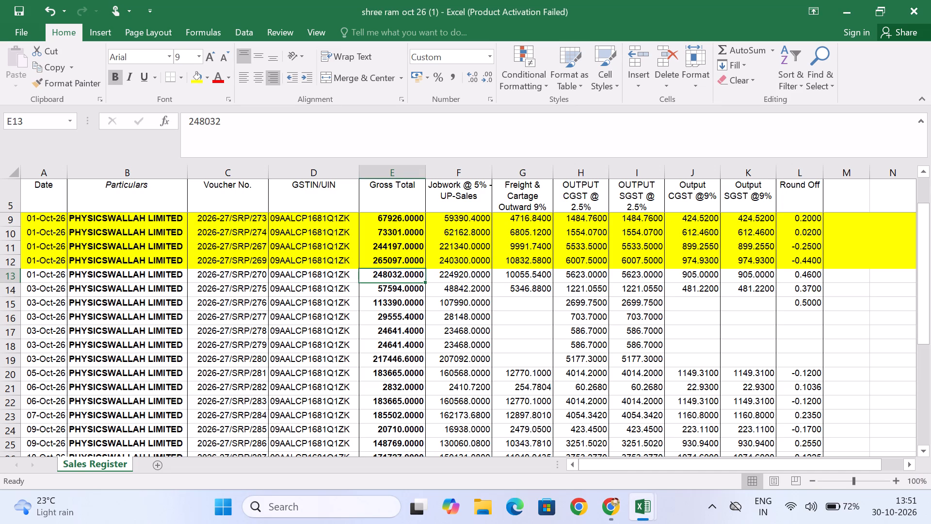
click(11, 278)
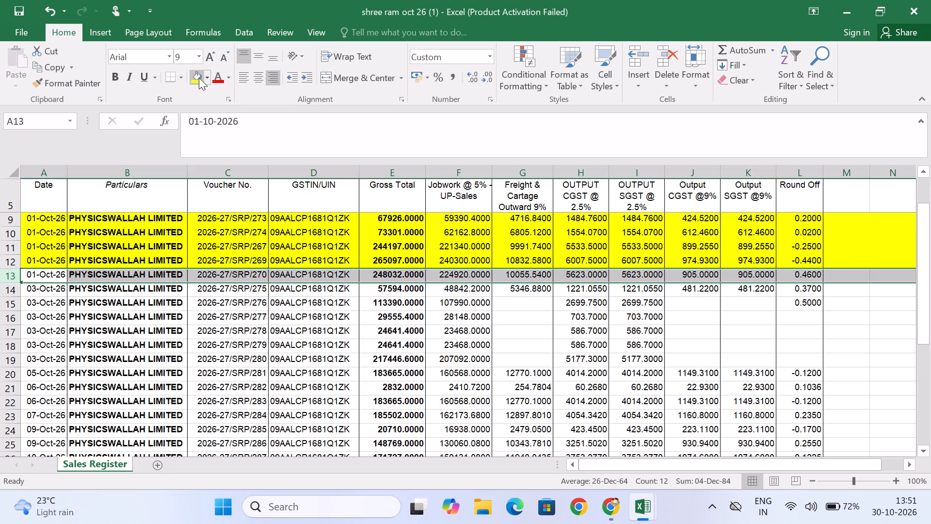
click(199, 78)
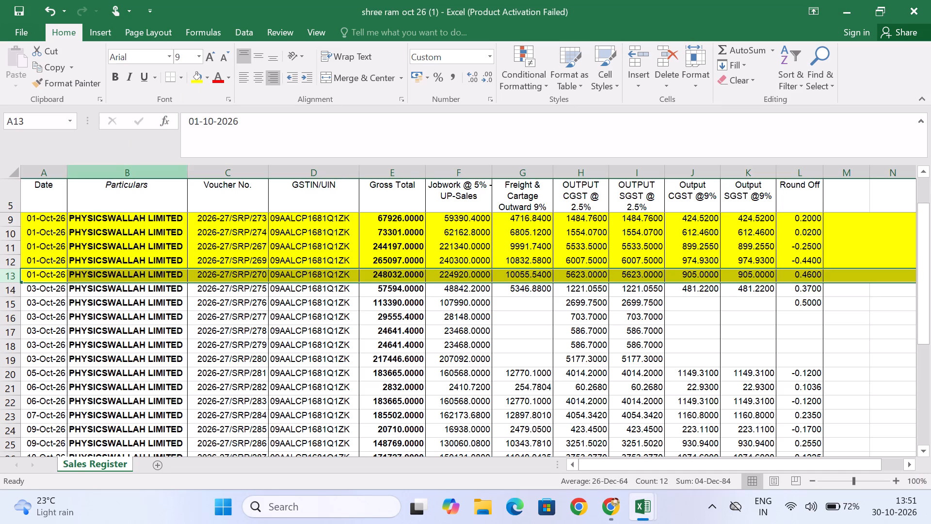
Copy voucher number 2026-27/SRP/275 from the Excel register into the new invoice's number field on the GST portal.
click(8, 292)
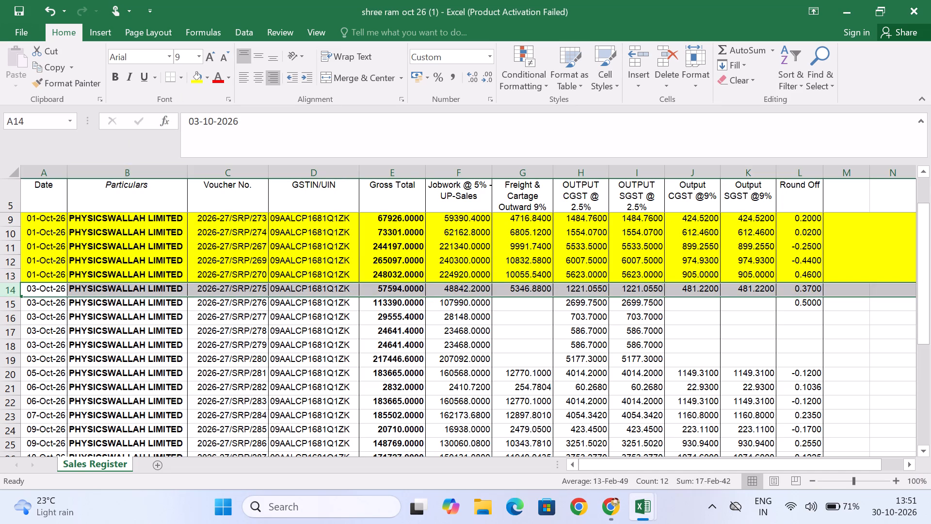
click(211, 286)
key(ctrl+c)
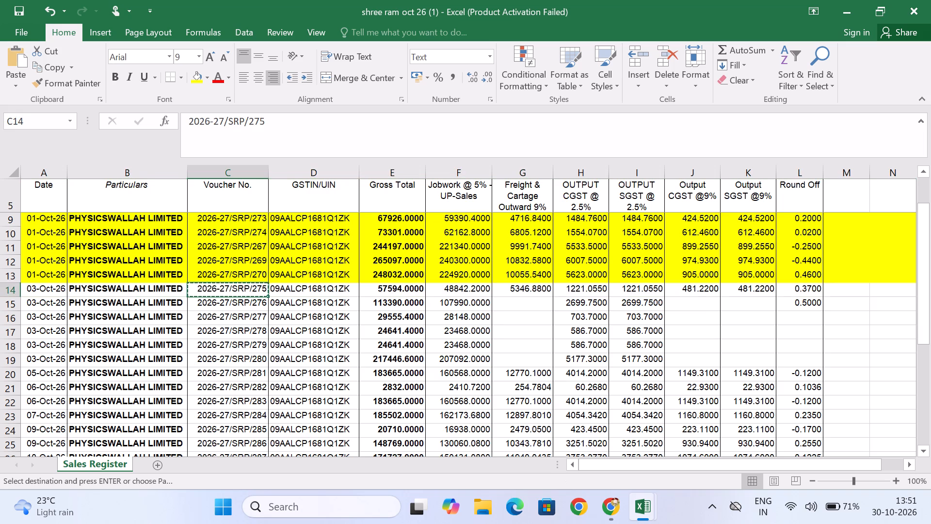
key(alt+Tab)
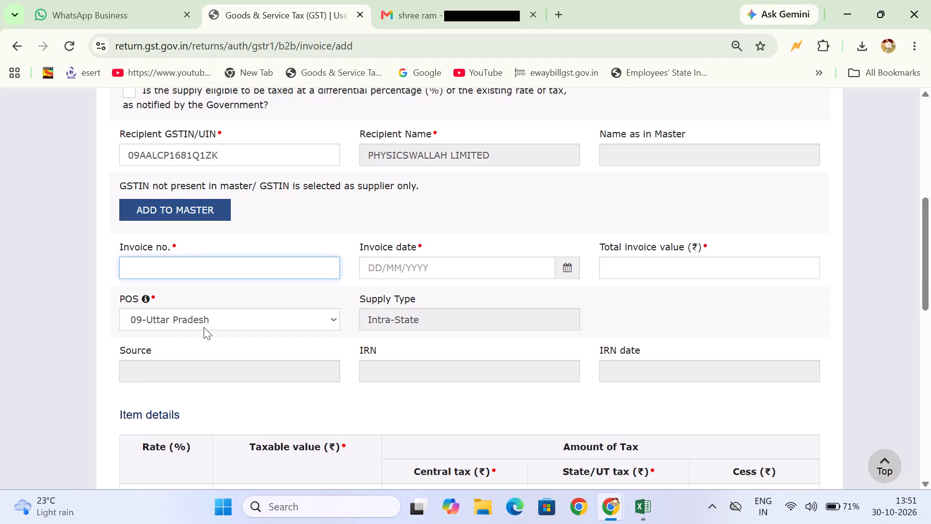
key(ctrl+v)
Look up the date of voucher 2026-27/SRP/275 in Excel and enter 03/10/2026 as the invoice date.
click(391, 262)
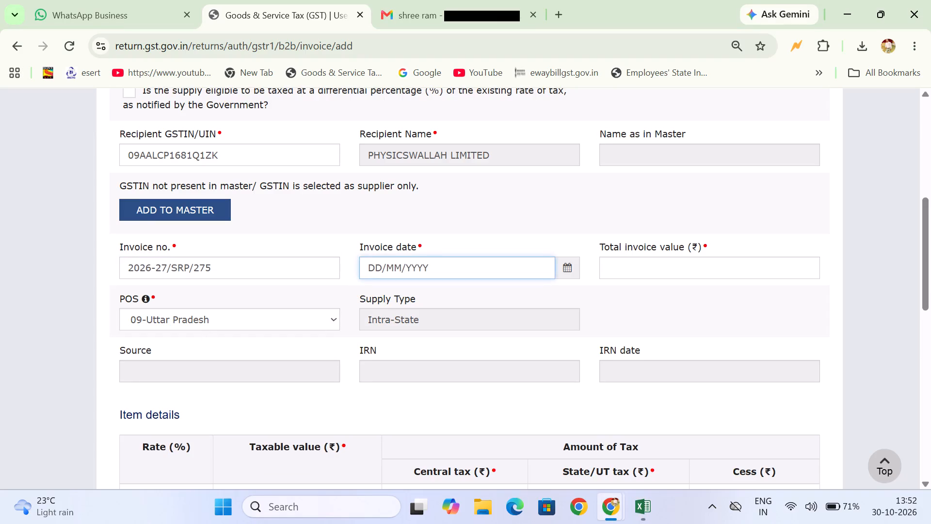
key(alt+Tab)
key(alt+Tab)
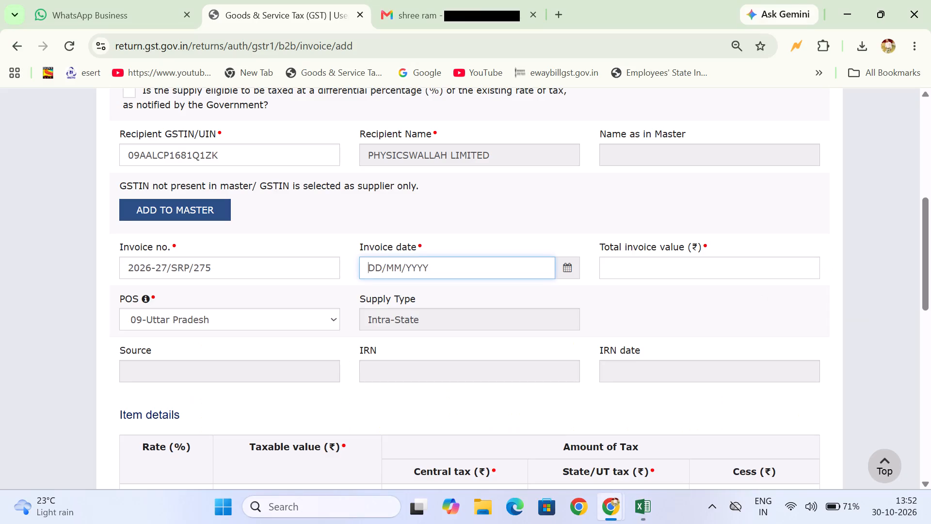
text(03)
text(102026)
Look up the gross total of voucher 2026-27/SRP/275 in Excel and enter 57594 as the total invoice value.
click(654, 272)
key(alt+Tab)
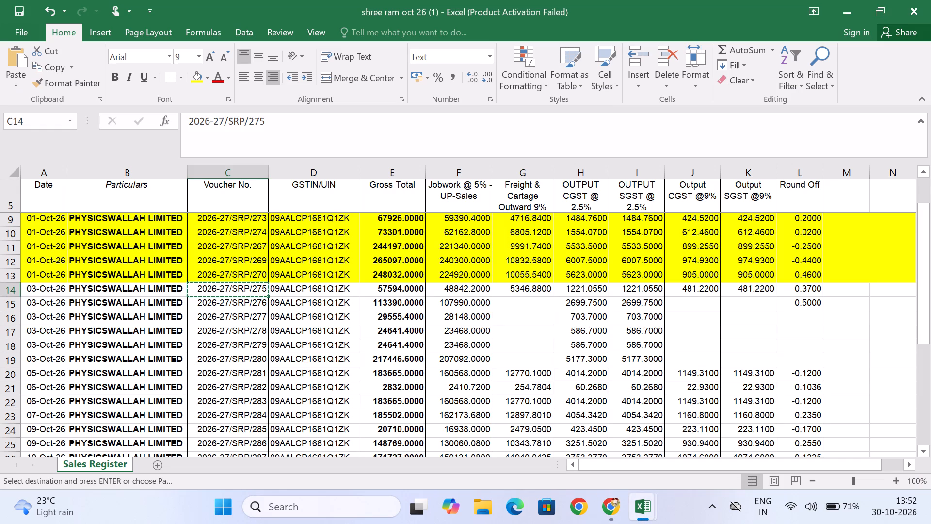
key(alt+Tab)
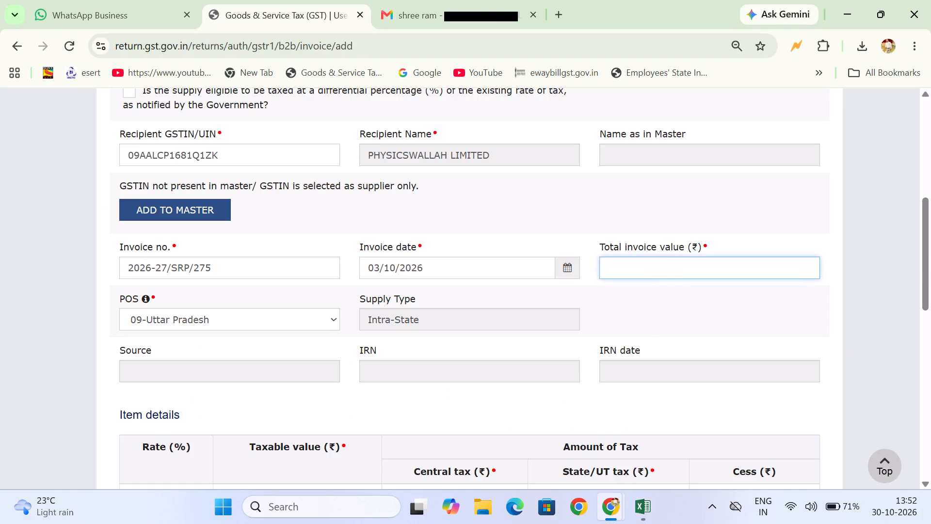
text(5759)
key(4)
Look up the jobwork amount of voucher 2026-27/SRP/275 in Excel, enter 48842.20 as the 5% taxable value and check it against the register.
scroll(654, 272, down, 1)
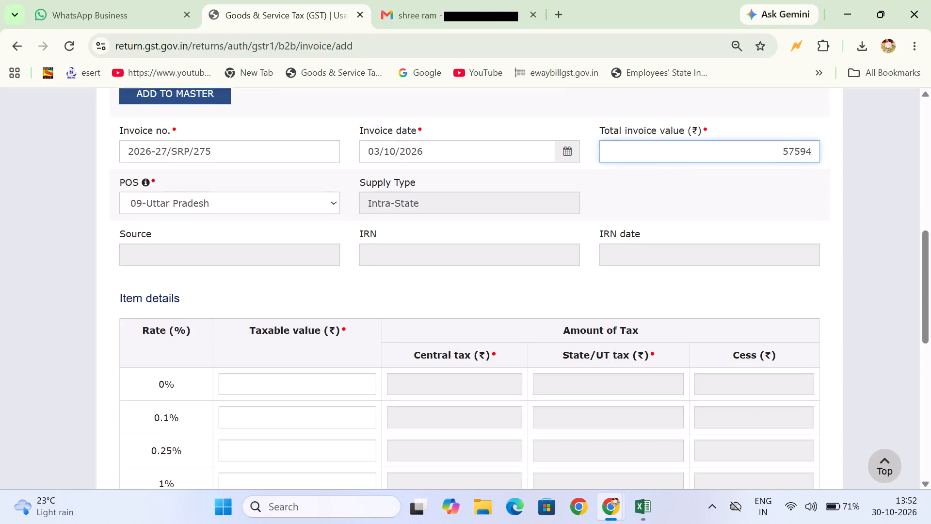
scroll(654, 272, down, 1)
key(alt+Tab)
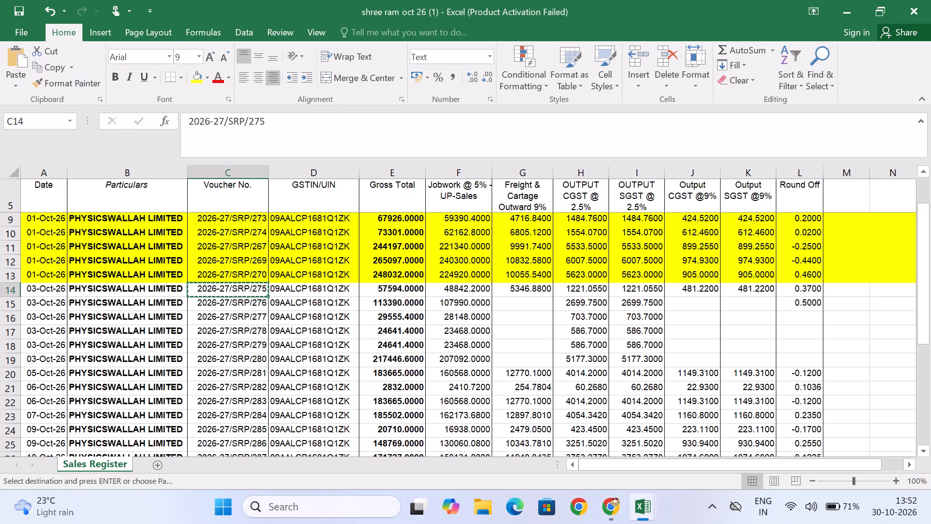
key(alt+Tab)
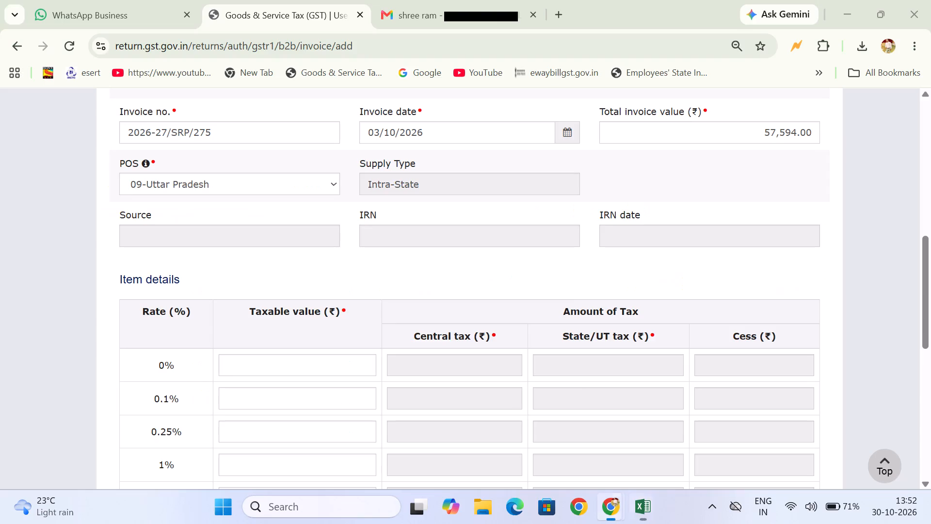
scroll(654, 272, left, 4)
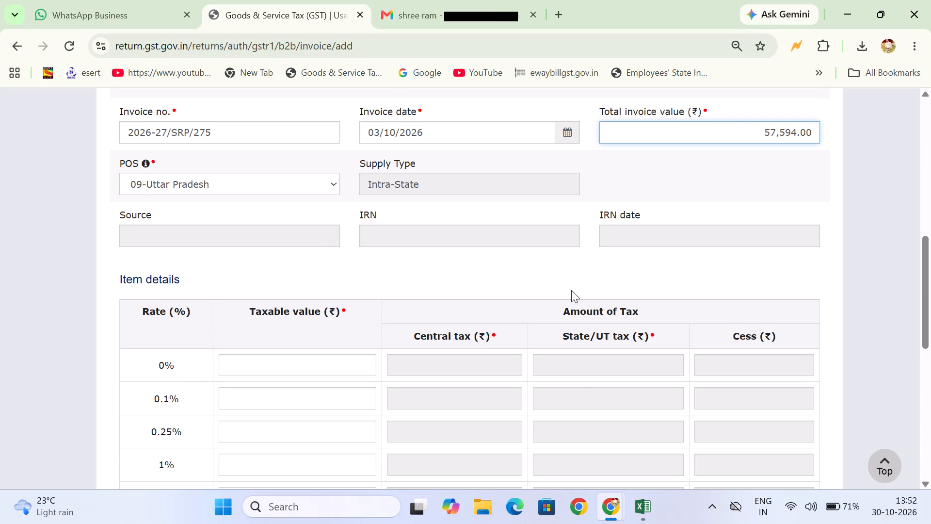
scroll(336, 350, down, 4)
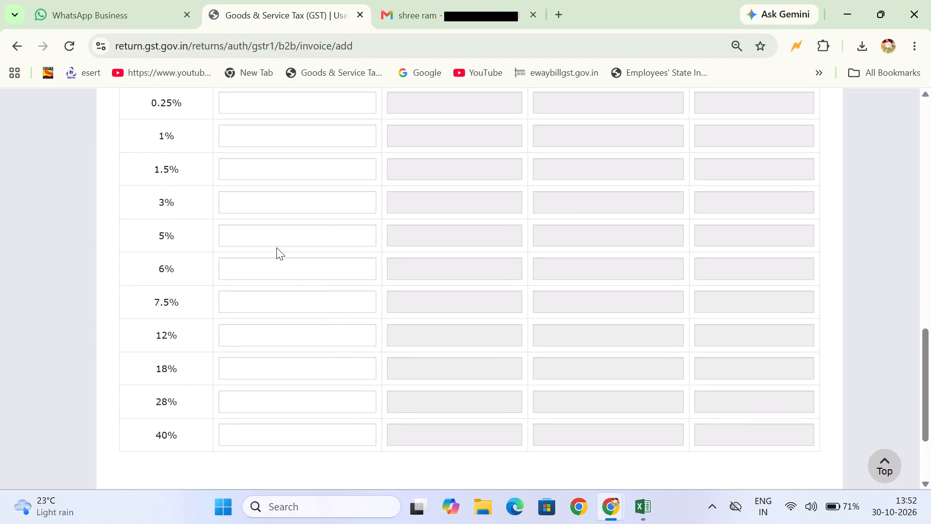
click(281, 235)
key(alt+Tab)
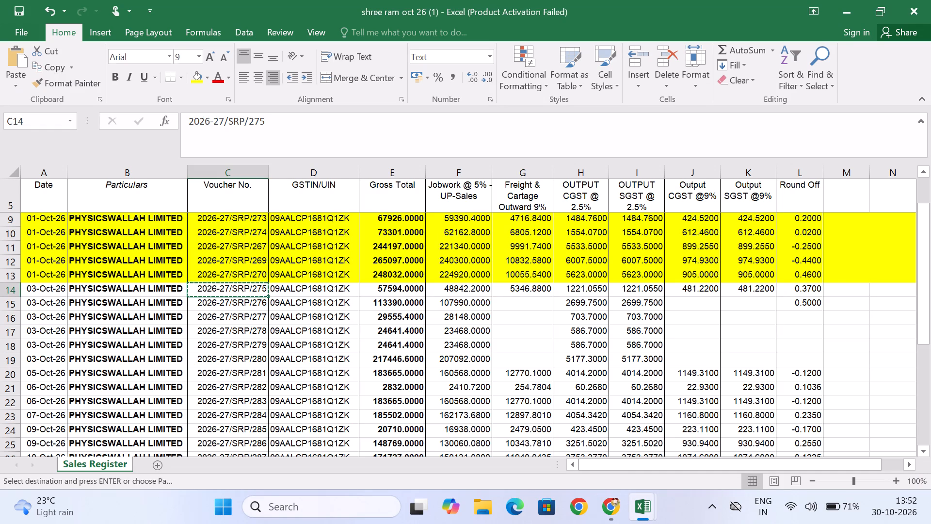
key(alt+Tab)
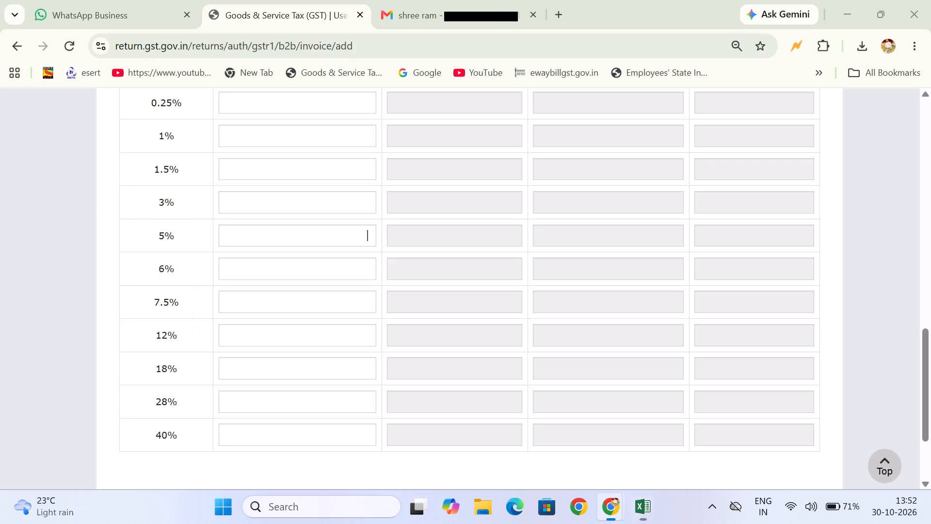
text(48842.)
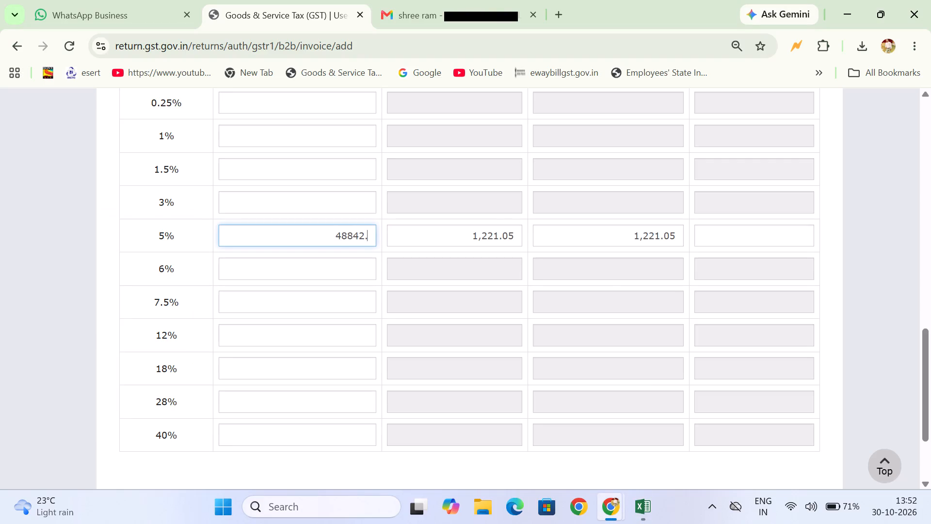
key(alt+Tab)
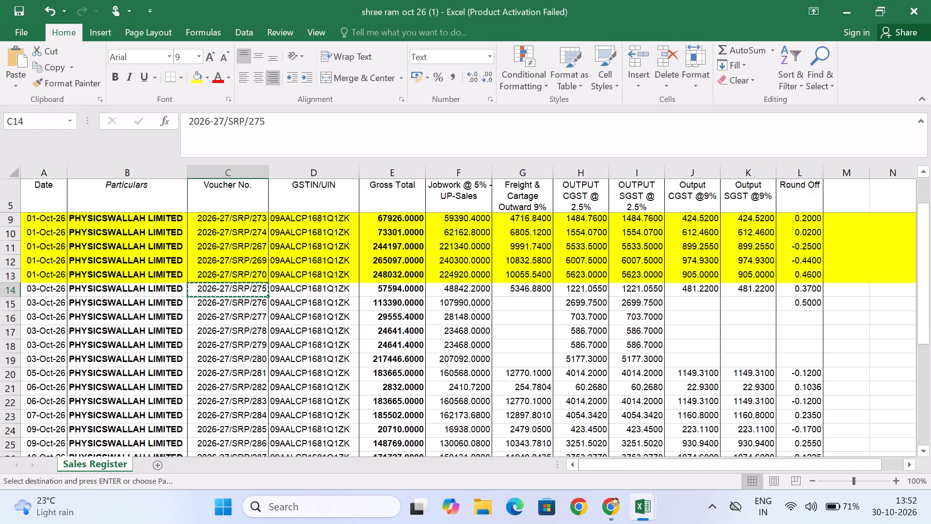
key(alt+Tab)
key(BackSpace)
key(BackSpace)
key(BackSpace)
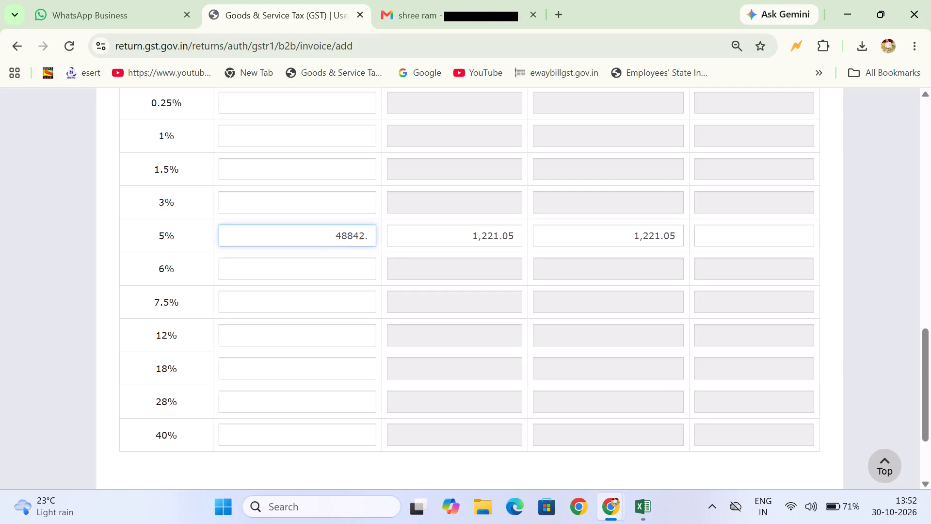
text(20)
key(alt+Tab)
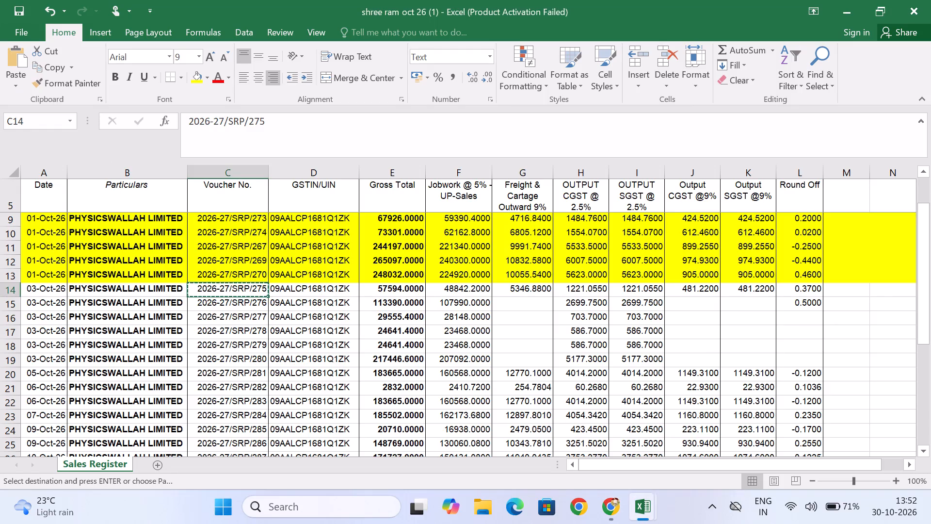
key(alt+Tab)
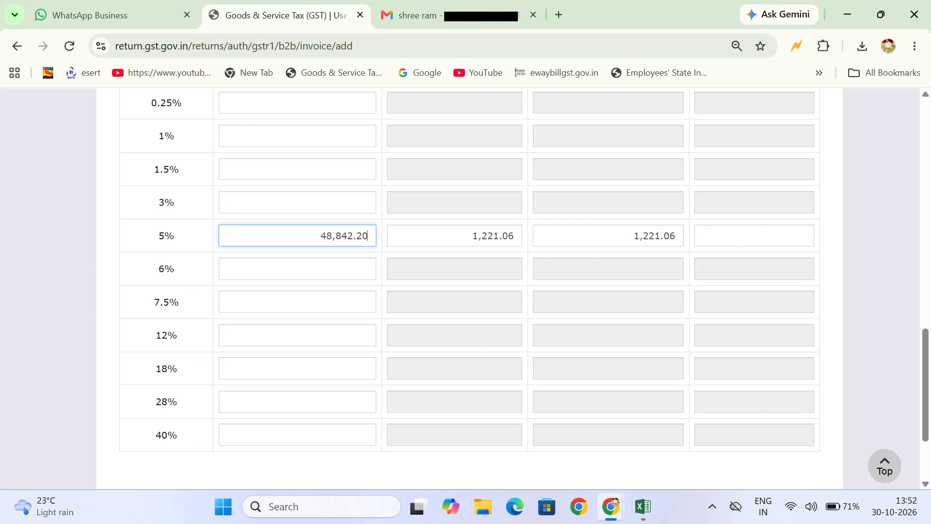
key(alt+Tab)
key(alt+Tab)
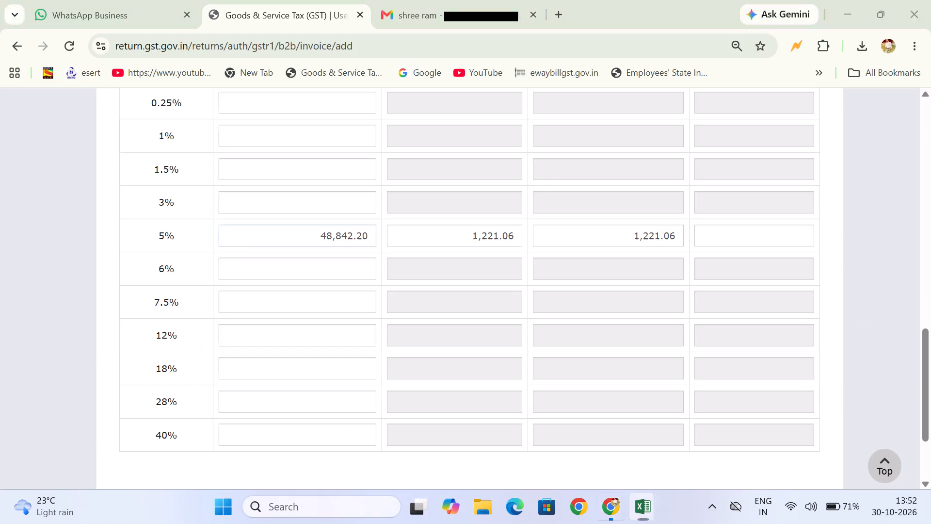
Look up the freight and cartage amount of voucher 2026-27/SRP/275 in Excel and enter 5346.33 as the 18% taxable value.
scroll(281, 235, down, 1)
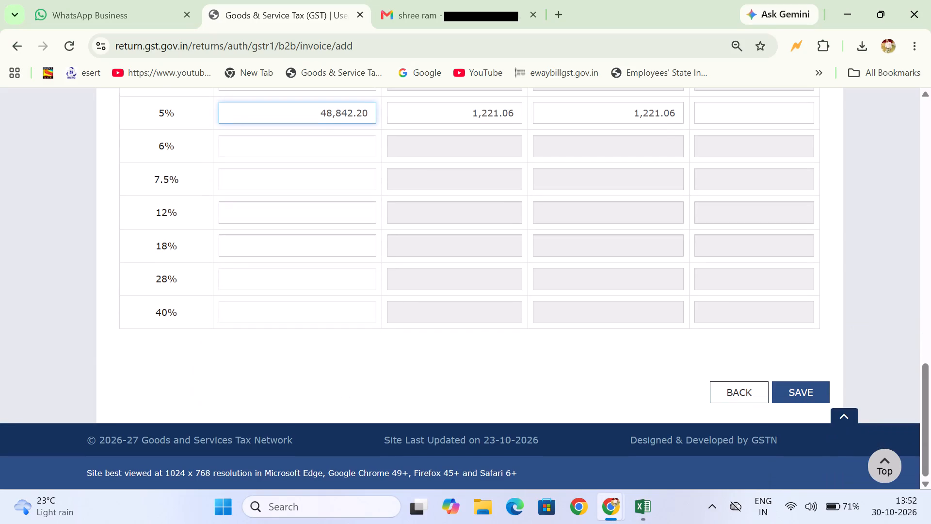
click(288, 239)
key(alt+Tab)
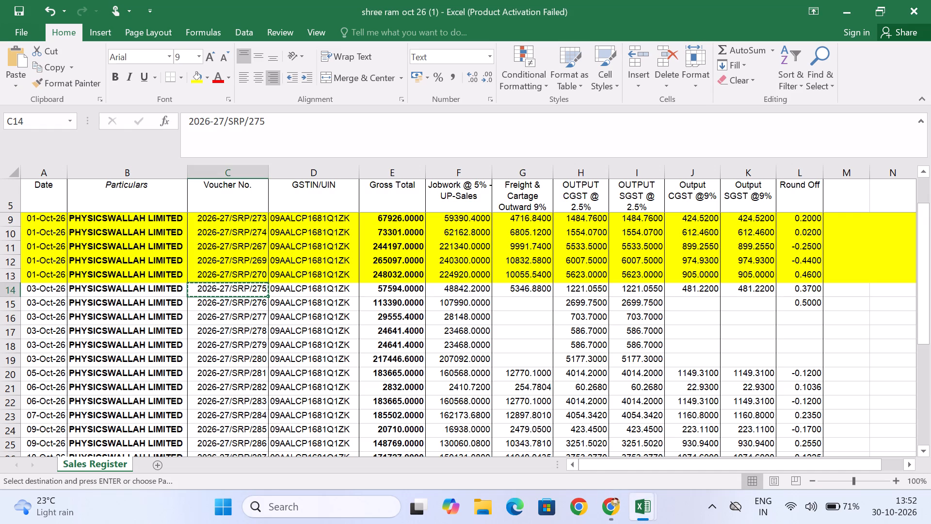
key(alt+Tab)
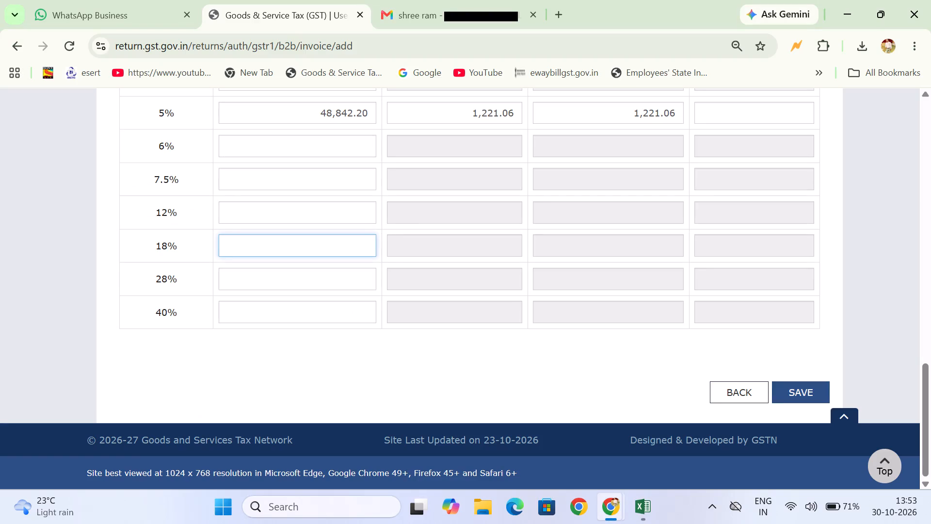
text(5346.33)
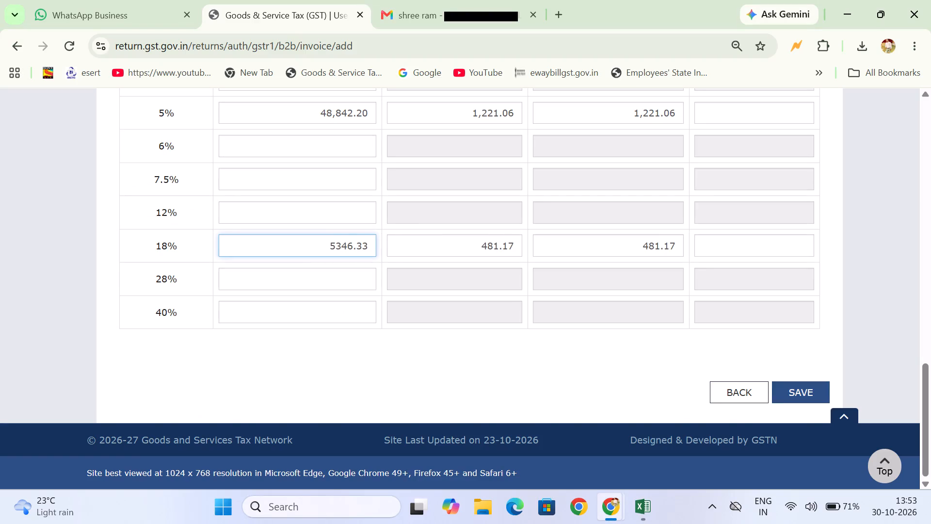
Check the 18% row of voucher 2026-27/SRP/275 against the Excel register and correct its taxable value to 5346.88.
key(alt+Tab)
key(alt+Tab)
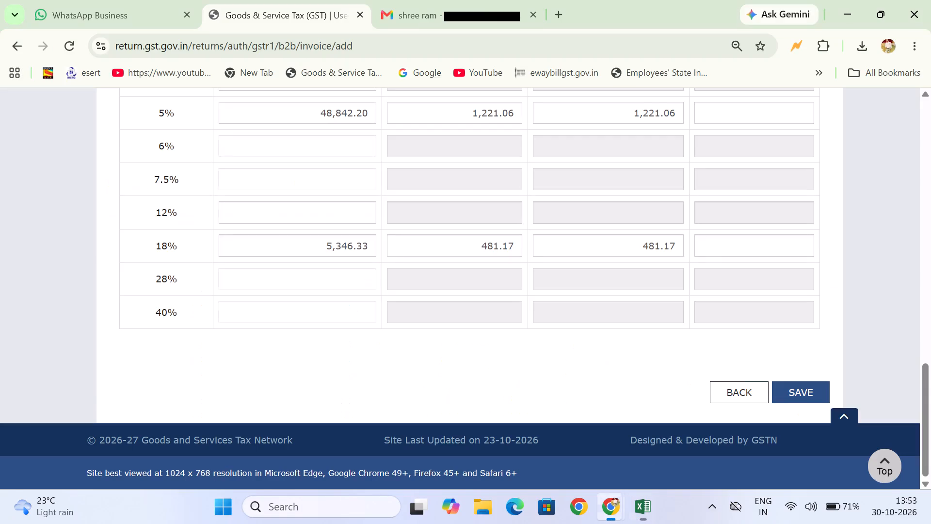
key(alt+Tab)
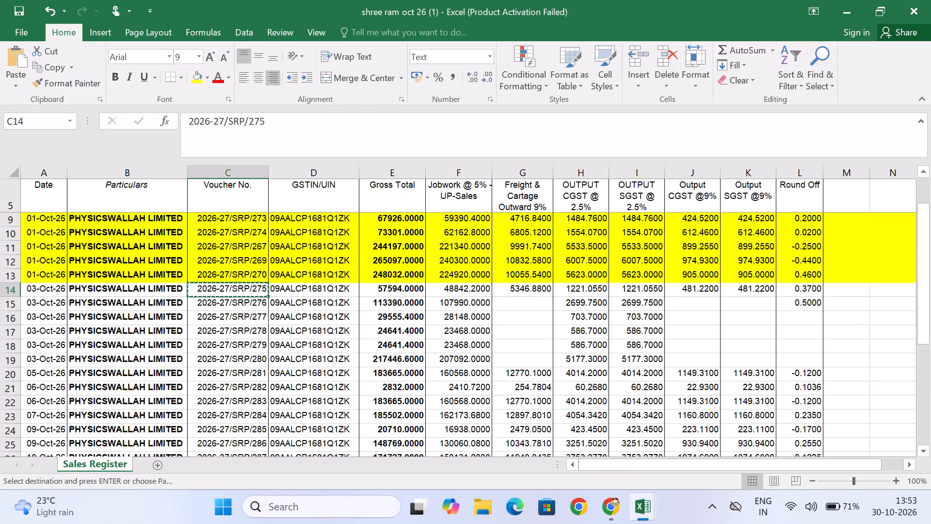
key(alt+Tab)
key(alt+Tab)
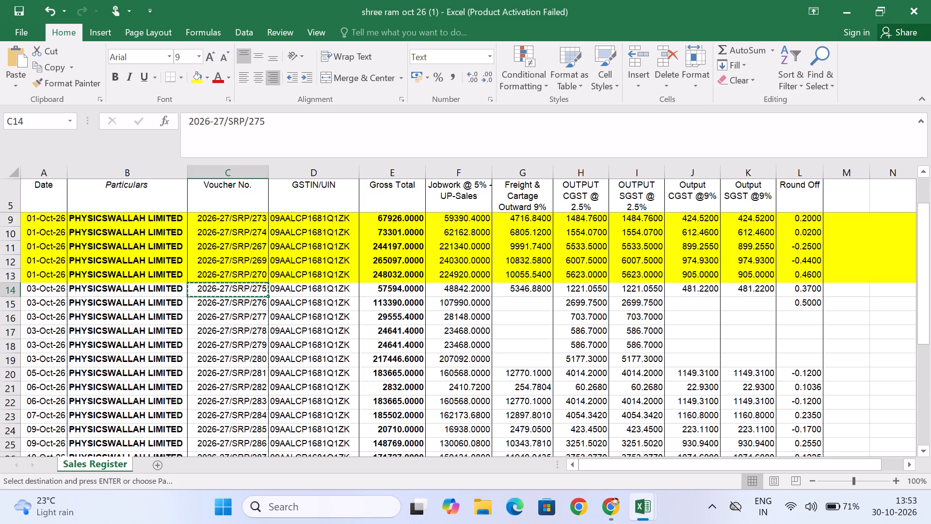
key(alt+Tab)
key(alt+Tab)
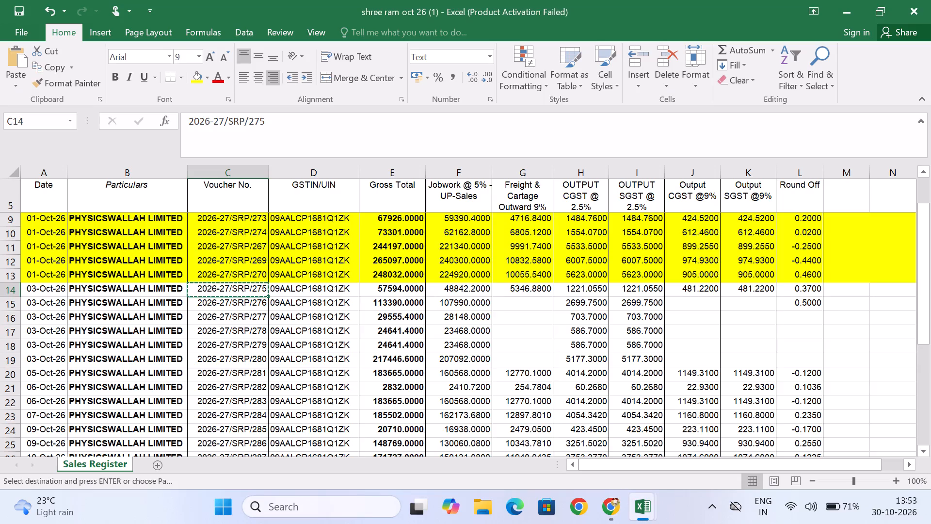
key(alt+Tab)
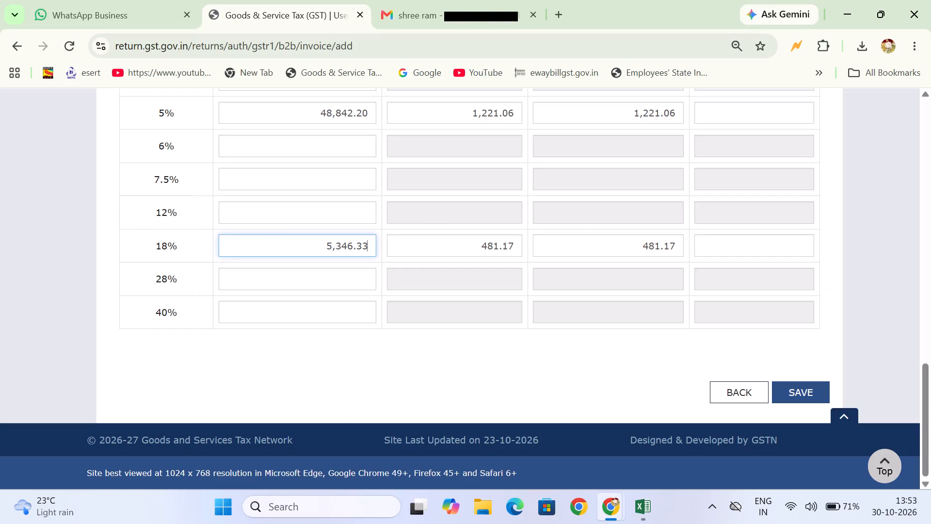
key(BackSpace)
key(BackSpace)
key(BackSpace)
text(88)
key(alt+Tab)
key(alt+Tab)
Save the invoice for voucher 2026-27/SRP/275 and go to the invoice number field of the blank form.
click(787, 384)
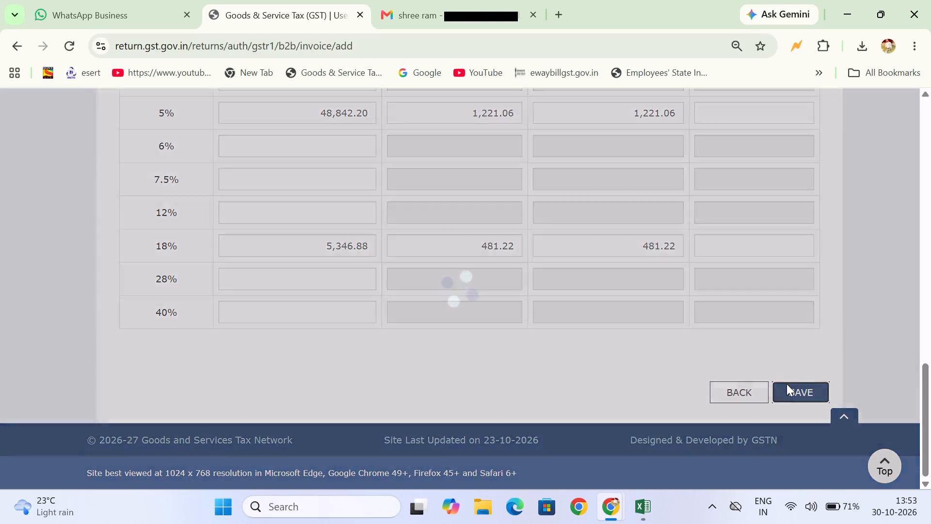
scroll(518, 393, down, 4)
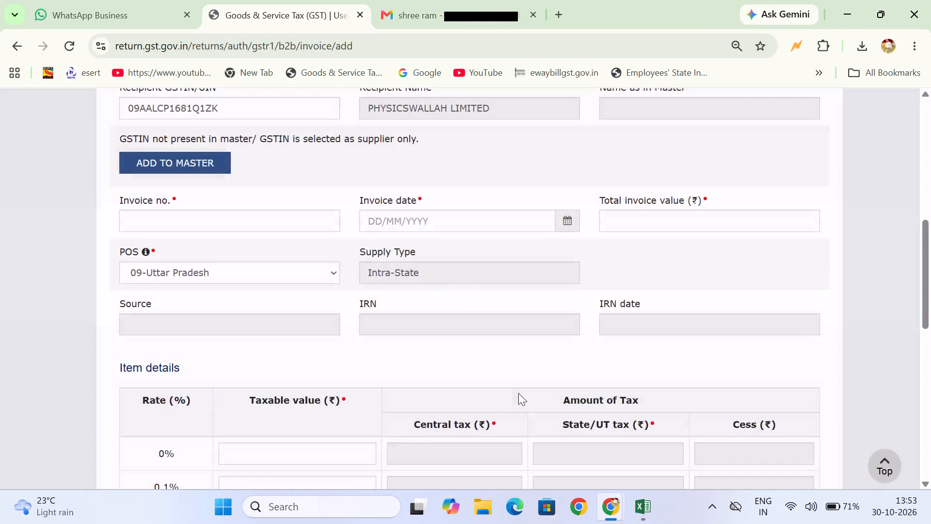
scroll(518, 393, down, 1)
click(215, 221)
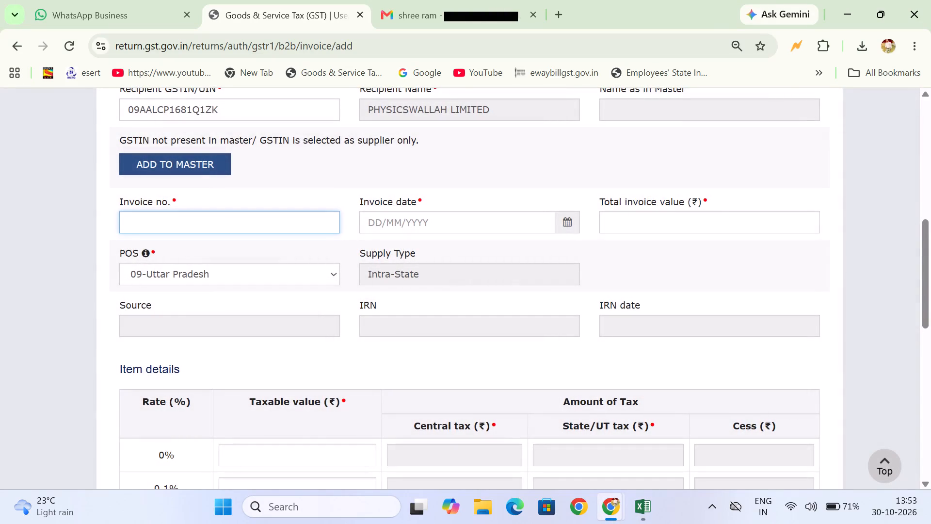
Highlight the row of voucher 2026-27/SRP/275 in yellow in the Excel sales register.
key(alt+Tab)
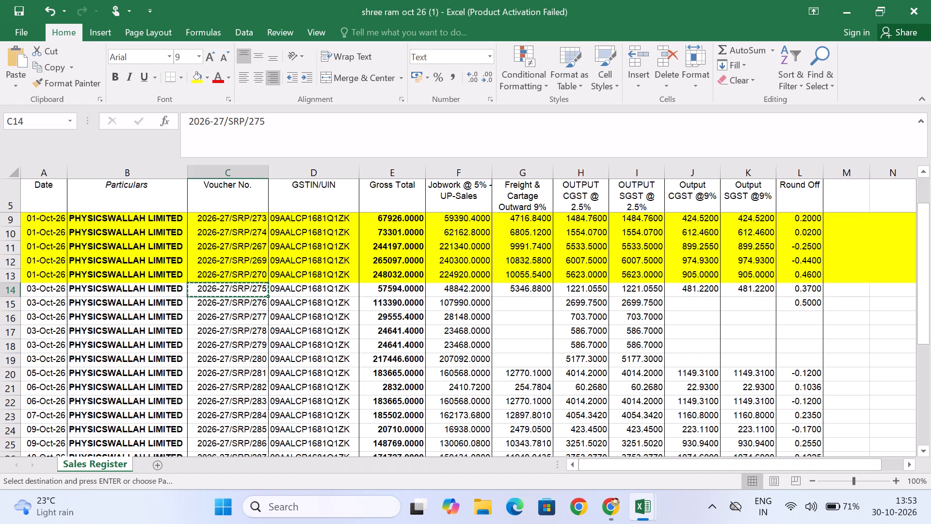
click(12, 293)
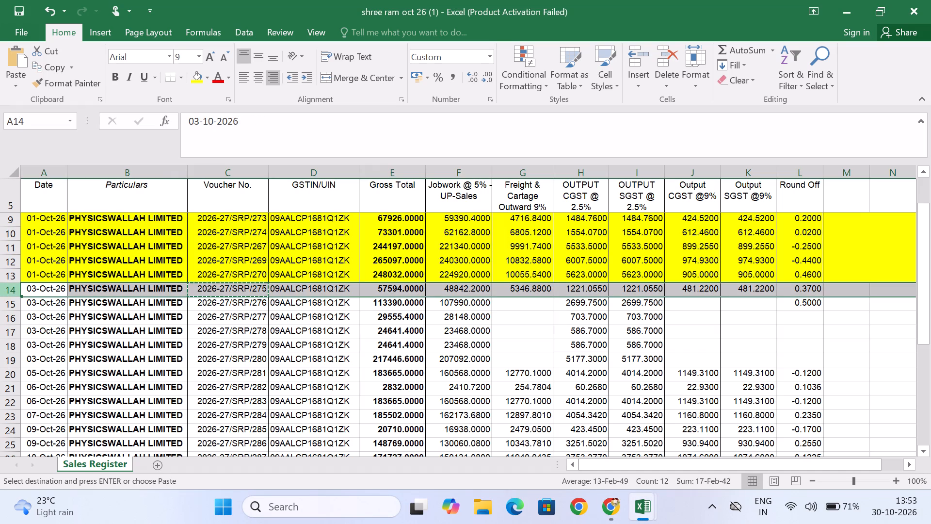
click(196, 72)
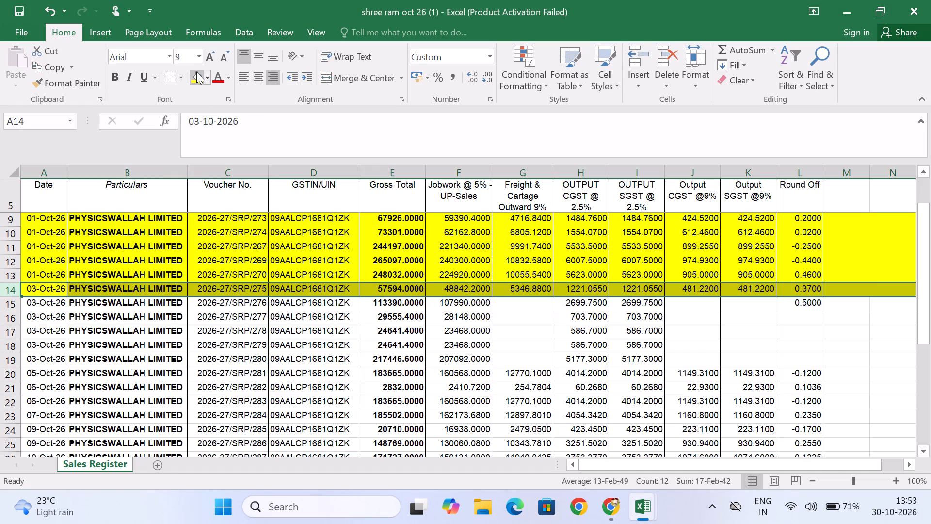
Copy voucher number 2026-27/SRP/276 from the Excel register into the portal's invoice number field and check it against the register.
click(217, 307)
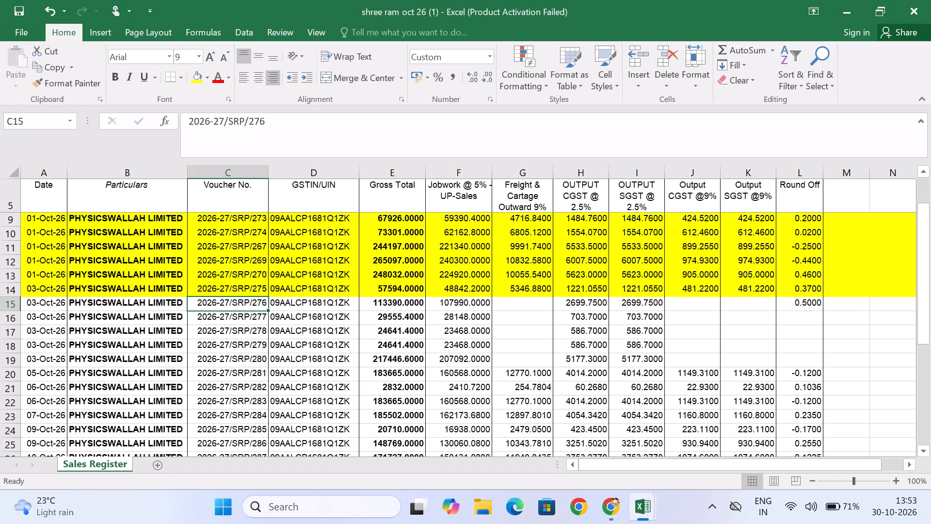
key(ctrl+c)
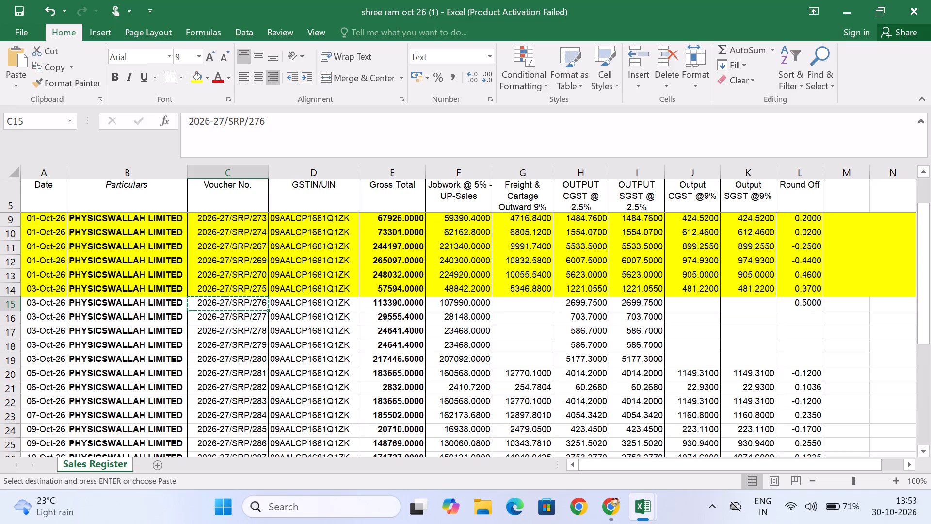
key(alt+Tab)
click(186, 227)
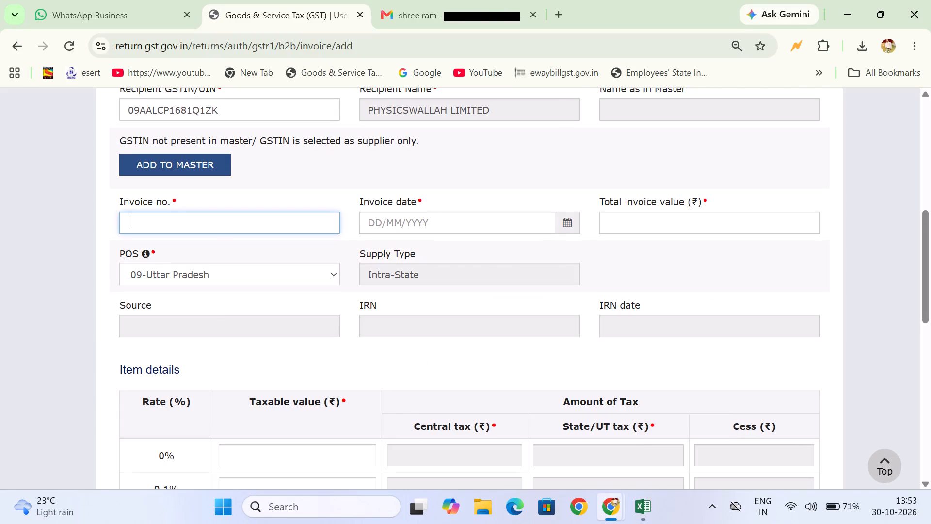
key(ctrl+v)
key(alt+Tab)
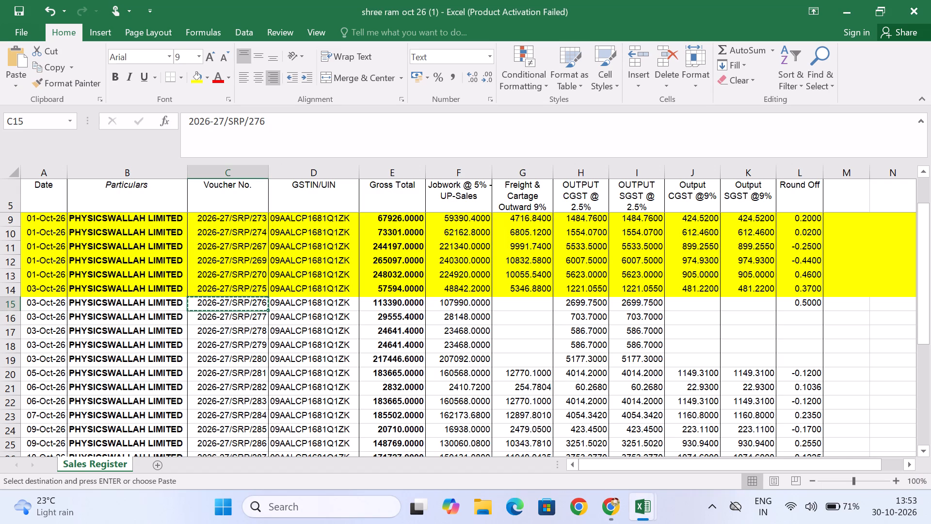
key(alt+Tab)
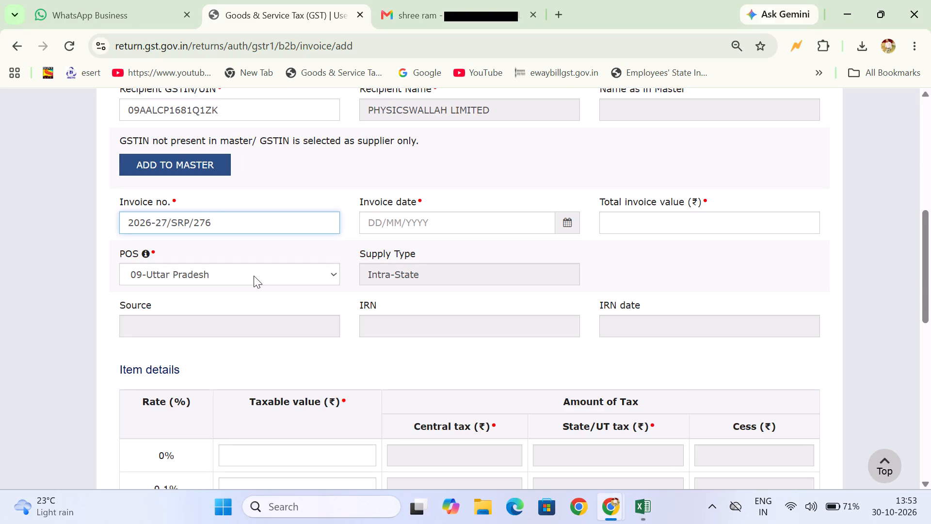
Look up the date of voucher 2026-27/SRP/276 in Excel and enter 03/10/2026 as the invoice date.
click(407, 215)
key(alt+Tab)
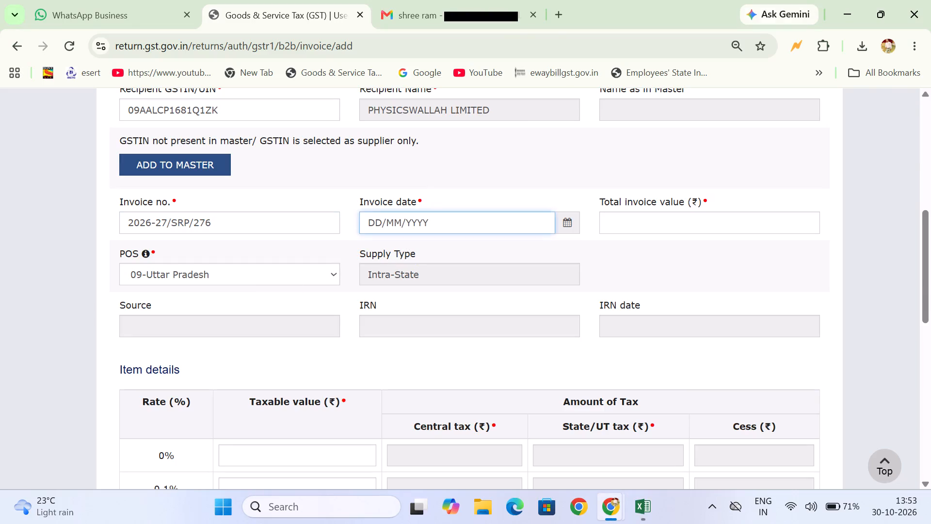
key(alt+Tab)
key(alt+Tab)
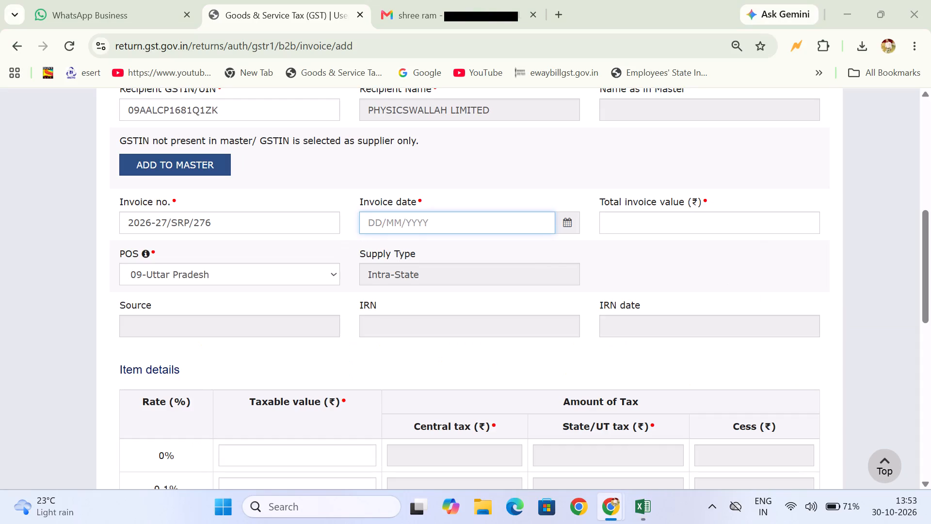
key(Return)
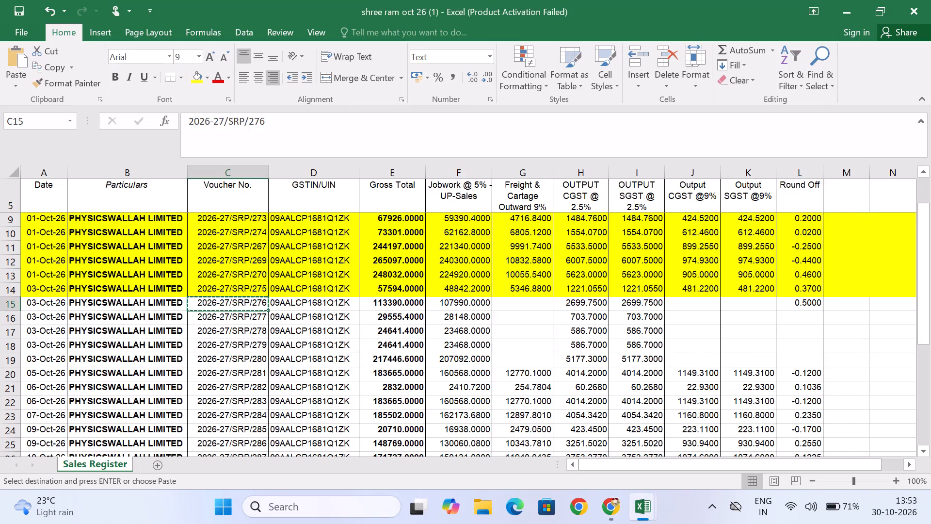
key(alt+Tab)
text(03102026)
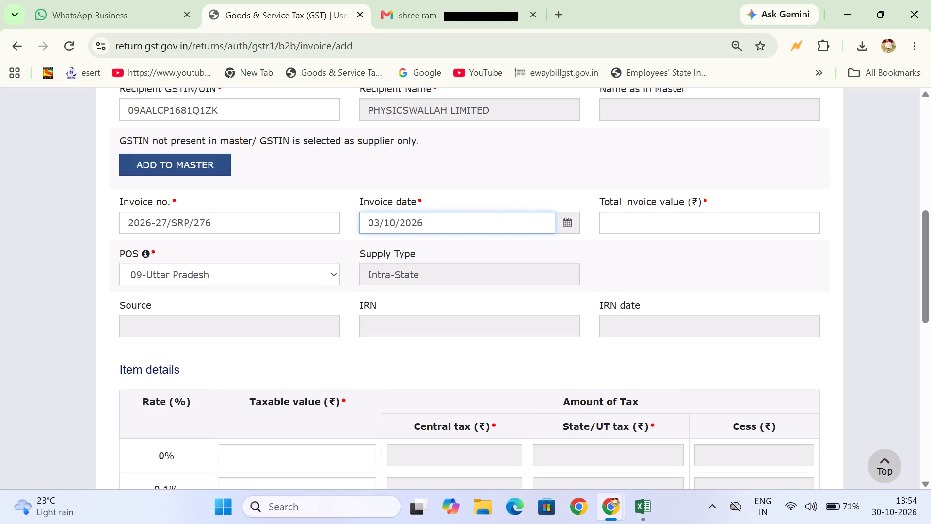
Look up the gross total of voucher 2026-27/SRP/276 in Excel and enter 113390 as the total invoice value.
click(659, 218)
key(alt+Tab)
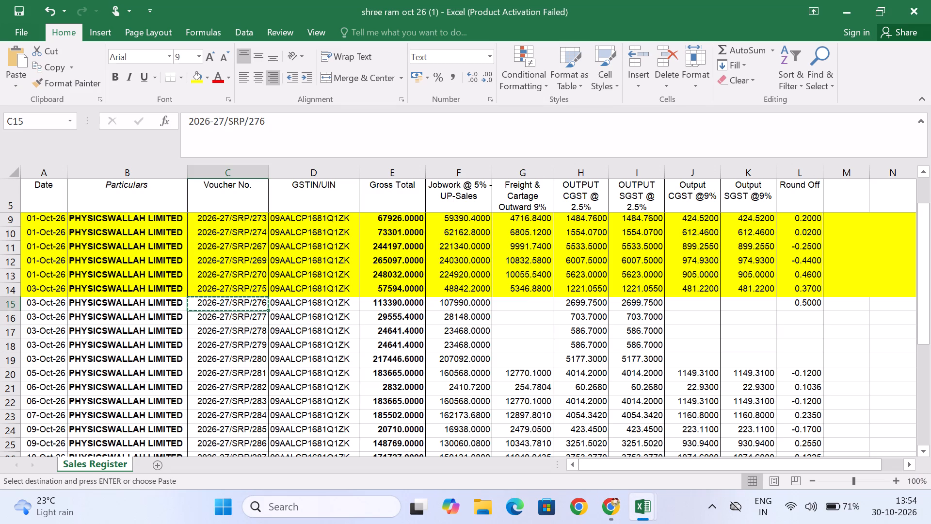
key(alt+Tab)
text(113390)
Look up the jobwork amount of voucher 2026-27/SRP/276 in Excel, enter 107990 as the 5% taxable value and check it against the register.
scroll(333, 347, down, 4)
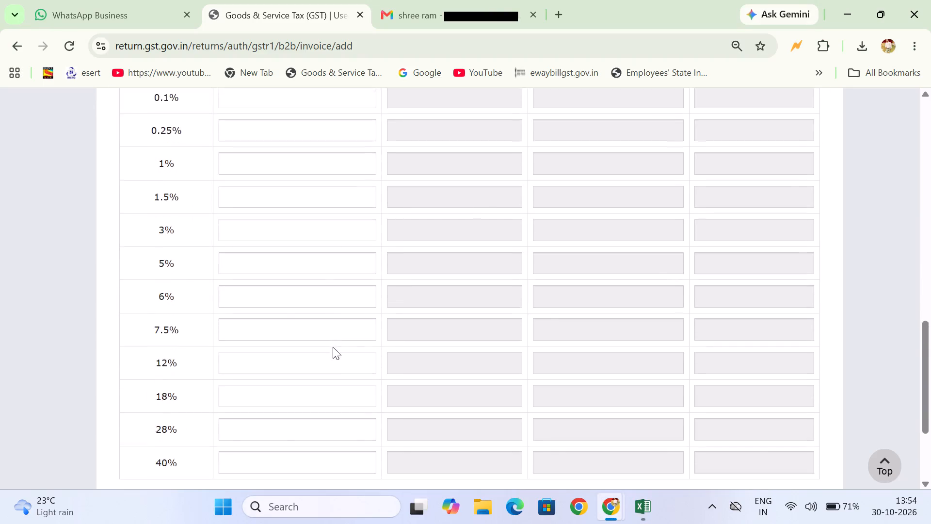
scroll(333, 347, down, 2)
scroll(296, 123, up, 2)
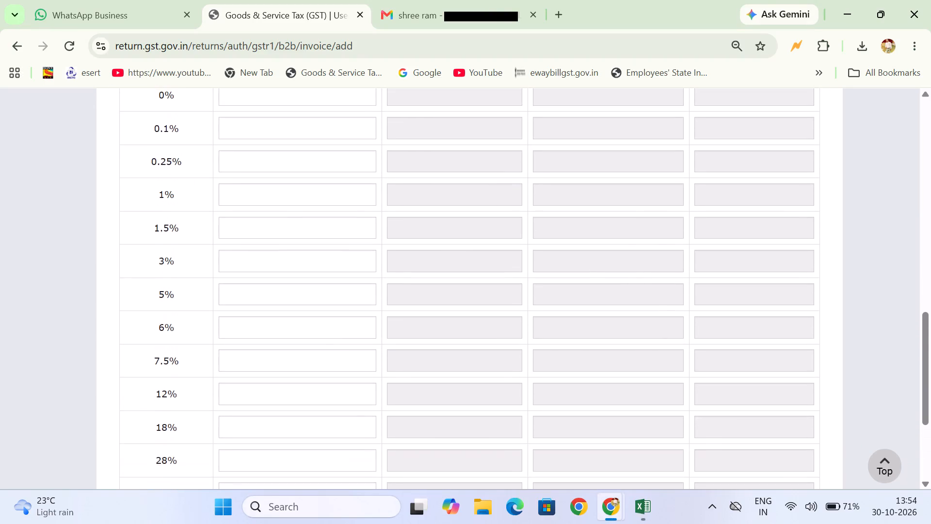
click(282, 294)
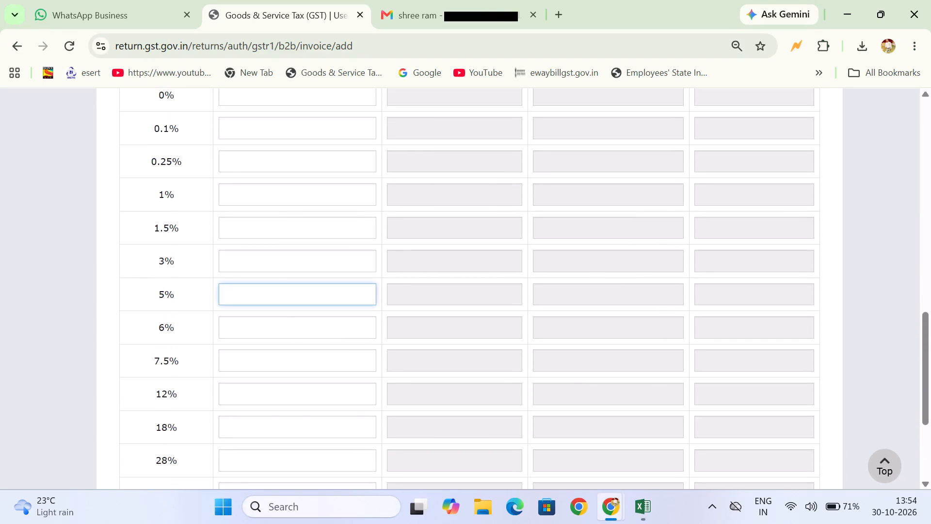
key(alt+Tab)
key(Tab)
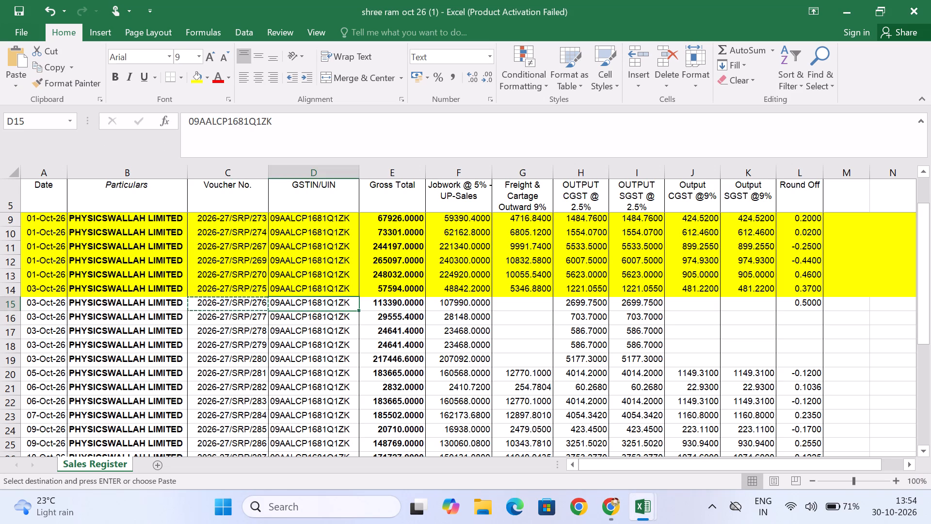
key(Left)
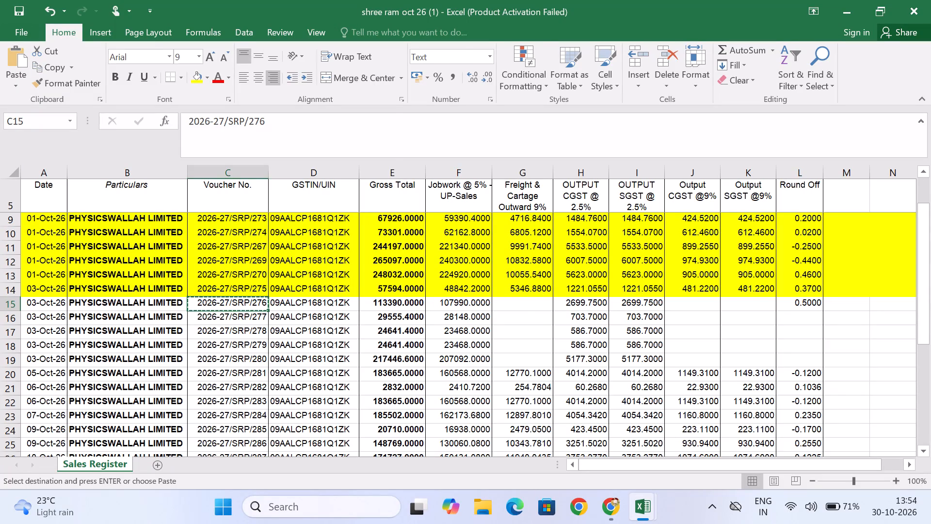
key(alt+Tab)
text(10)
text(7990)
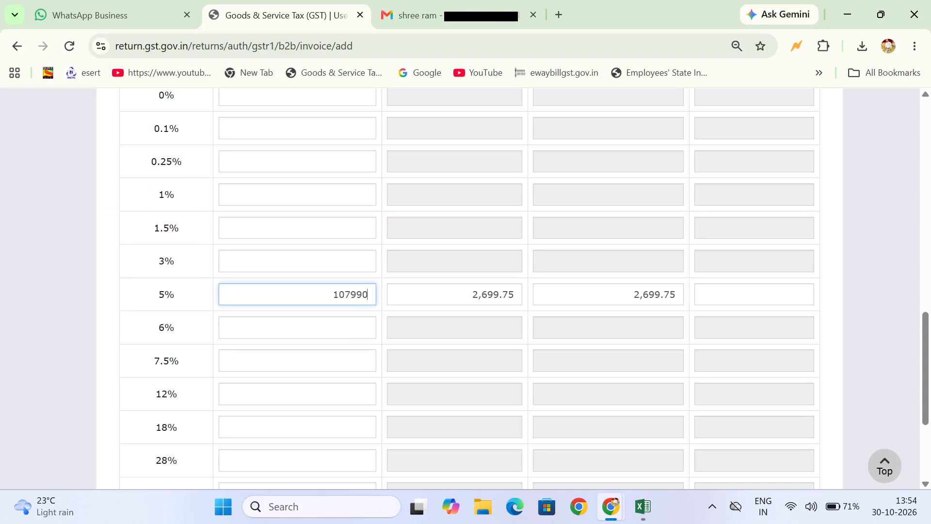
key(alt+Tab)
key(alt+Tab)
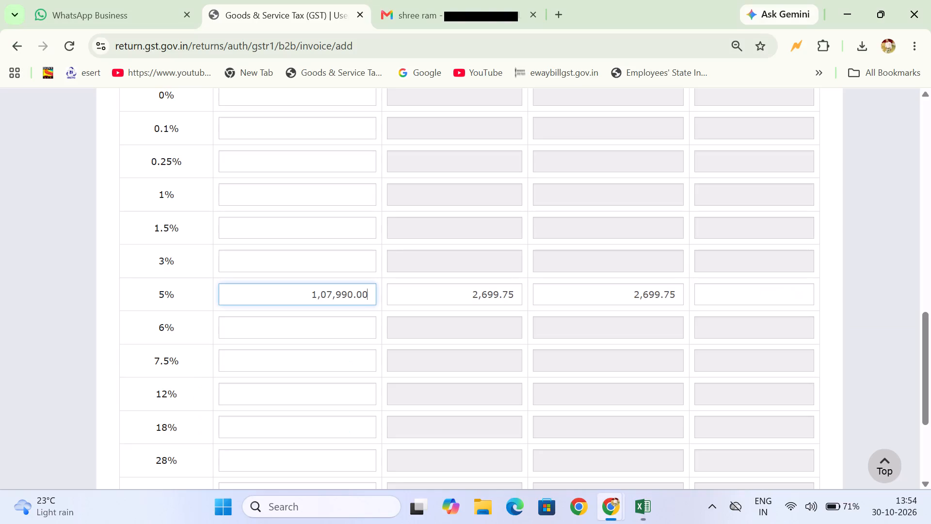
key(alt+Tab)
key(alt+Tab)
Save the invoice for voucher 2026-27/SRP/276 and go to the invoice number field of the blank form.
scroll(282, 294, down, 3)
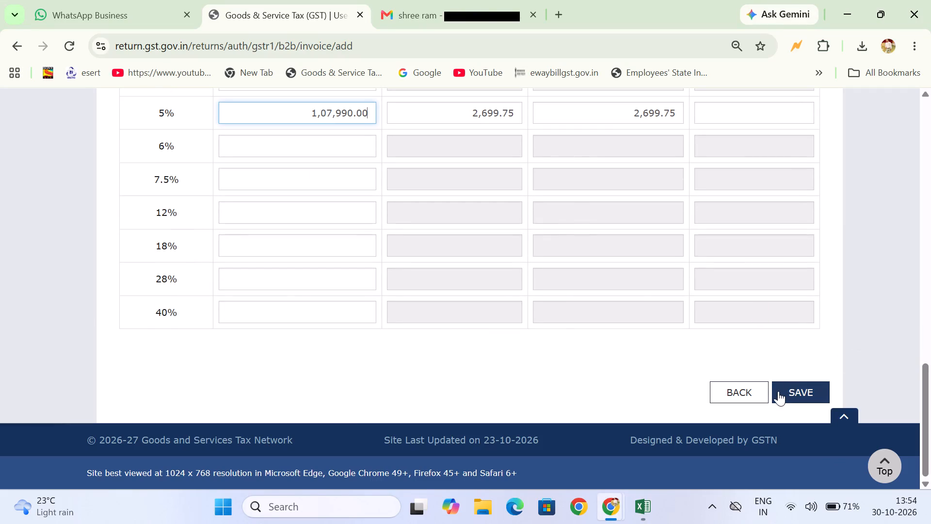
click(778, 391)
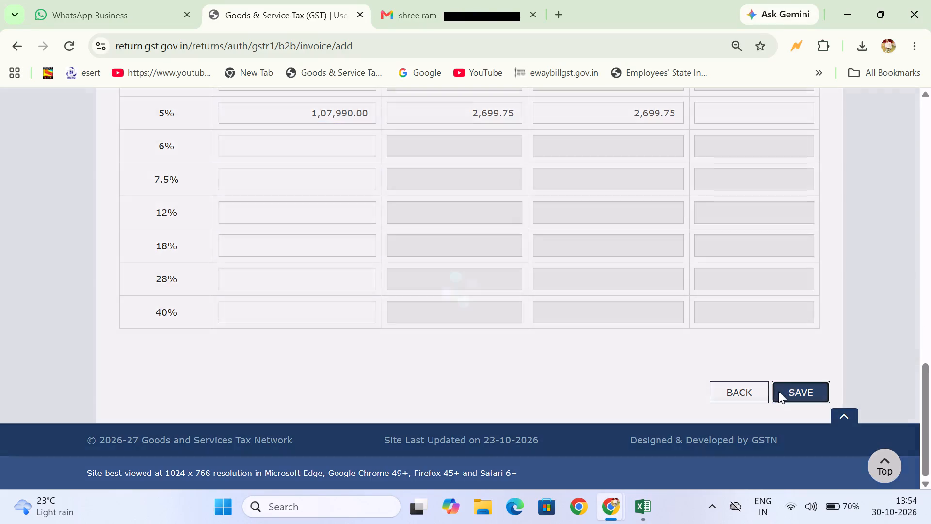
scroll(511, 327, down, 3)
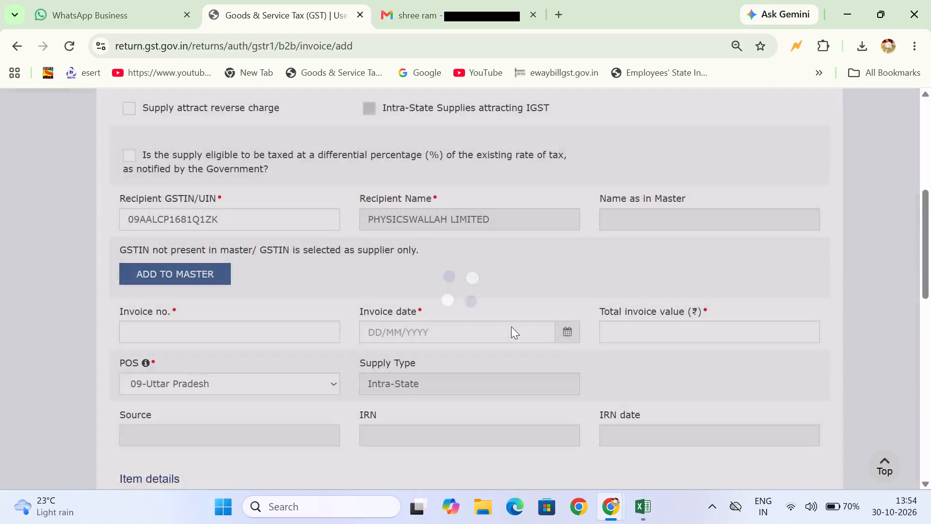
scroll(511, 327, down, 1)
click(270, 303)
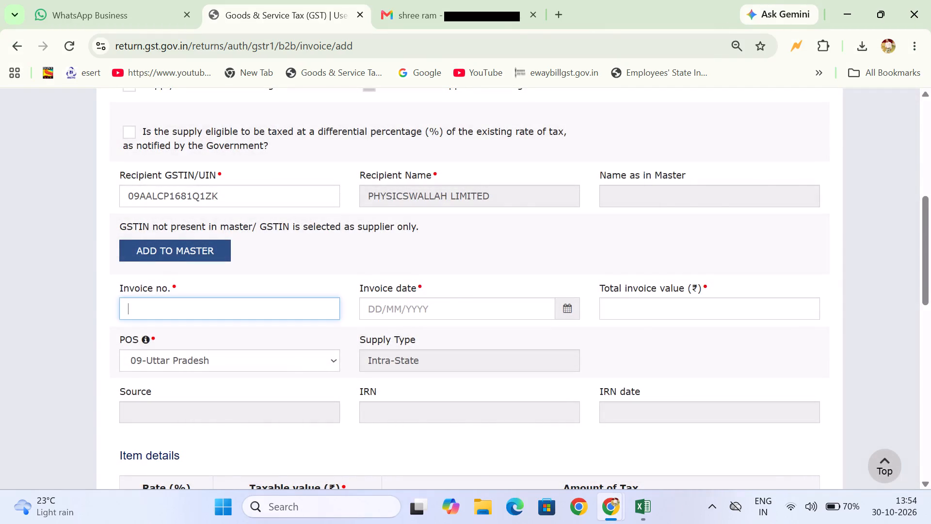
Switch to Excel and highlight the entire row of voucher 2026-27/SRP/276 in yellow.
key(alt+Tab)
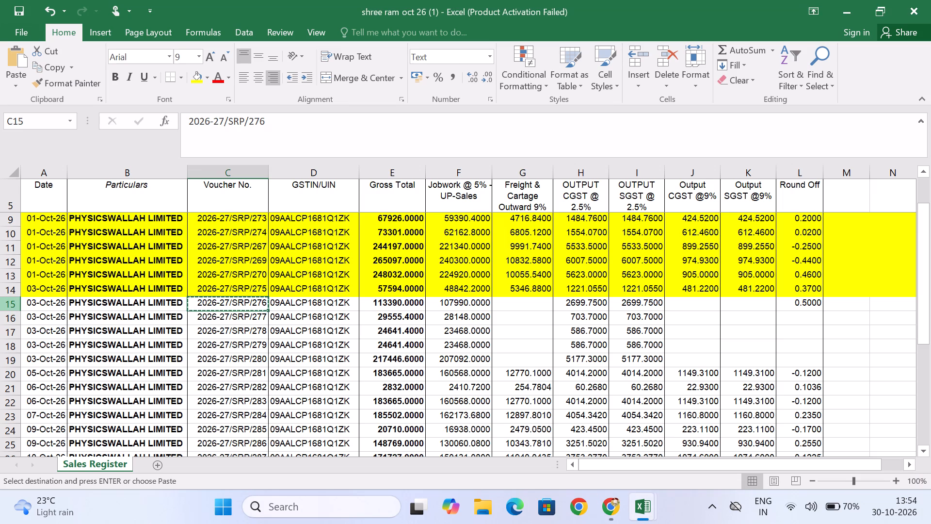
click(9, 301)
click(197, 77)
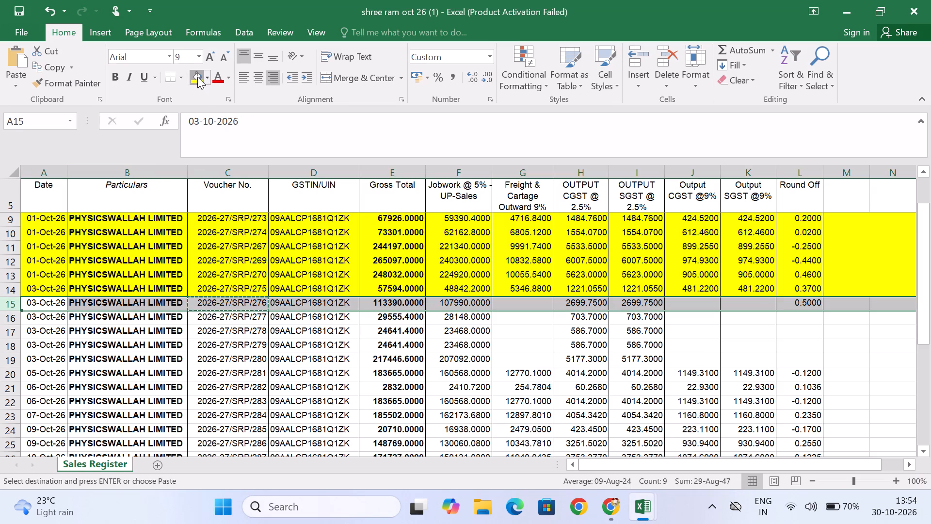
Copy voucher number 2026-27/SRP/277 from the Excel register into the invoice number field on the GST portal.
scroll(244, 323, left, 1)
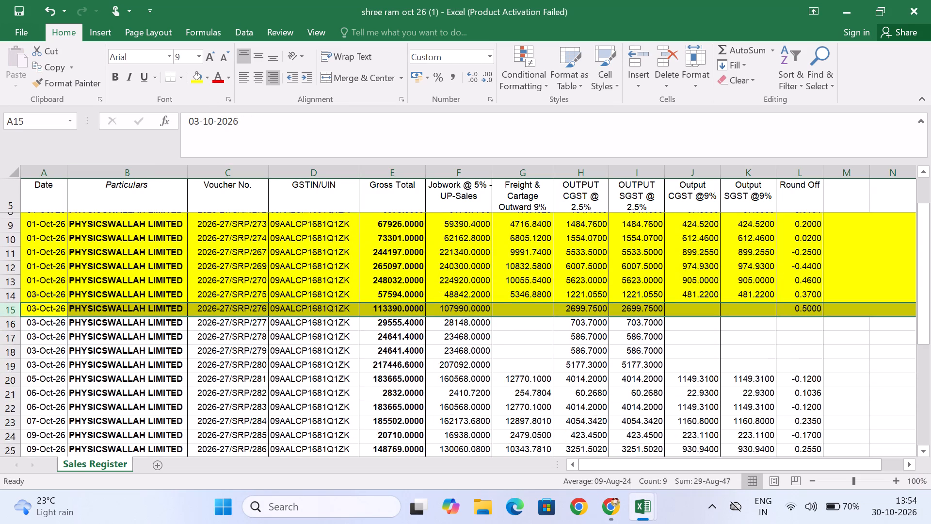
scroll(244, 323, left, 1)
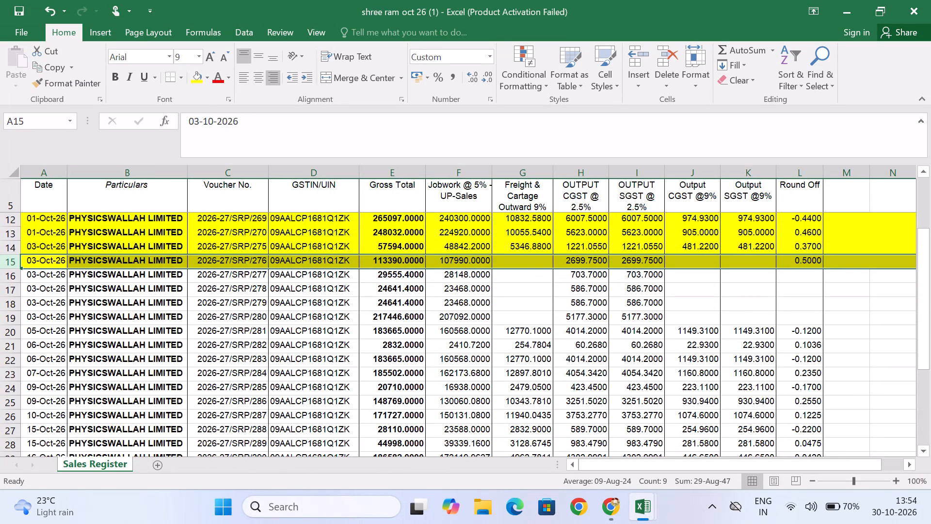
click(225, 278)
key(ctrl+c)
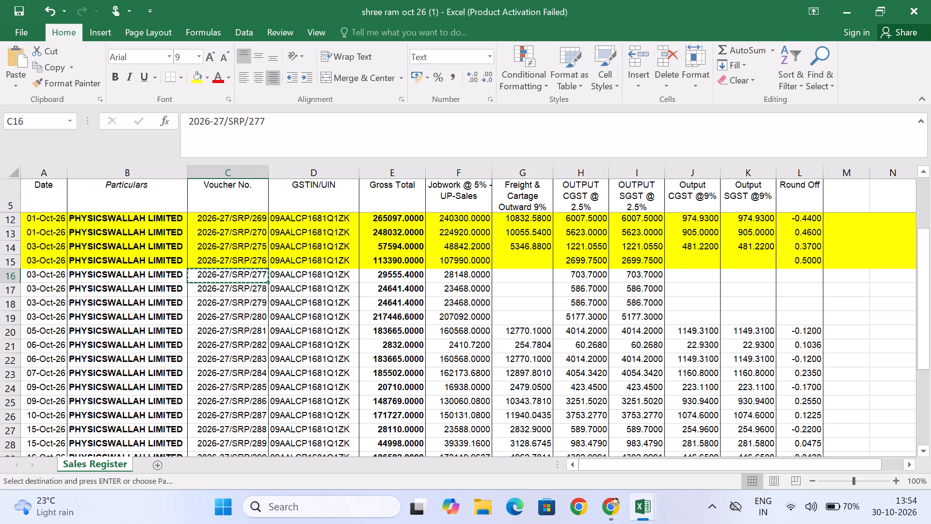
key(alt+Tab)
click(199, 305)
key(ctrl+v)
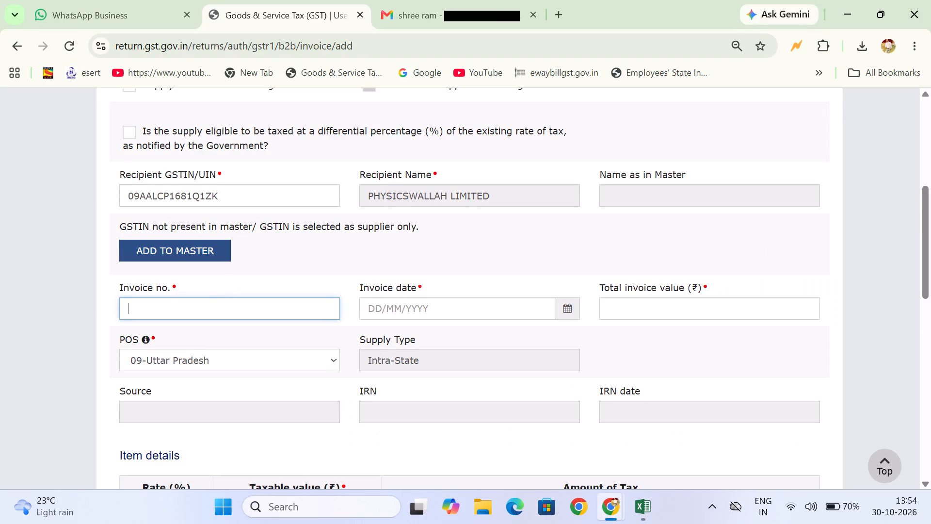
Look up the date of voucher 2026-27/SRP/277 in Excel and enter 03/10/2026 as the invoice date.
click(408, 301)
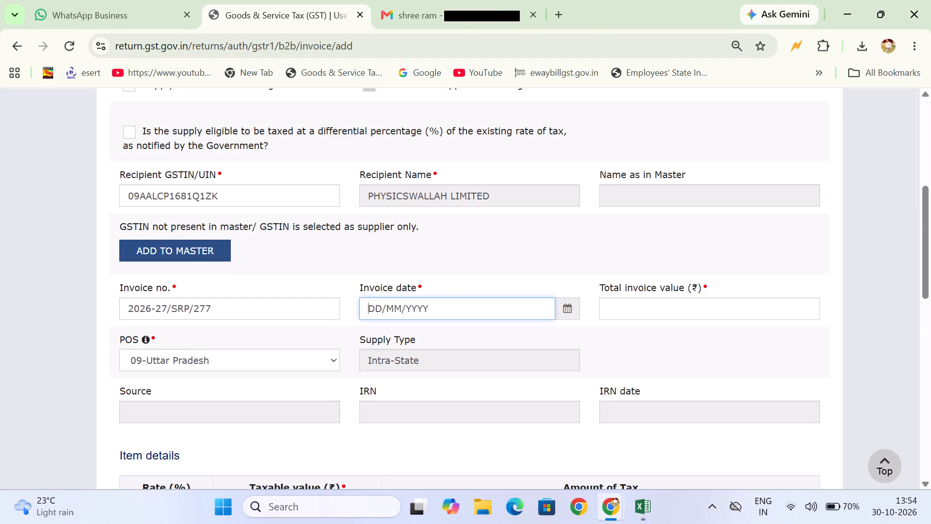
key(alt+Tab)
key(alt+Tab)
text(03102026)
Look up the gross total of voucher 2026-27/SRP/277 in Excel, enter 29555.40 as the total invoice value and check it against the register.
click(676, 312)
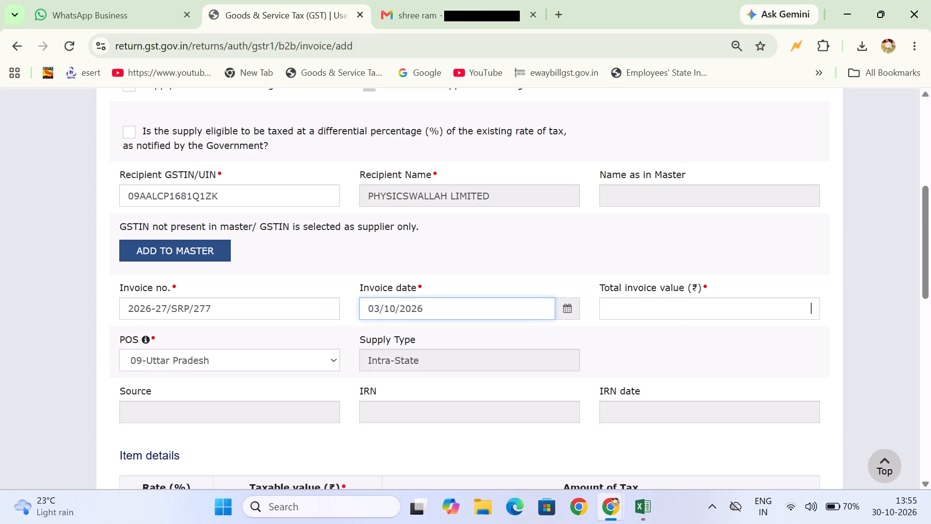
key(alt+Tab)
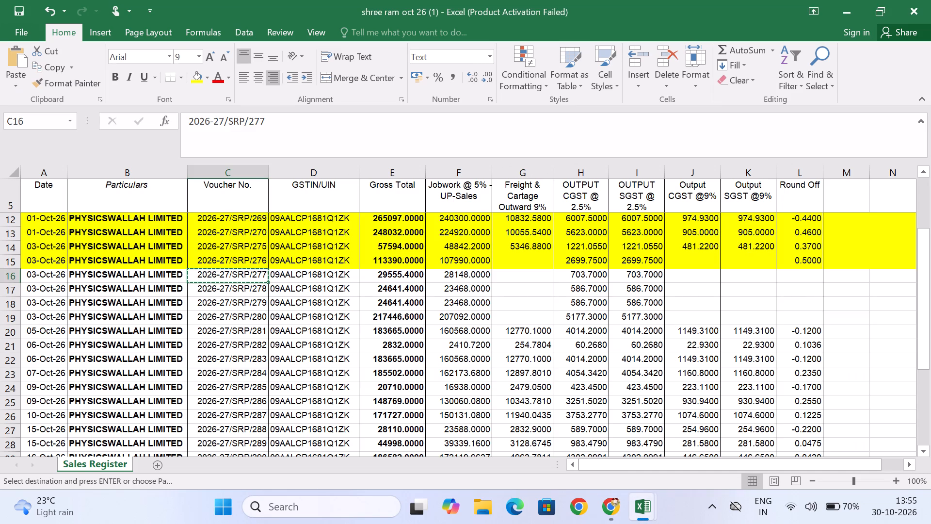
key(alt+Tab)
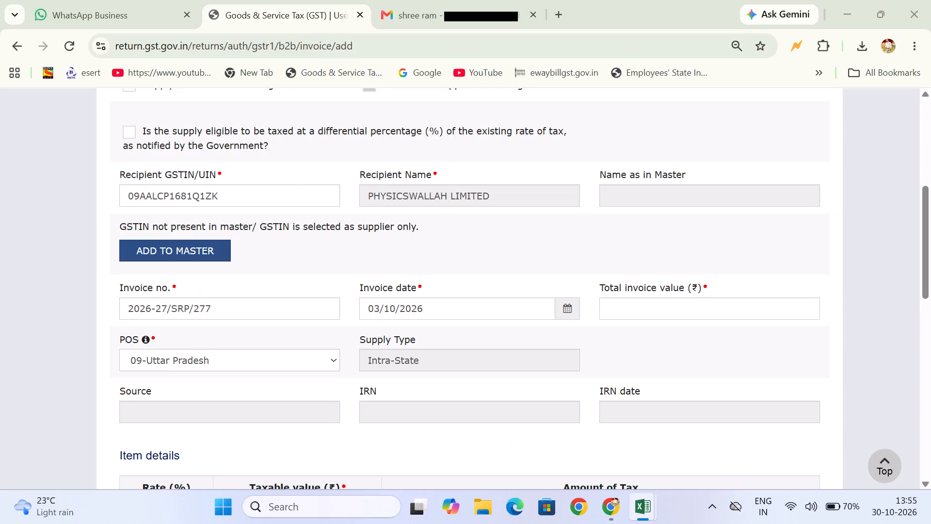
text(29555.40)
key(alt+Tab)
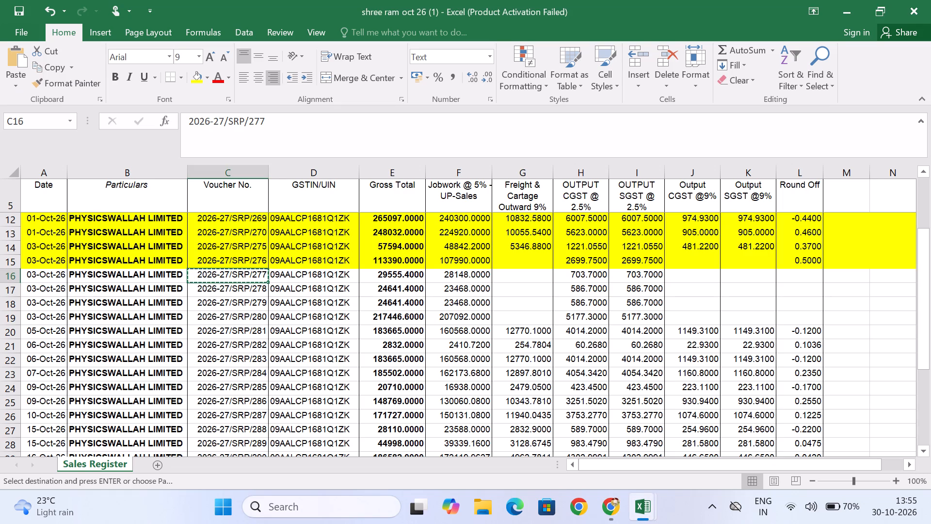
key(alt+Tab)
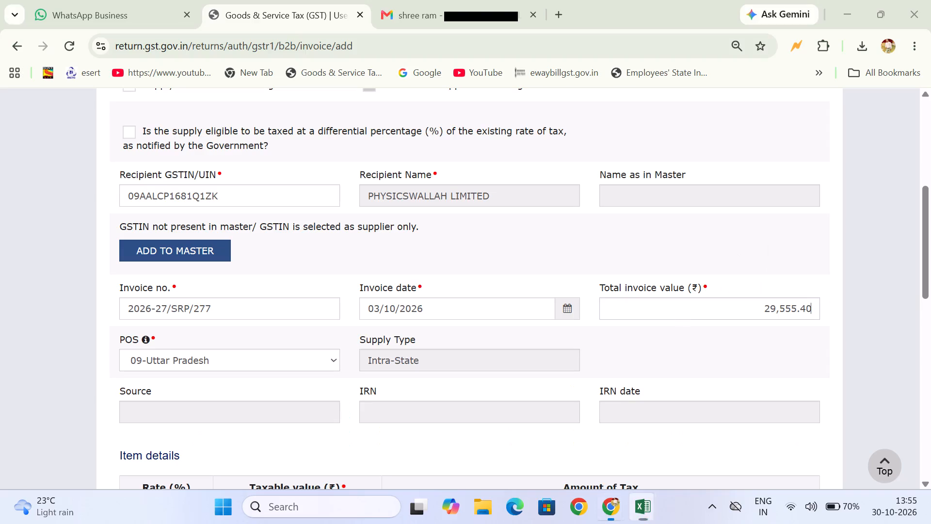
key(Tab)
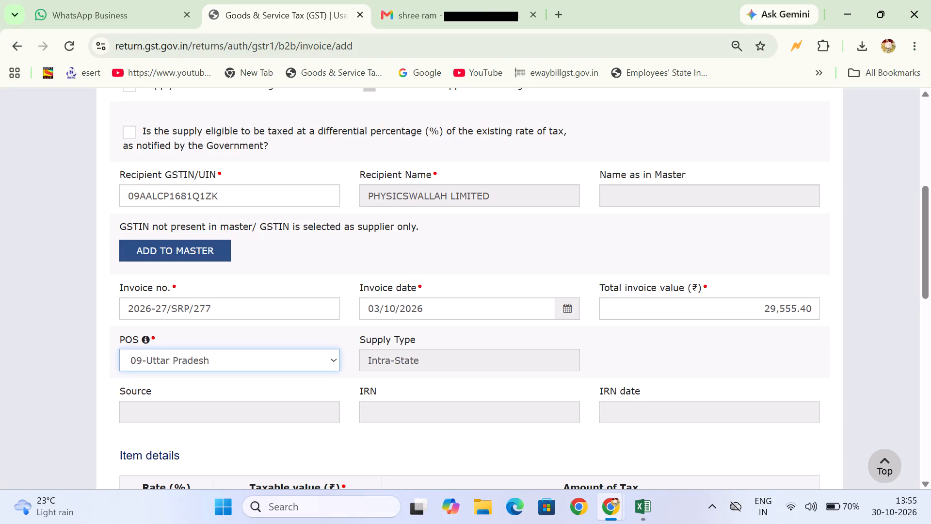
Look up the jobwork amount of voucher 2026-27/SRP/277 in Excel, enter 28148 as the 5% taxable value and check it against the register.
key(alt+Tab)
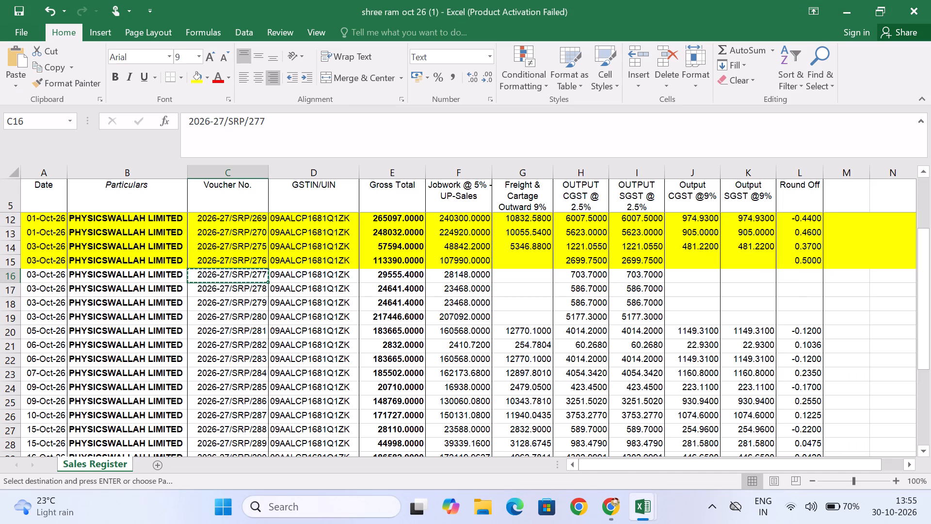
key(alt+Tab)
scroll(676, 312, down, 3)
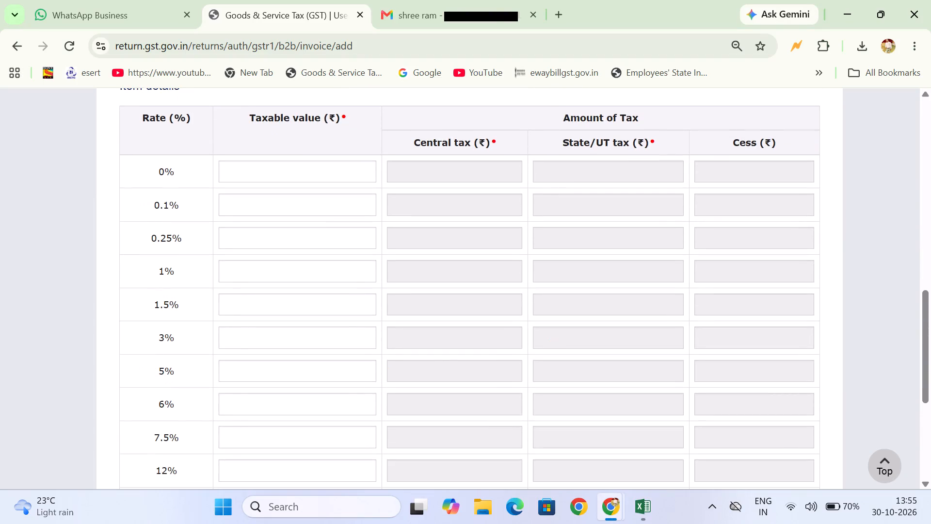
scroll(317, 366, down, 1)
click(260, 304)
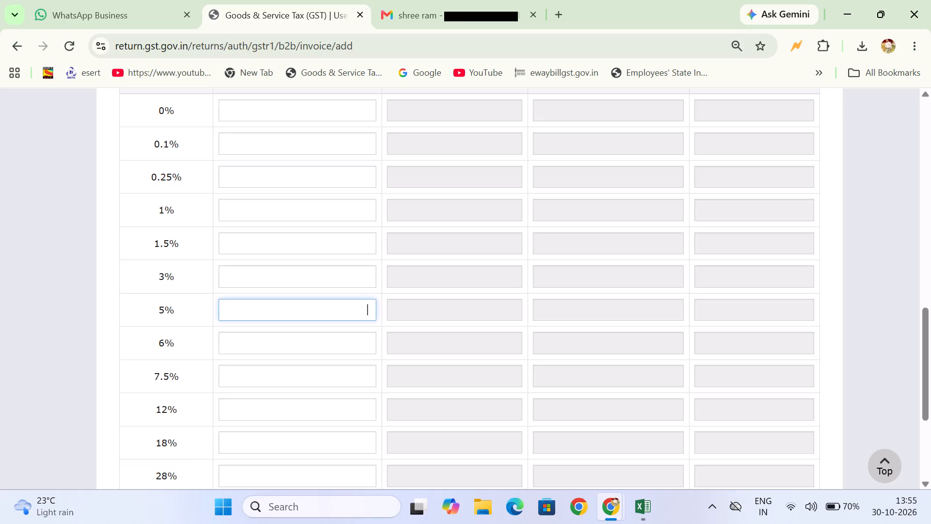
key(alt+Tab)
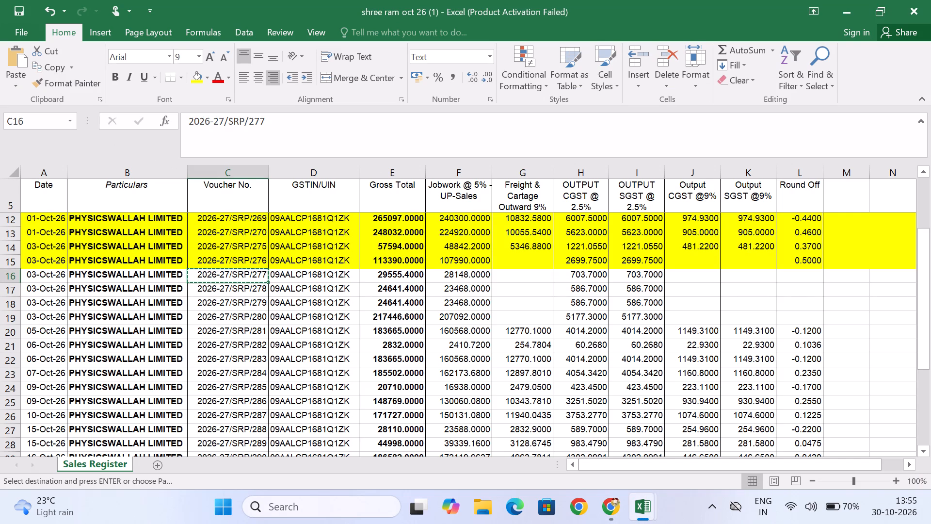
key(alt+Tab)
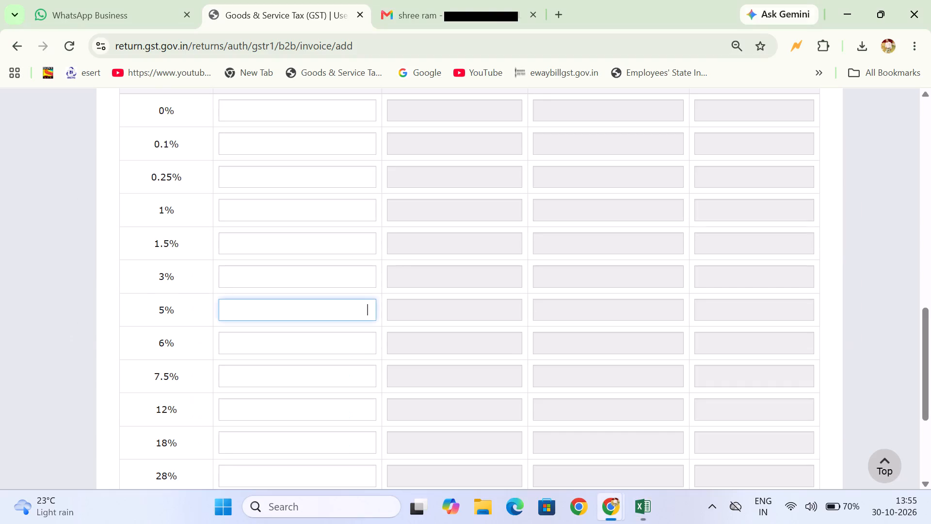
key(alt+Tab)
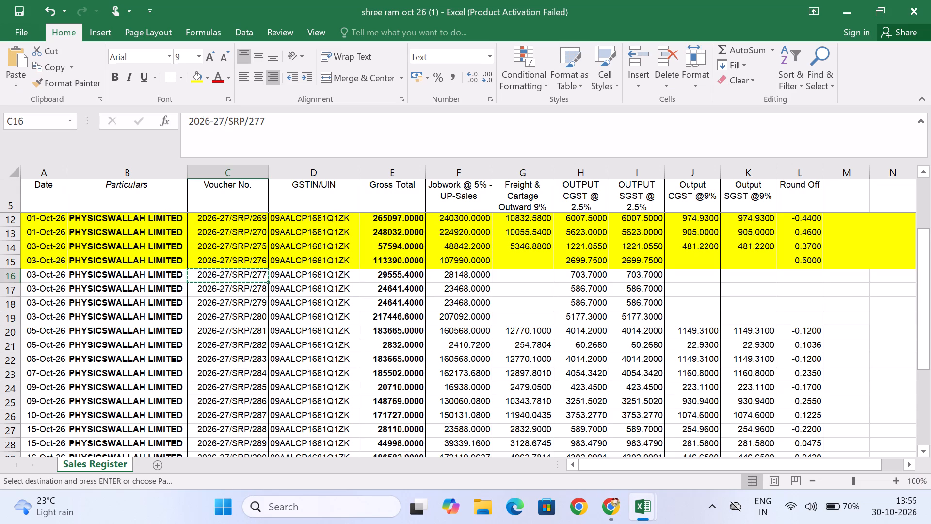
key(alt+Tab)
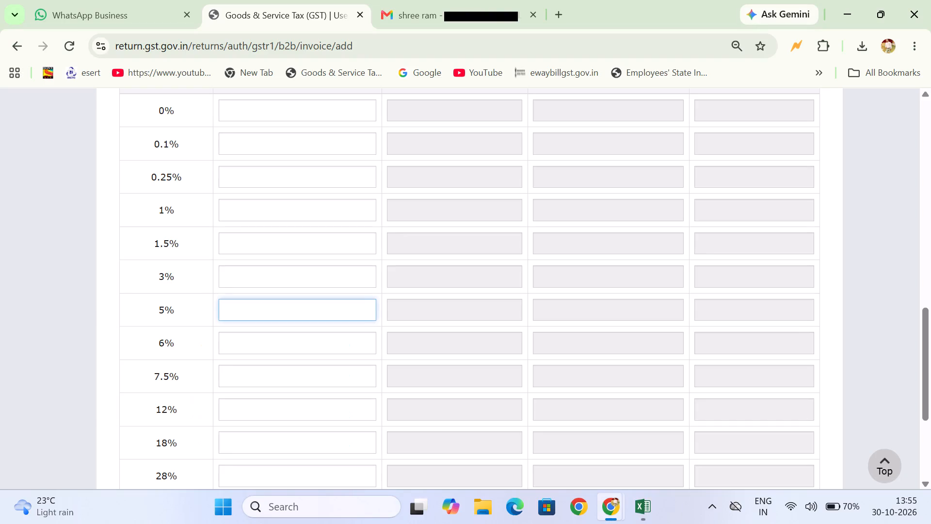
text(28148)
key(alt+Tab)
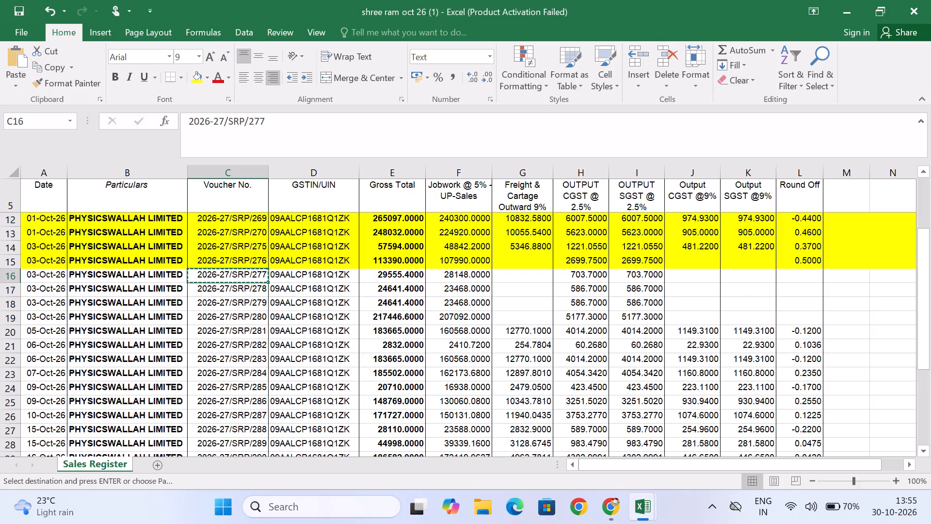
key(alt+Tab)
key(alt+Tab)
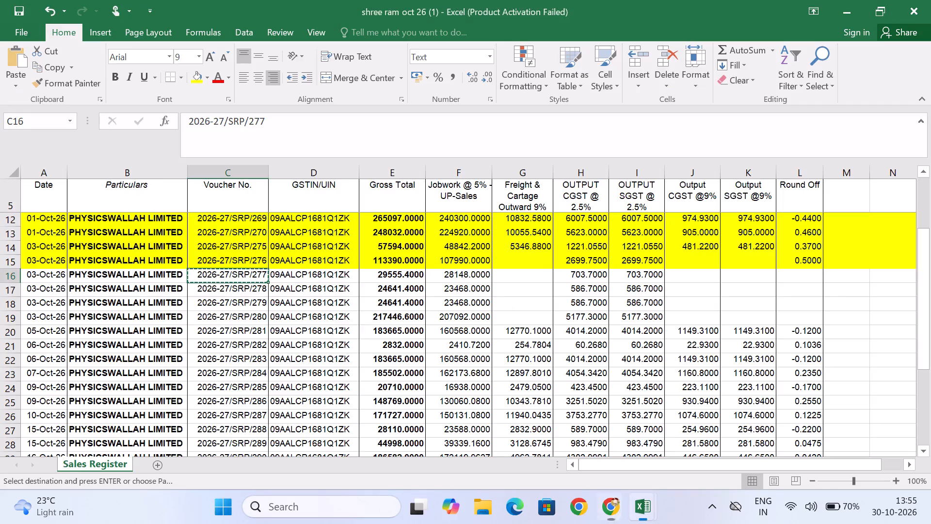
key(alt+Tab)
Save the invoice for voucher 2026-27/SRP/277 and go to the invoice number field of the blank form.
key(Return)
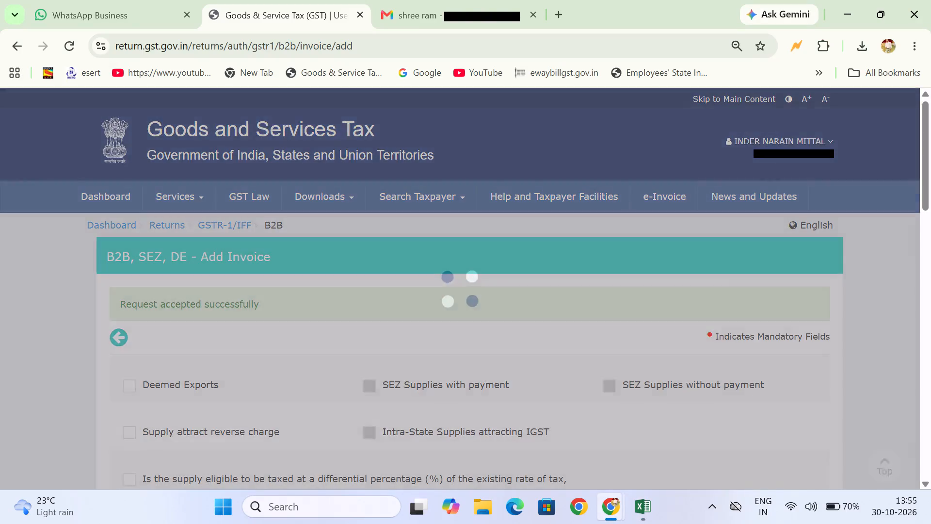
scroll(260, 304, down, 4)
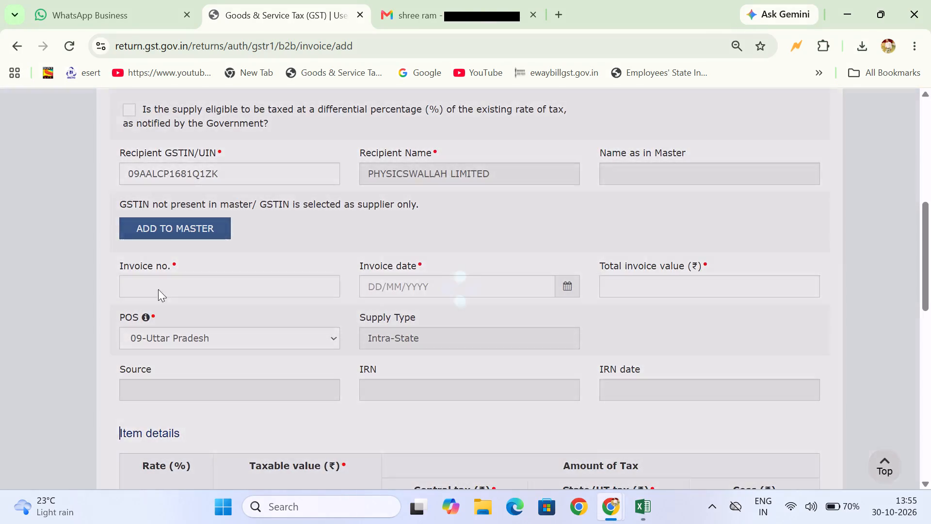
click(180, 283)
click(180, 283)
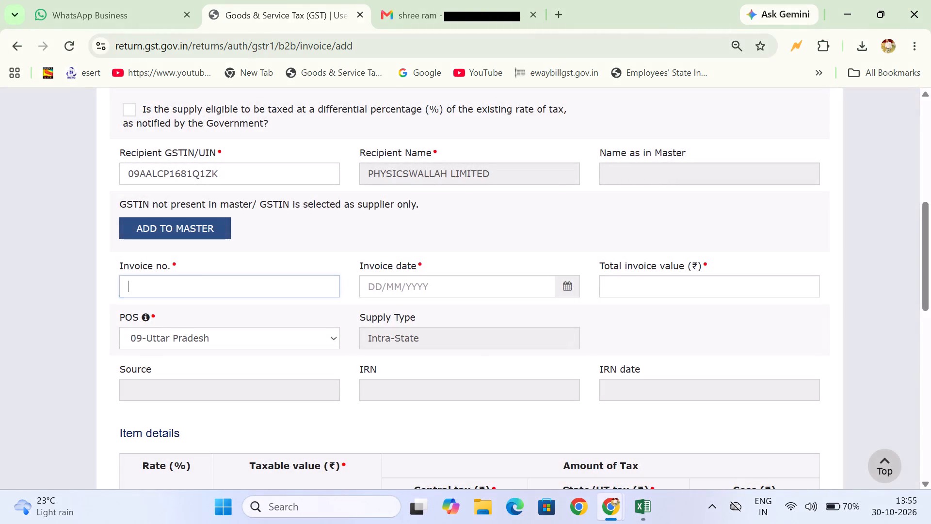
Switch to Excel and highlight the entire row of voucher 2026-27/SRP/277 in yellow.
key(alt+Tab)
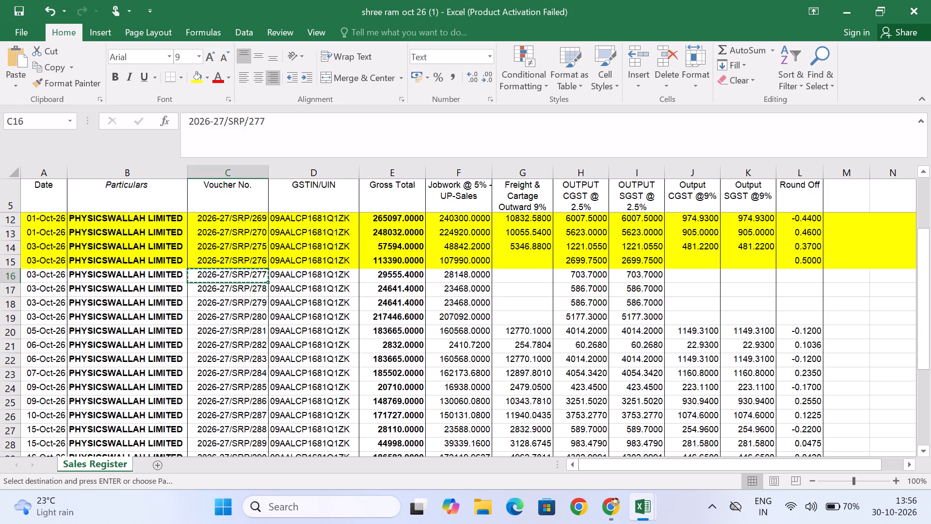
click(15, 276)
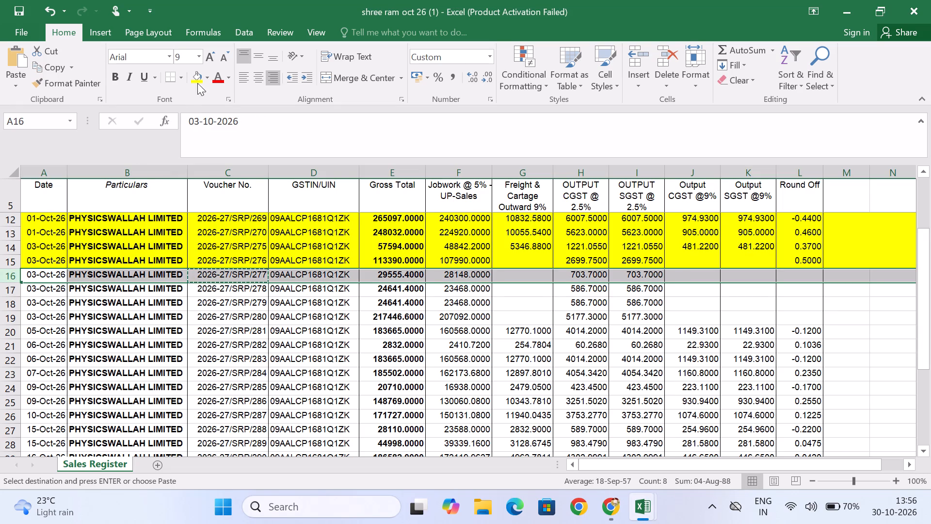
click(191, 77)
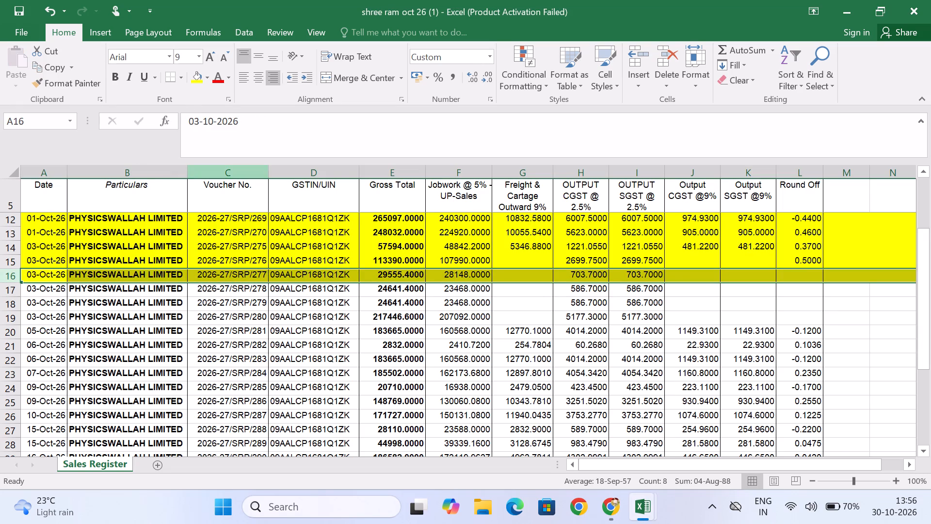
Copy voucher number 2026-27/SRP/278 from the Excel register into the invoice number field on the GST portal.
click(225, 290)
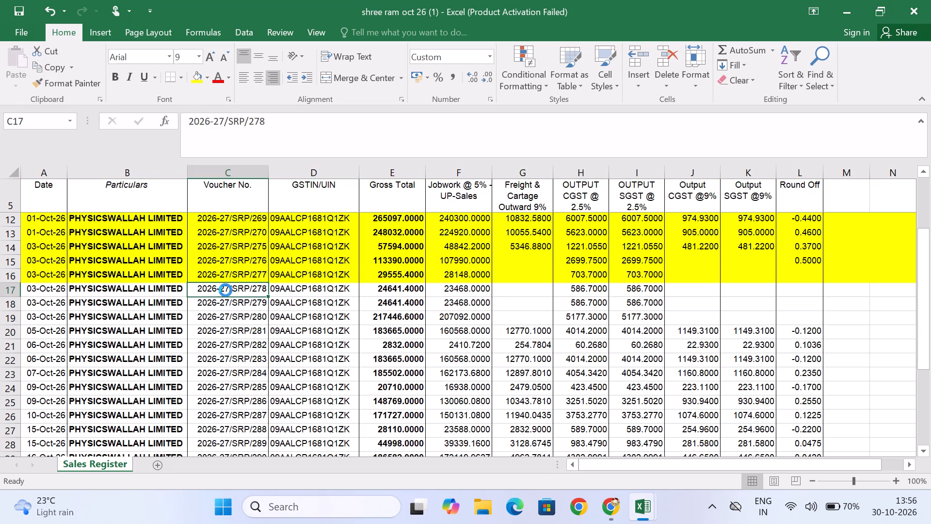
key(ctrl+c)
key(alt+Tab)
key(ctrl+v)
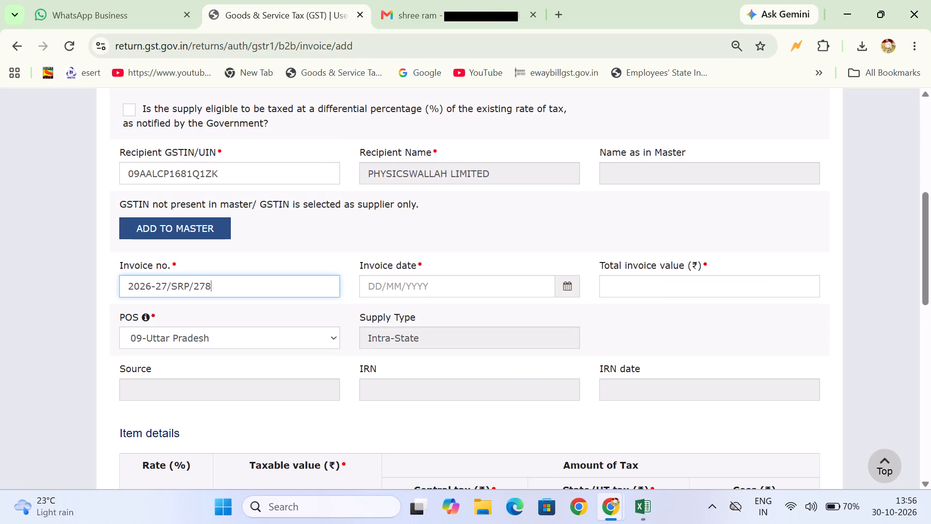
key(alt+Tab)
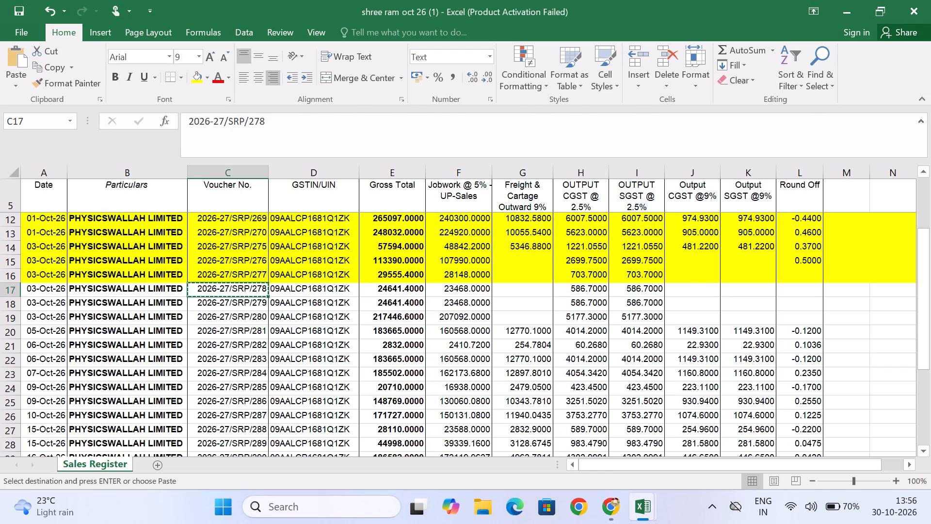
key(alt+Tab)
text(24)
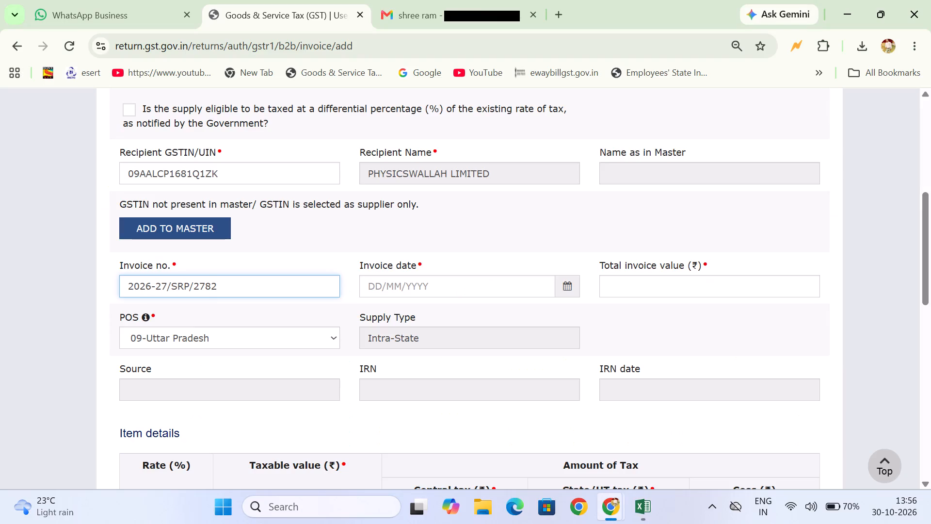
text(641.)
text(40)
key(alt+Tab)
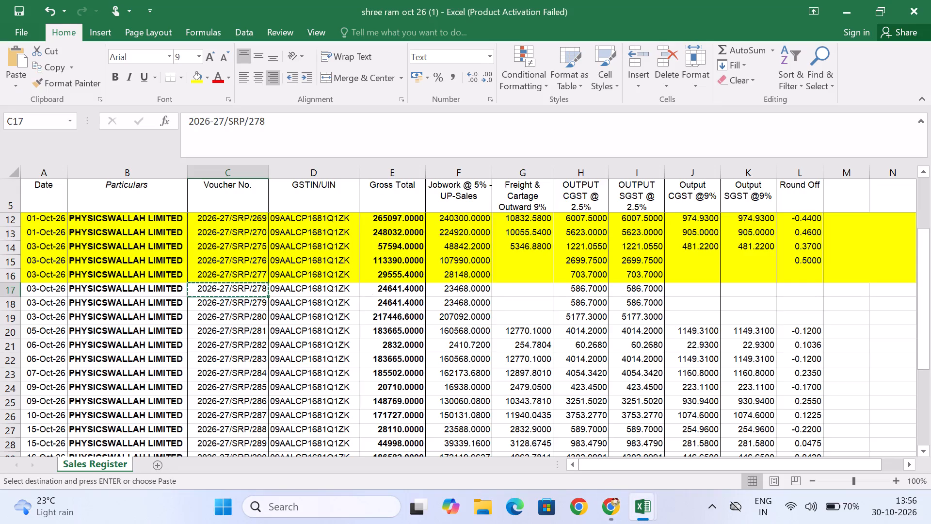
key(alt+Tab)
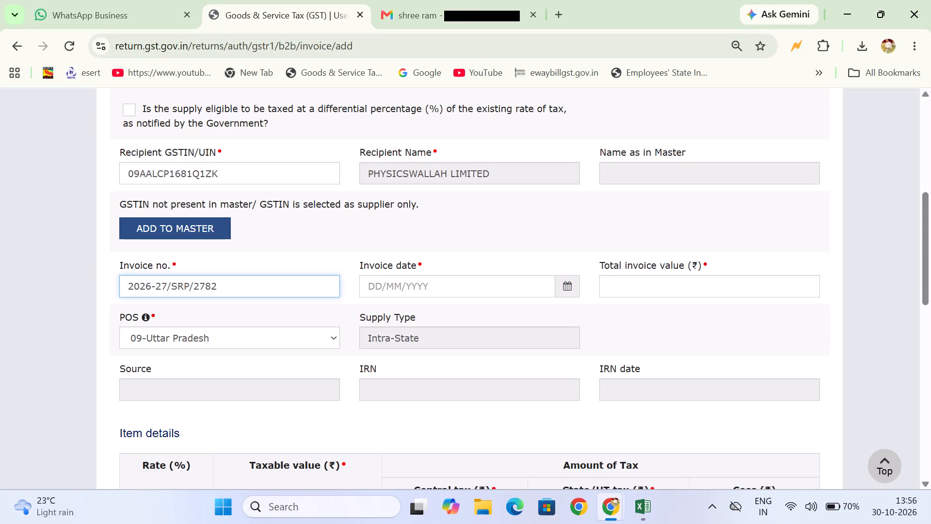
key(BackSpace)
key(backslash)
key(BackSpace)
Check the date of voucher 2026-27/SRP/278 in the Excel register and enter 03/10/2026 as the invoice date on the GST portal.
key(alt+Tab)
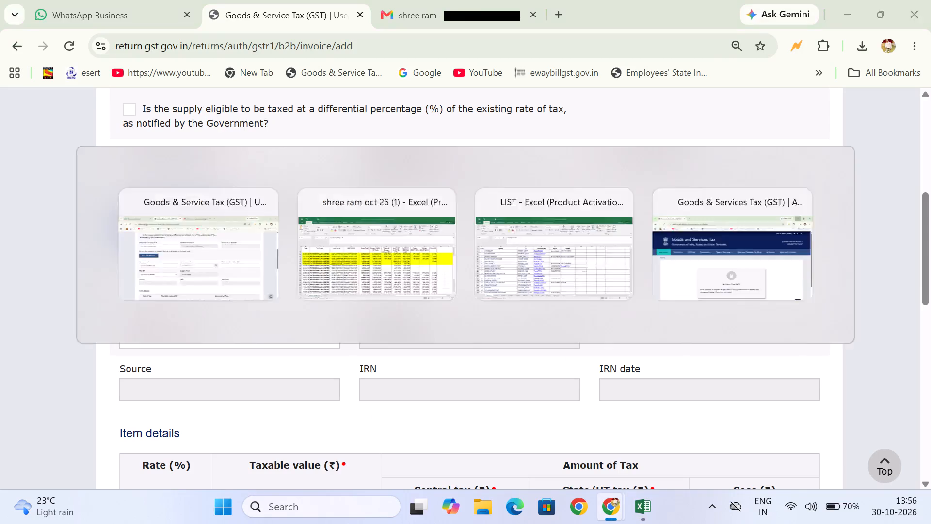
key(alt+Tab)
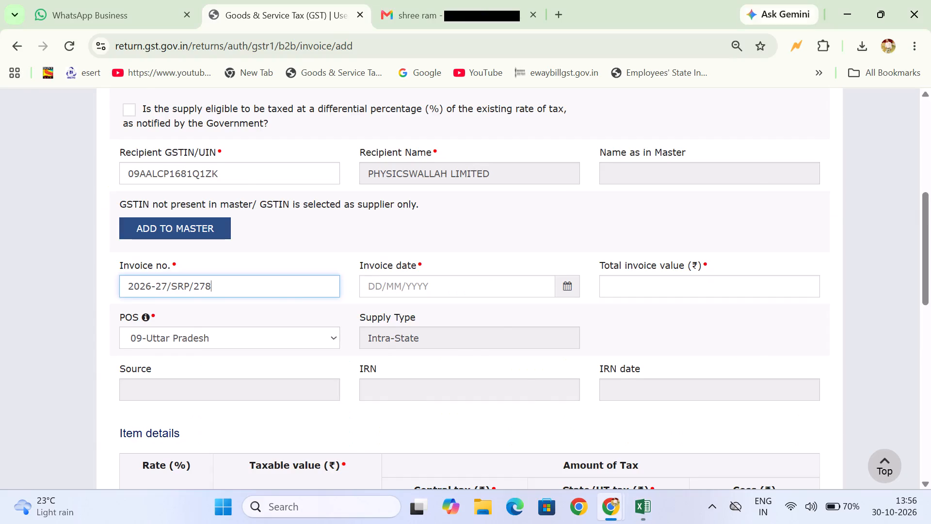
key(alt+Tab)
key(alt+Tab)
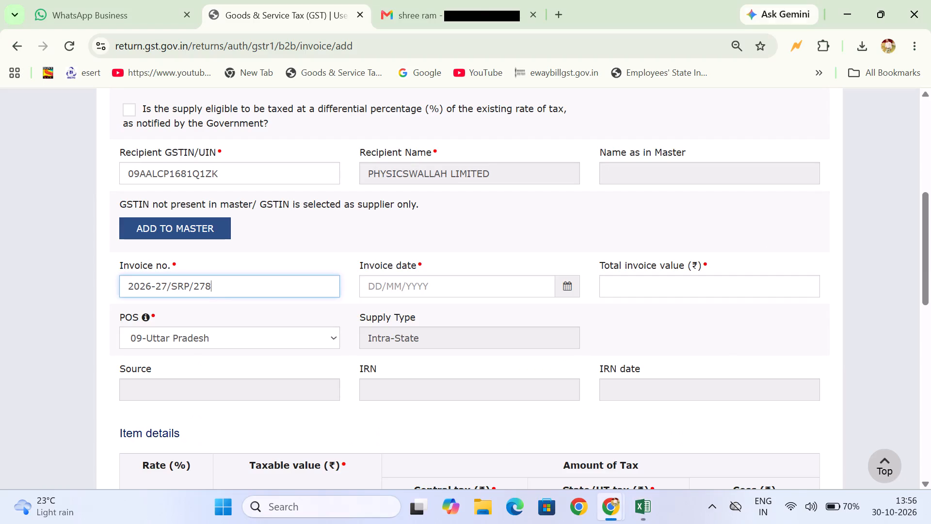
click(390, 284)
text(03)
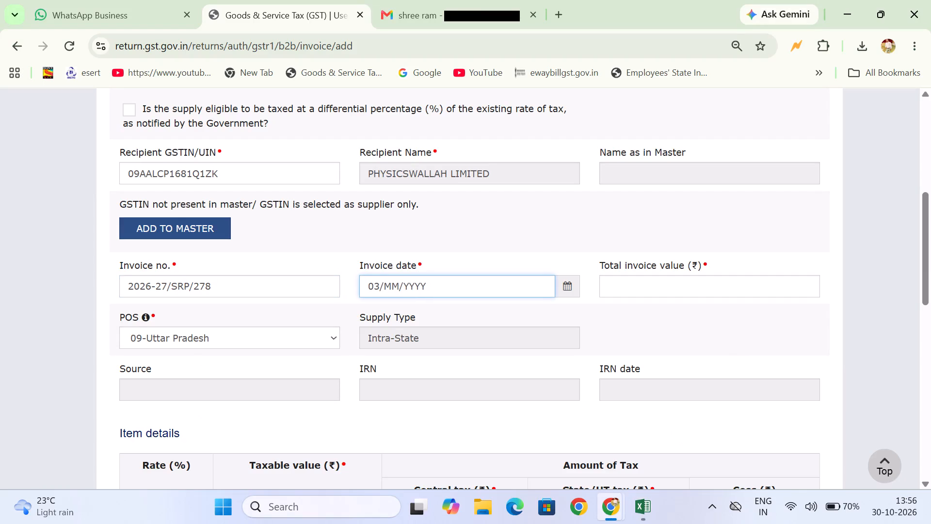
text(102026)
Look up the gross total of voucher 2026-27/SRP/278 in Excel, enter 24641.40 as the total invoice value and check it against the register.
click(627, 295)
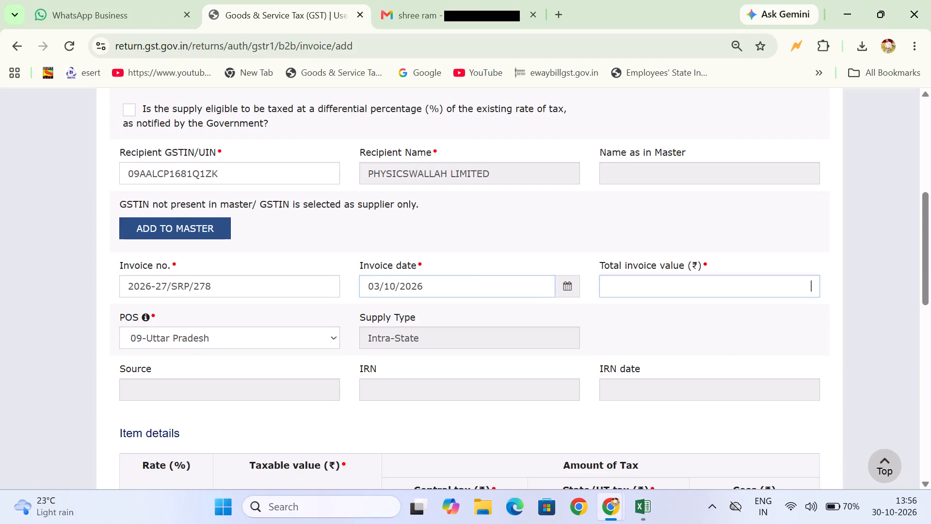
key(alt+Tab)
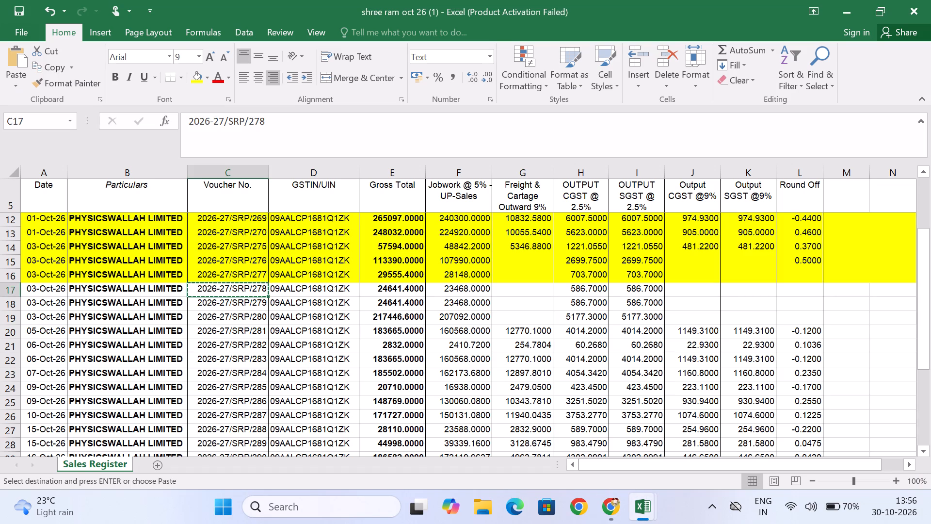
key(alt+Tab)
text(24641.40)
key(alt+Tab)
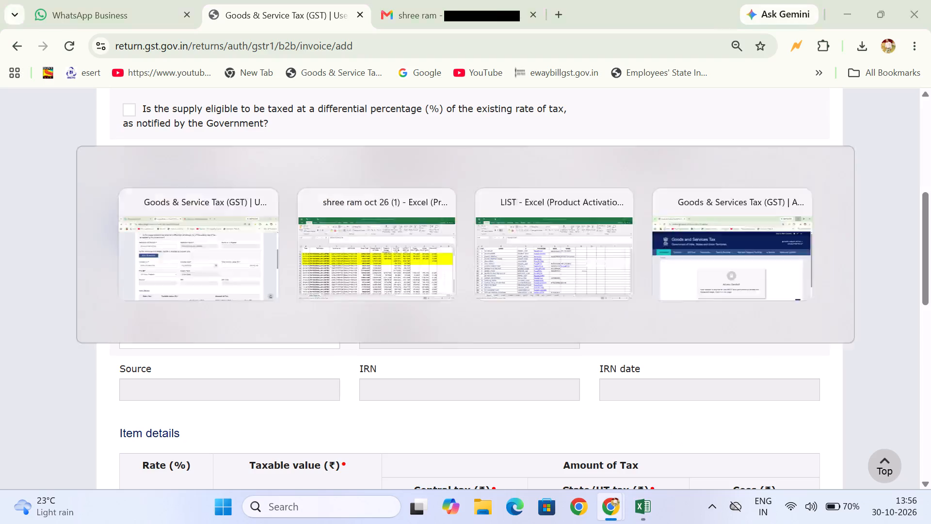
key(alt+Tab)
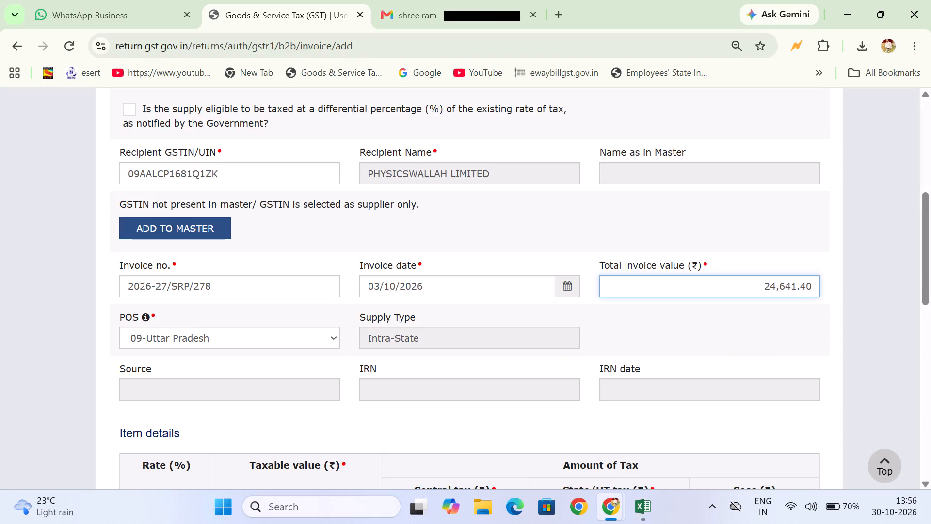
Look up the jobwork amount of voucher 2026-27/SRP/278 in Excel, enter 23468 as the 5% taxable value and check it against the register.
scroll(627, 295, down, 7)
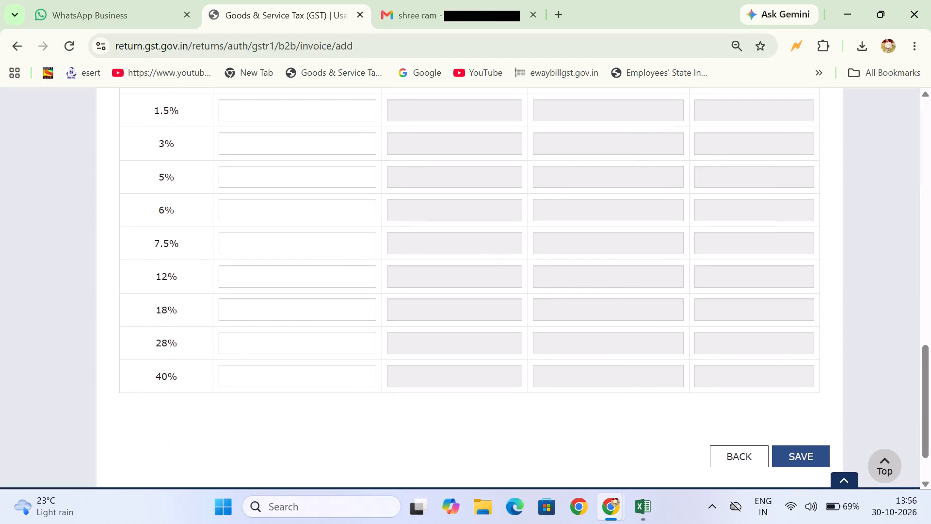
click(297, 180)
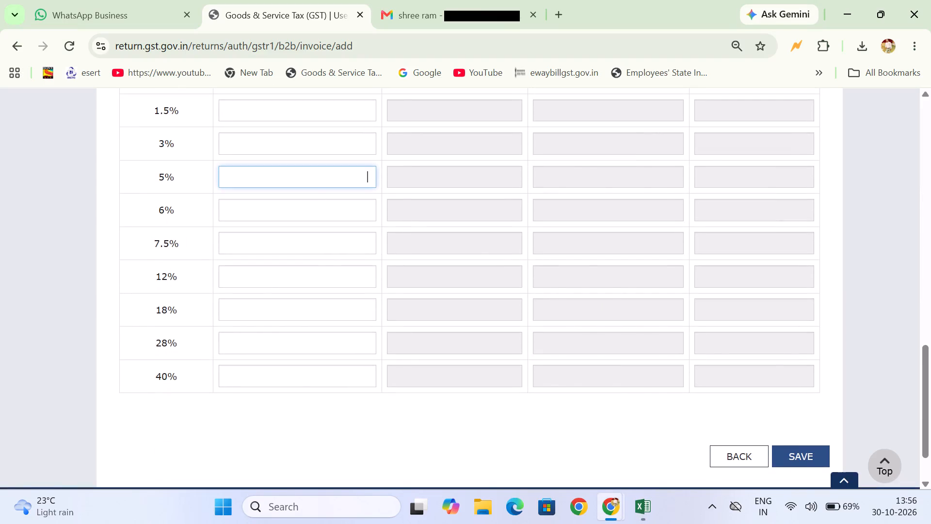
key(alt+Tab)
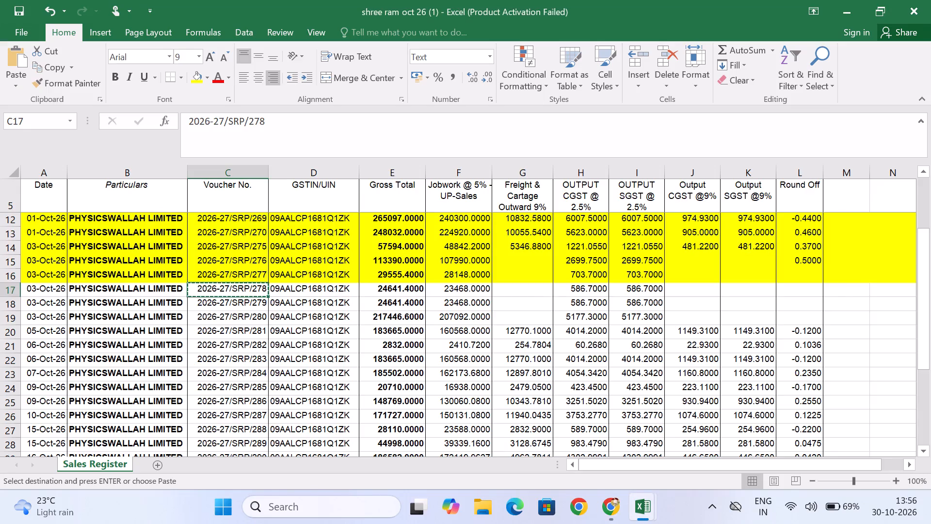
key(alt+Tab)
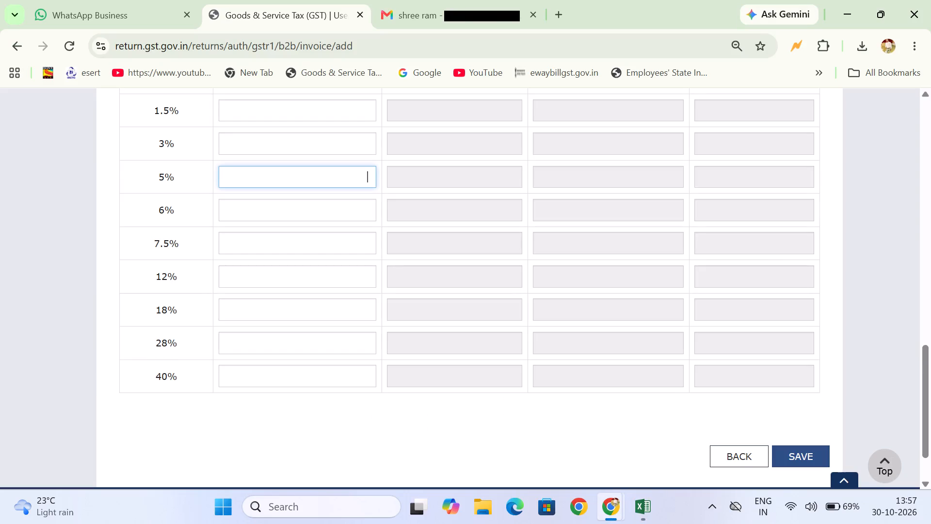
text(234)
text(68)
key(alt+Tab)
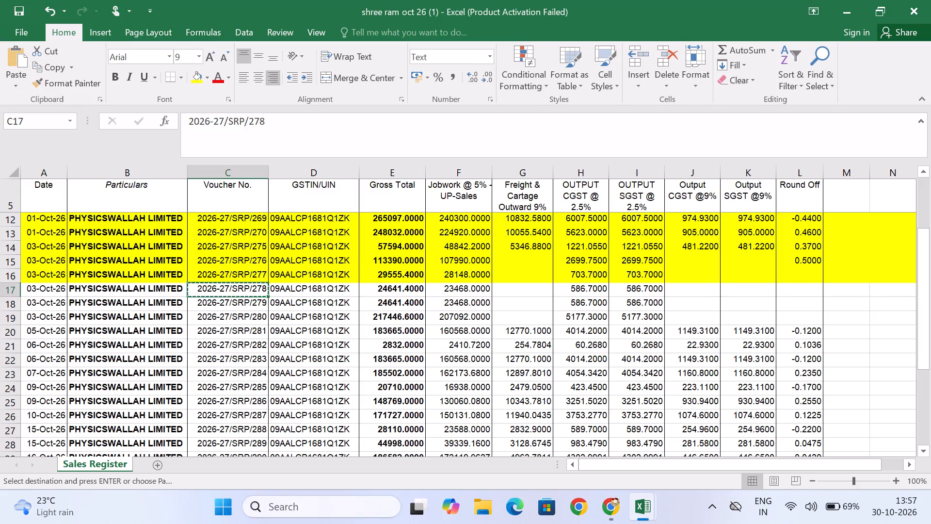
key(alt+Tab)
key(alt+Tab)
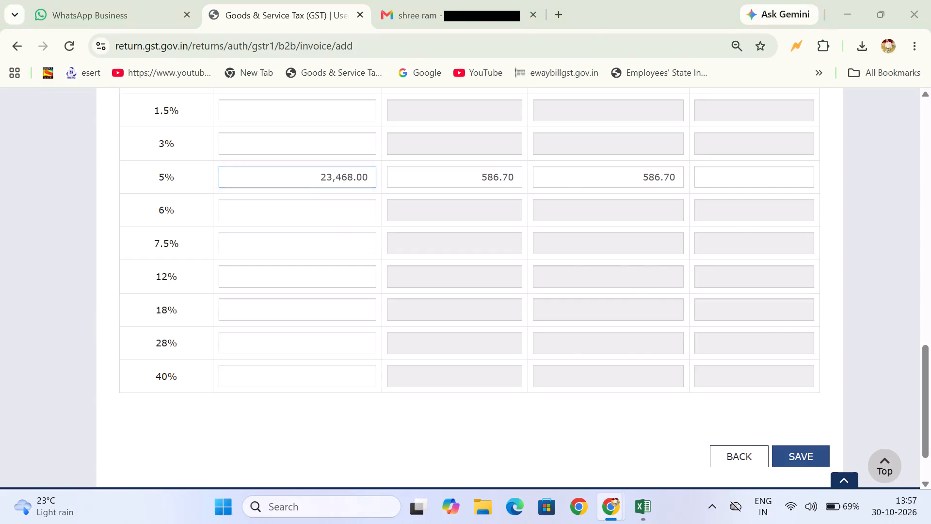
key(alt+Tab)
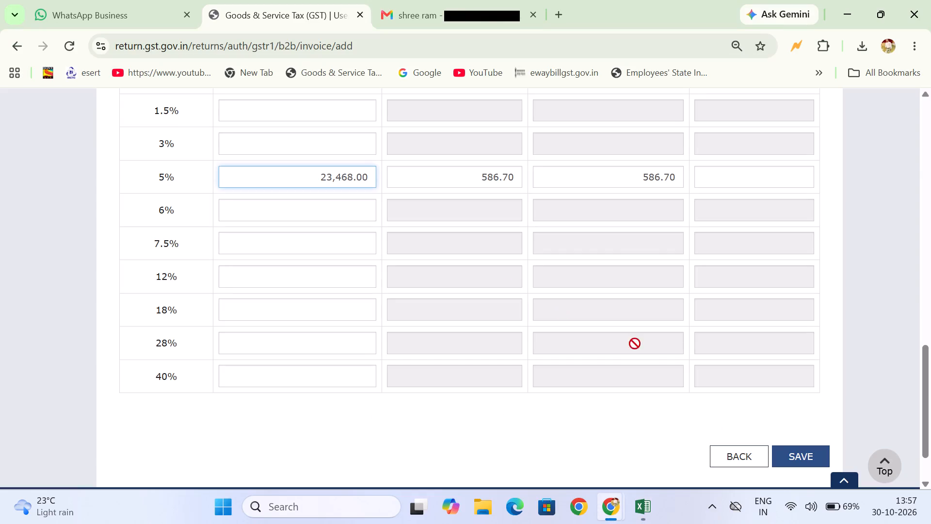
Save the invoice for voucher 2026-27/SRP/278 and go to the invoice number field of the blank form.
click(788, 449)
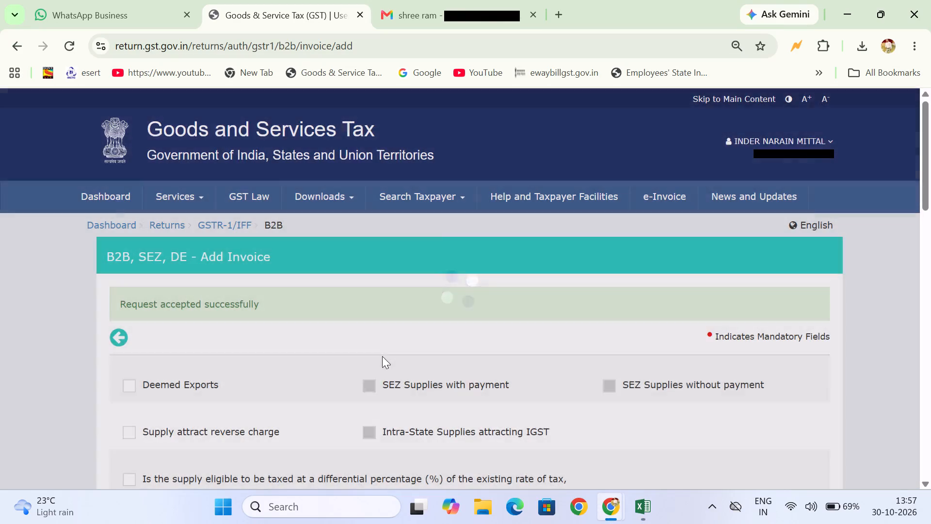
scroll(382, 356, down, 5)
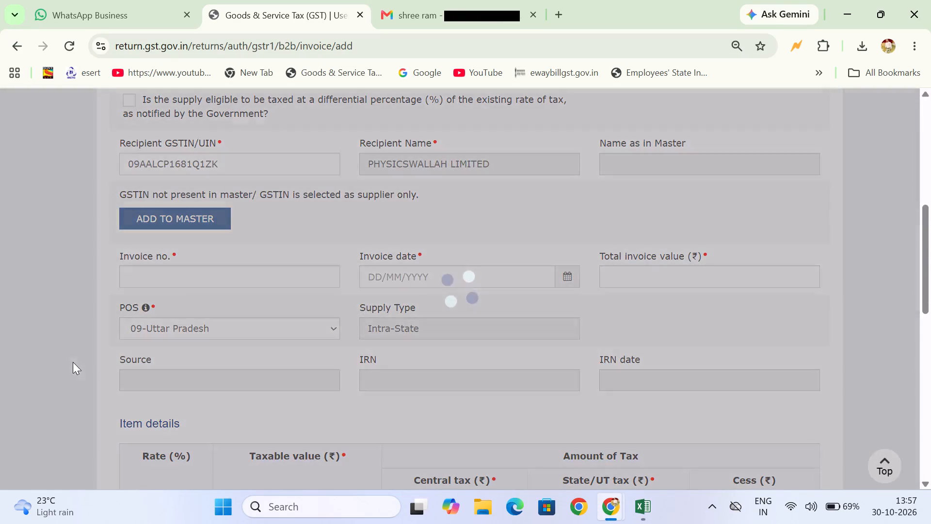
click(168, 273)
Switch to Excel and highlight the entire row of voucher 2026-27/SRP/278 in yellow.
key(alt+Tab)
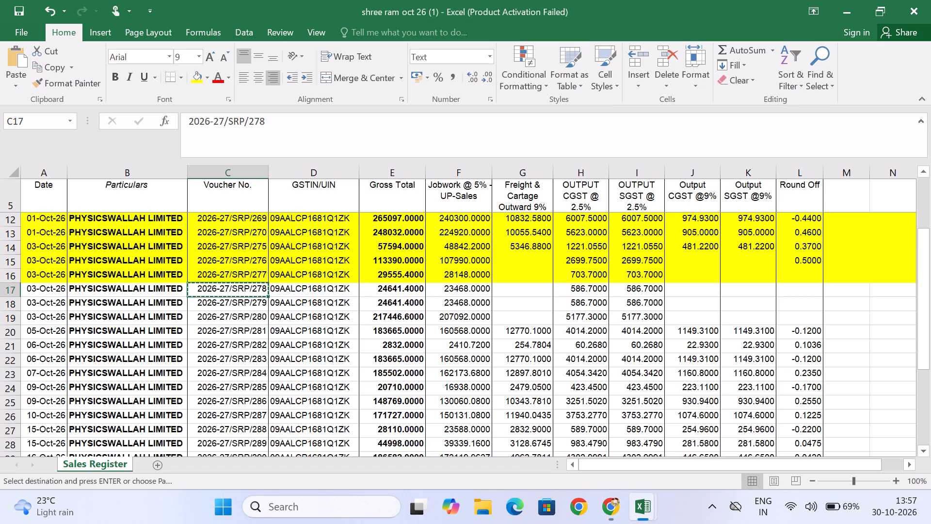
click(10, 288)
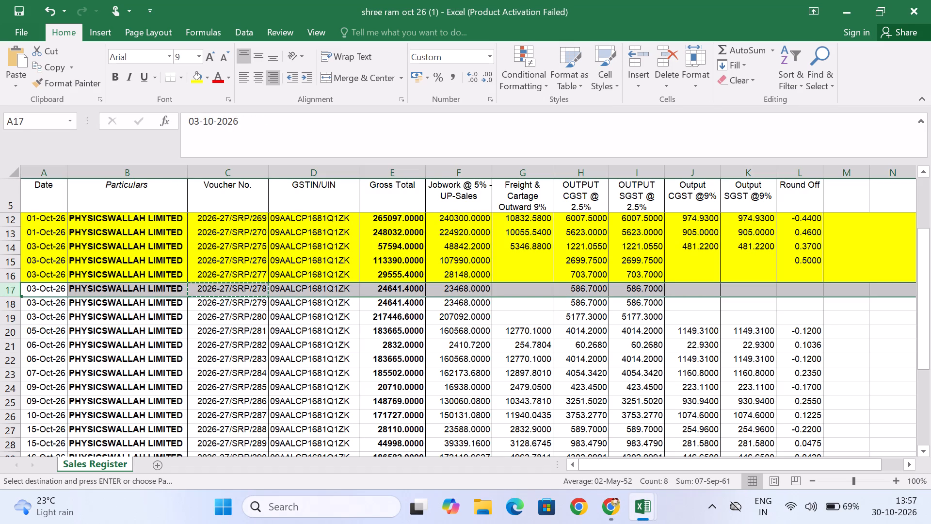
click(192, 84)
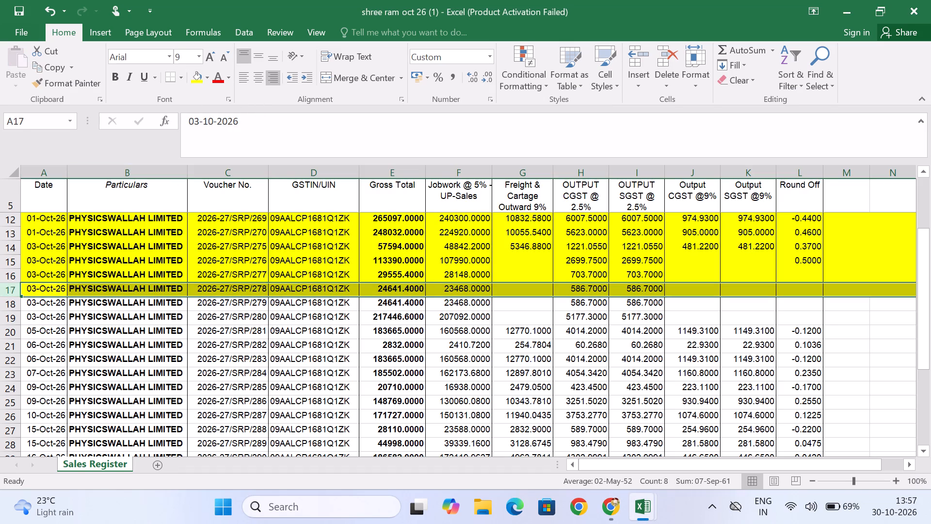
Copy voucher number 2026-27/SRP/279 from the Excel register into the invoice number field on the GST portal.
click(222, 311)
click(224, 304)
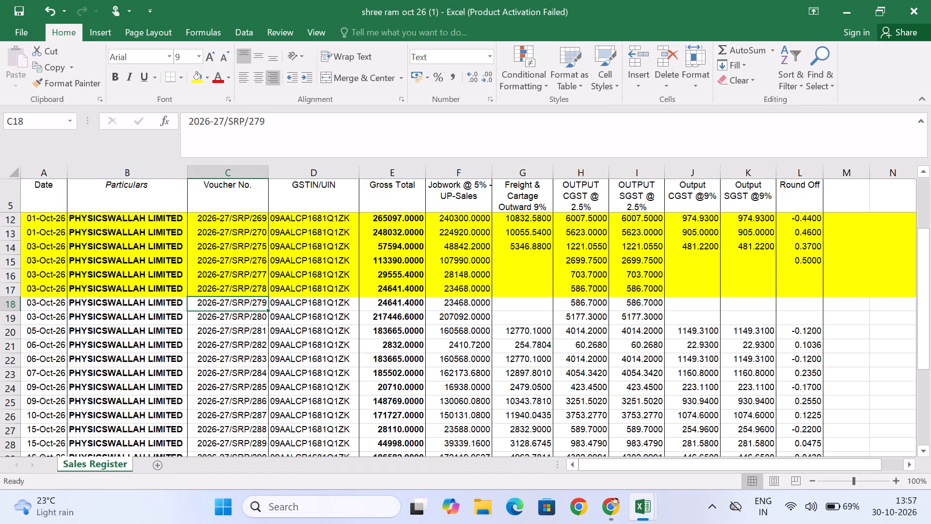
key(ctrl+c)
key(alt+Tab)
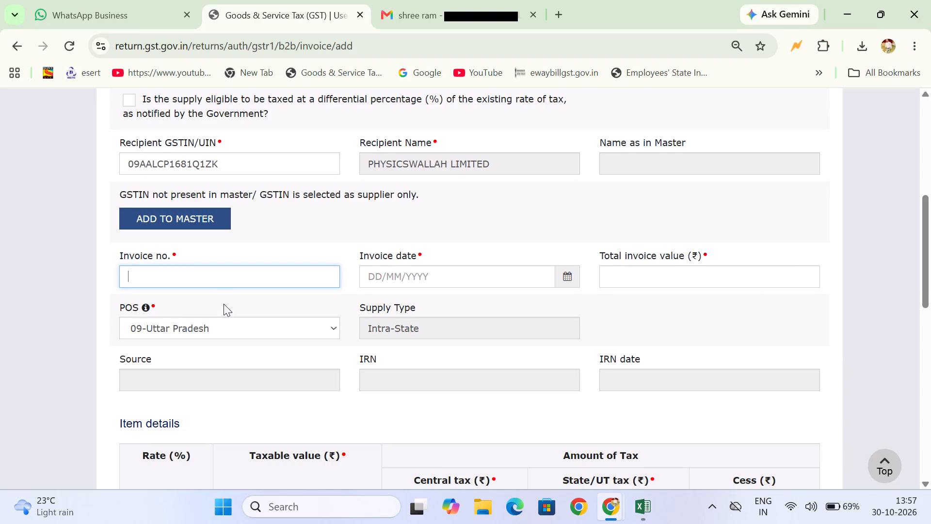
click(206, 274)
key(ctrl+v)
Check the date of voucher 2026-27/SRP/279 in the Excel register and enter 03/10/2026 as the invoice date.
click(406, 268)
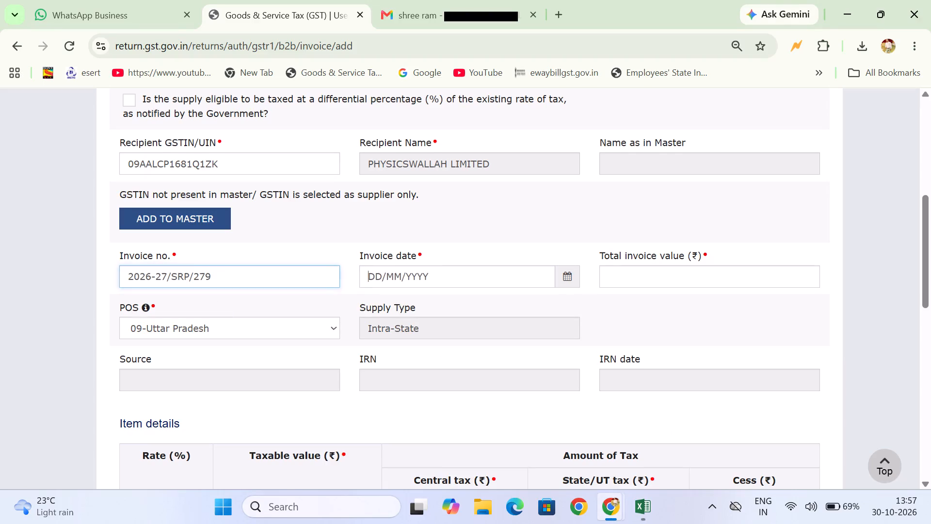
key(alt+Tab)
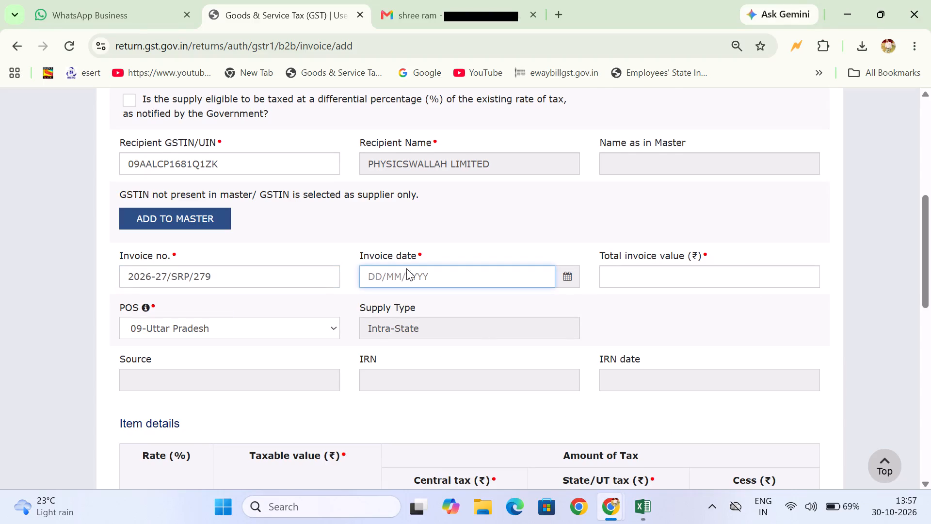
key(alt+Tab)
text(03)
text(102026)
Look up the gross total of voucher 2026-27/SRP/279 in Excel and enter 24641.40 as the total invoice value.
click(654, 281)
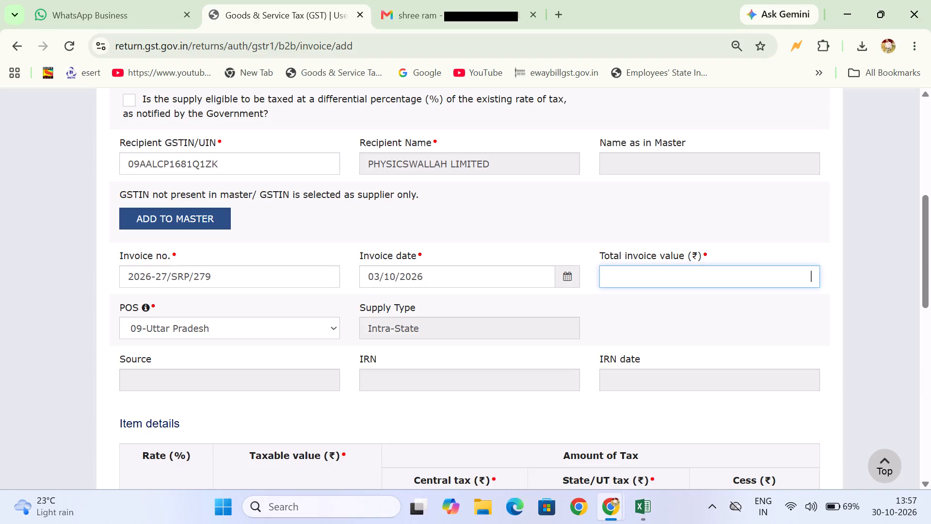
key(alt+Tab)
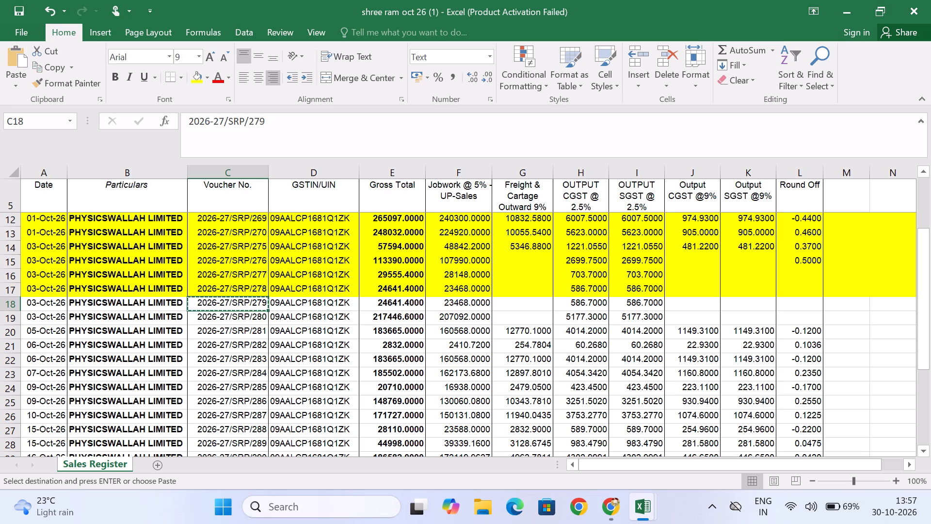
key(alt+Tab)
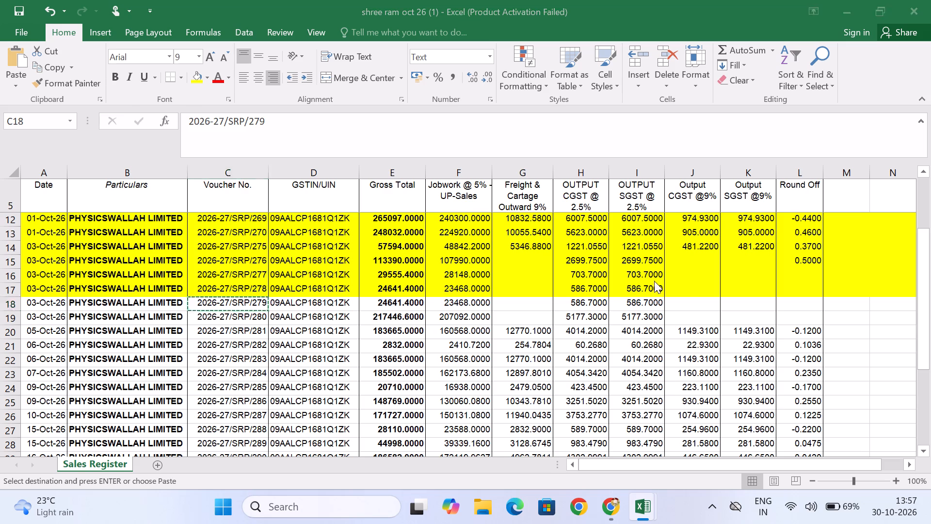
key(alt+Tab)
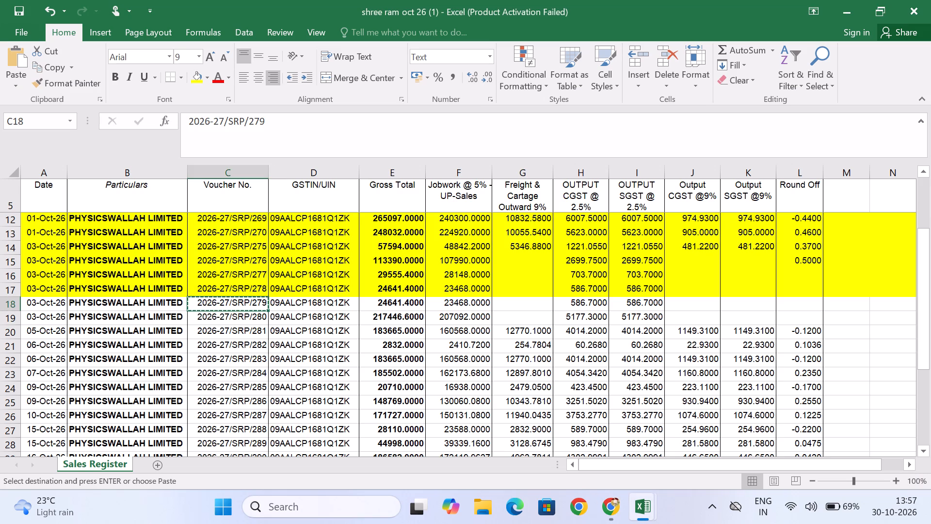
key(alt+Tab)
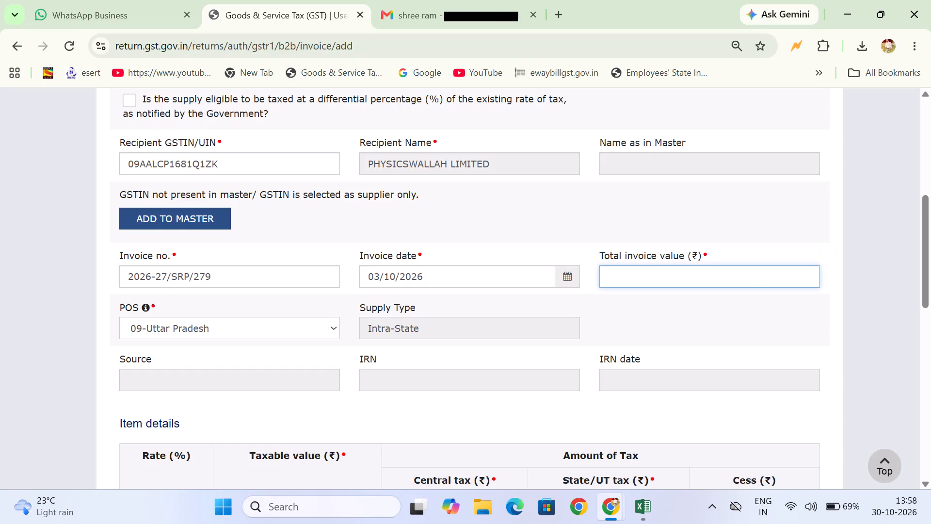
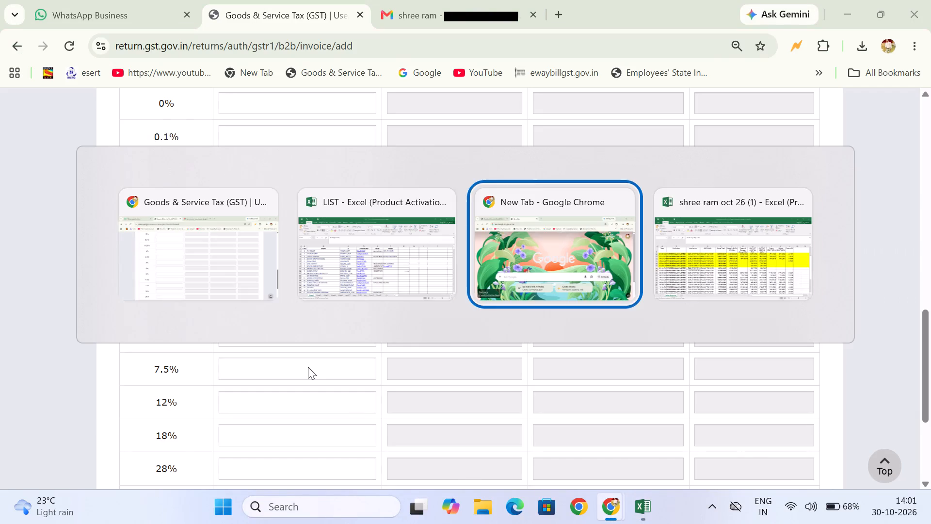
key(alt+Tab)
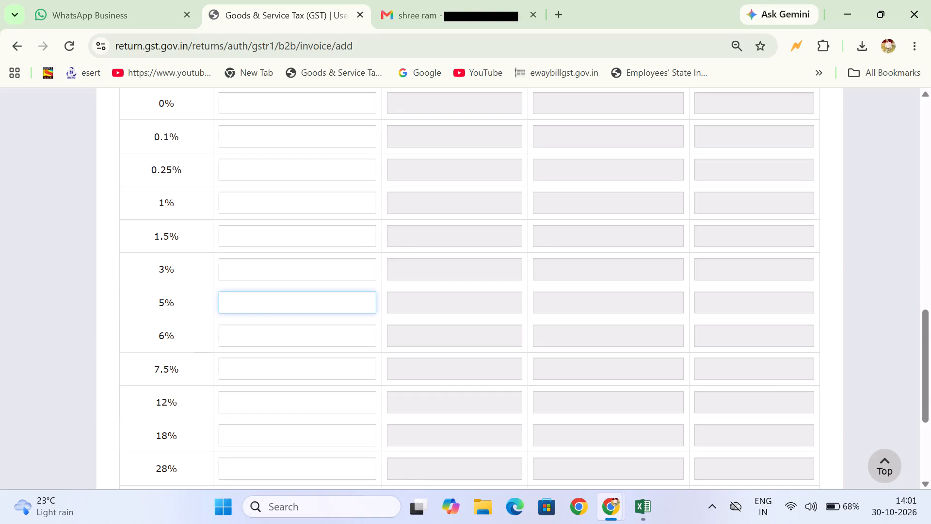
scroll(308, 367, up, 6)
scroll(308, 367, down, 2)
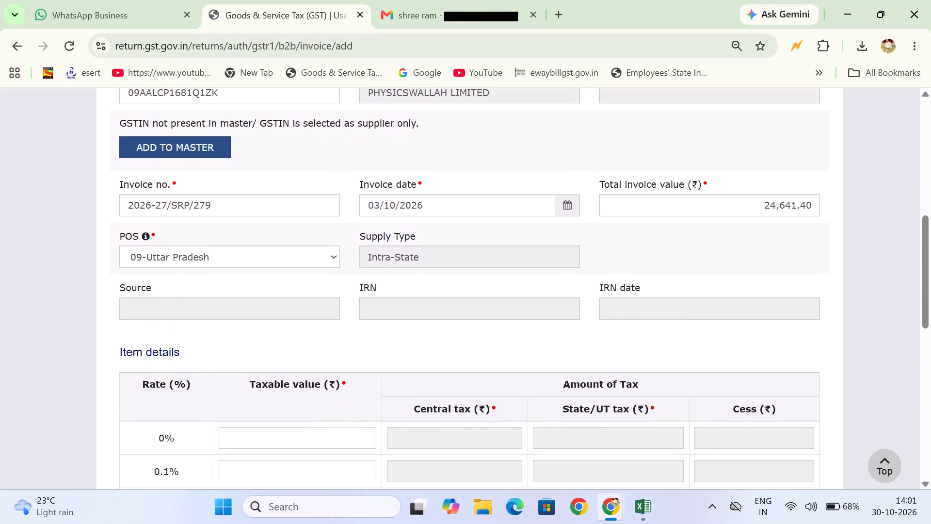
key(alt+Tab)
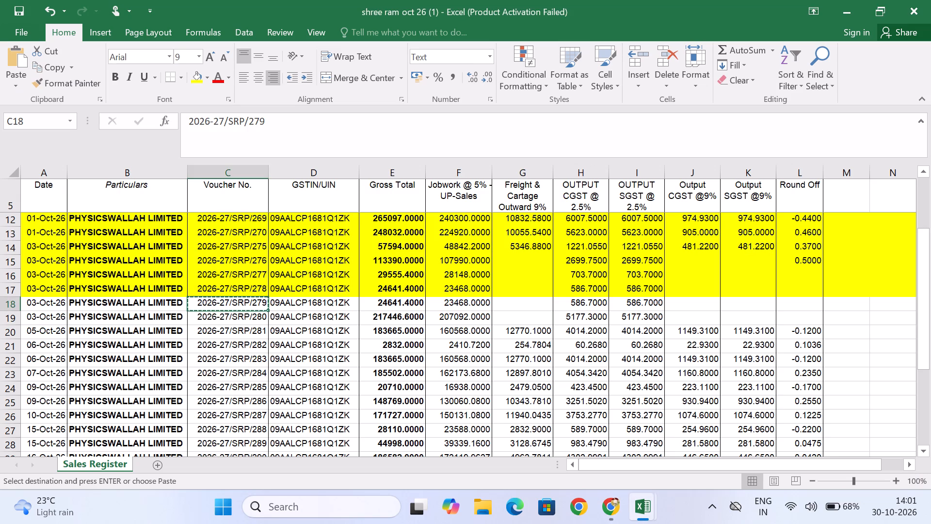
key(alt+Tab)
scroll(308, 367, down, 4)
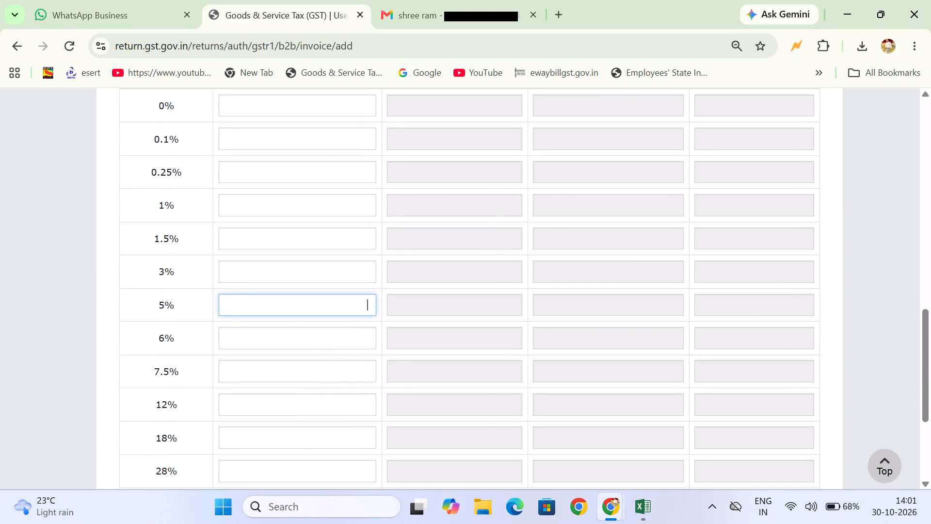
click(344, 298)
text(23468)
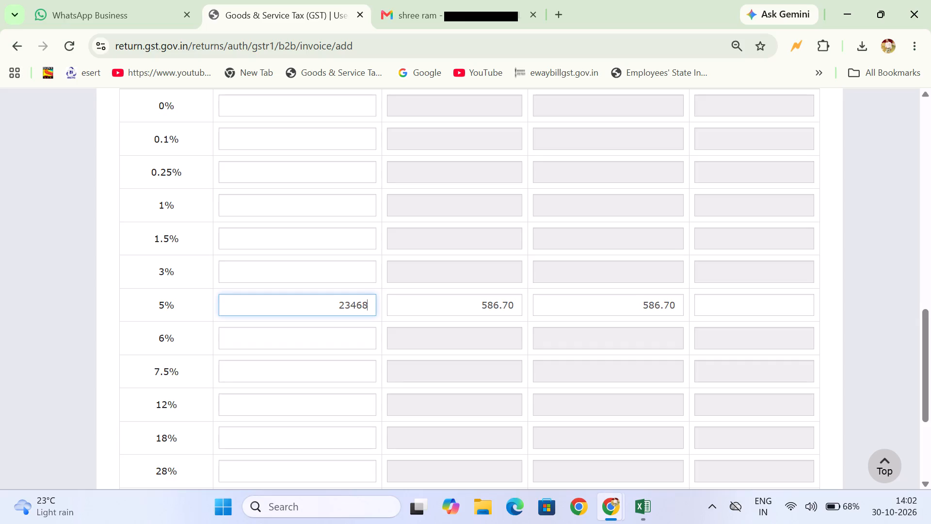
Compare the 5% tax amounts with the voucher 2026-27/SRP/279 row in the Excel register and save the invoice on the GST portal.
key(alt+Tab)
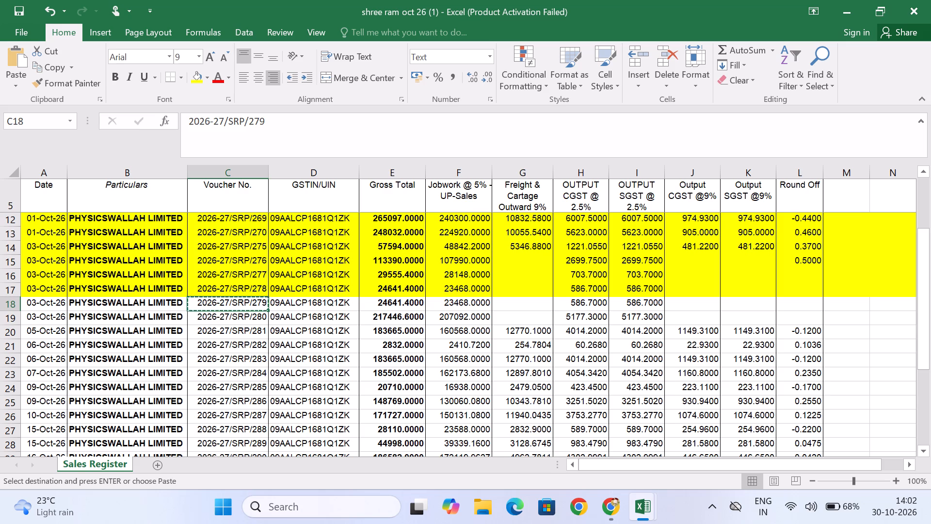
key(alt+Tab)
key(alt+Tab)
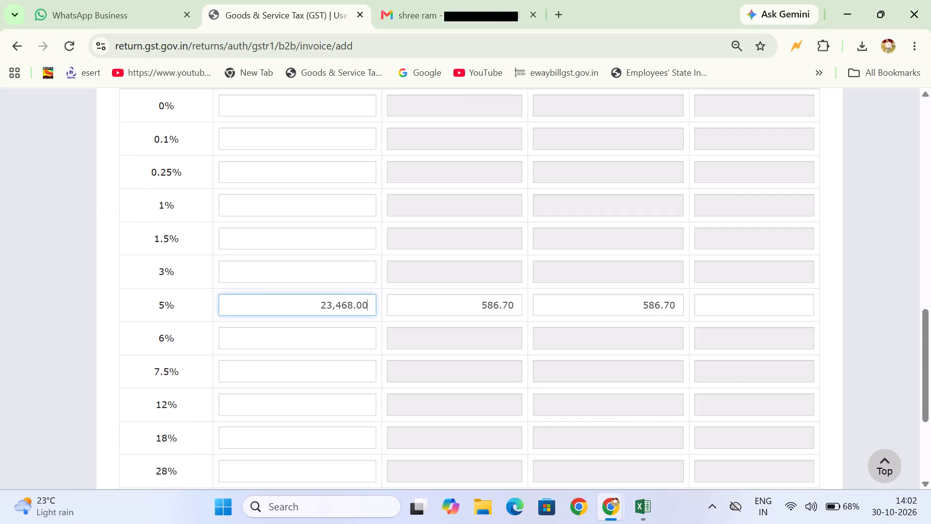
key(alt+Tab)
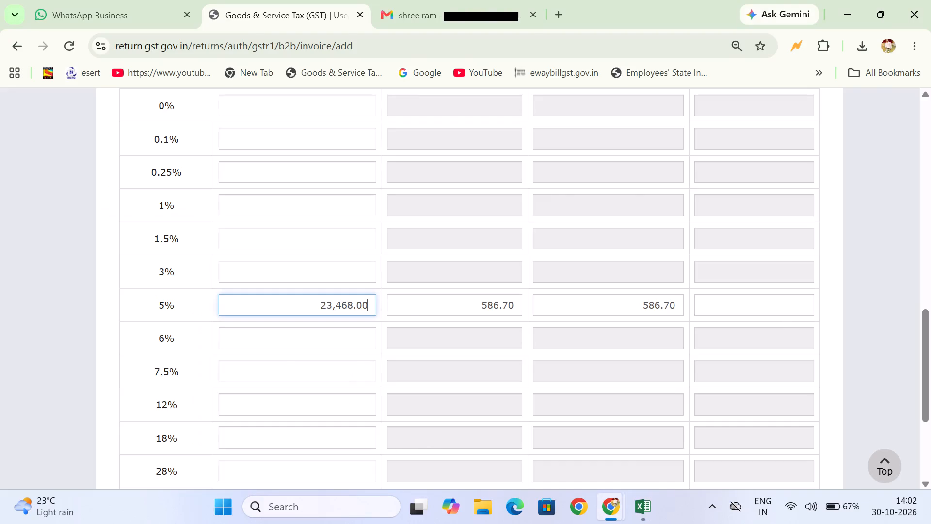
key(alt+Tab)
key(alt+Tab)
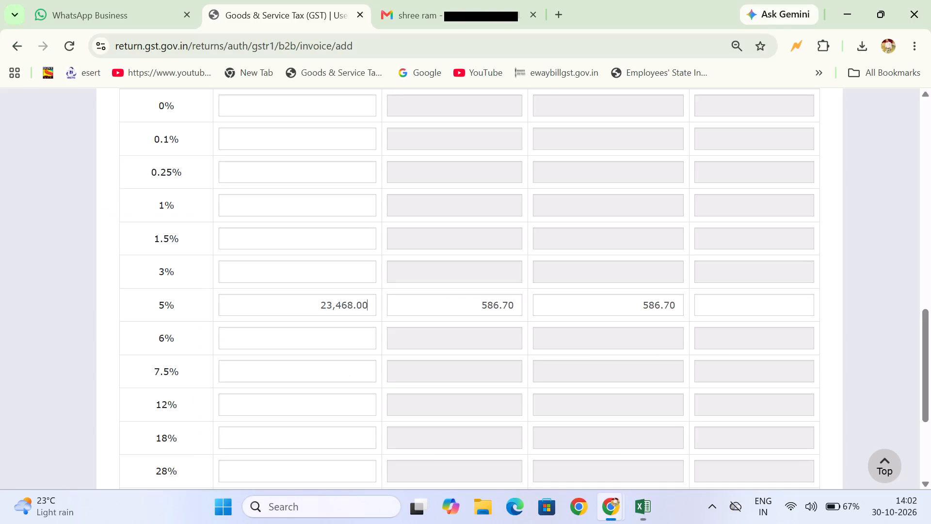
key(alt+Tab)
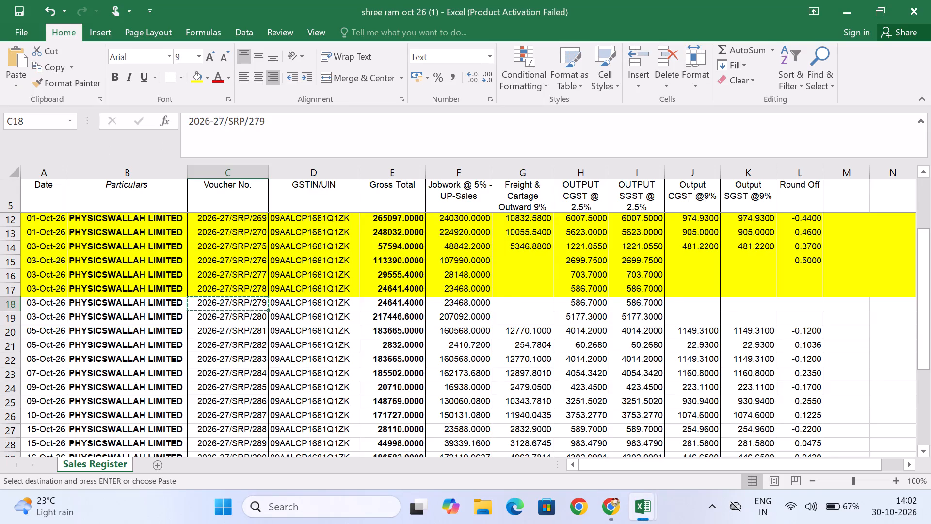
key(alt+Tab)
scroll(344, 298, down, 3)
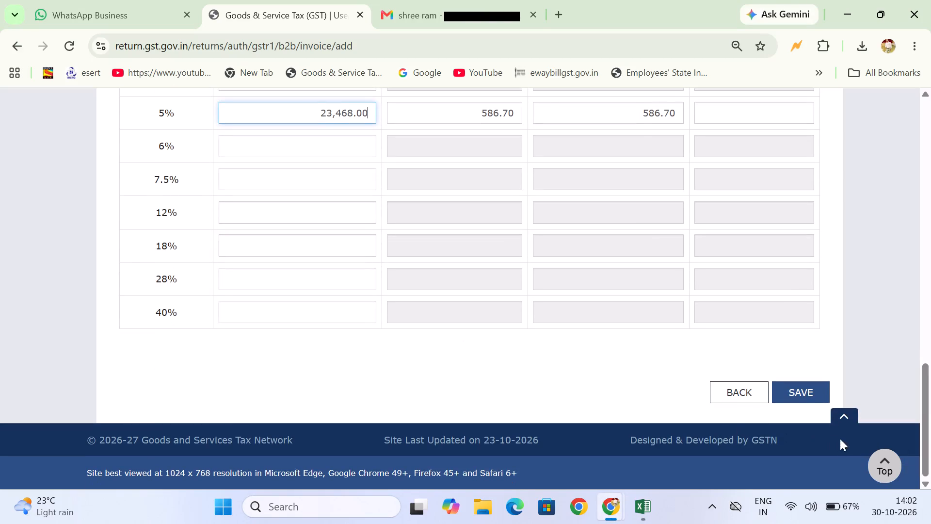
click(796, 386)
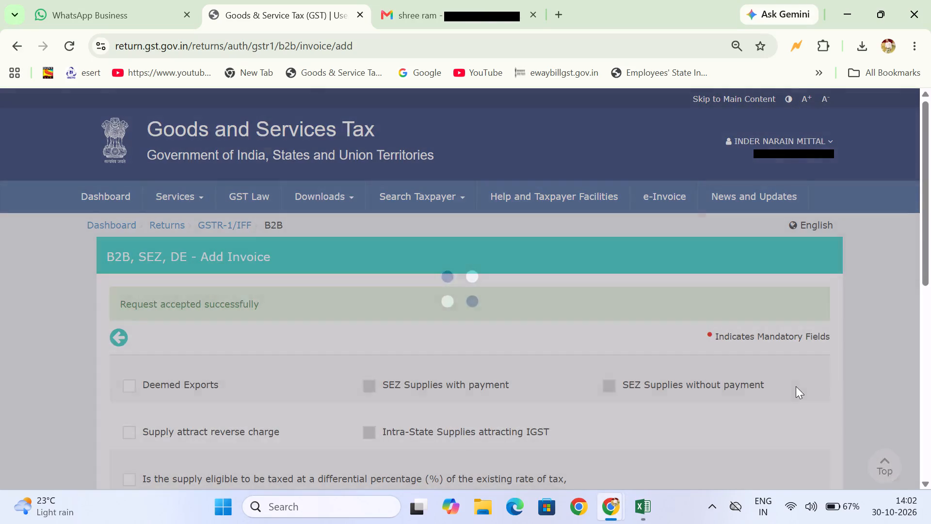
Highlight the entire row of voucher 2026-27/SRP/279 in yellow in the Excel sales register.
scroll(277, 289, down, 4)
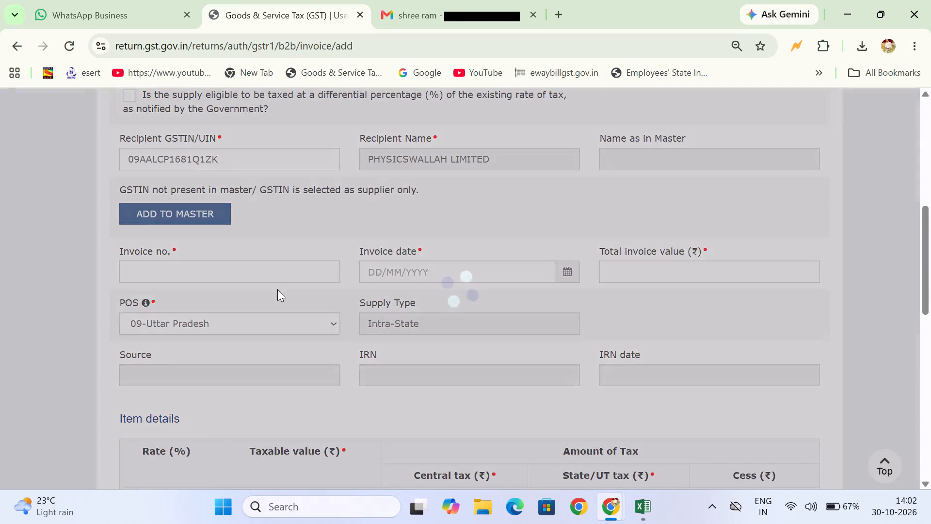
scroll(277, 289, down, 1)
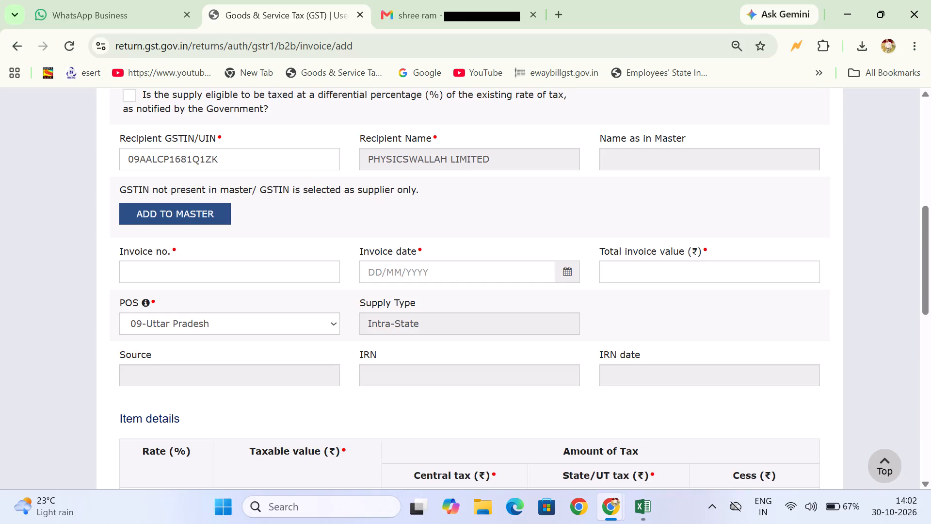
click(171, 269)
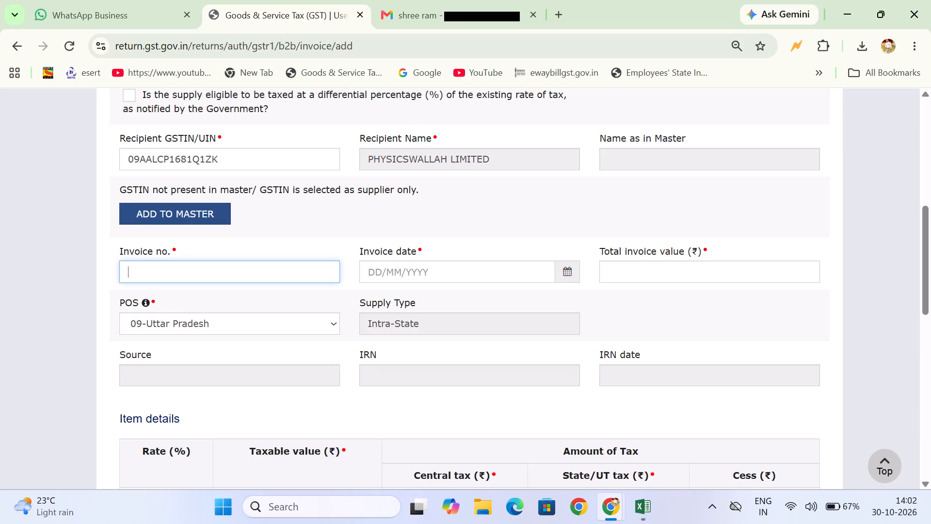
key(alt+Tab)
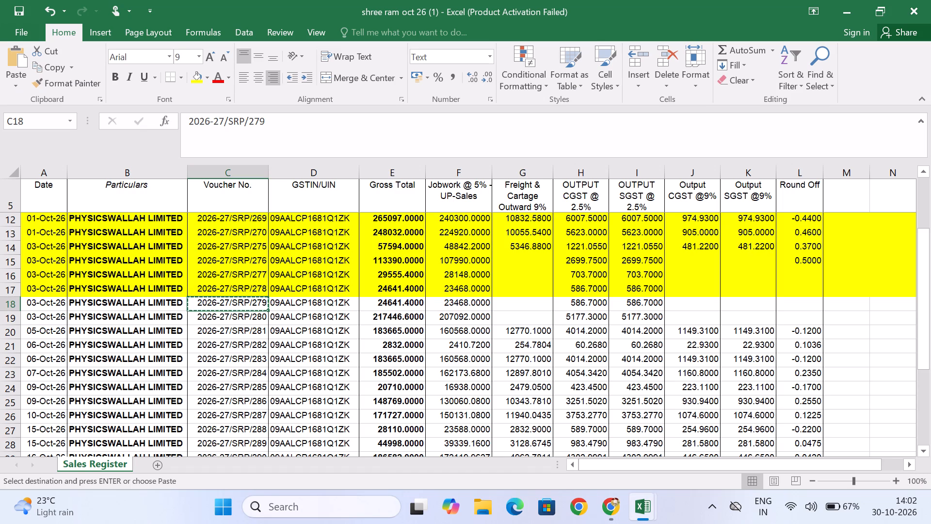
click(14, 305)
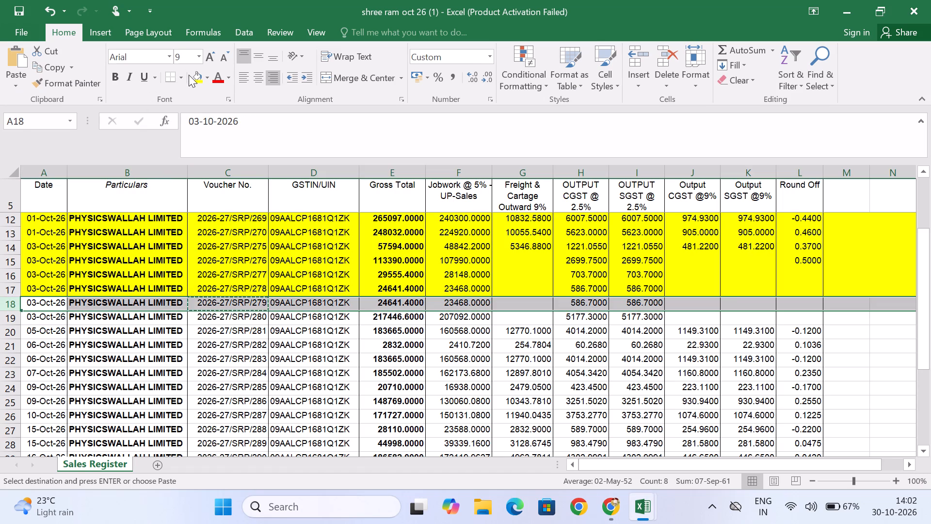
click(196, 78)
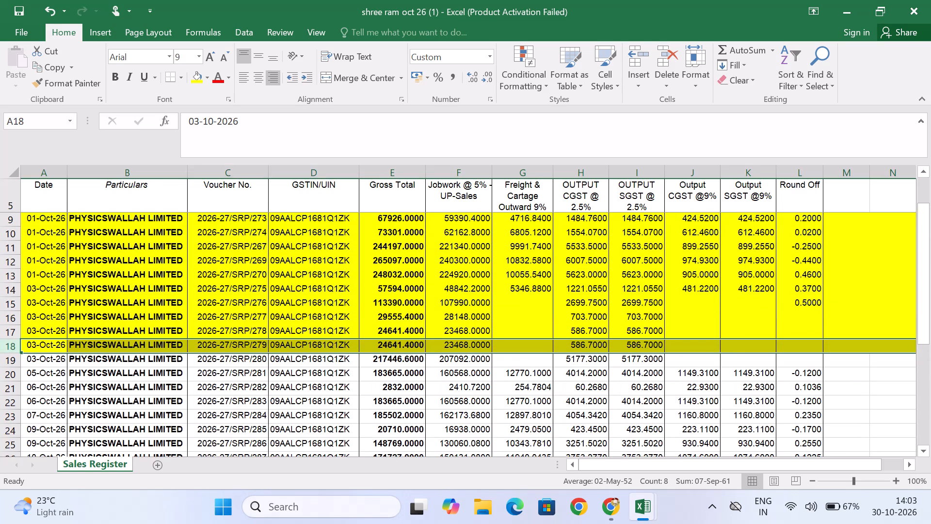
Copy voucher number 2026-27/SRP/280 from the Excel register into the invoice number field on the GST portal.
click(244, 363)
key(ctrl+c)
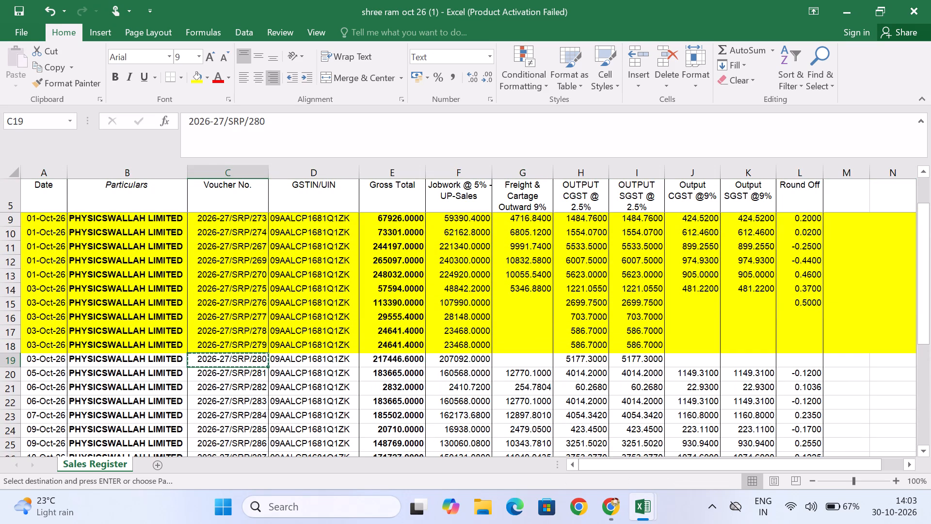
key(alt+Tab)
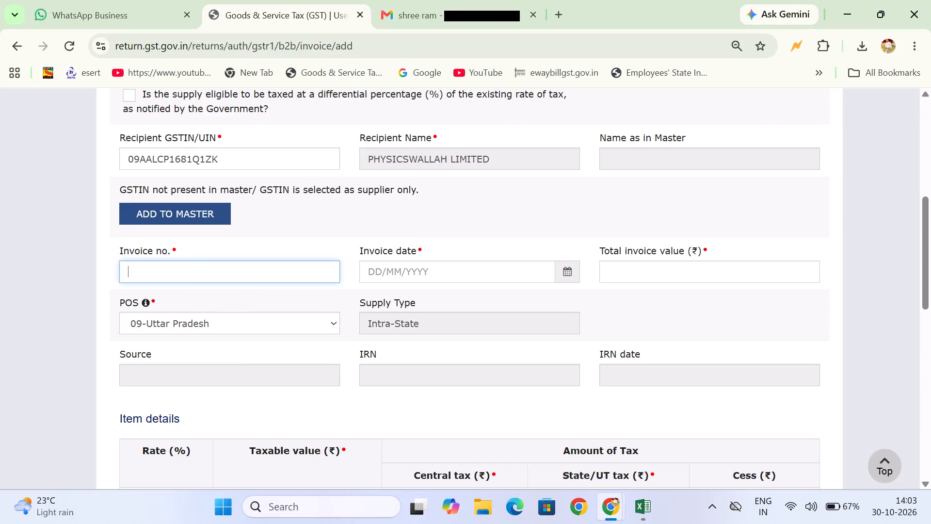
click(176, 279)
key(ctrl+v)
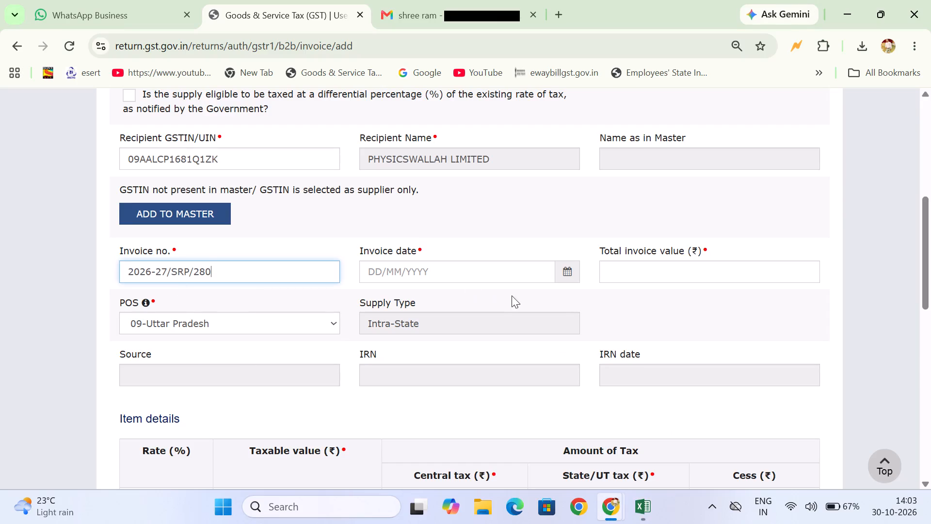
Check the date of voucher 2026-27/SRP/280 in the Excel register and enter 03/10/2026 as the invoice date.
click(471, 273)
key(alt+Tab)
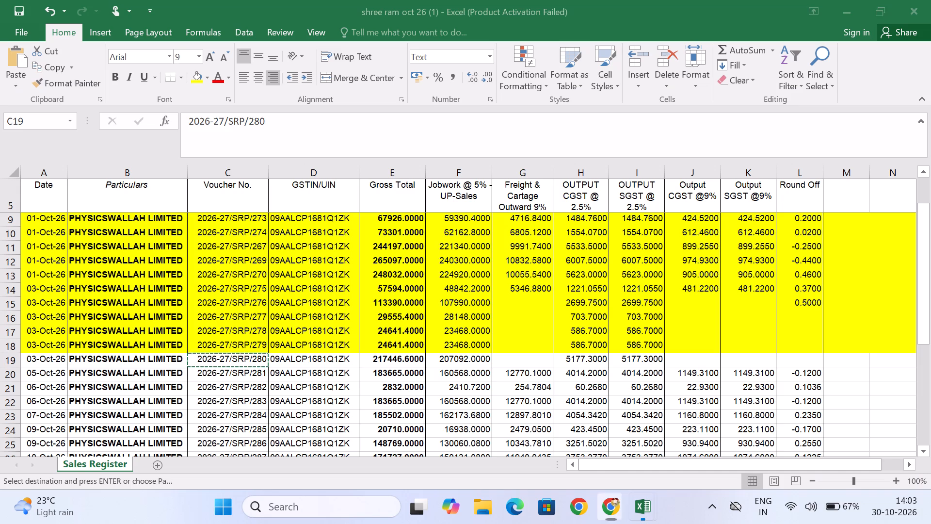
key(alt+Tab)
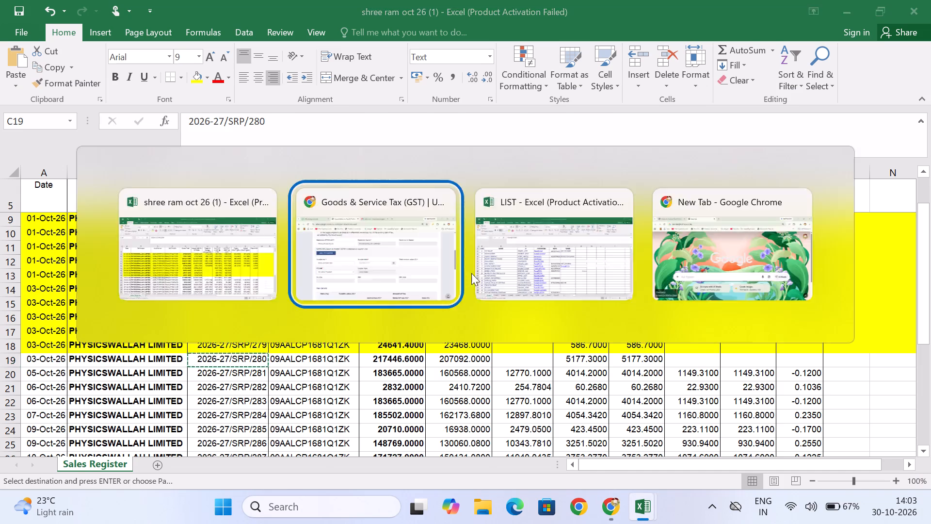
key(alt+Tab)
key(alt+Tab)
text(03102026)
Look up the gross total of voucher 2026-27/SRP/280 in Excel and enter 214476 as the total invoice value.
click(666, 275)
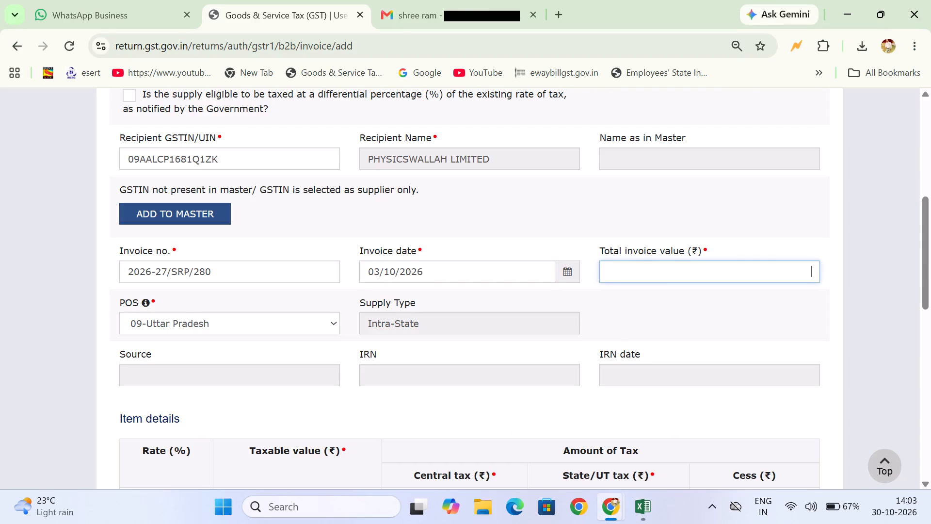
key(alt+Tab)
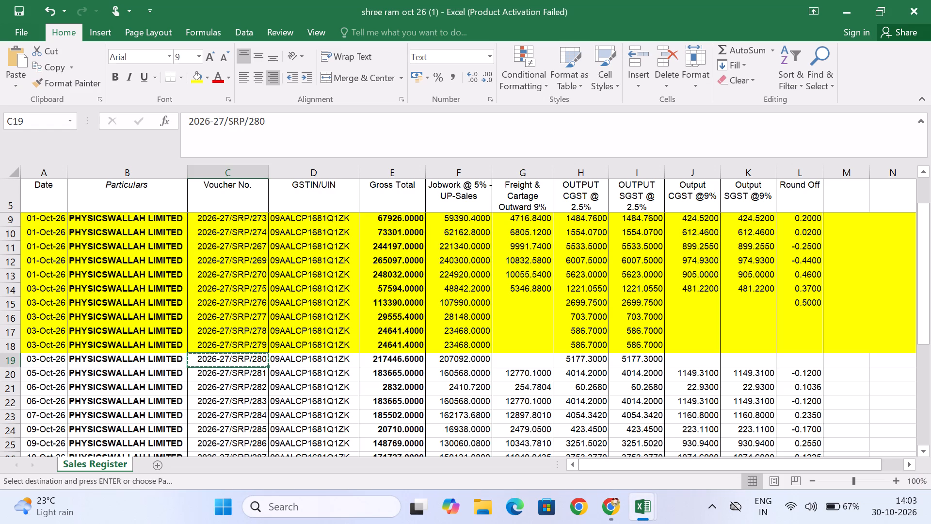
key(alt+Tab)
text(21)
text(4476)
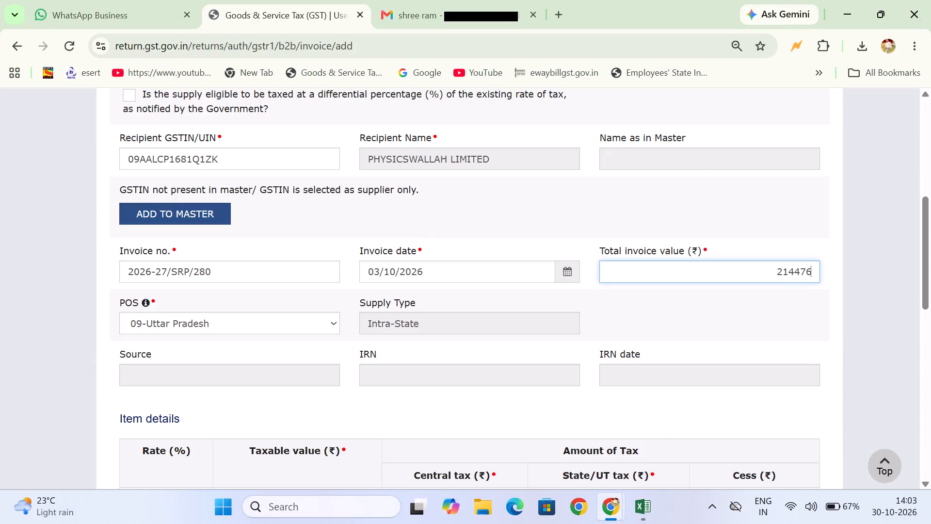
Recheck the gross total of voucher 2026-27/SRP/280 in Excel and correct the total invoice value on the GST portal to 217446.
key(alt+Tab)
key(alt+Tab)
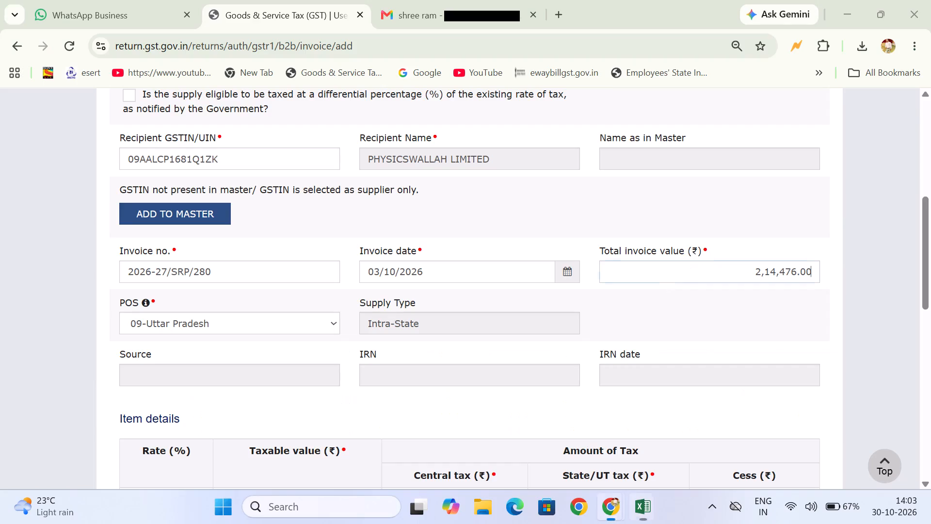
click(774, 273)
click(771, 273)
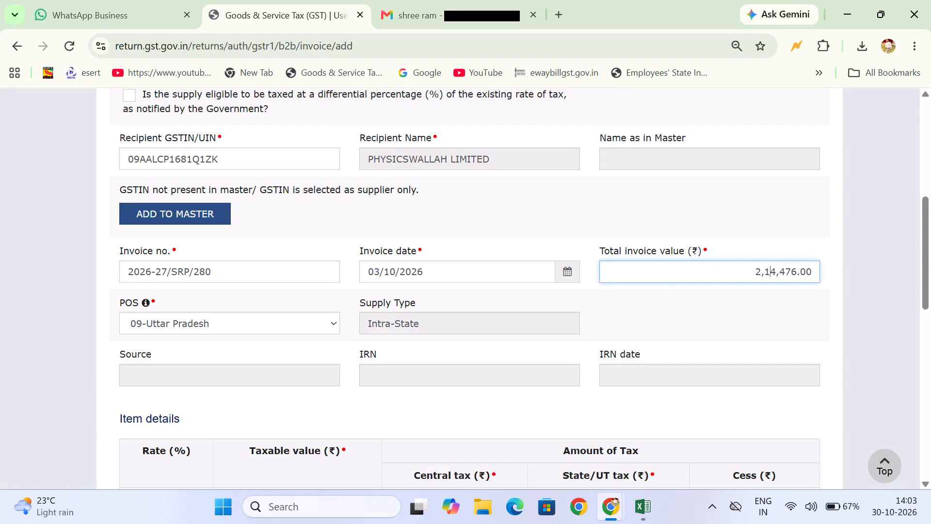
key(7)
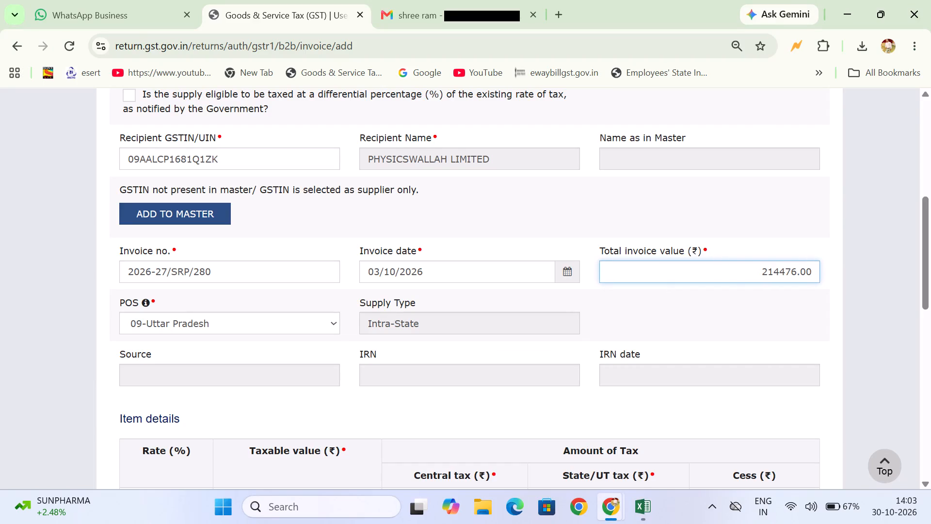
key(BackSpace)
key(BackSpace)
key(BackSpace)
key(BackSpace)
key(BackSpace)
key(BackSpace)
key(BackSpace)
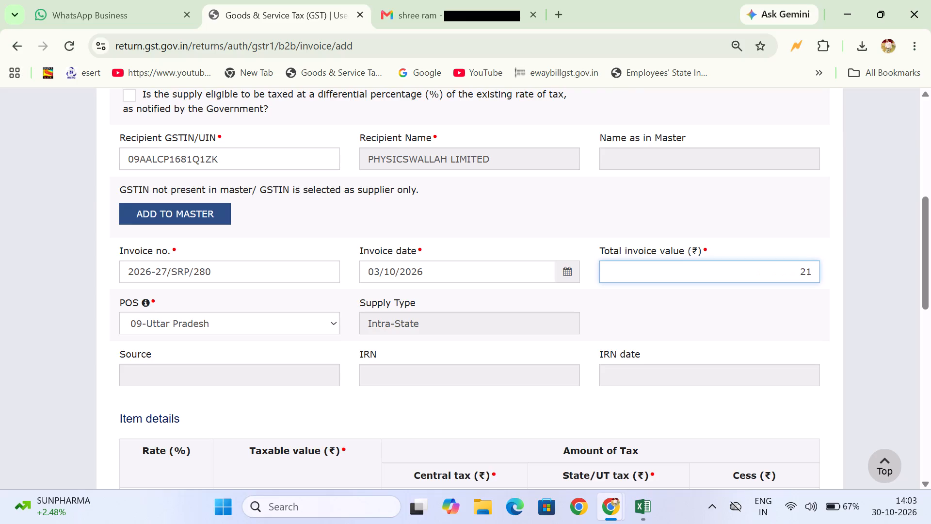
key(7)
text(44)
key(alt+Tab)
key(alt+Tab)
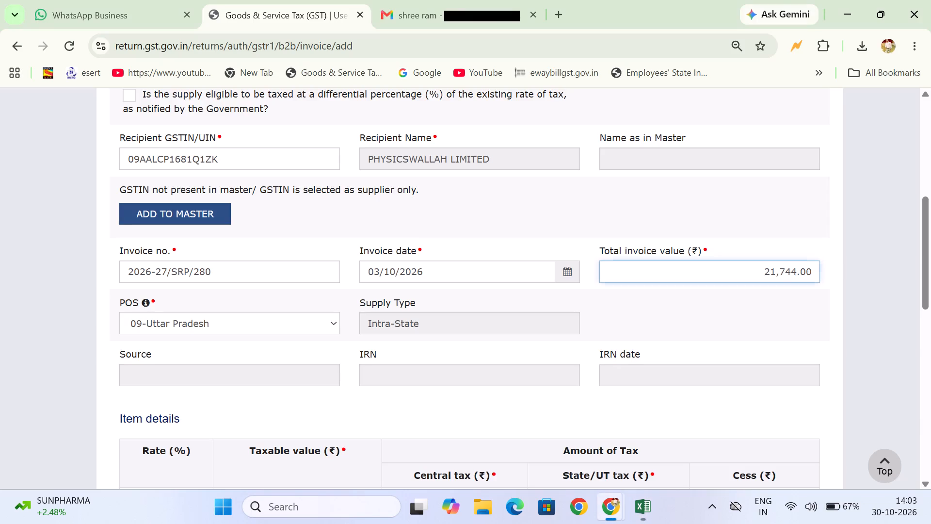
key(BackSpace)
key(BackSpace)
key(BackSpace)
key(BackSpace)
key(6)
key(alt+Tab)
key(alt+Tab)
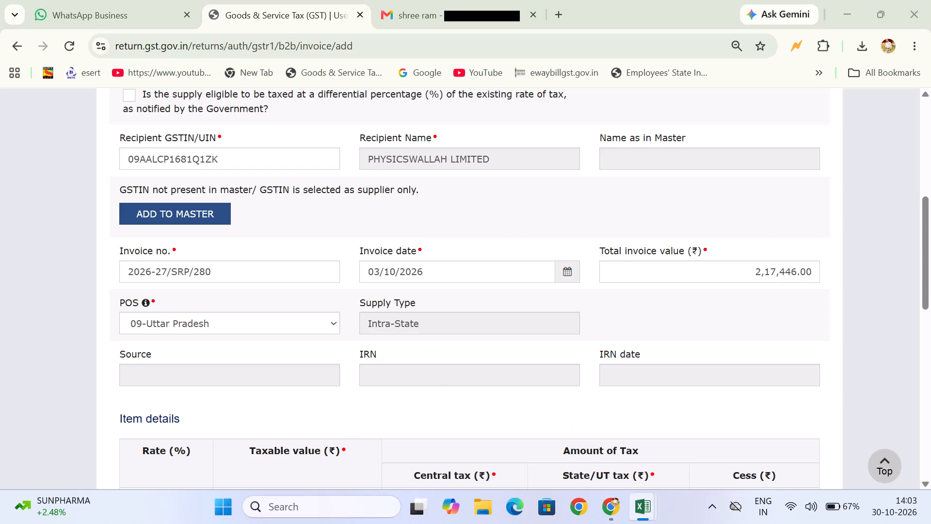
Look up the 5% jobwork amount of voucher 2026-27/SRP/280 in Excel and enter 207092 as the taxable value at the 5% rate.
scroll(771, 273, down, 3)
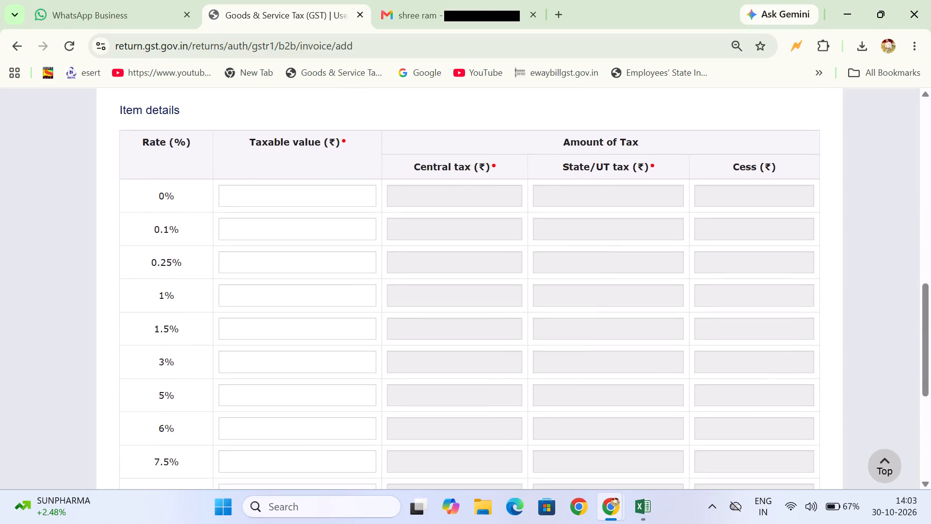
scroll(771, 273, down, 2)
click(263, 248)
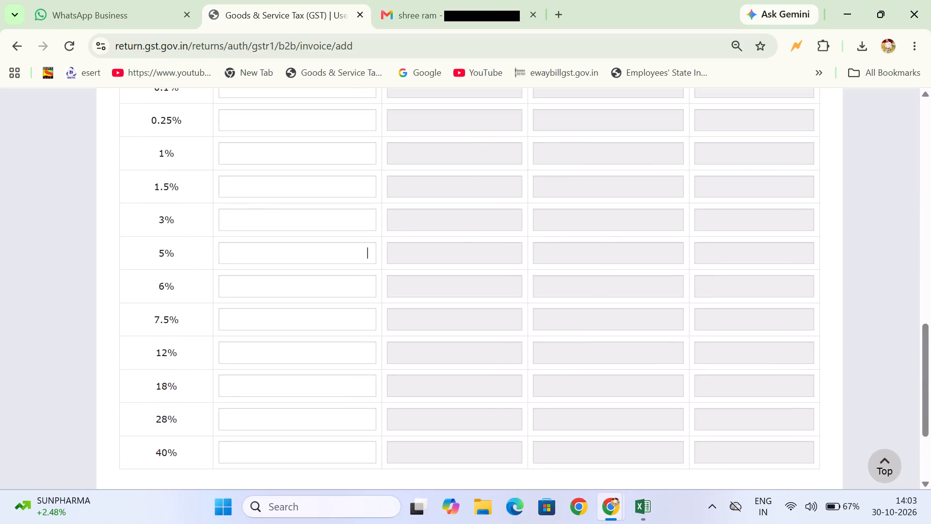
key(alt+Tab)
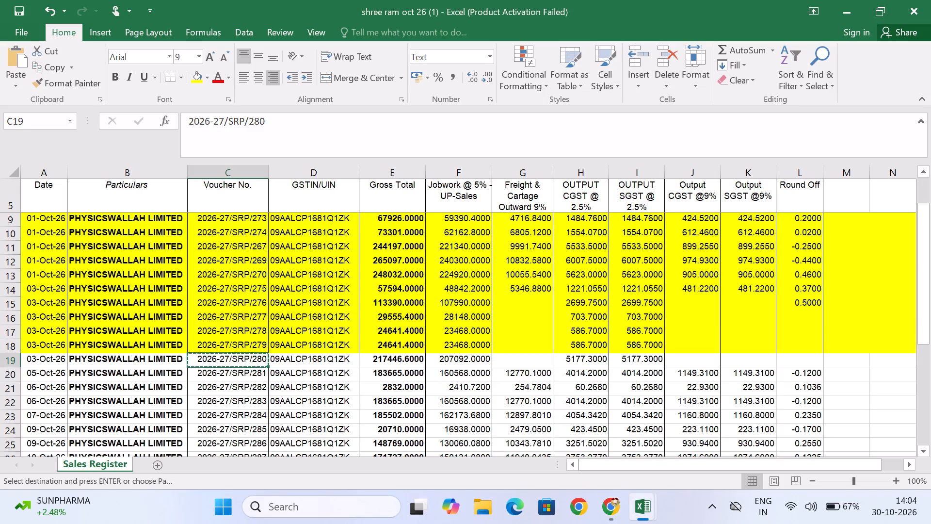
key(alt+Tab)
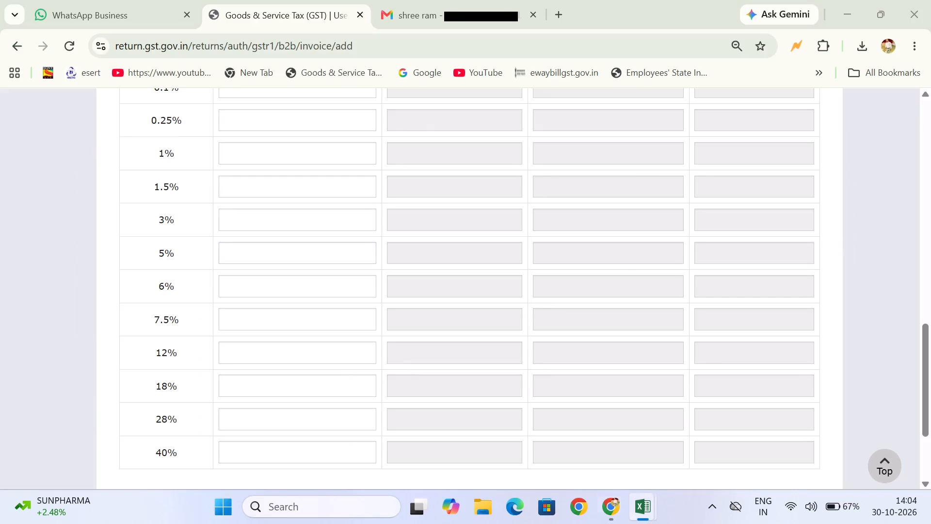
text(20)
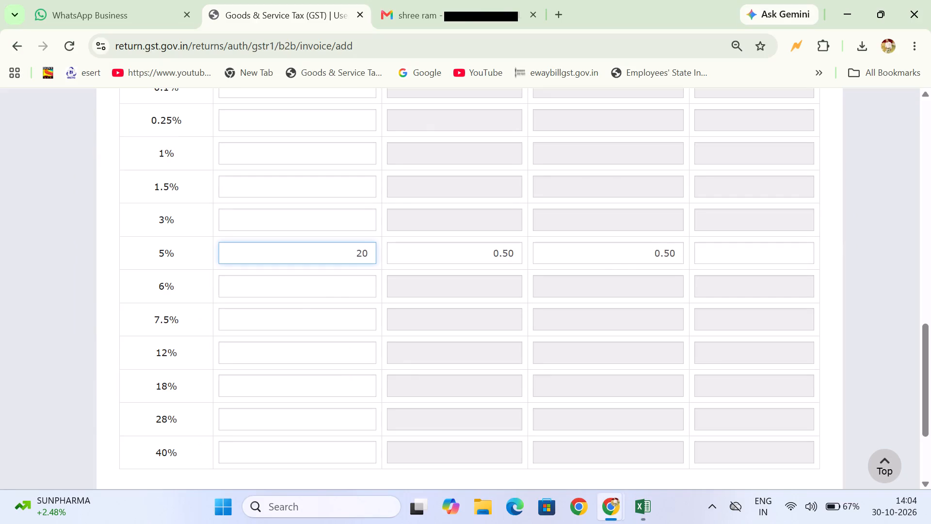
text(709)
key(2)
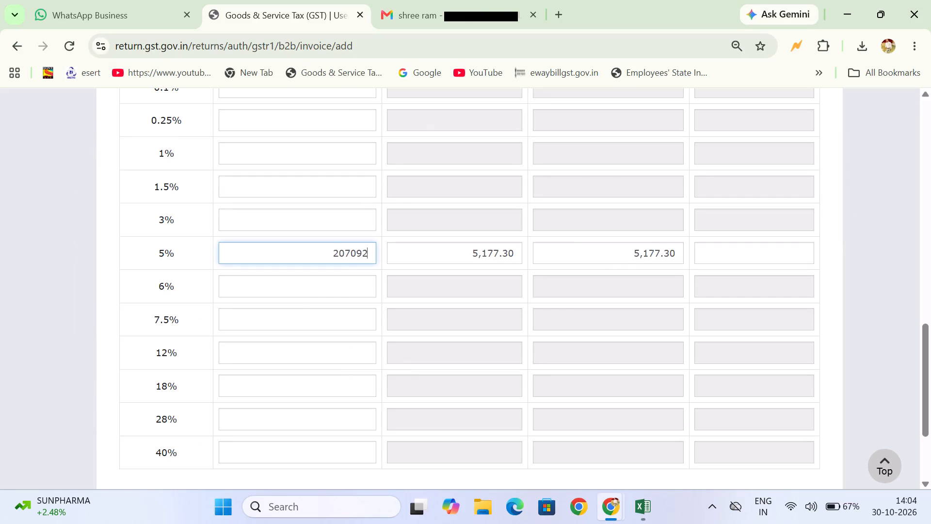
Check the 5% item amounts against the Excel register and save invoice 2026-27/SRP/280 on the GST portal.
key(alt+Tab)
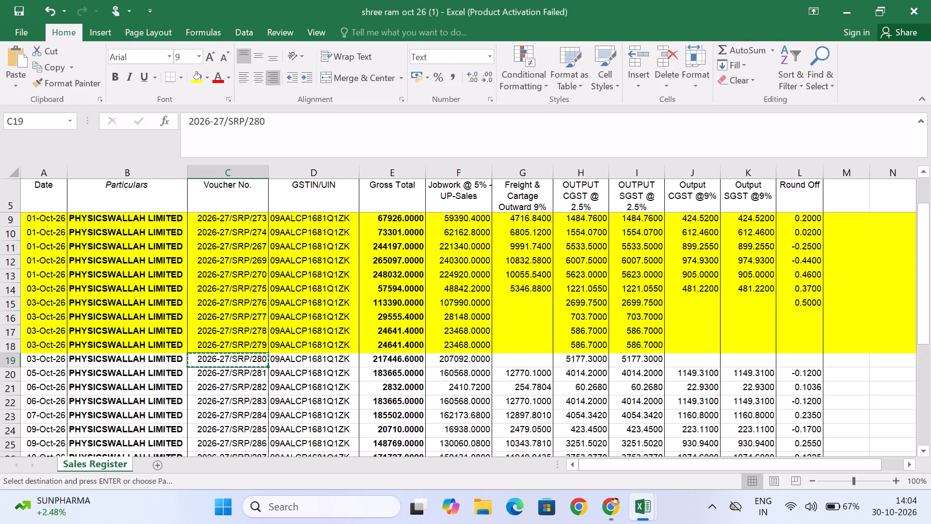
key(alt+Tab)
scroll(263, 248, down, 2)
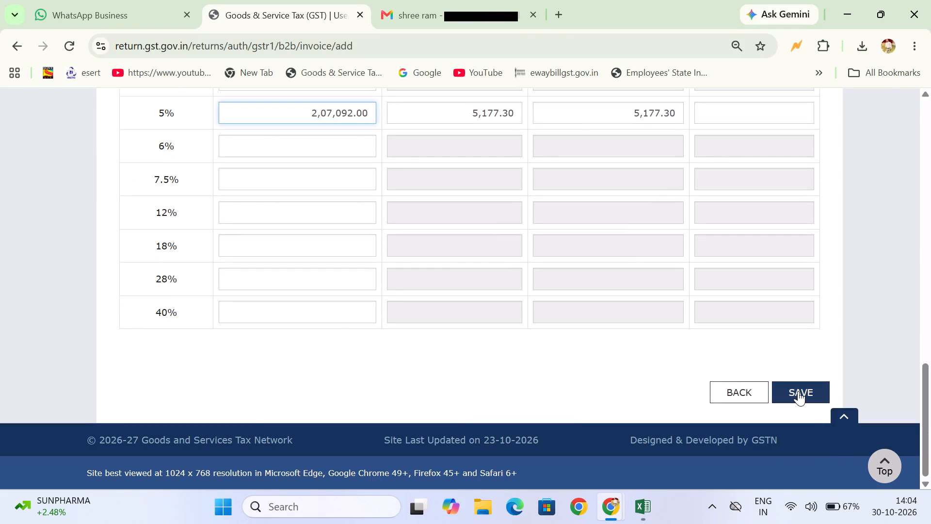
key(alt+Tab)
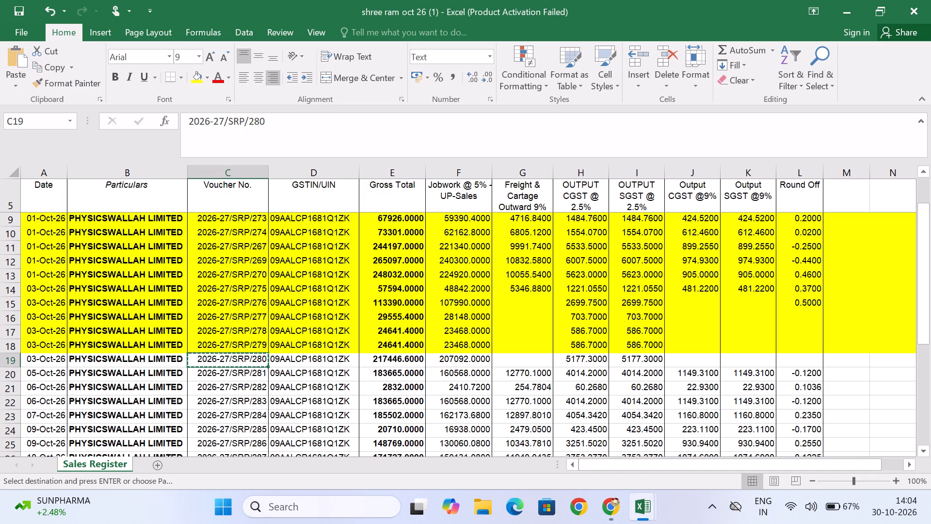
key(alt+Tab)
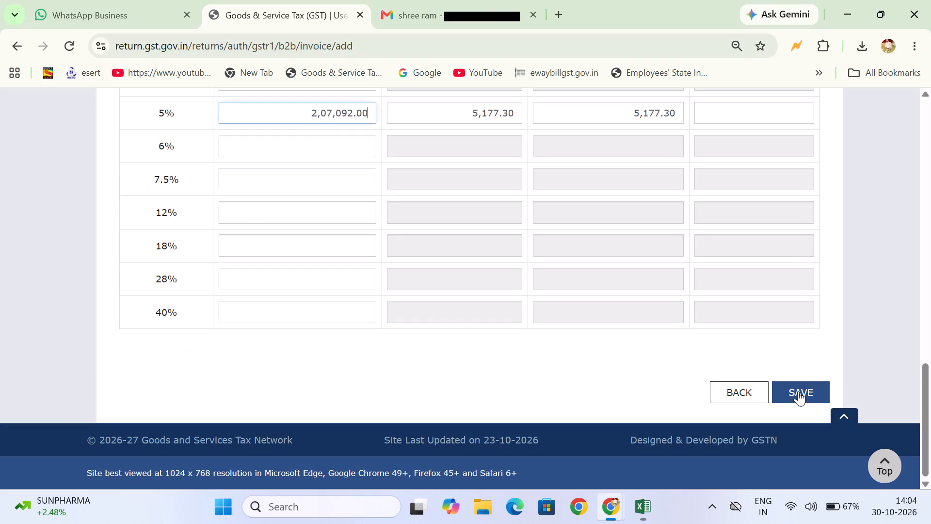
click(803, 391)
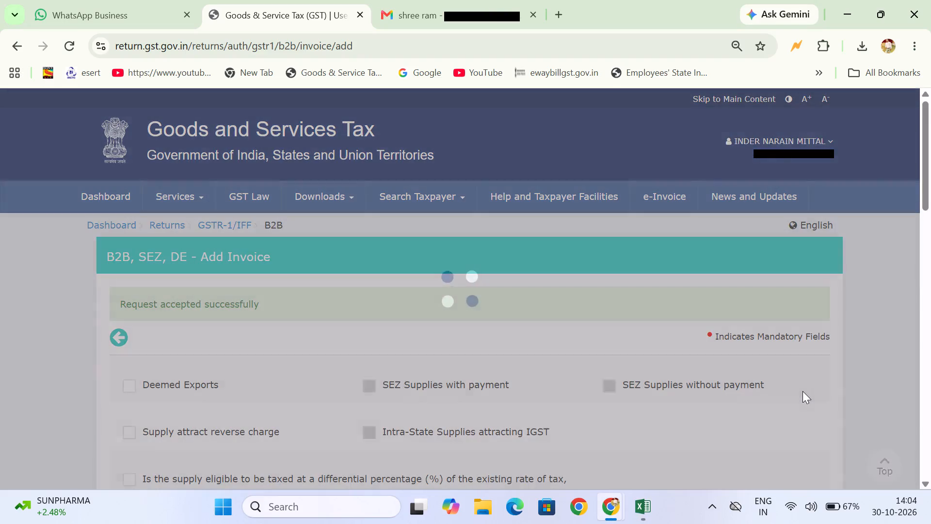
Highlight the entire row of voucher 2026-27/SRP/280 in yellow in the Excel sales register.
scroll(502, 416, down, 4)
key(alt+Tab)
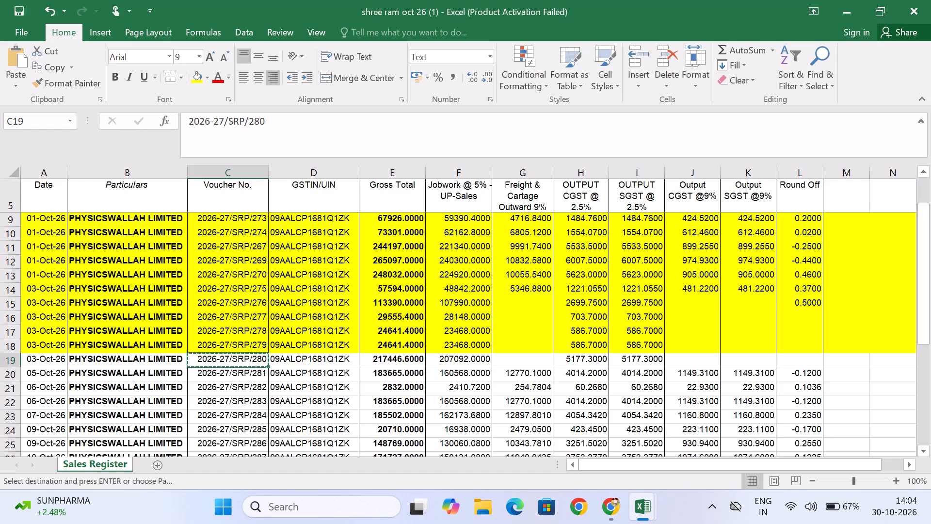
click(6, 364)
click(7, 362)
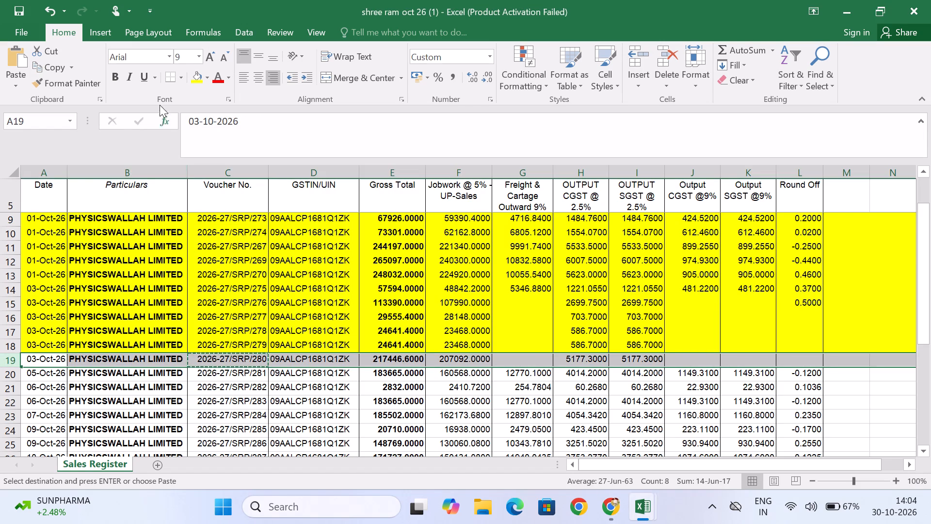
click(197, 82)
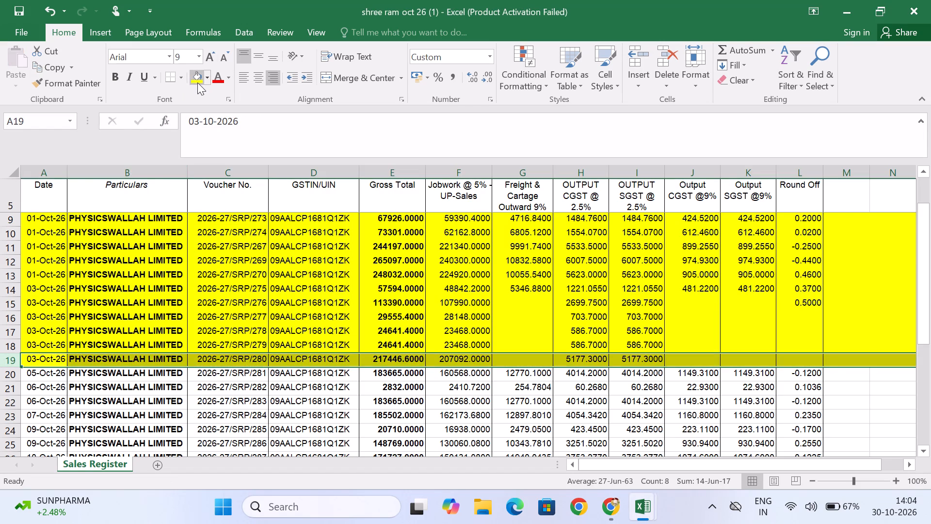
Minimise the Excel and Chrome windows to show the desktop.
click(836, 7)
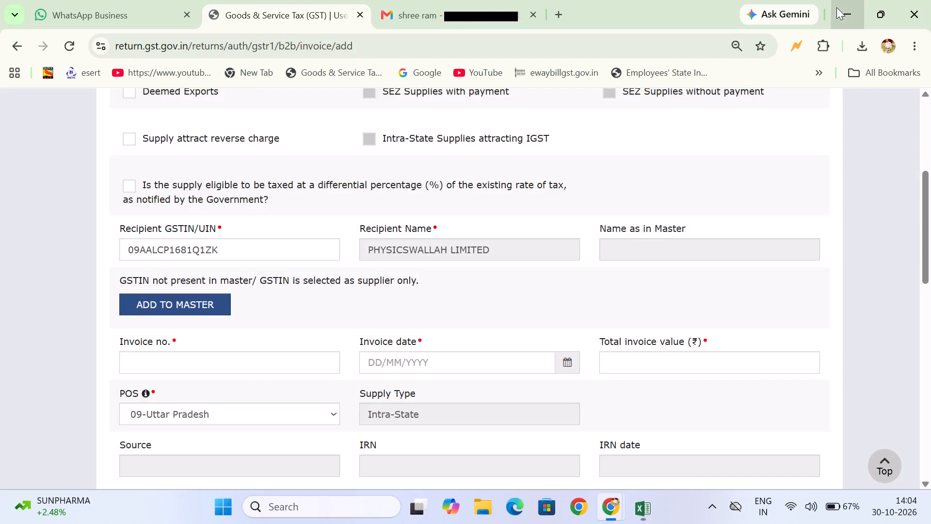
click(836, 7)
click(836, 7)
click(836, 7)
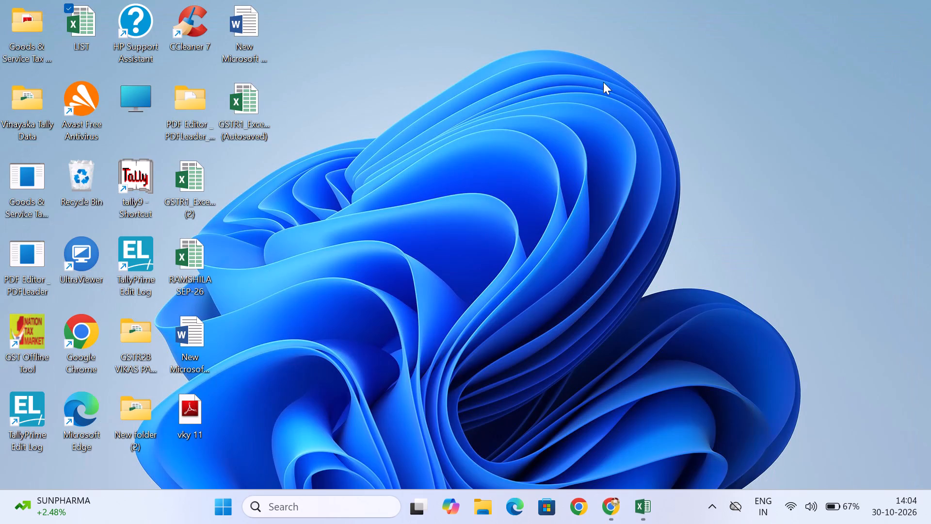
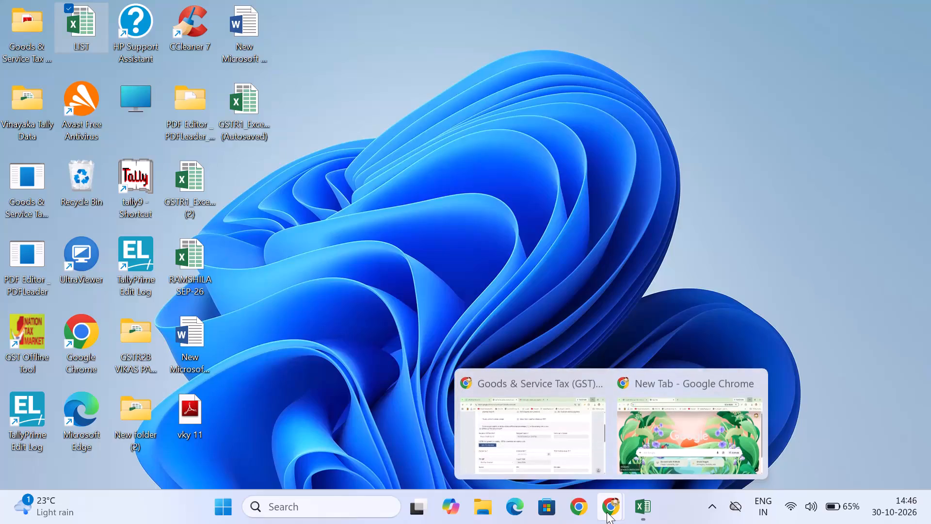
Bring up the GST invoice form and the Excel sales register, and examine the rows still pending after voucher 2026-27/SRP/280.
click(571, 447)
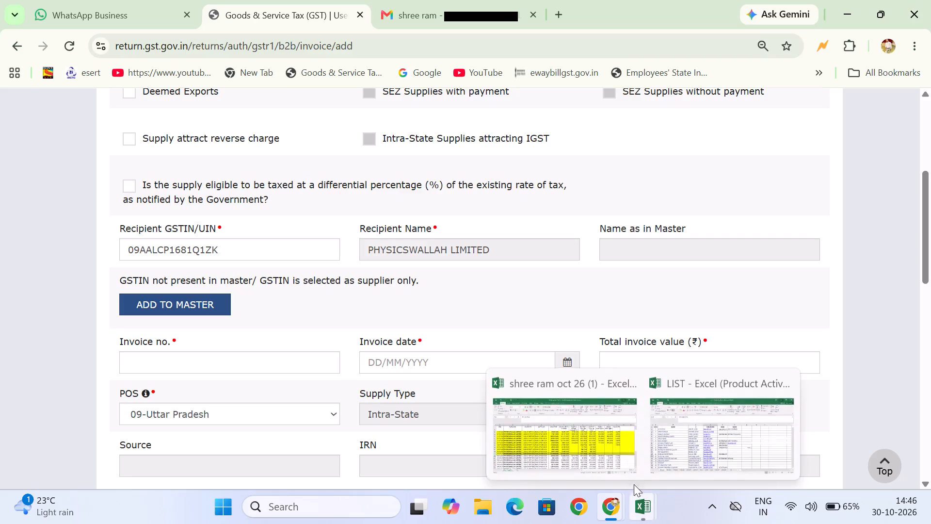
click(608, 450)
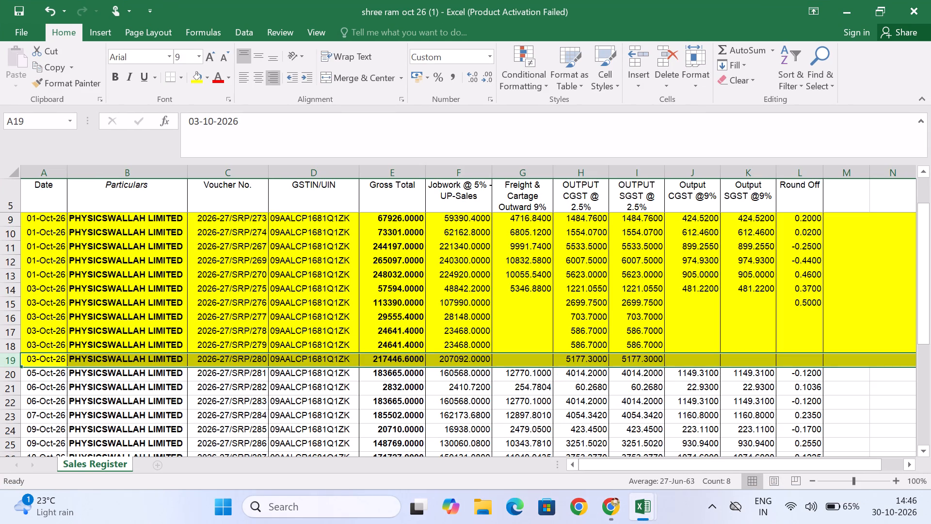
scroll(246, 342, down, 2)
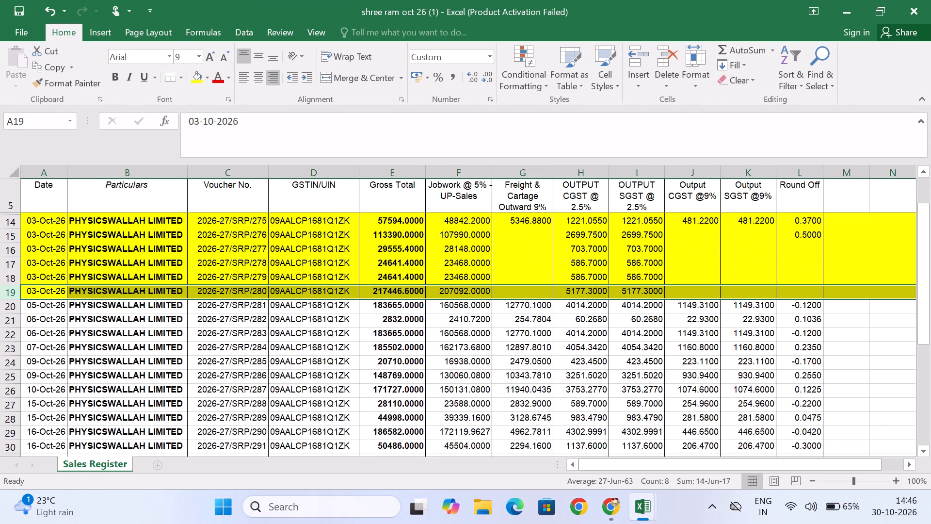
scroll(246, 342, down, 2)
scroll(246, 342, up, 1)
scroll(246, 342, down, 1)
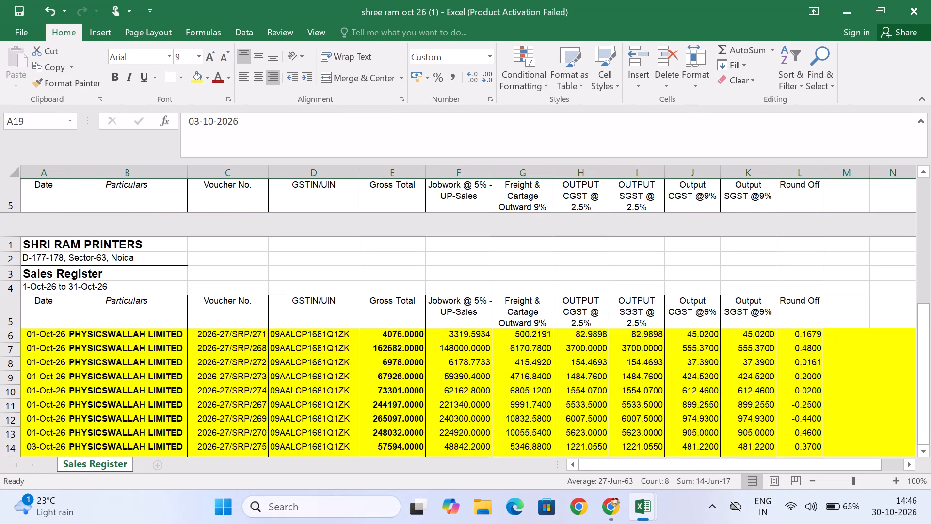
scroll(246, 342, down, 3)
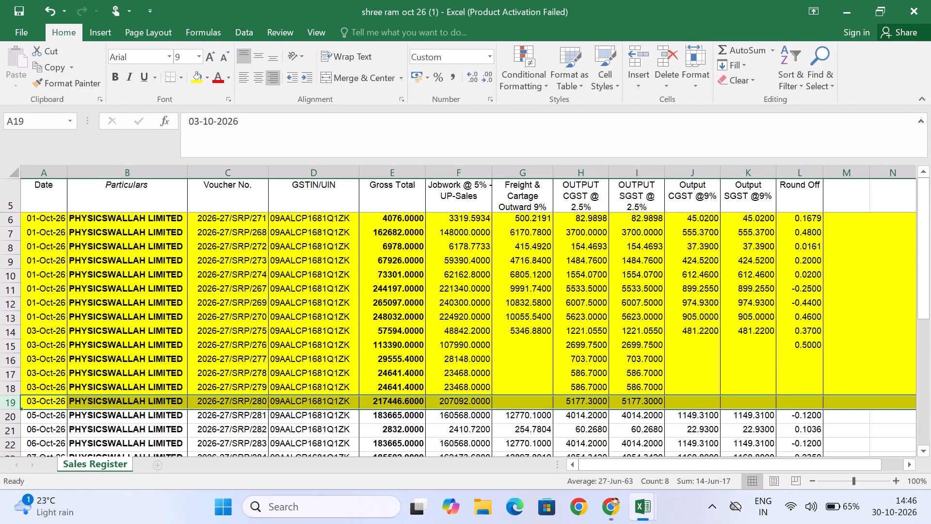
scroll(379, 403, down, 3)
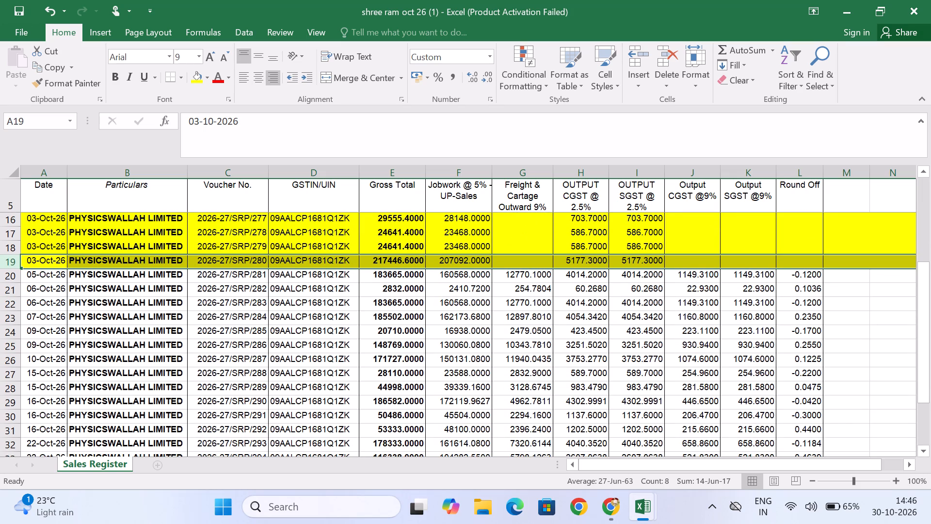
scroll(249, 238, down, 1)
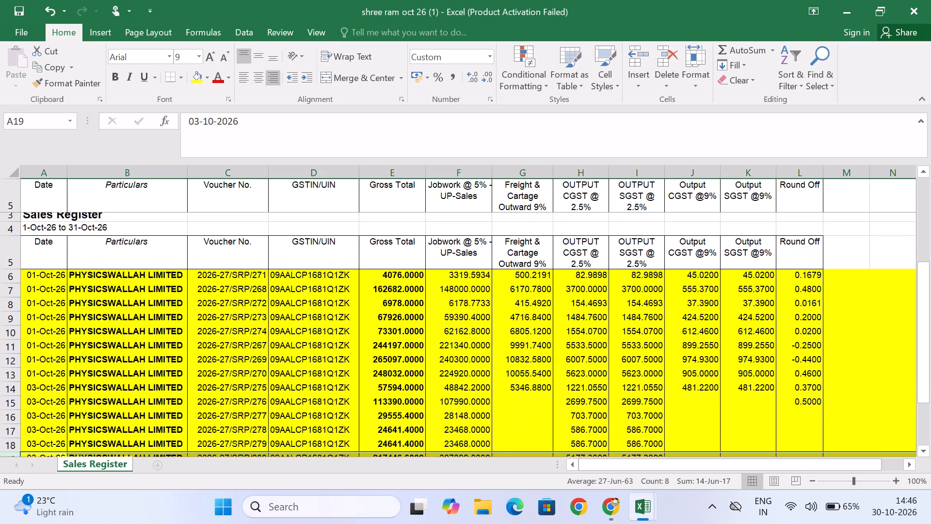
scroll(249, 238, down, 1)
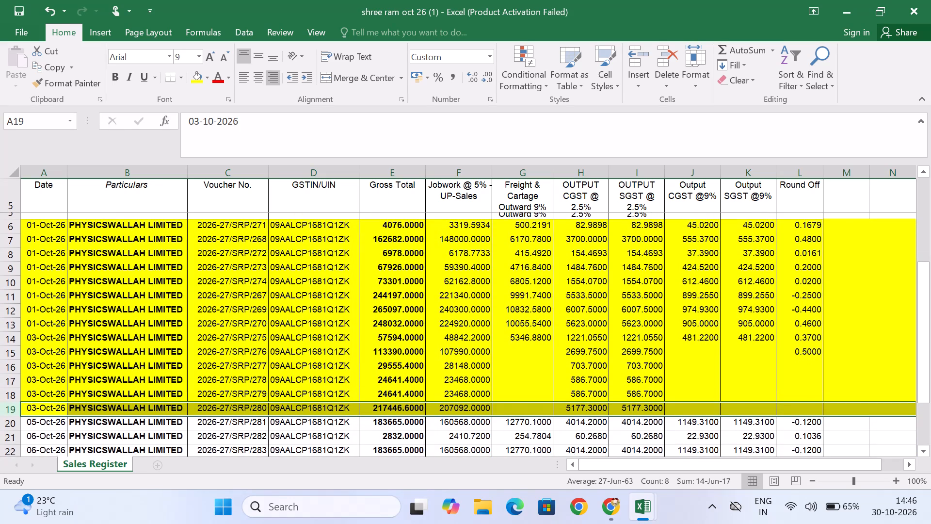
scroll(249, 238, down, 2)
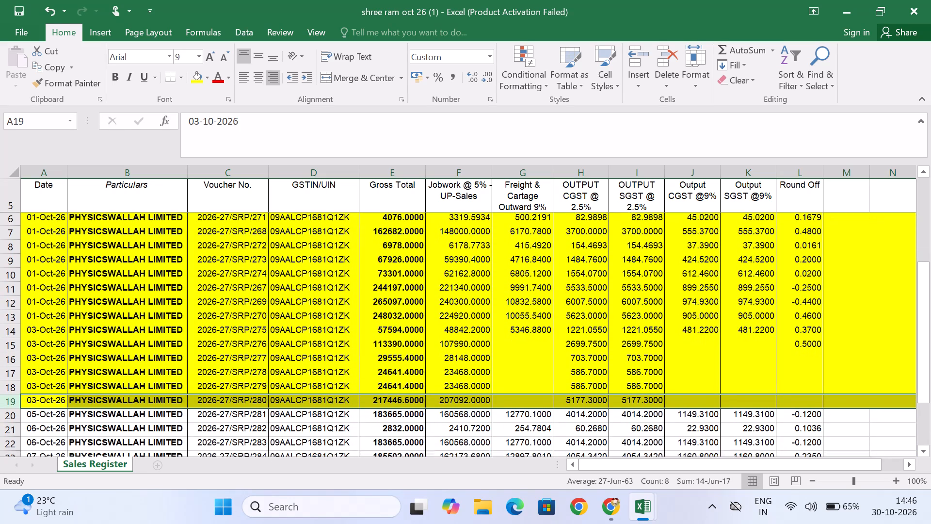
scroll(249, 238, down, 1)
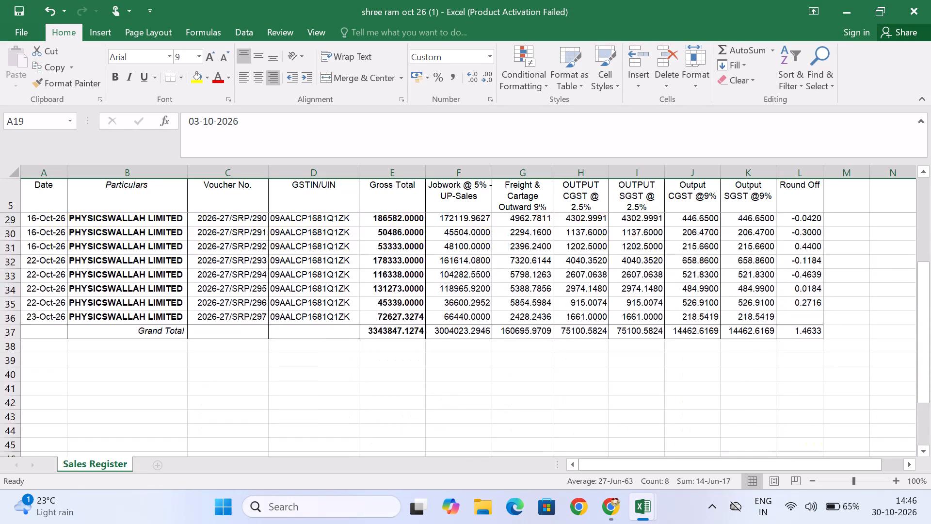
scroll(249, 238, down, 1)
scroll(249, 238, up, 5)
scroll(249, 238, down, 1)
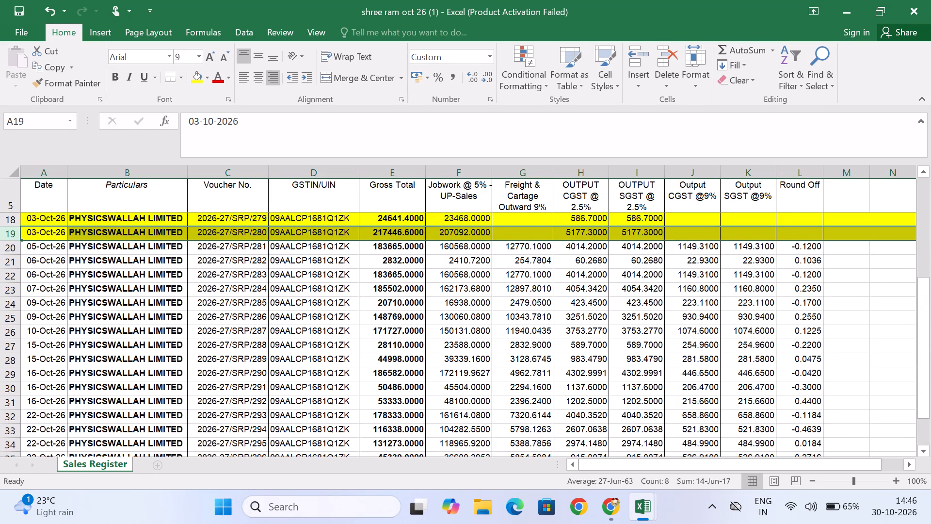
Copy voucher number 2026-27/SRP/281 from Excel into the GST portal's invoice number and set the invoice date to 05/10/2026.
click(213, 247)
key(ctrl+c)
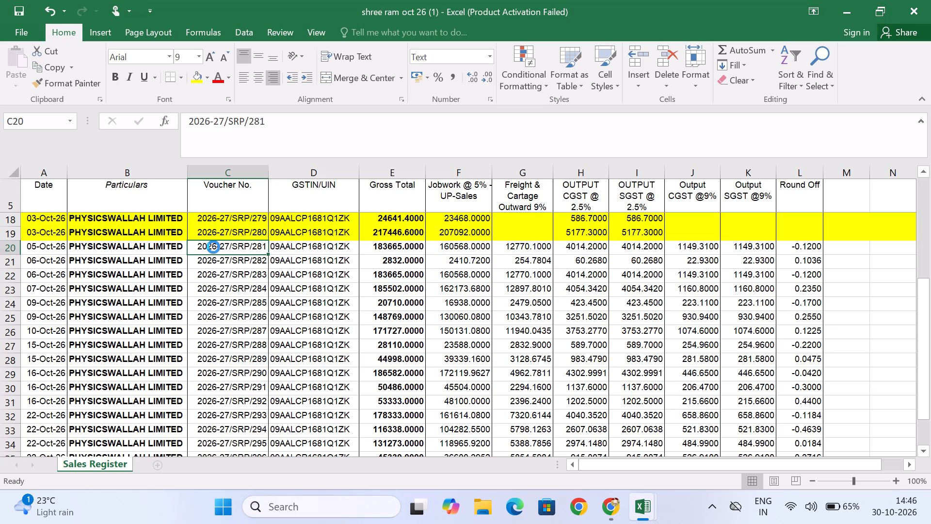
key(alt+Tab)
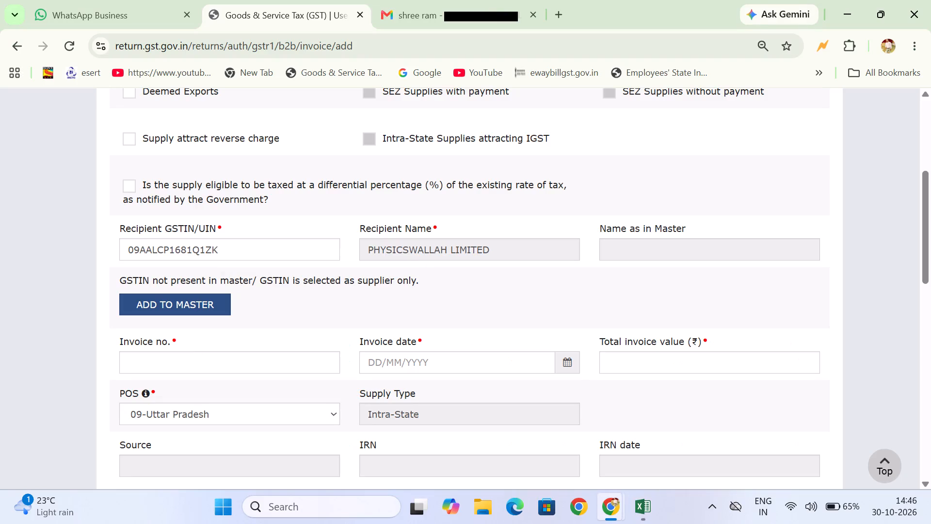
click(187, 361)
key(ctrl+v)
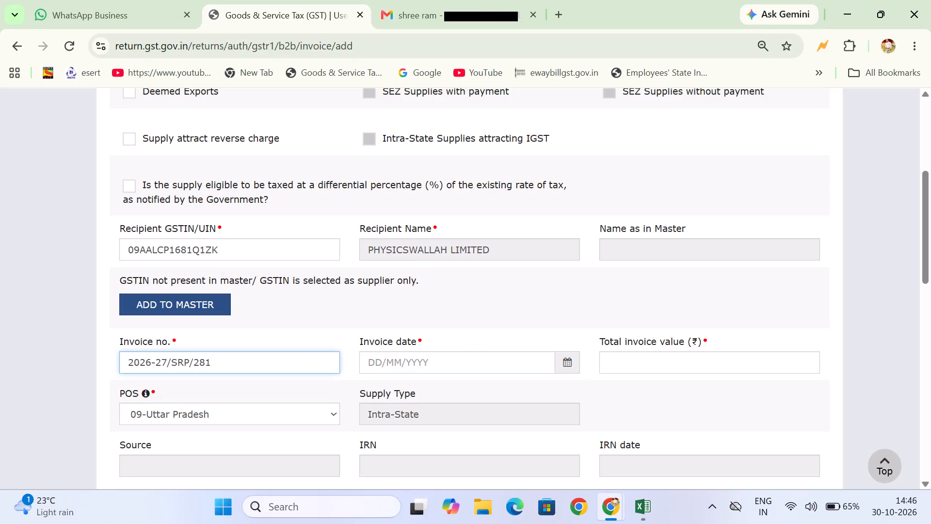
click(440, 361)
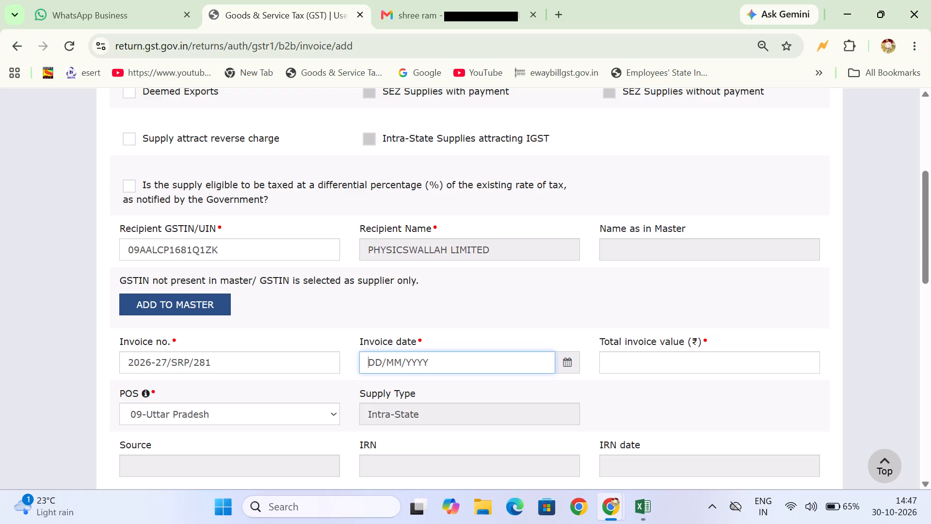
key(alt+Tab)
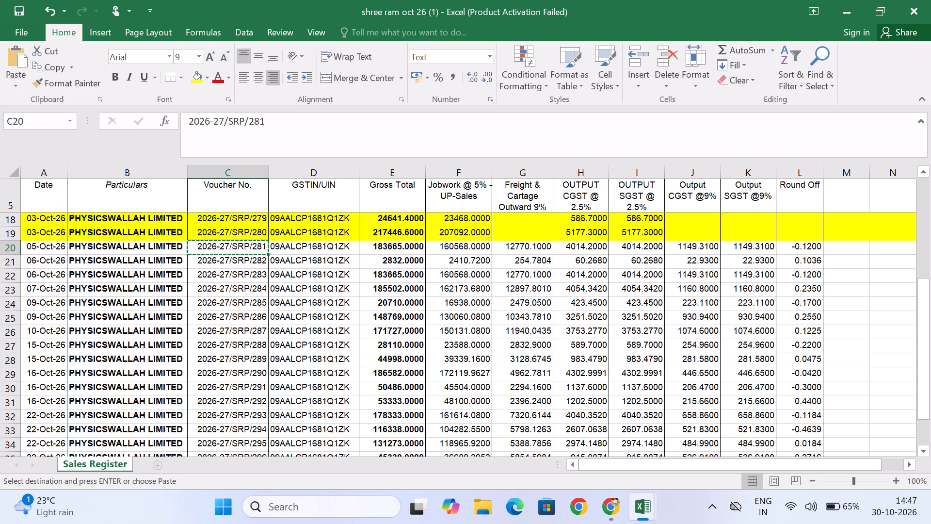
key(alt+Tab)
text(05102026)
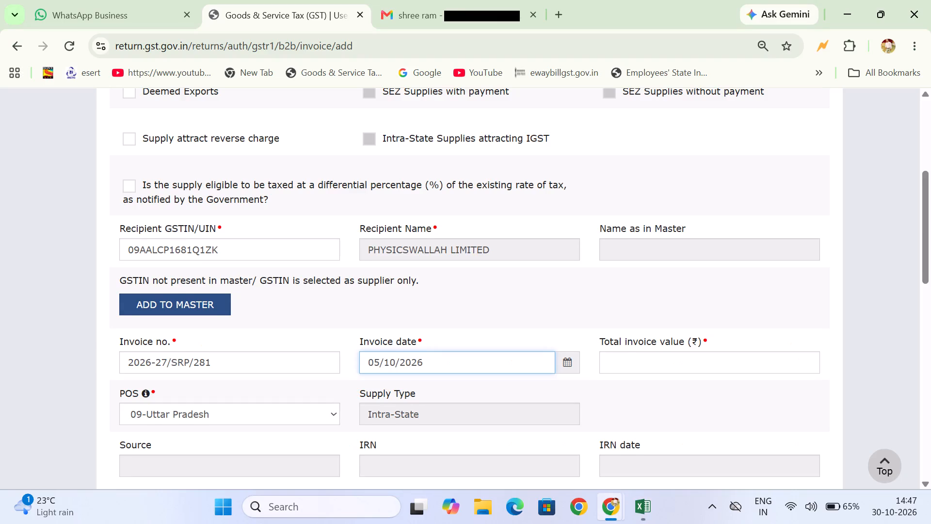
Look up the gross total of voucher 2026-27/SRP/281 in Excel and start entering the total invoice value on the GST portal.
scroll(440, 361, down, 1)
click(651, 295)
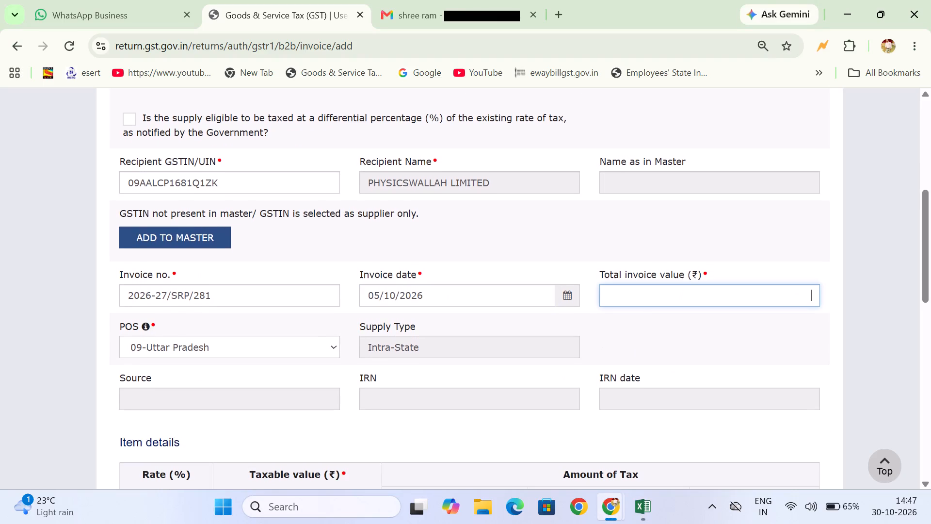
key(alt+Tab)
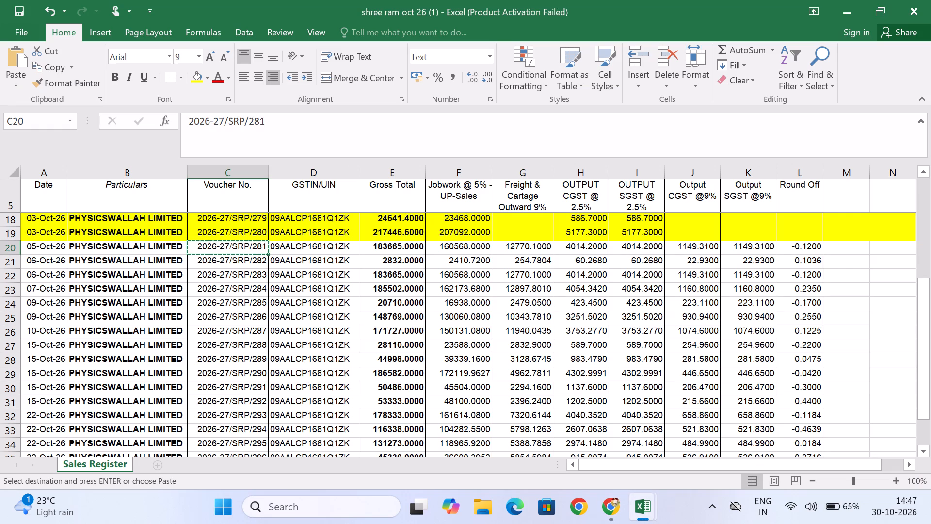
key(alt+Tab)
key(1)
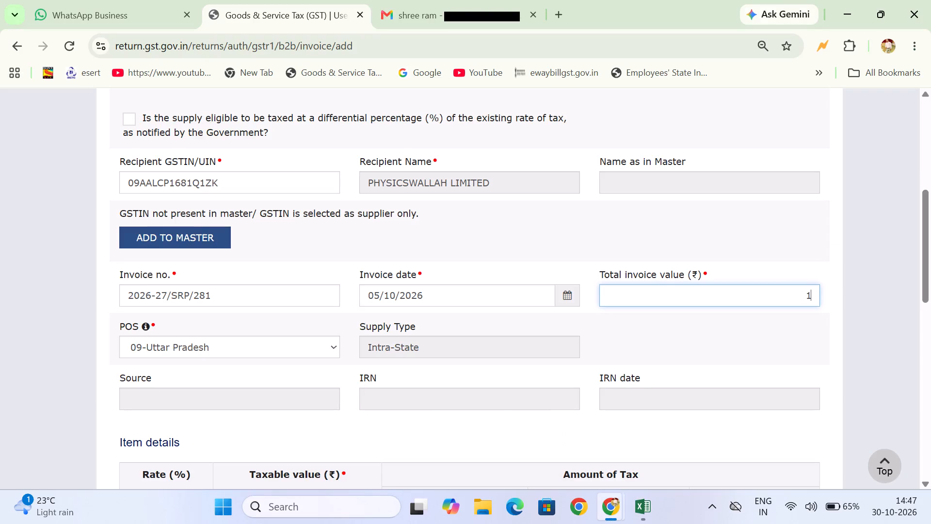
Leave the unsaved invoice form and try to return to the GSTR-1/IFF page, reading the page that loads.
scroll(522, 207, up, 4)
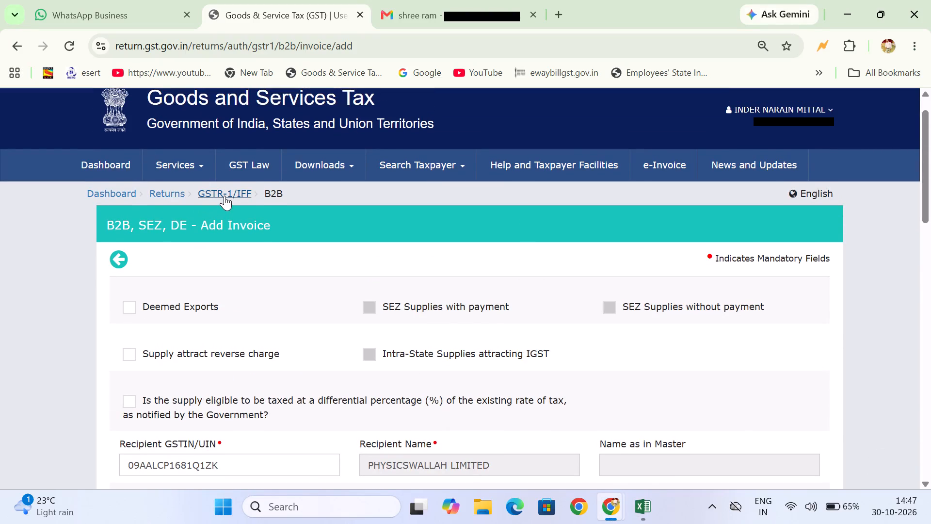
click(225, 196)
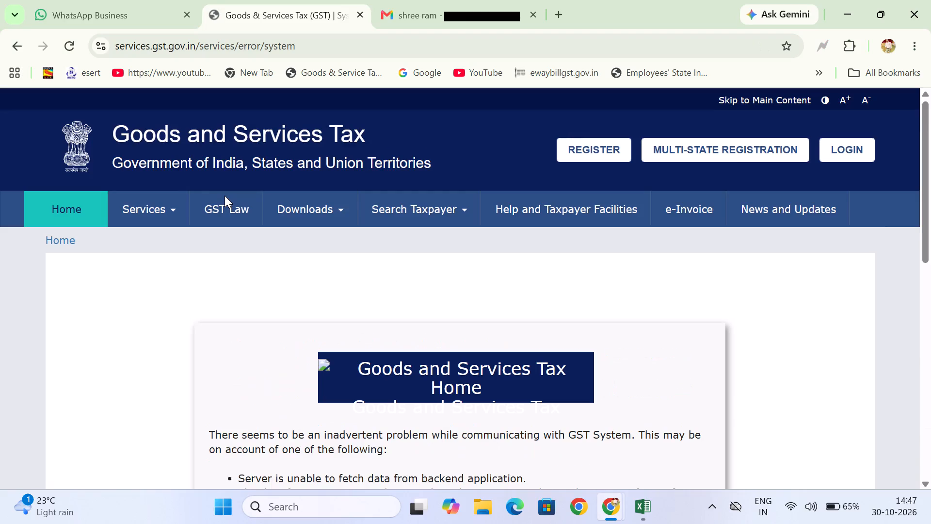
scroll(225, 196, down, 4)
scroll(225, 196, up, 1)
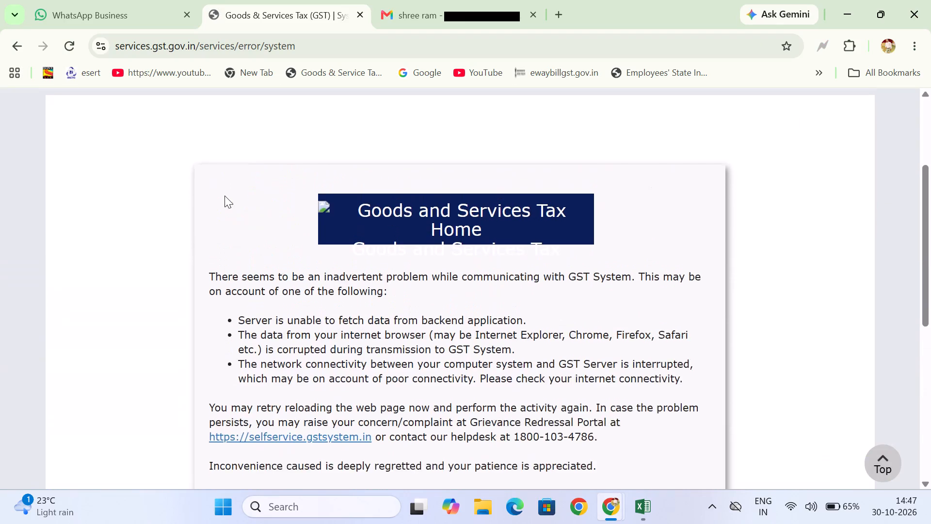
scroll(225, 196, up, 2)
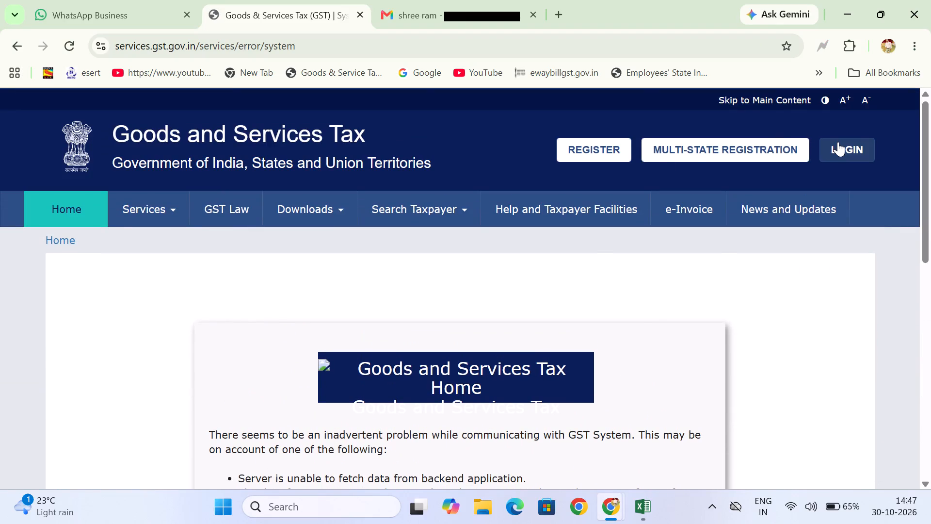
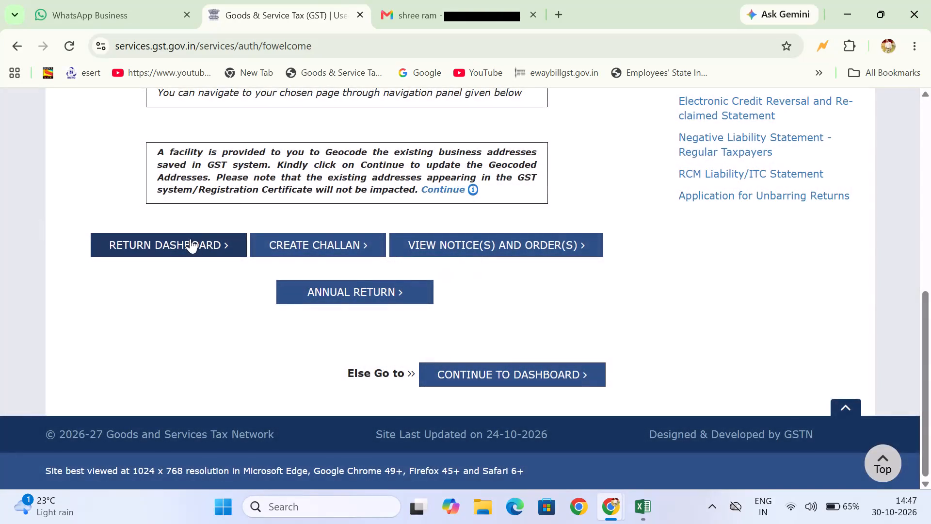
From the return dashboard, search the 2026-27 October returns and open GSTR-1's B2B, SEZ, DE Invoices section.
click(190, 239)
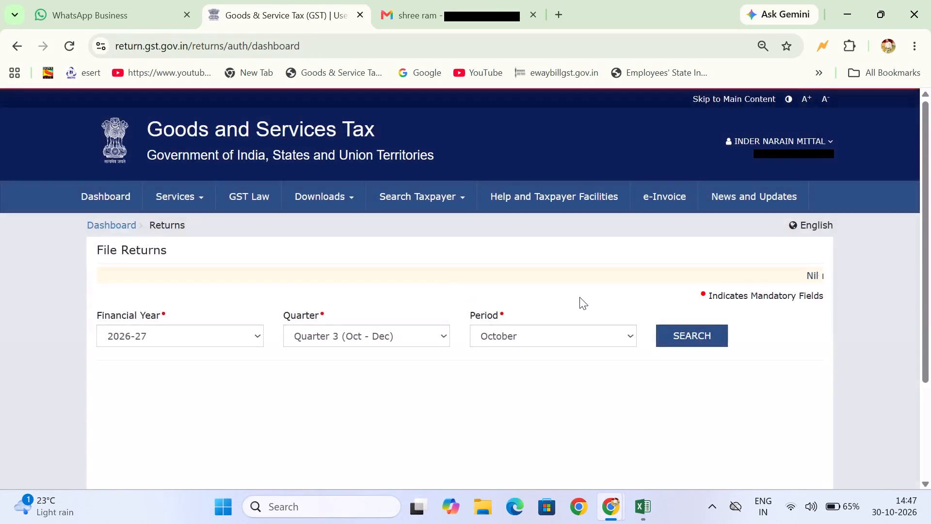
scroll(579, 297, down, 1)
click(707, 304)
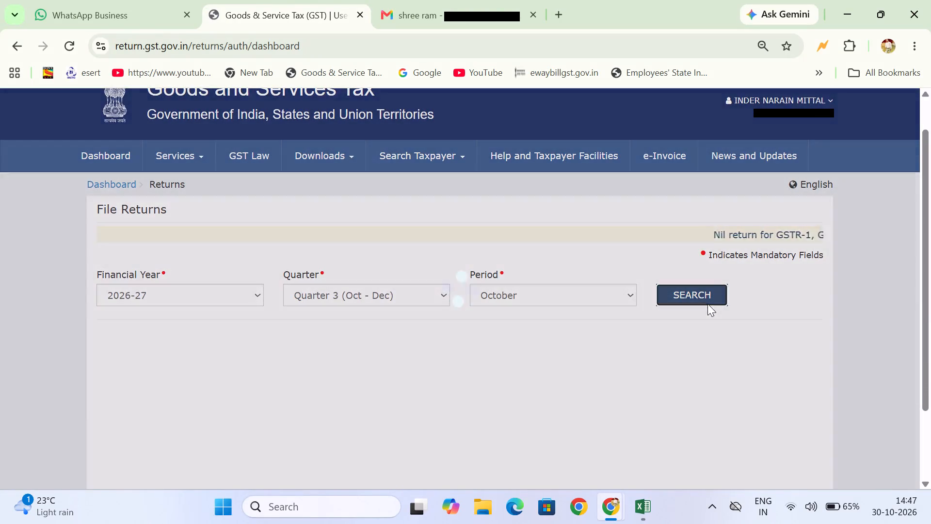
scroll(707, 304, down, 4)
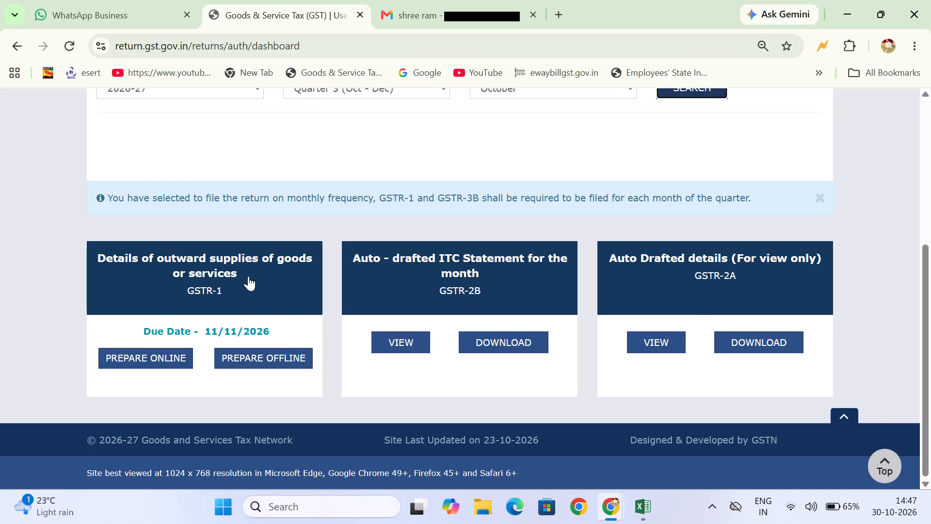
click(248, 276)
scroll(248, 276, down, 2)
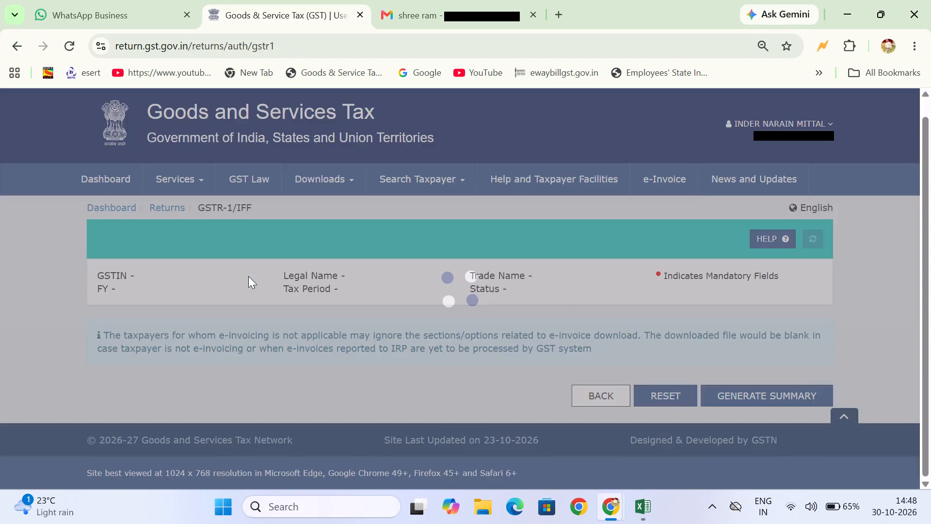
scroll(248, 276, down, 3)
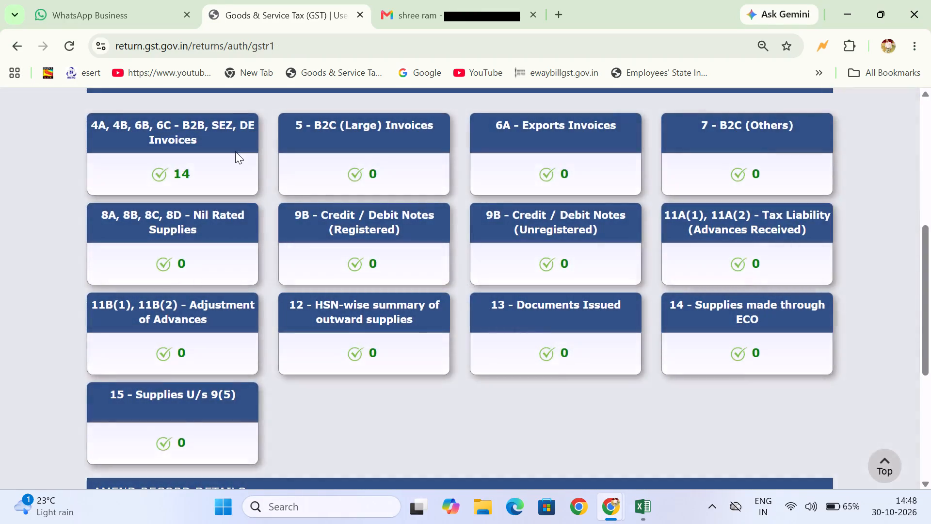
click(234, 150)
click(234, 150)
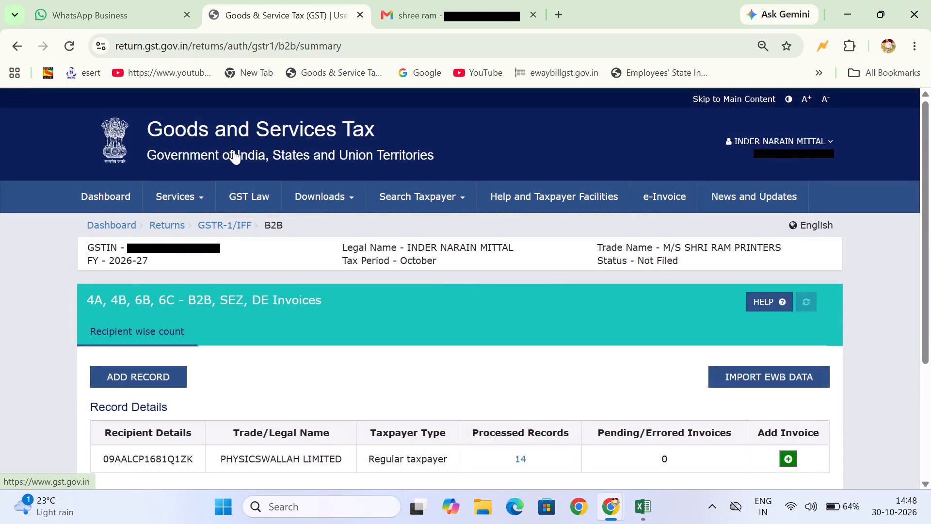
Open PHYSICSWALLAH LIMITED's processed records and count the highlighted rows in the Excel sales register against the portal's processed count, ending at voucher 2026-27/SRP/281.
scroll(389, 262, down, 2)
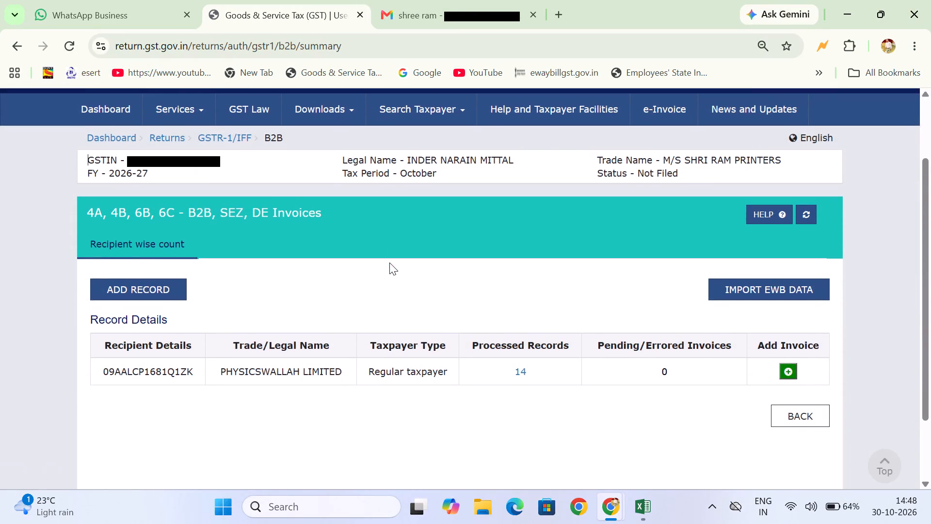
click(521, 370)
key(alt+Tab)
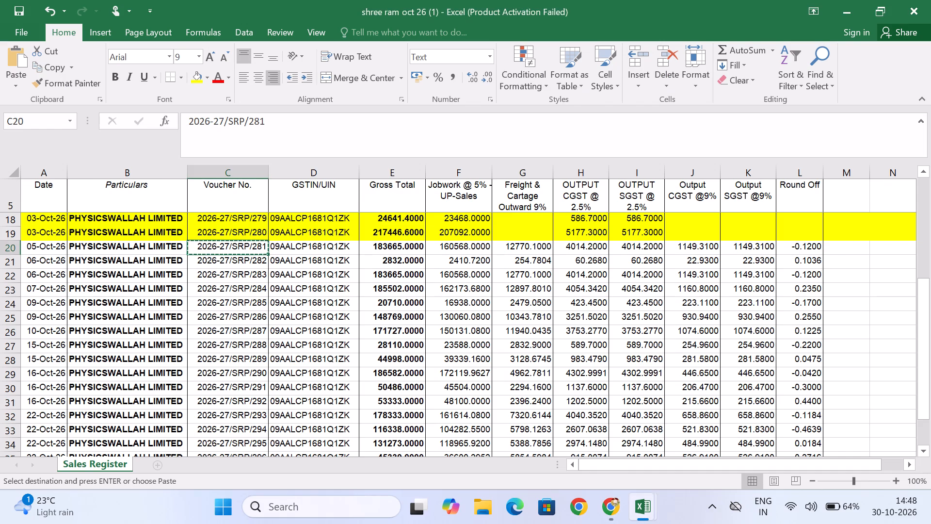
scroll(411, 321, up, 3)
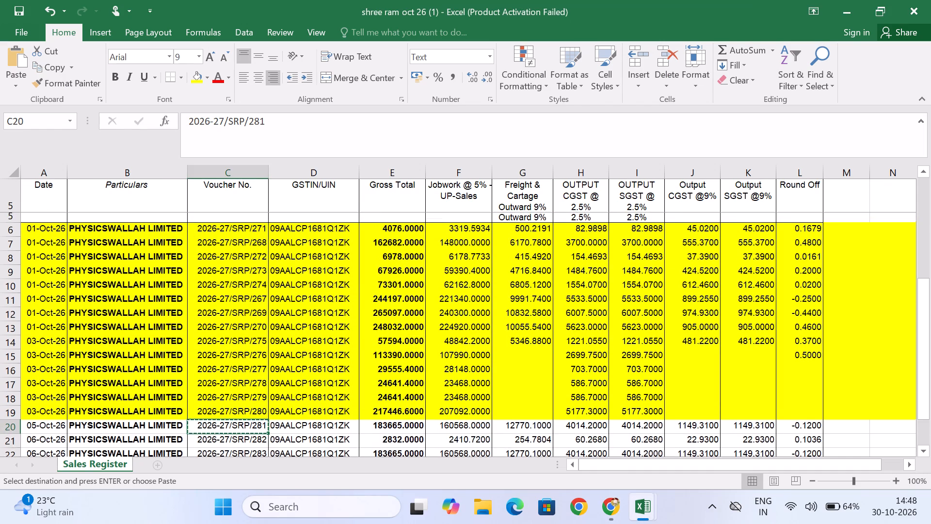
scroll(411, 321, up, 2)
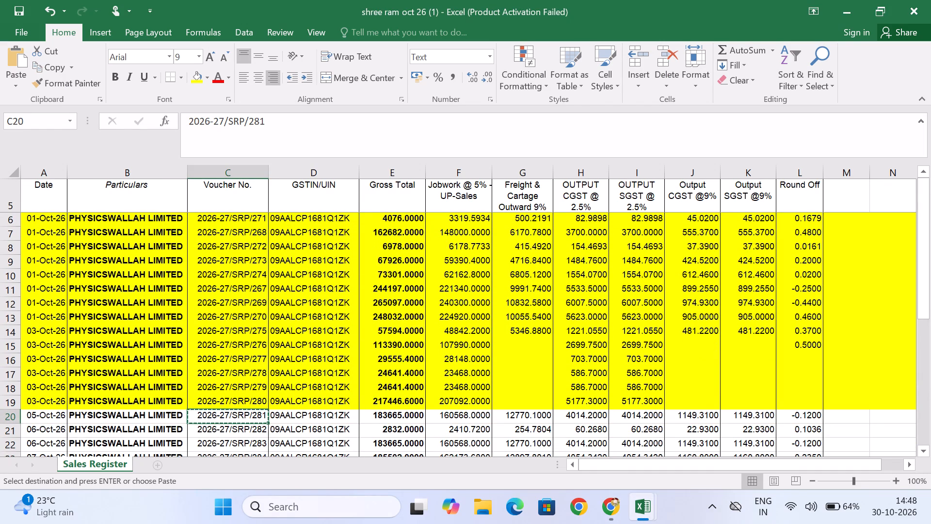
click(328, 221)
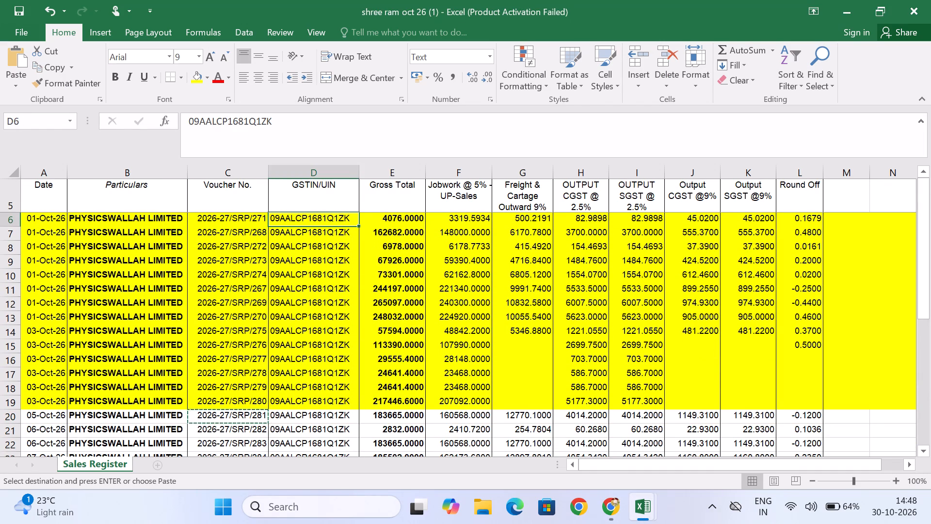
key(ctrl+Down)
key(ctrl+Up)
key(ctrl+Up)
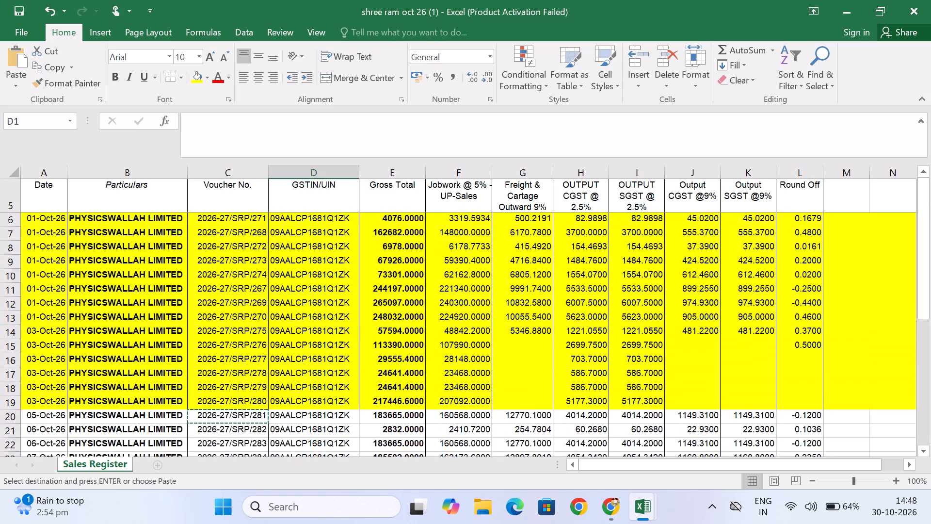
key(Down)
key(Down)
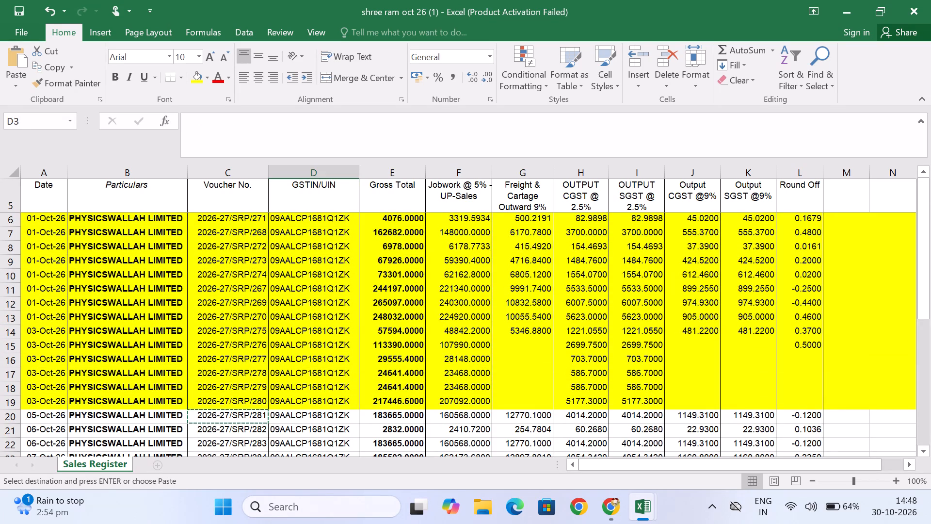
key(Left)
key(Down)
key(Down)
key(Down)
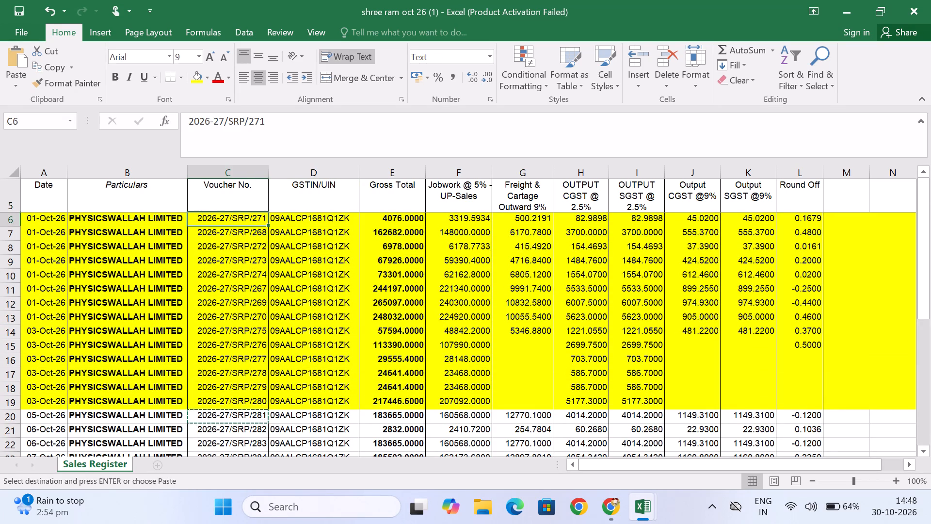
key(Right)
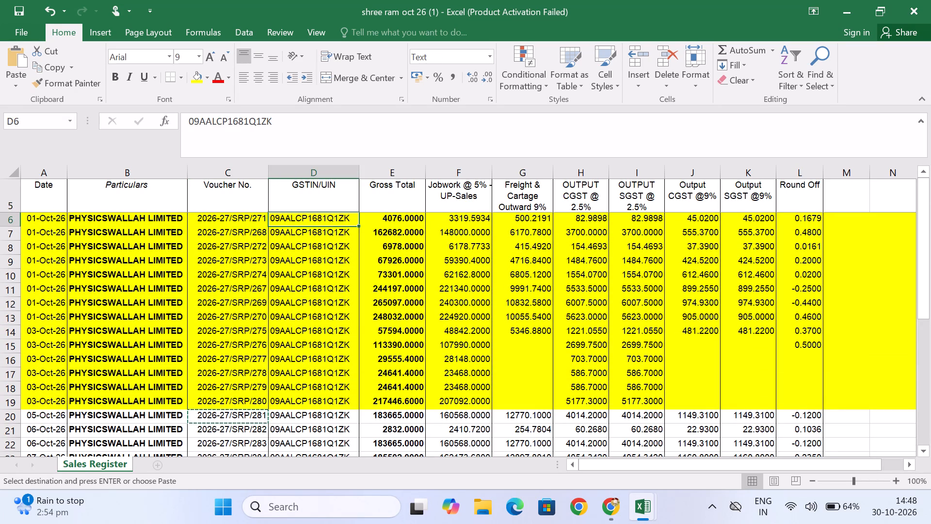
key(Down)
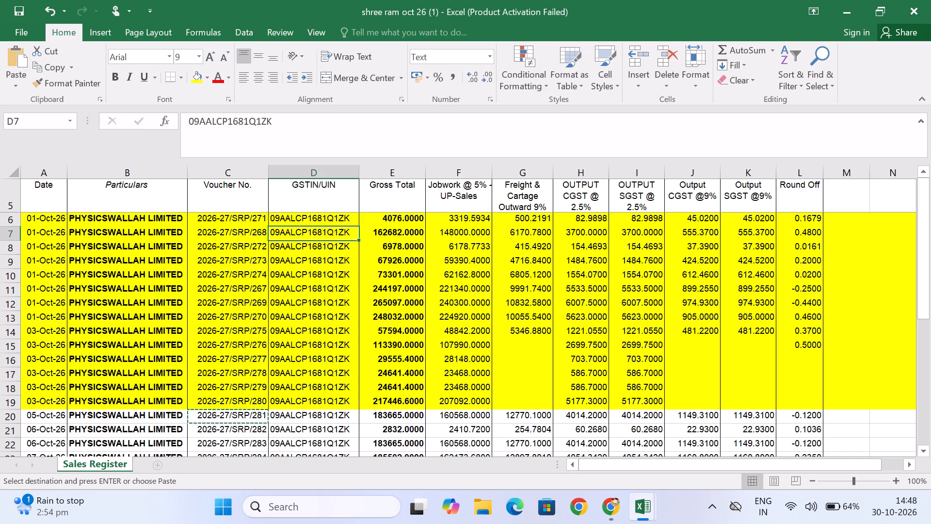
key(Down)
key(Down)
key(Up)
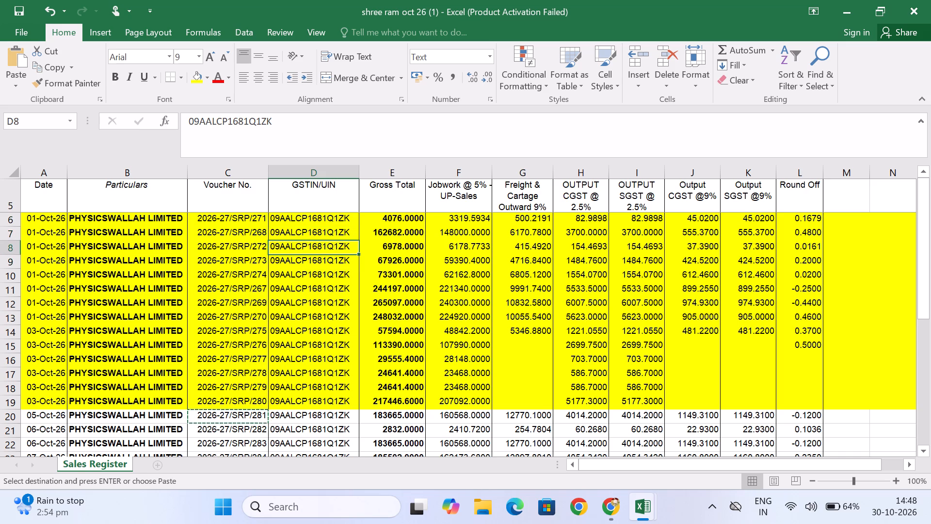
key(Up)
key(Up)
key(Down)
key(Down)
key(Down)
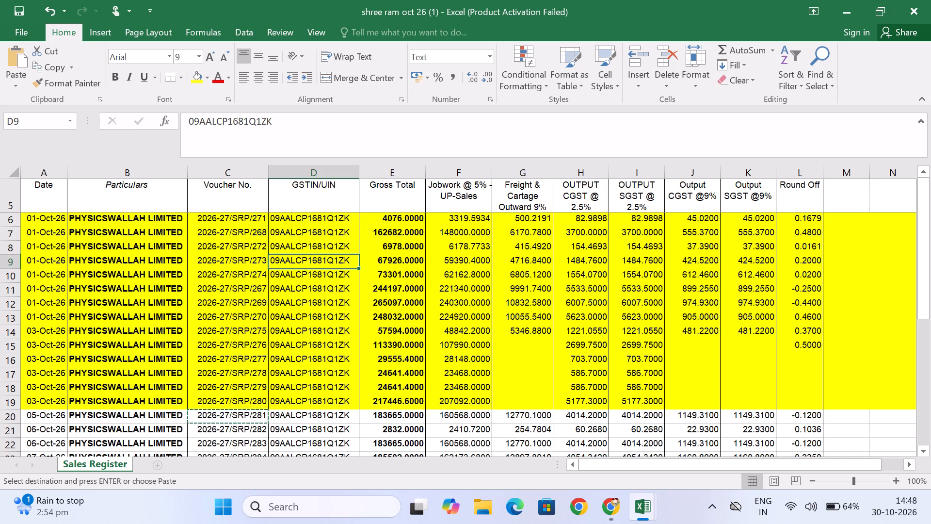
key(Down)
key(Down)
key(Down)
key(Down)
key(Down)
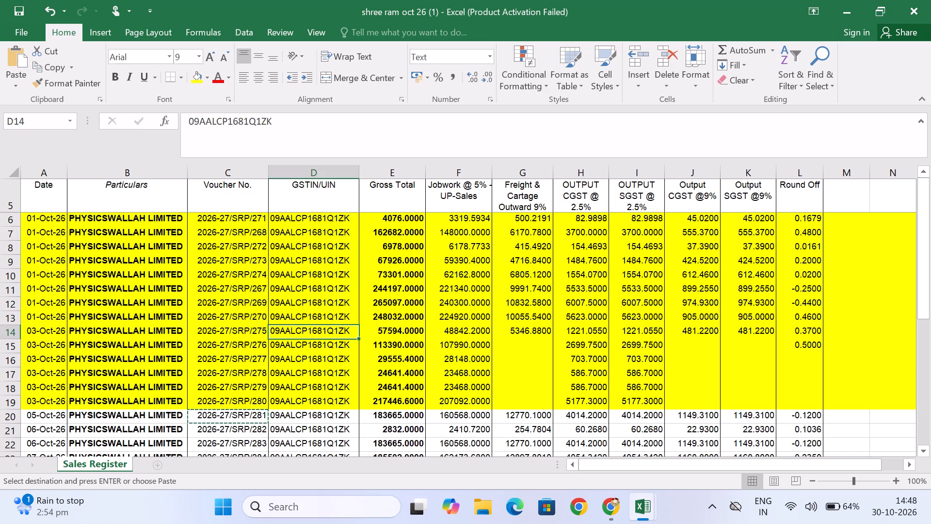
key(Down)
key(Down)
key(Down)
key(Down)
key(Down)
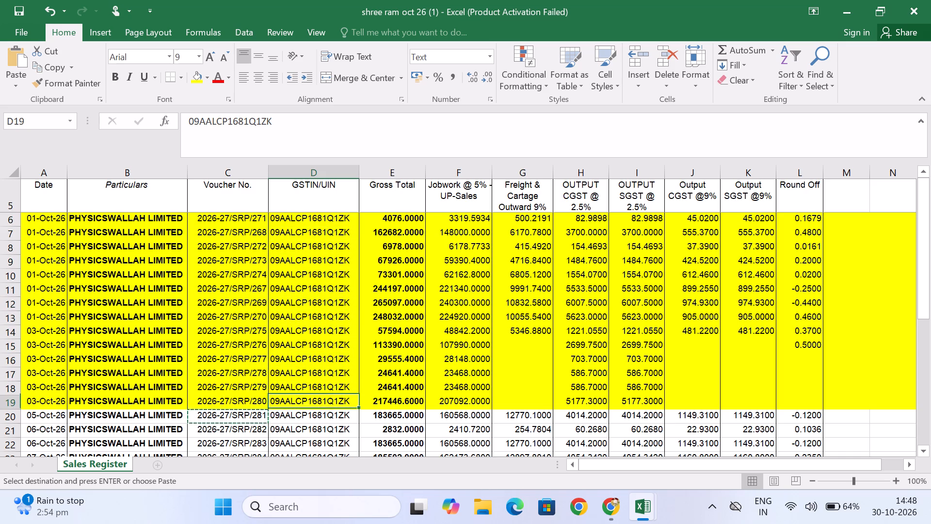
key(Down)
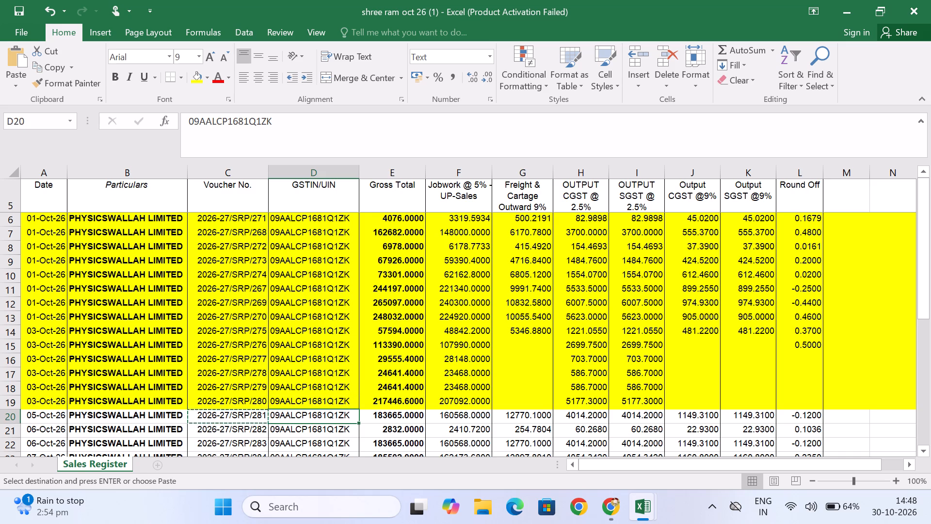
click(241, 418)
Review the document-wise list of processed PHYSICSWALLAH LIMITED invoices on the GST portal.
key(alt+Tab)
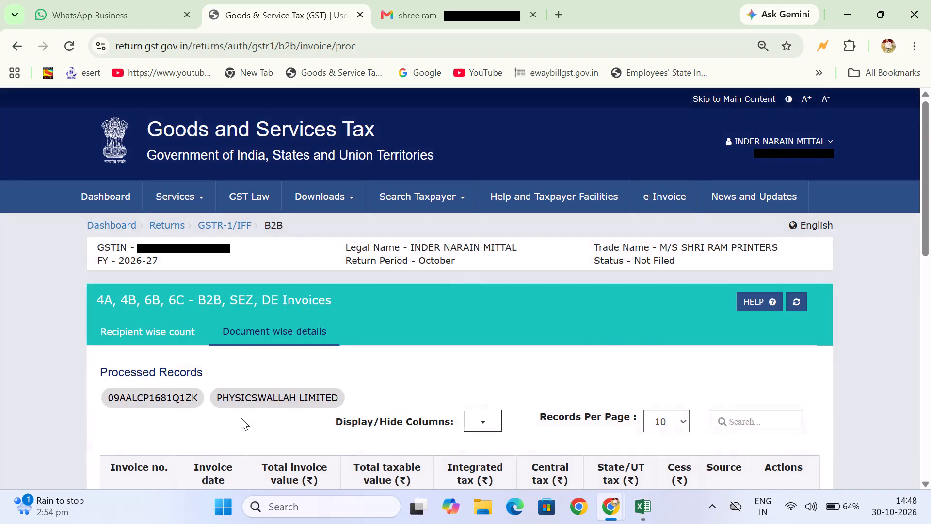
scroll(241, 418, down, 4)
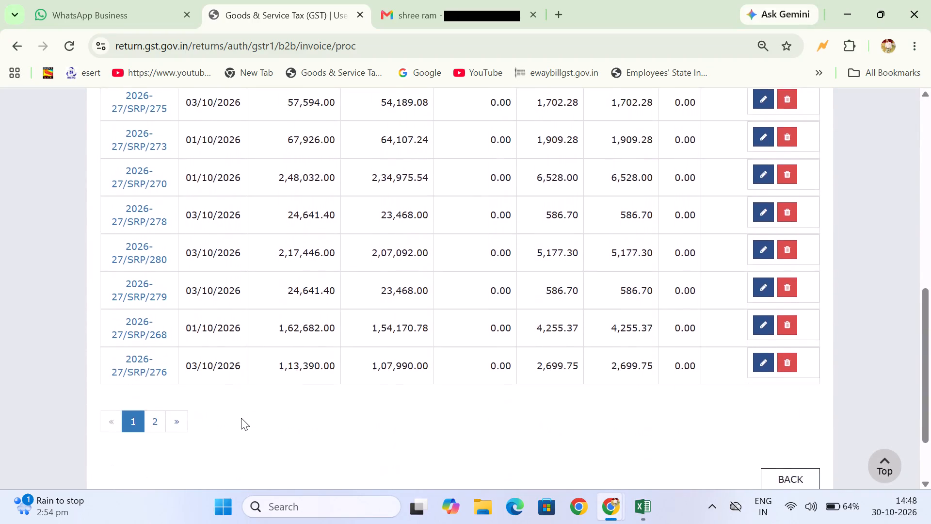
scroll(427, 367, down, 5)
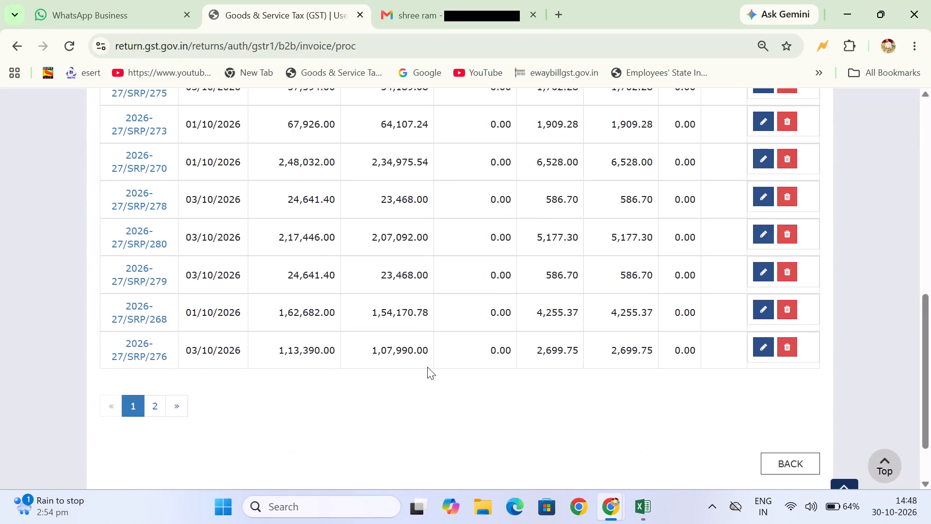
scroll(427, 367, down, 1)
Return to the B2B recipient summary and add a new invoice record.
click(784, 389)
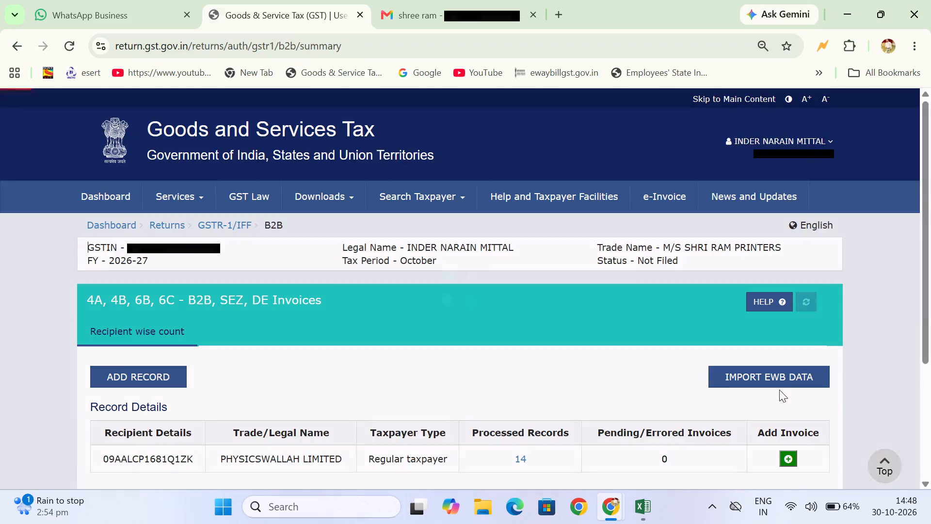
scroll(507, 456, down, 3)
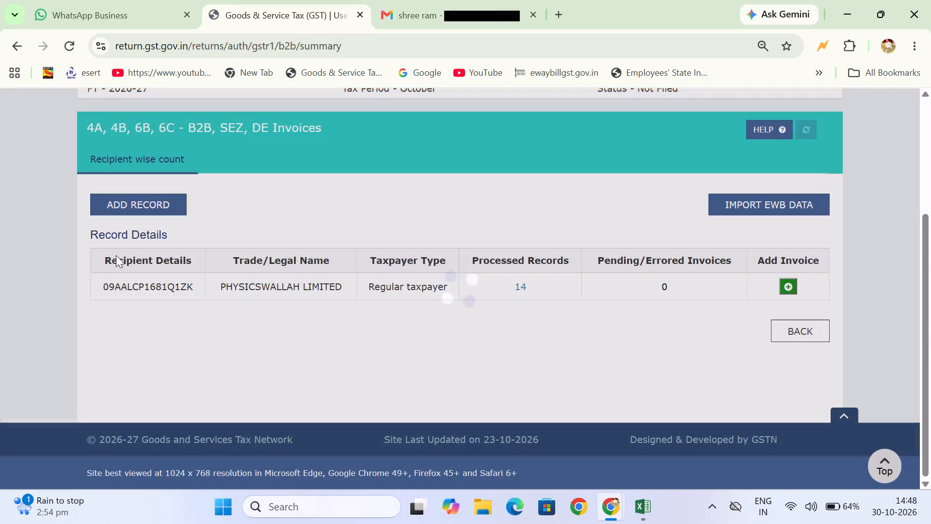
click(127, 213)
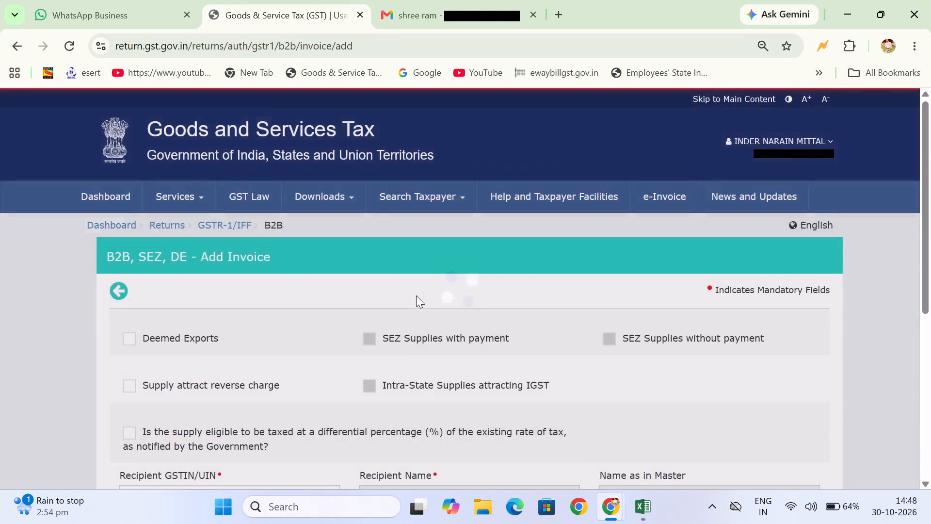
scroll(416, 295, down, 4)
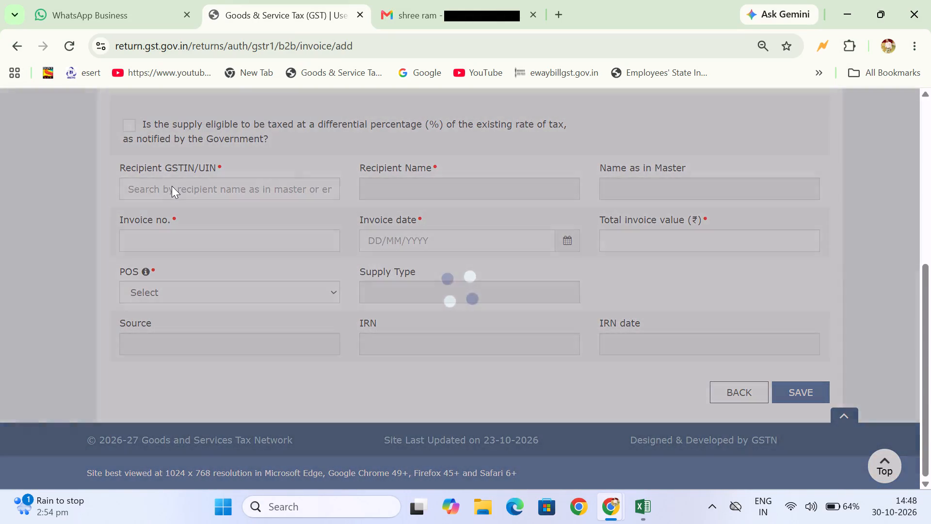
Copy PHYSICSWALLAH LIMITED's GSTIN from the voucher 2026-27/SRP/281 row in Excel into the new invoice's Recipient GSTIN/UIN.
click(172, 186)
click(172, 186)
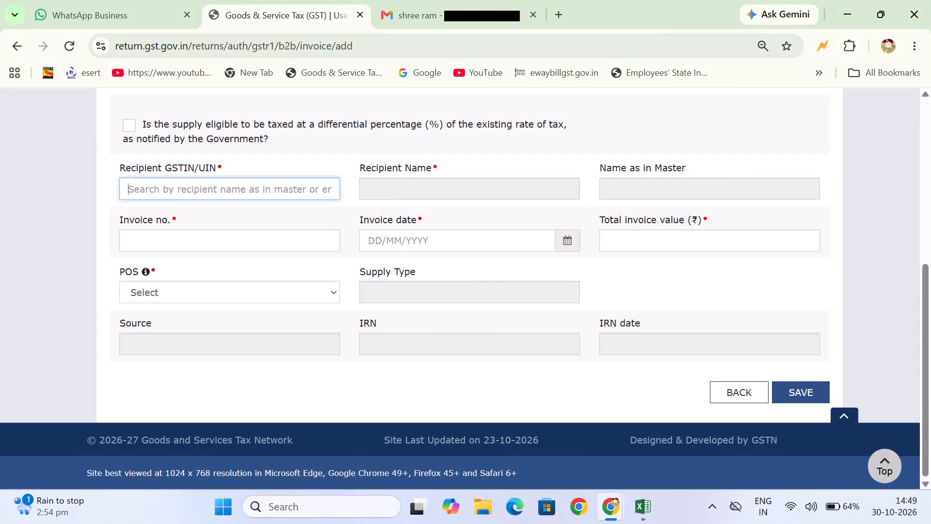
key(alt+Tab)
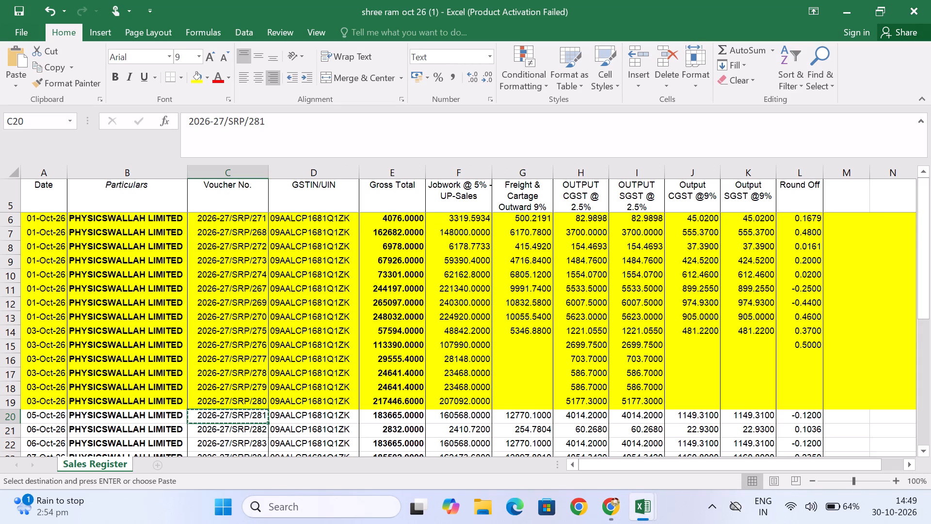
click(333, 416)
key(ctrl+c)
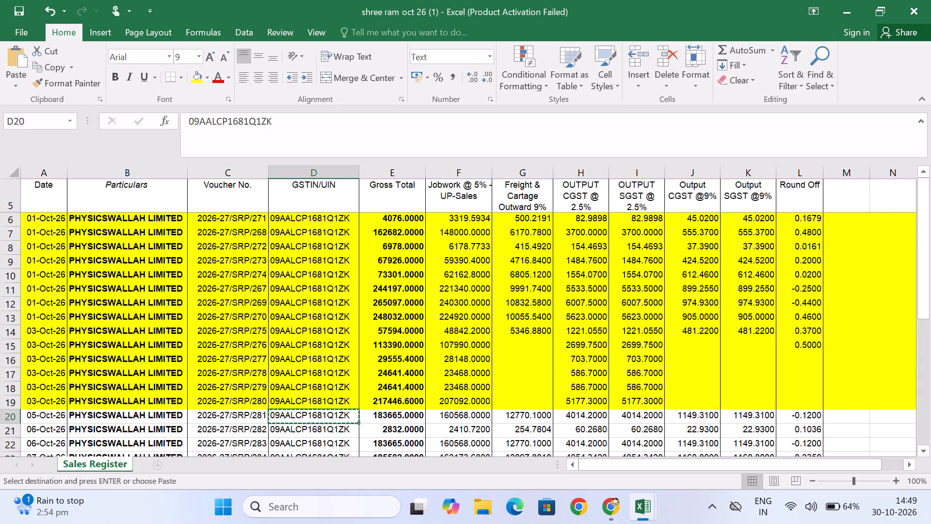
key(alt+Tab)
scroll(333, 416, down, 1)
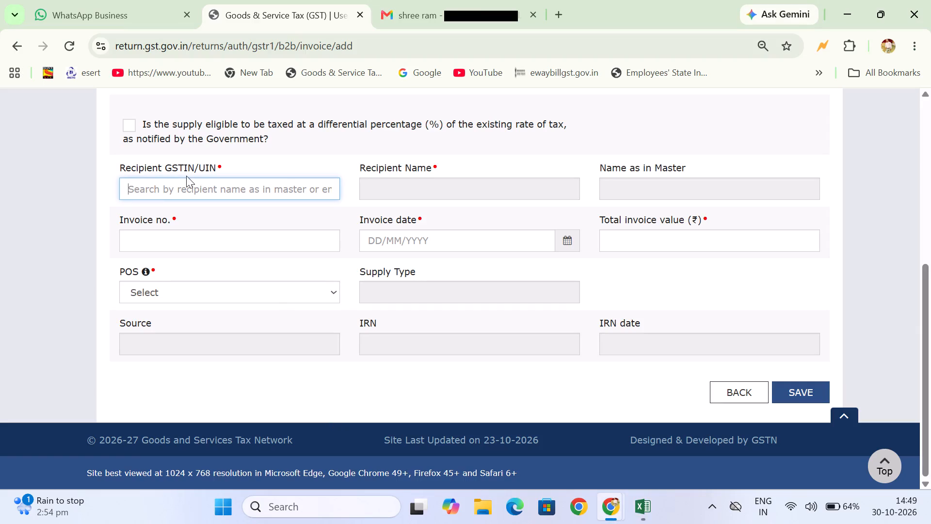
click(192, 186)
key(ctrl+v)
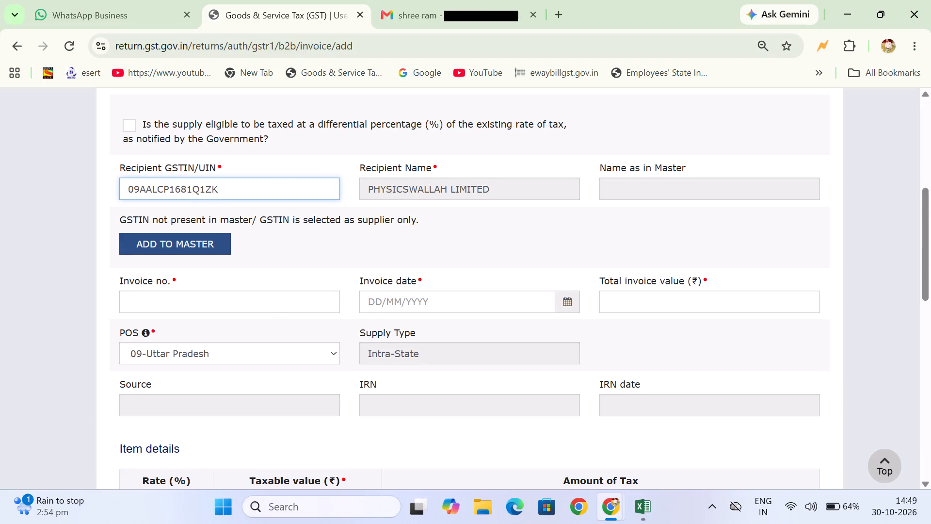
Copy voucher number 2026-27/SRP/281 from the Excel sales register into the new invoice's Invoice no. on the GST portal.
scroll(192, 186, down, 1)
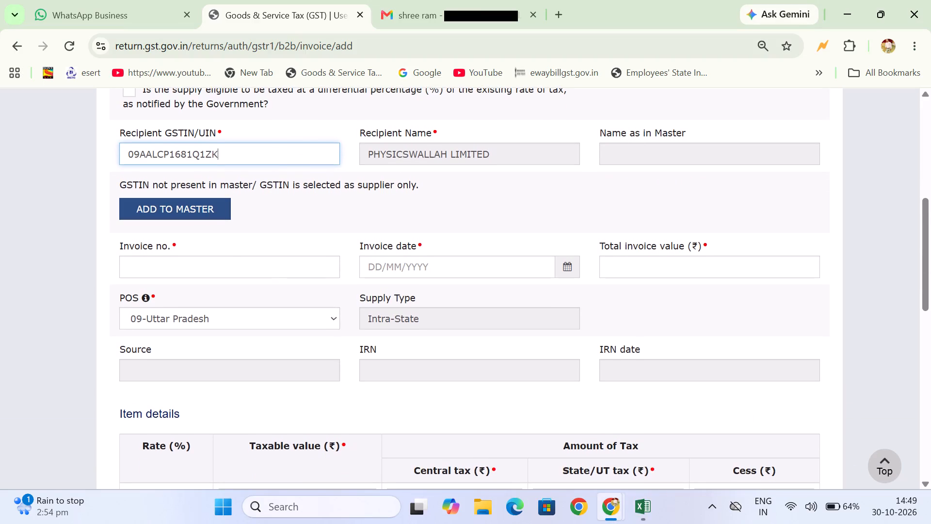
click(226, 271)
key(alt+Tab)
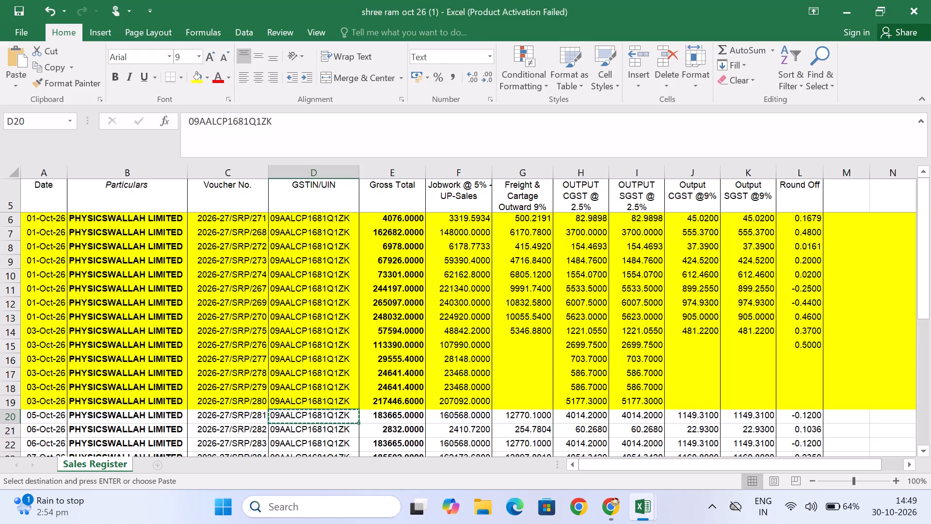
scroll(260, 496, down, 3)
scroll(246, 423, down, 2)
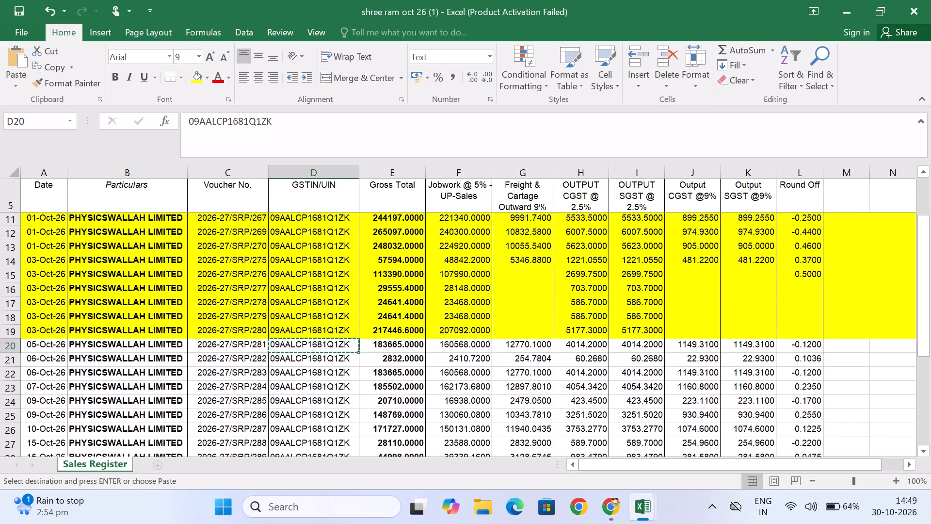
click(238, 348)
scroll(238, 348, down, 2)
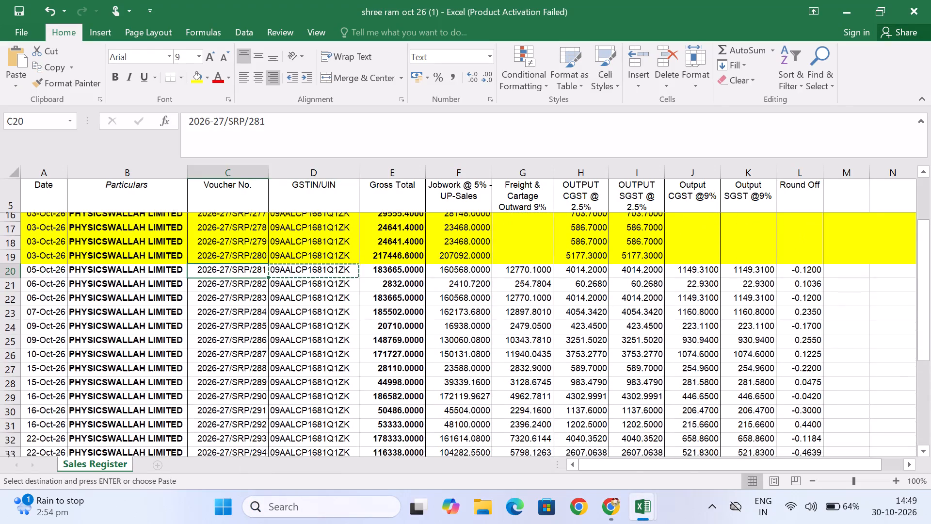
scroll(238, 348, down, 1)
key(ctrl+c)
key(alt+Tab)
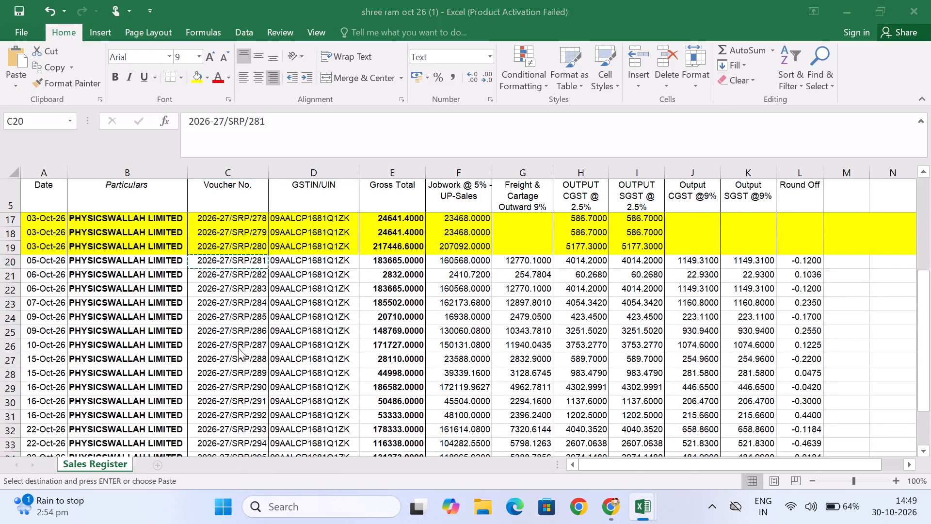
click(163, 263)
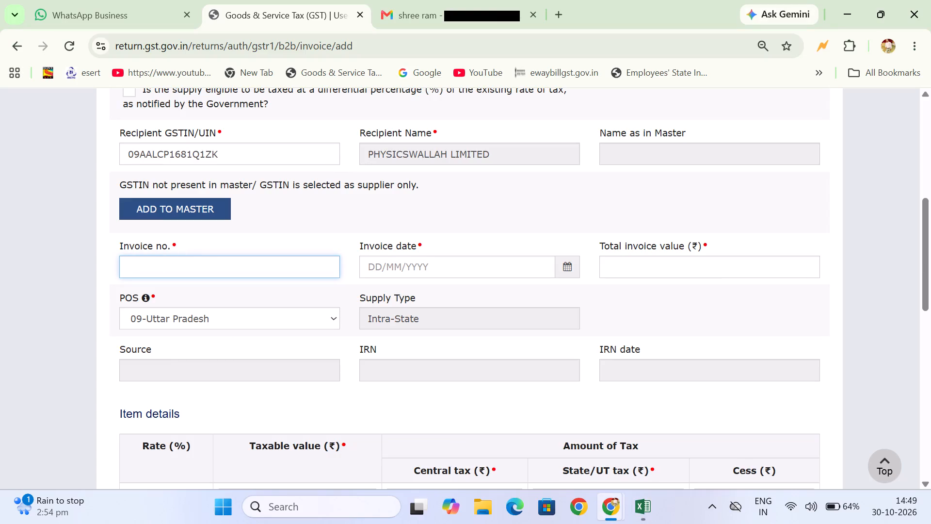
key(ctrl+v)
Set the invoice date to 05/10/2026, checking it against the voucher 2026-27/SRP/281 row in Excel.
click(410, 264)
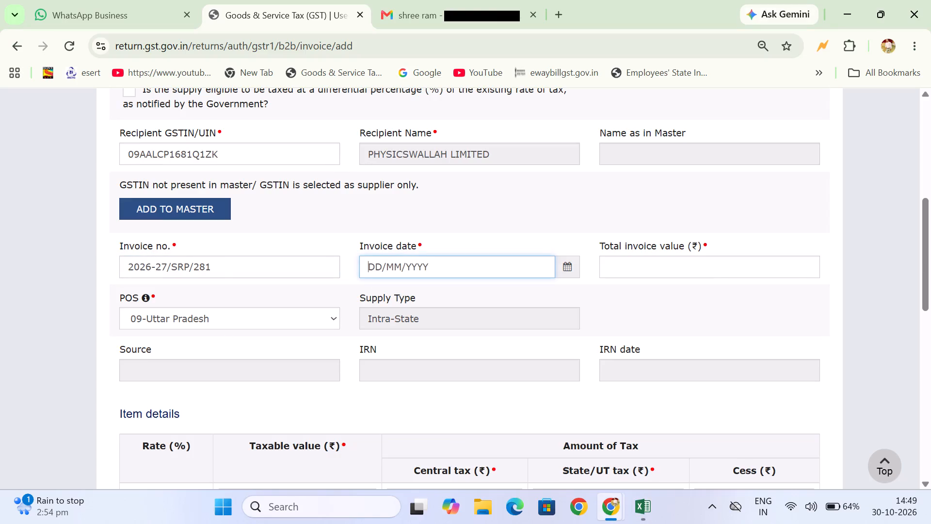
key(alt+Tab)
key(alt+Tab)
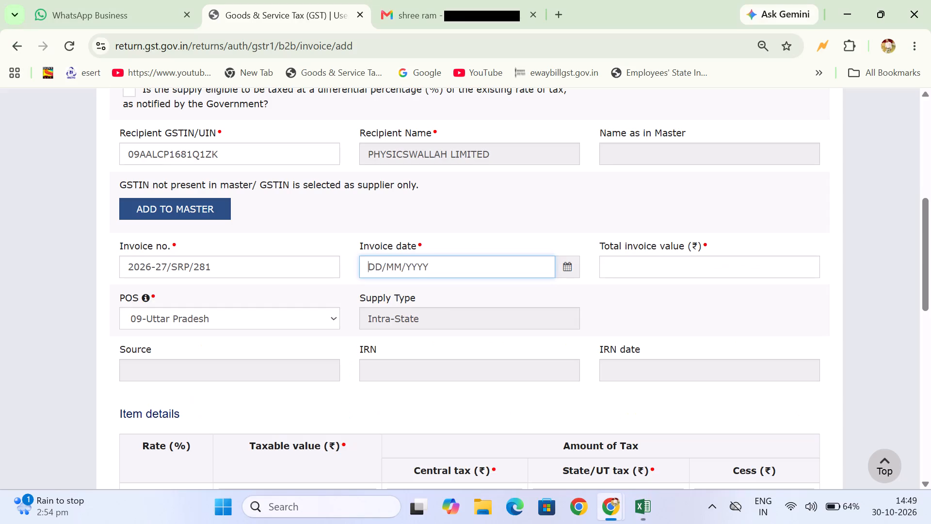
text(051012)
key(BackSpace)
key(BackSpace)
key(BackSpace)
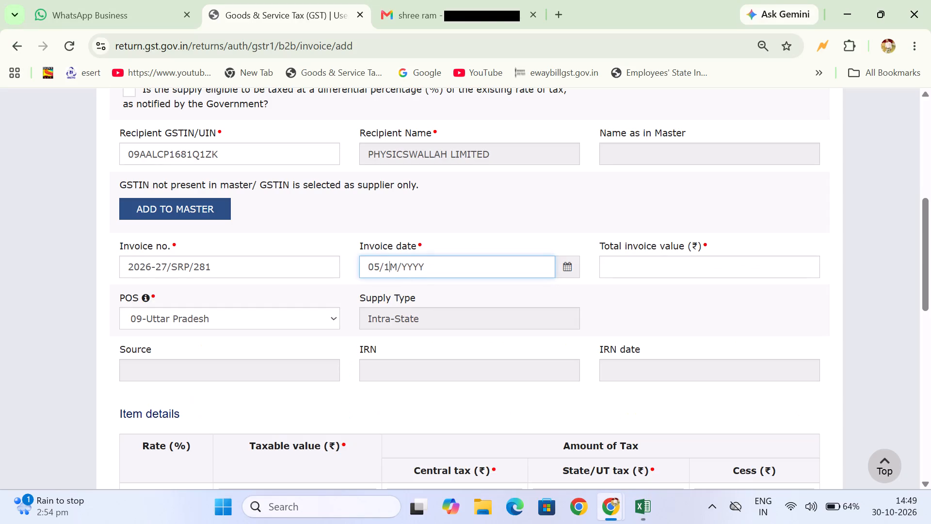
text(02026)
Enter the voucher's Excel gross total, 183665, as the total invoice value and check it against the register.
click(698, 263)
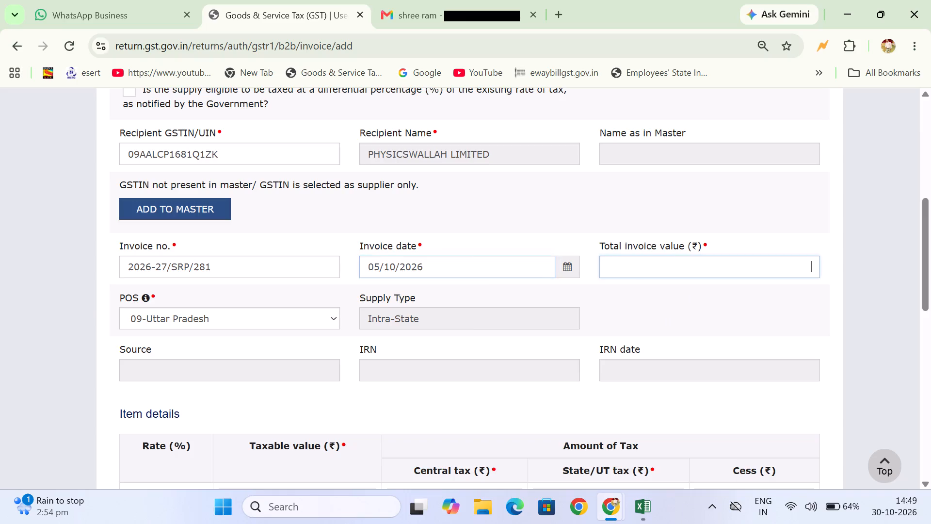
key(alt+Tab)
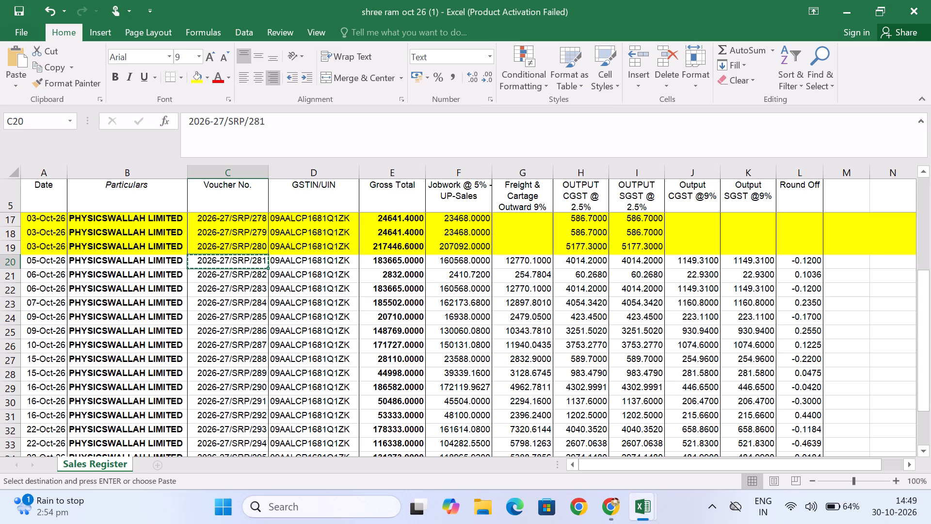
key(alt+Tab)
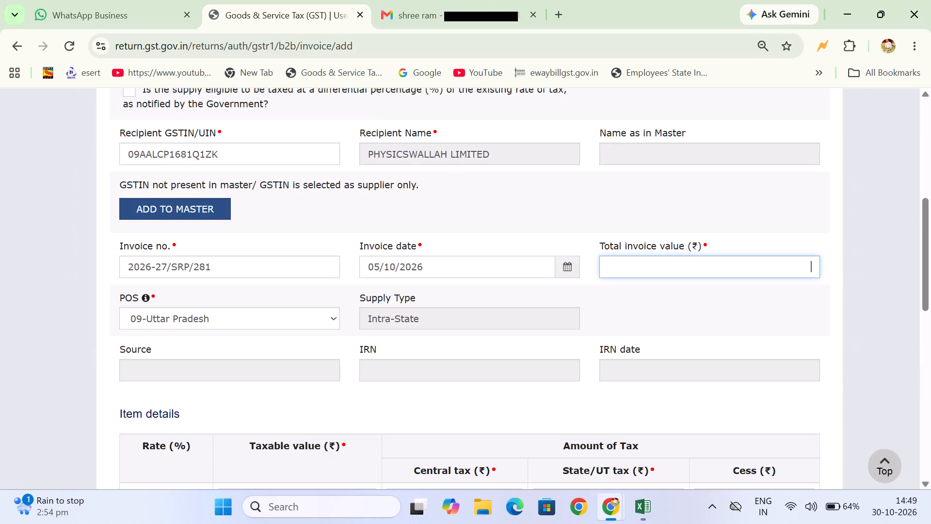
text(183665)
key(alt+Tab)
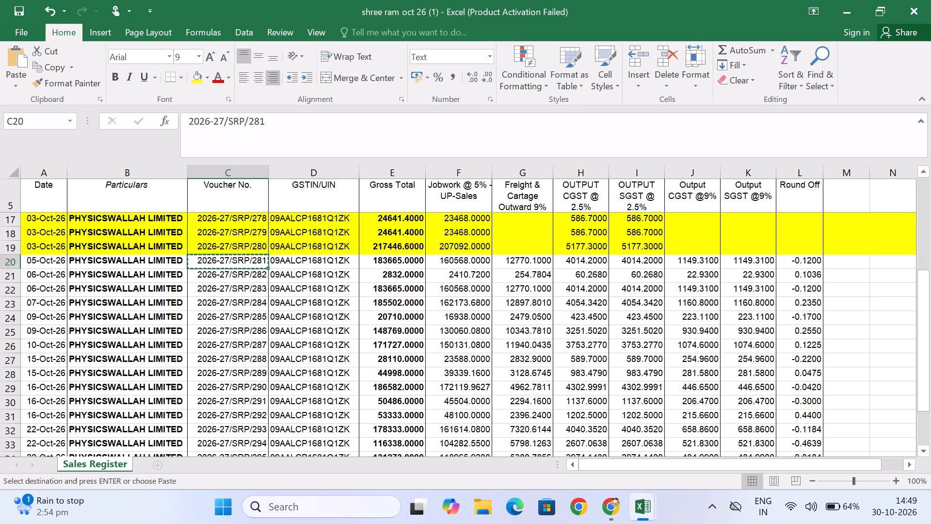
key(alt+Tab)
Enter the voucher's Jobwork amount, 160568, as the 5% taxable value and compare the tax amounts with the Excel row.
scroll(698, 263, down, 1)
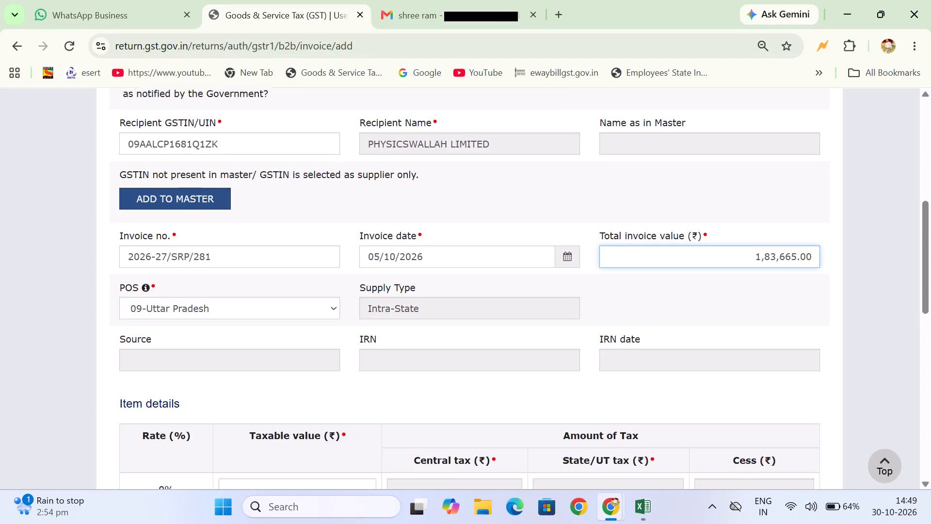
scroll(698, 263, down, 5)
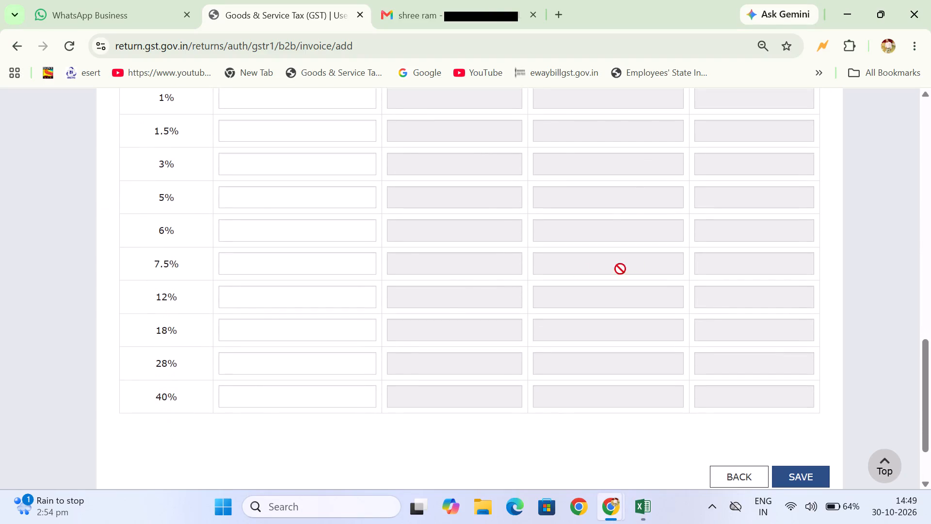
scroll(471, 268, up, 1)
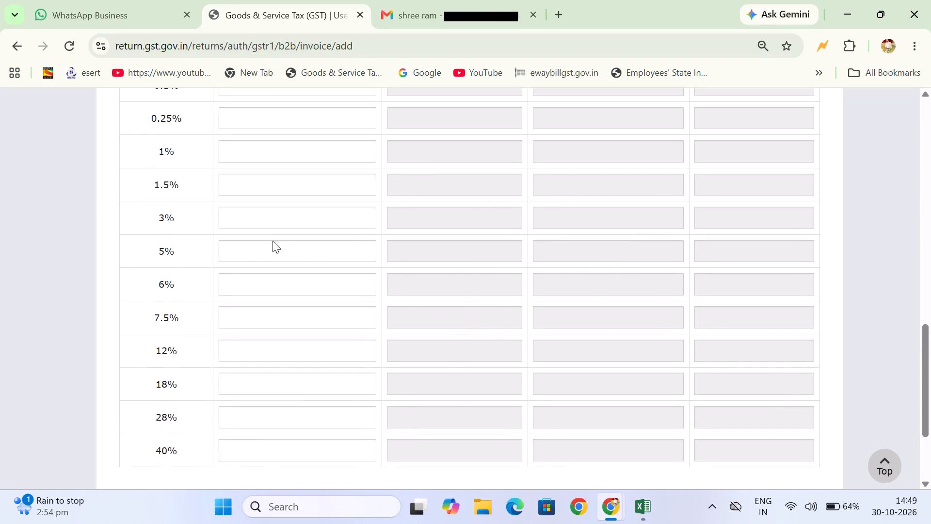
click(273, 259)
key(alt+Tab)
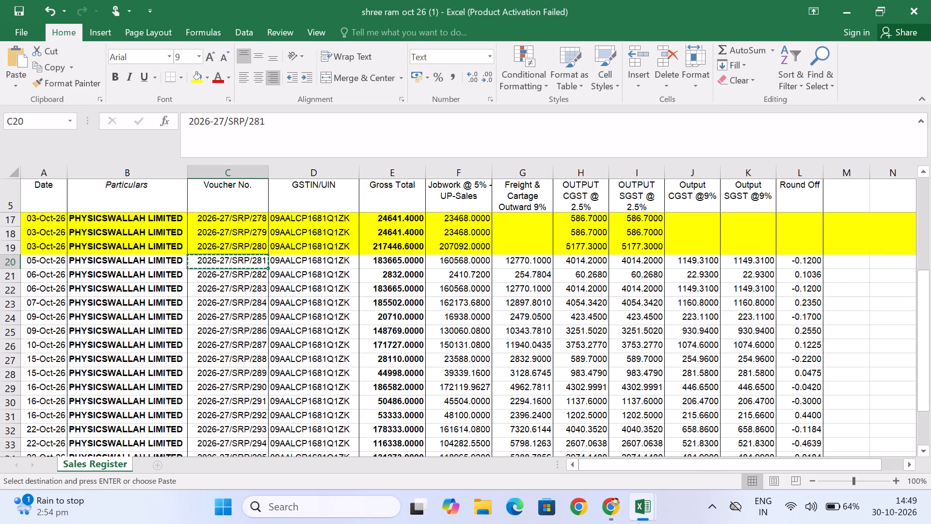
key(alt+Tab)
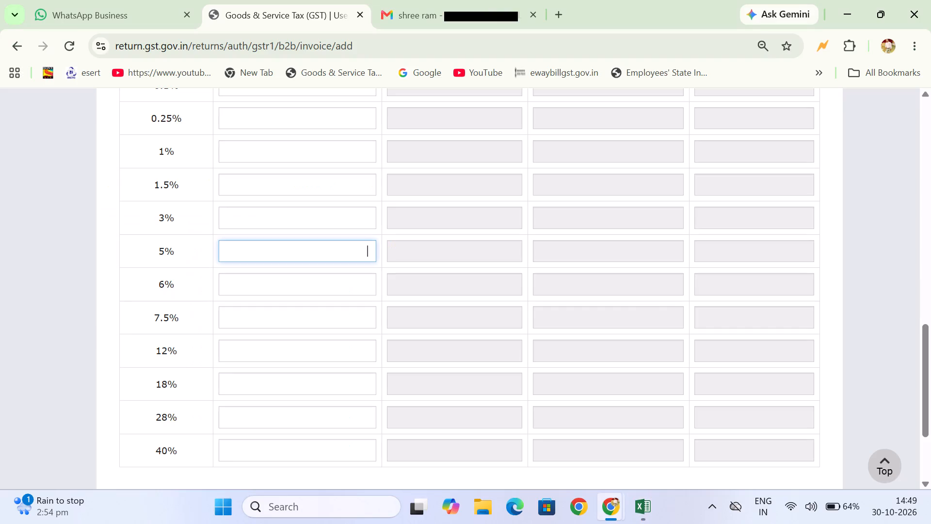
text(160)
key(alt+Tab)
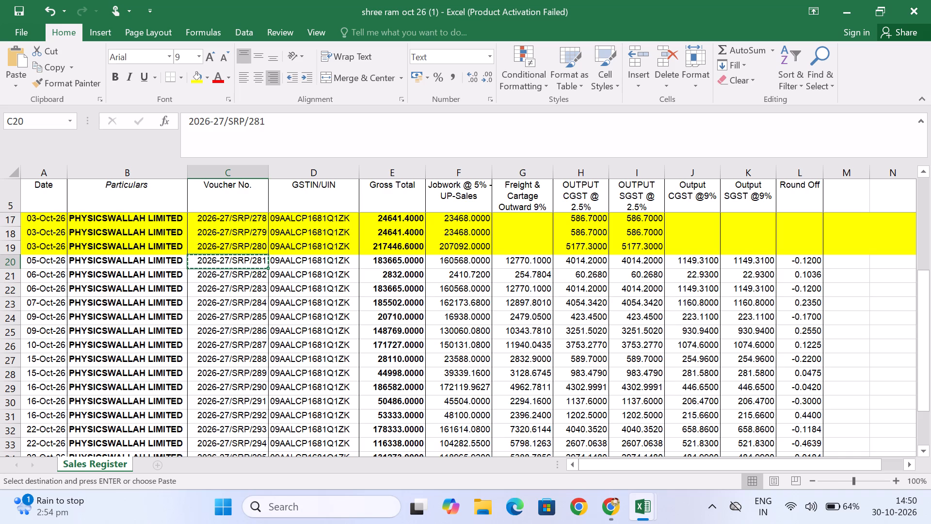
key(alt+Tab)
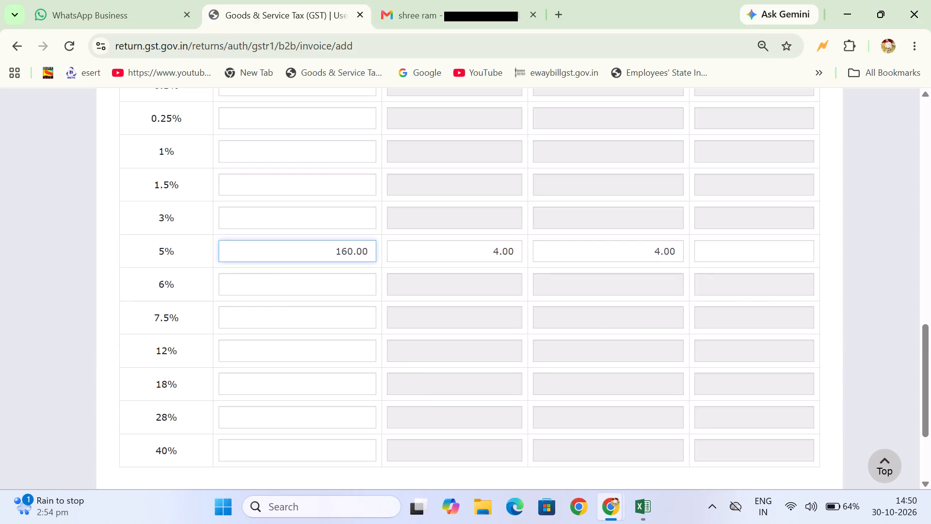
key(alt+Tab)
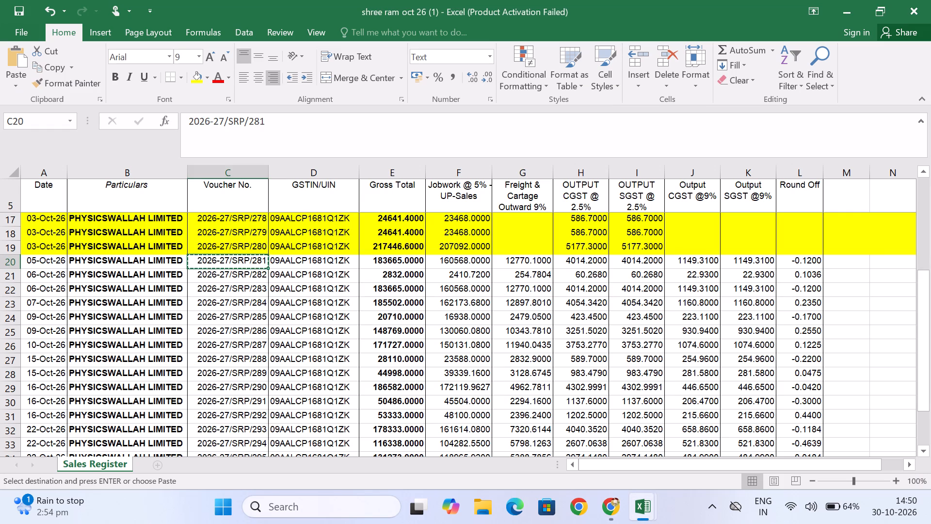
key(alt+Tab)
key(BackSpace)
key(BackSpace)
key(BackSpace)
key(BackSpace)
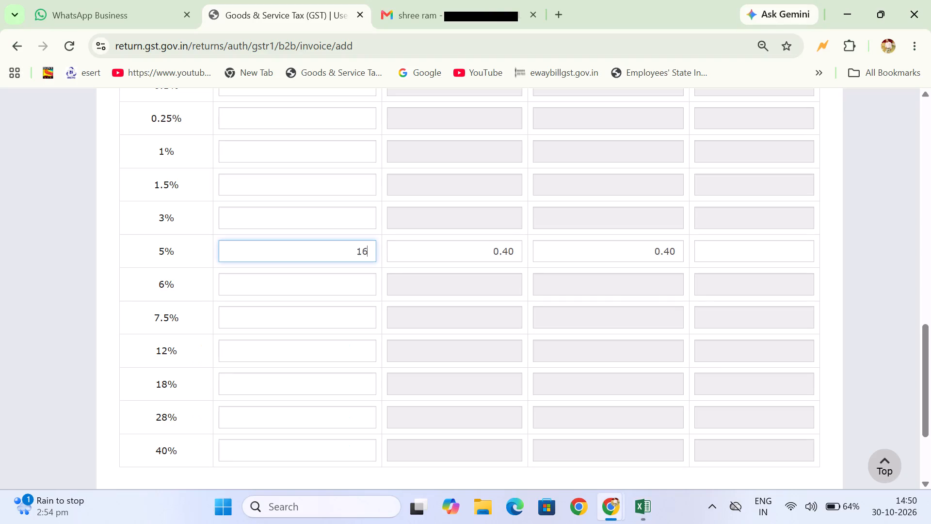
text(0568)
key(alt+Tab)
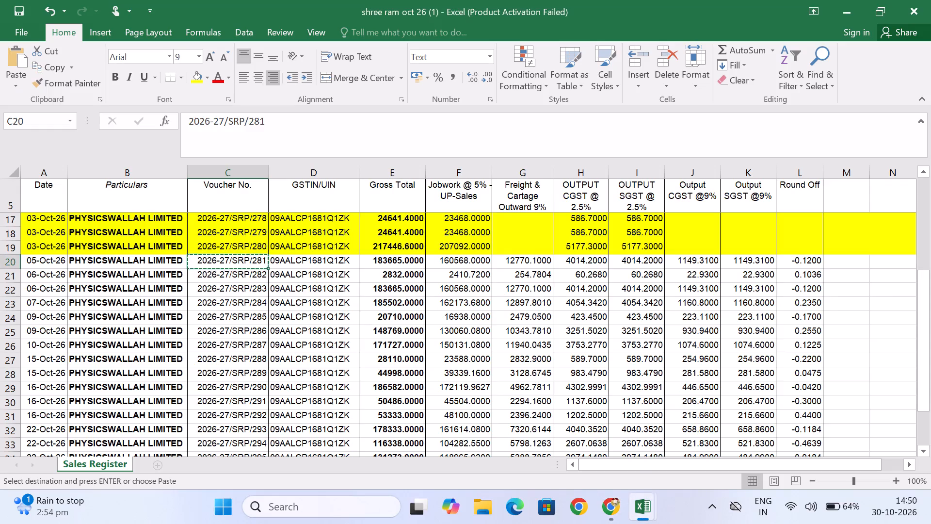
key(alt+Tab)
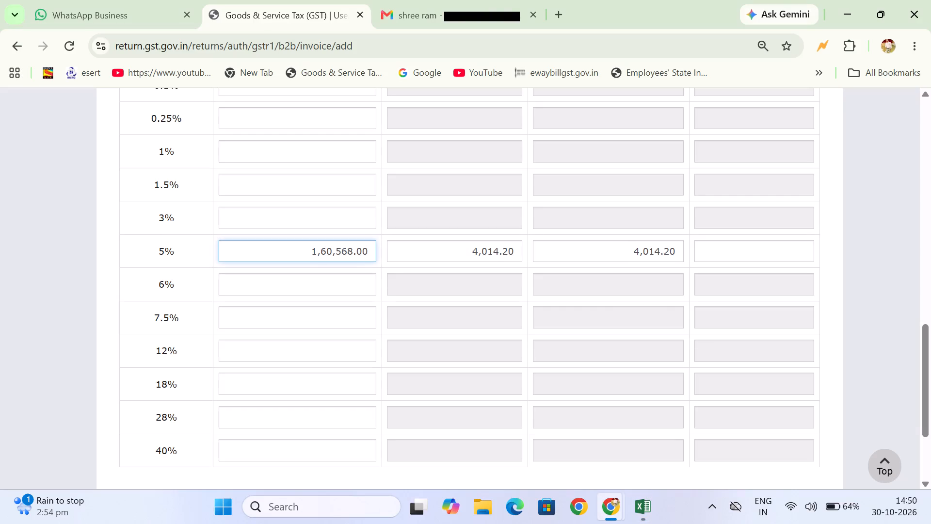
Enter the voucher's Freight & Cartage amount, 12770.1, as the 18% taxable value and compare the tax amounts with the Excel row.
scroll(273, 259, down, 1)
click(322, 278)
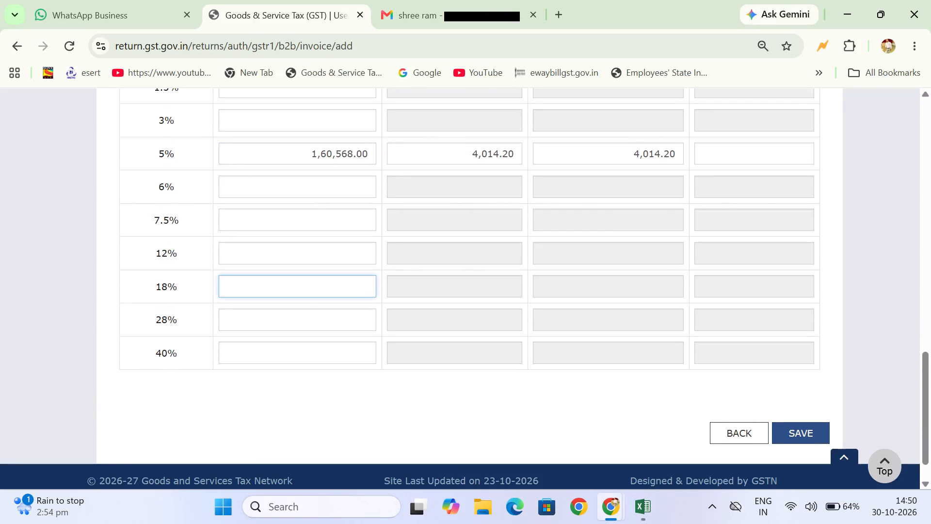
key(alt+Tab)
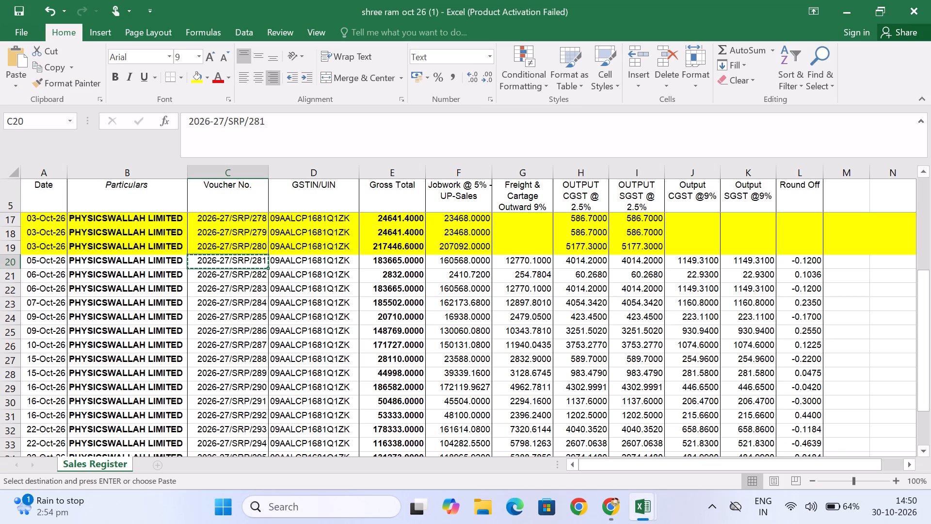
key(alt+Tab)
text(12770)
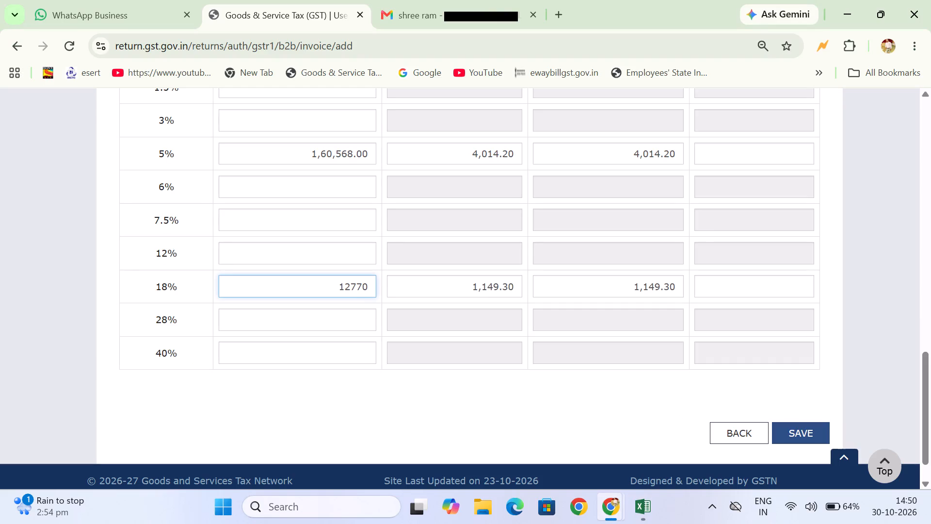
text(.1)
key(alt+Tab)
key(alt+Tab)
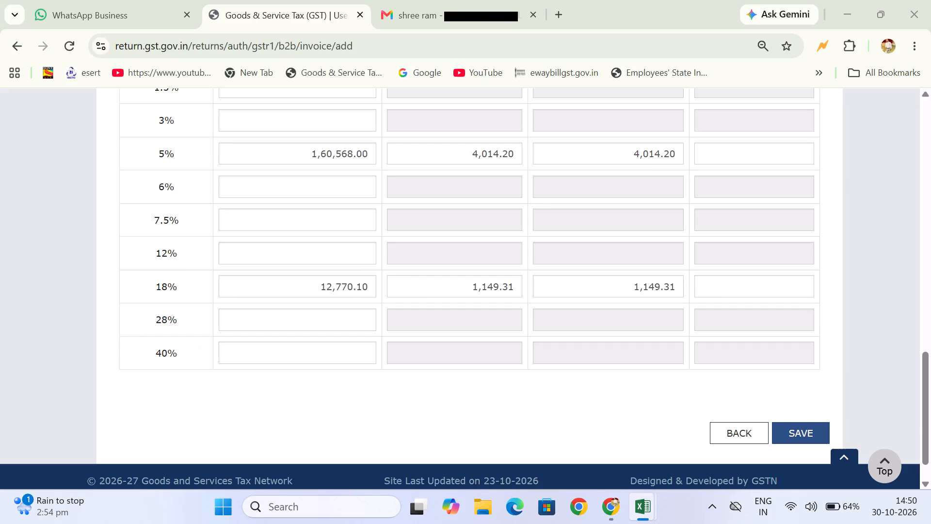
key(alt+Tab)
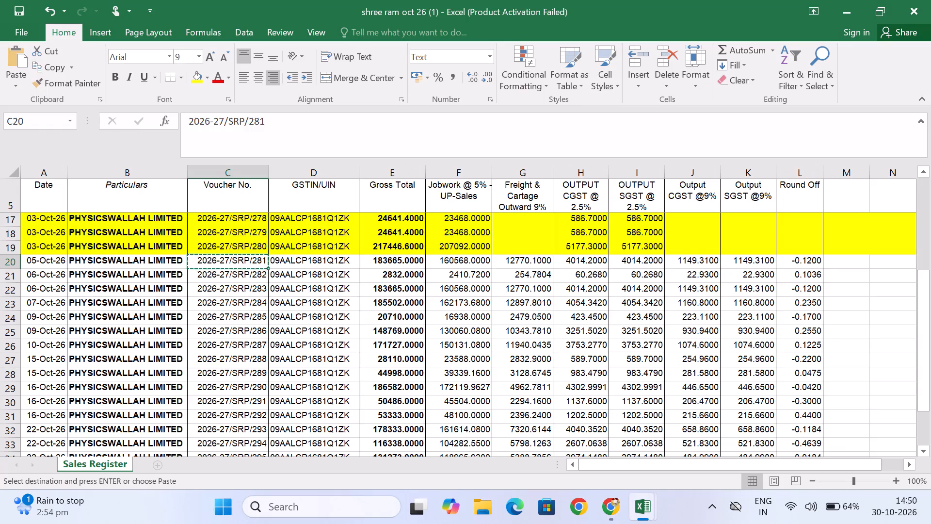
key(alt+Tab)
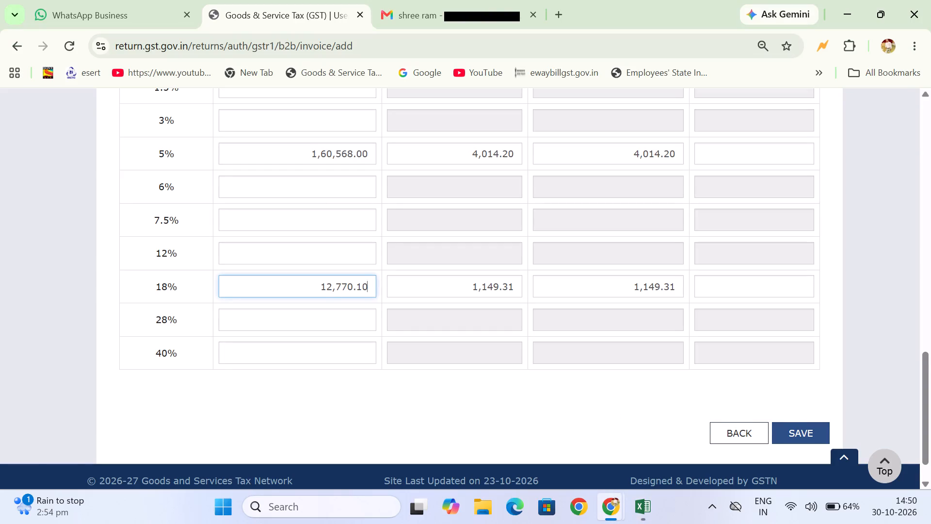
Save the completed invoice record for 2026-27/SRP/281.
scroll(322, 278, down, 1)
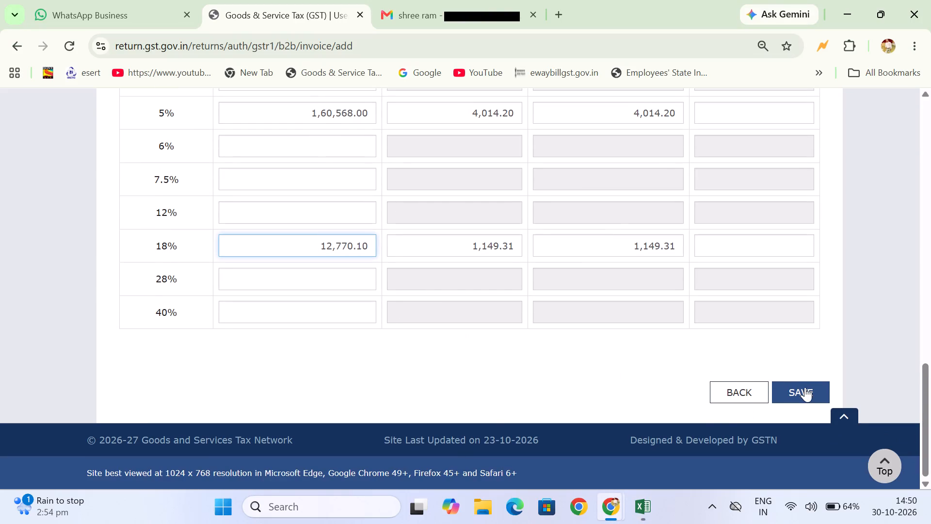
click(805, 387)
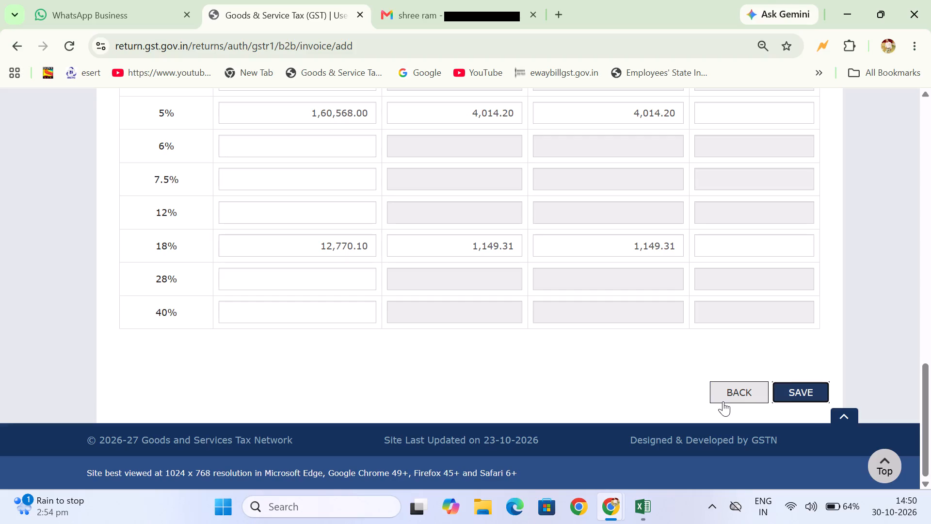
Retry saving the completed invoice record for 2026-27/SRP/281 on the GST portal until it is accepted.
key(alt+Tab)
key(alt+Tab)
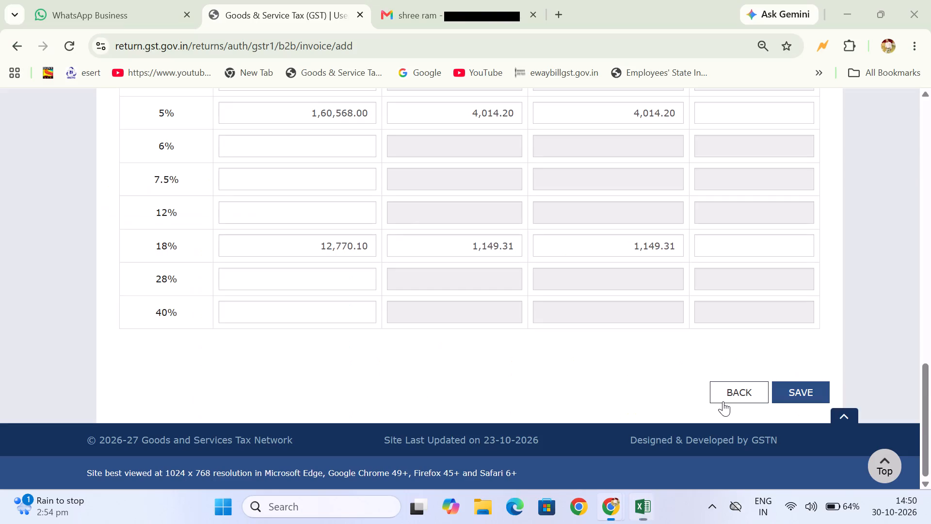
click(797, 382)
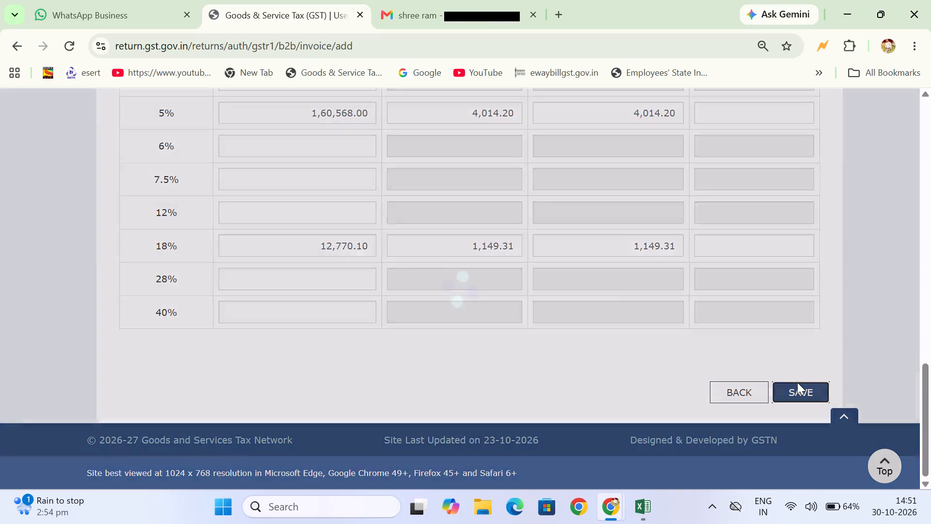
click(797, 385)
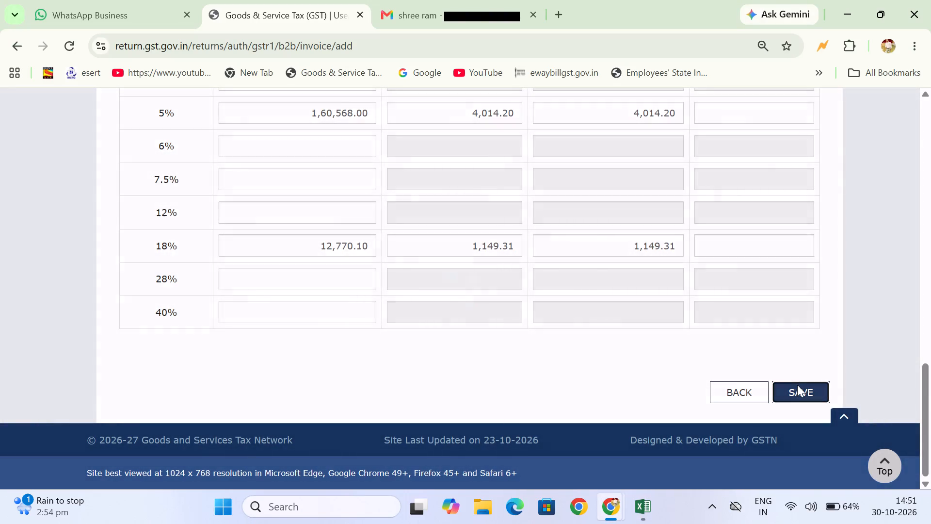
click(798, 394)
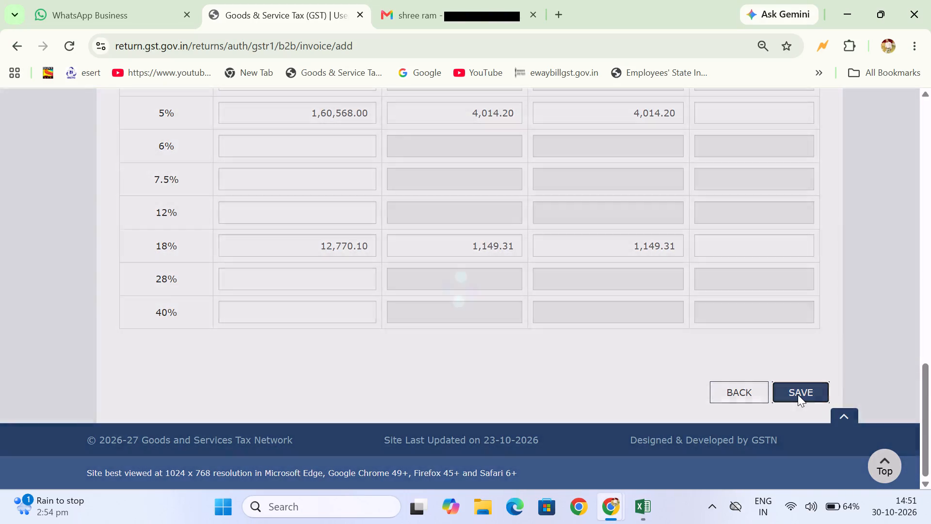
click(799, 397)
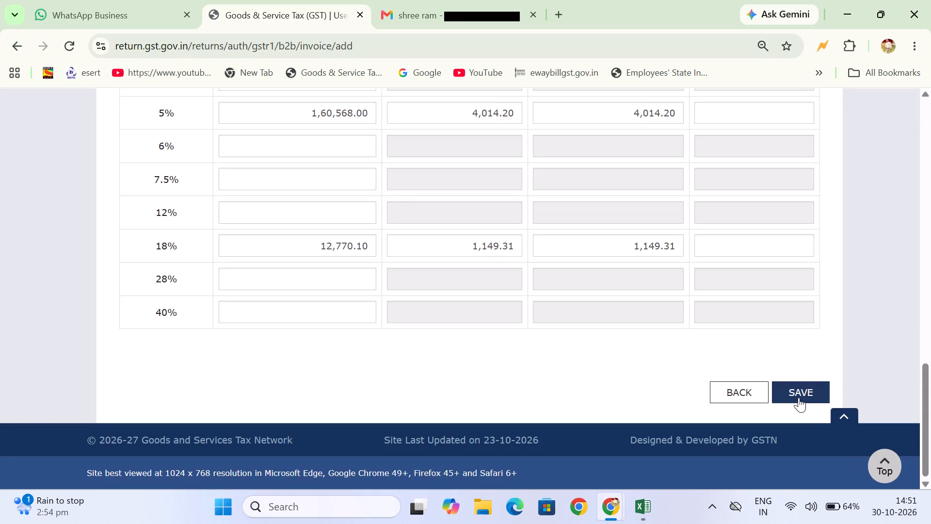
click(799, 397)
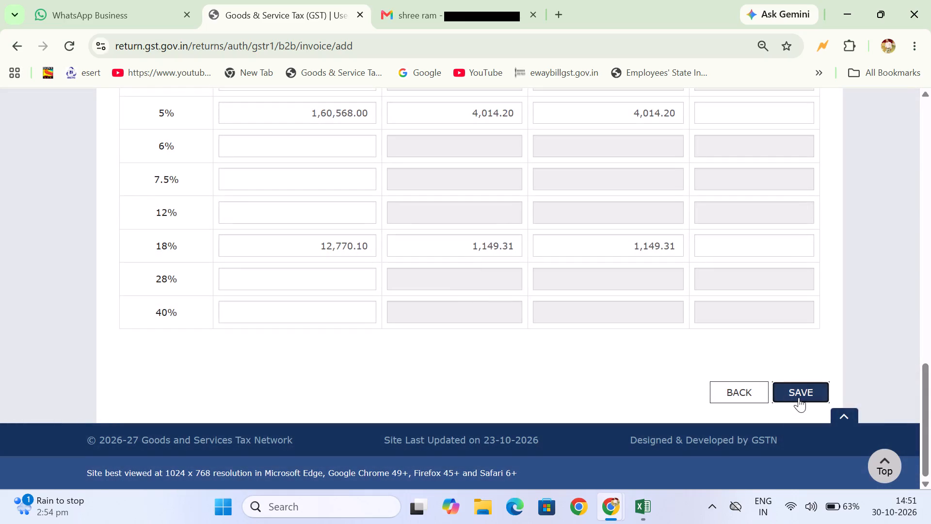
click(799, 397)
double_click(799, 397)
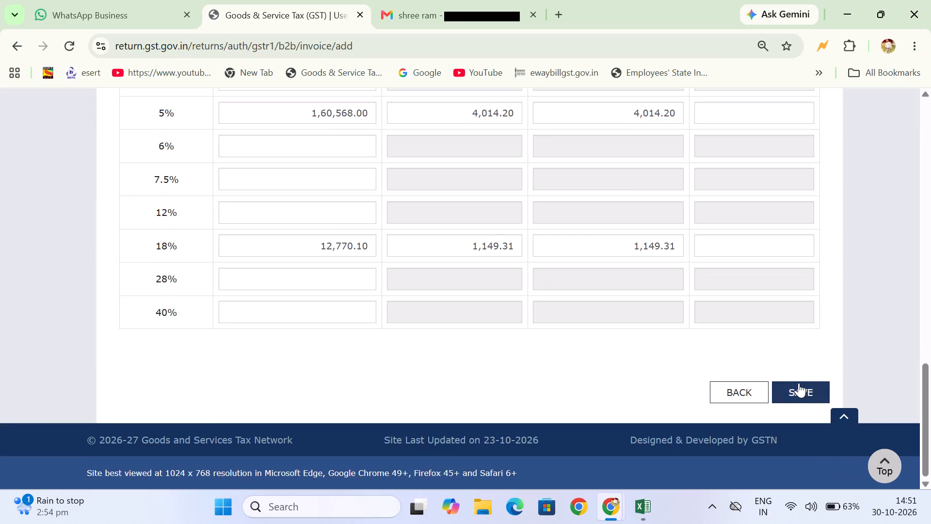
click(799, 393)
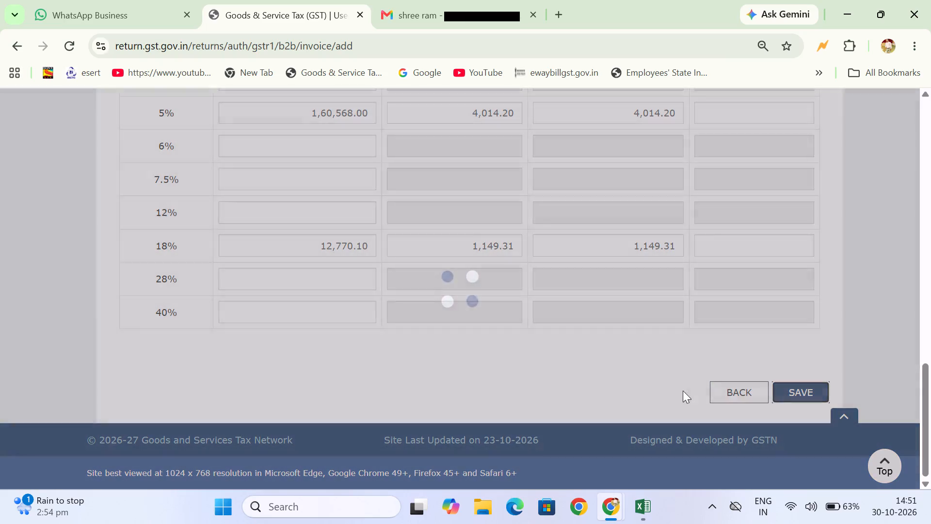
click(795, 391)
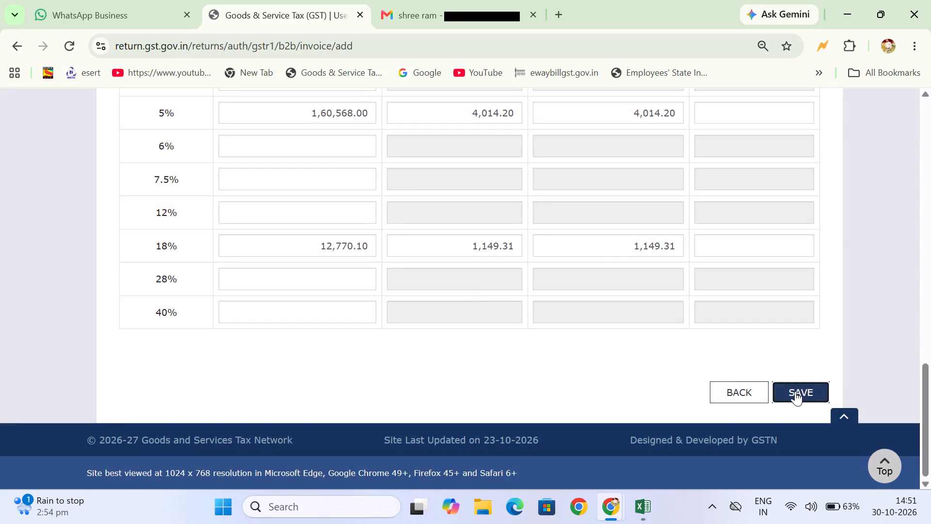
click(795, 391)
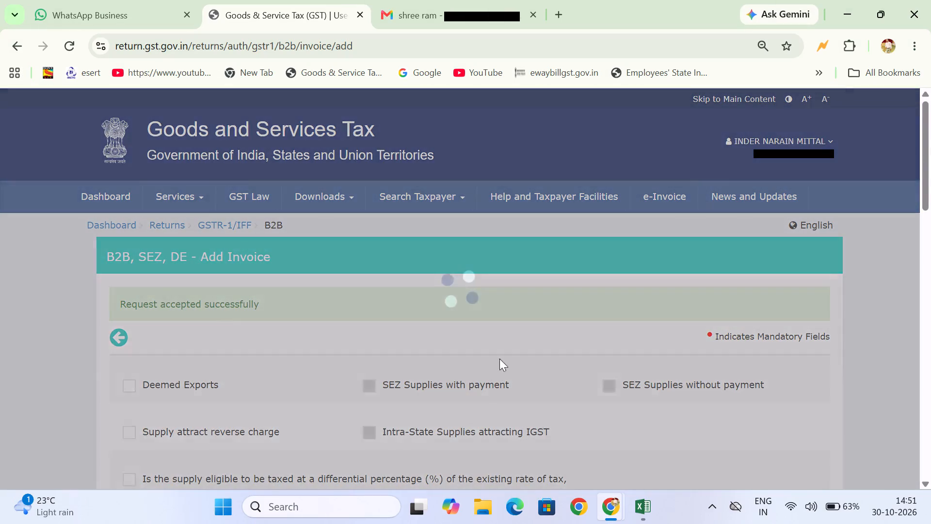
Switch to the Excel sales register and highlight the completed row of voucher 2026-27/SRP/281 in yellow.
scroll(495, 352, down, 3)
scroll(453, 294, left, 3)
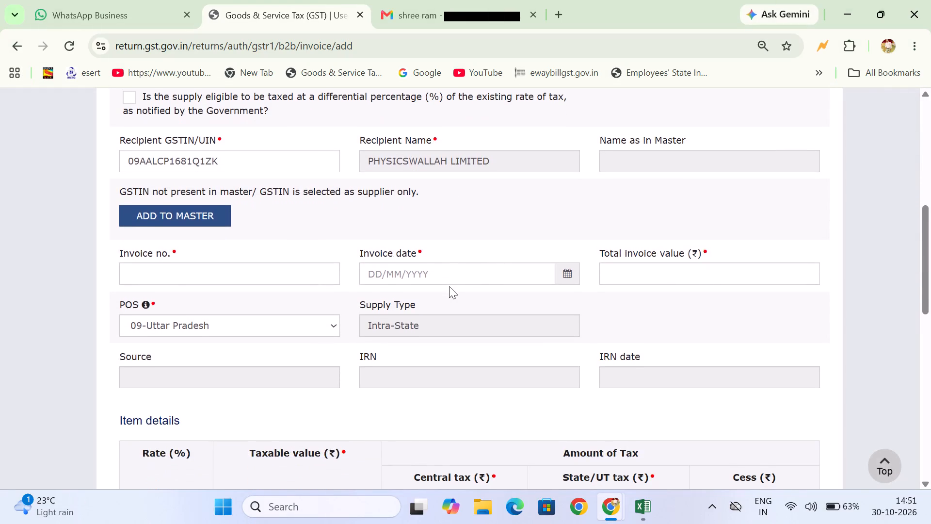
click(161, 271)
key(alt+Tab)
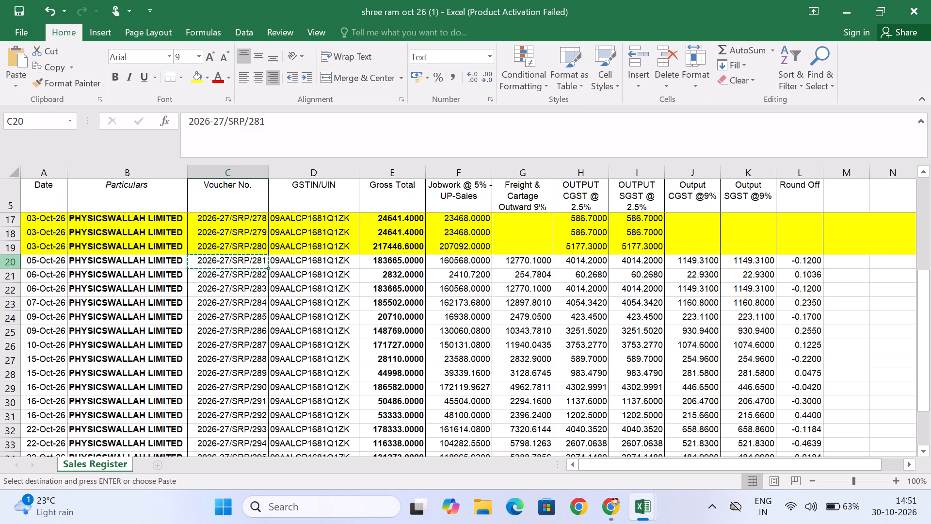
click(11, 261)
click(193, 78)
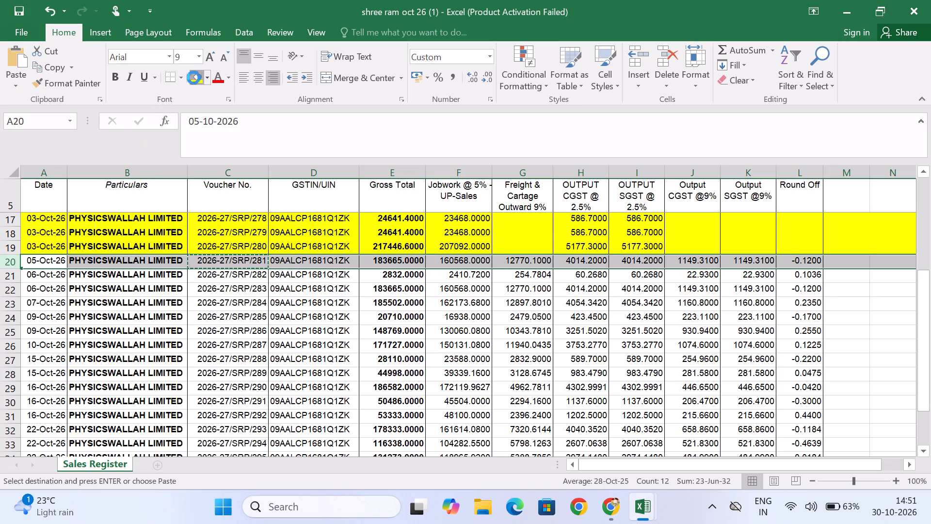
Copy voucher number 2026-27/SRP/282 from the register into the portal's new invoice and set the invoice date to 06/10/2026.
click(246, 276)
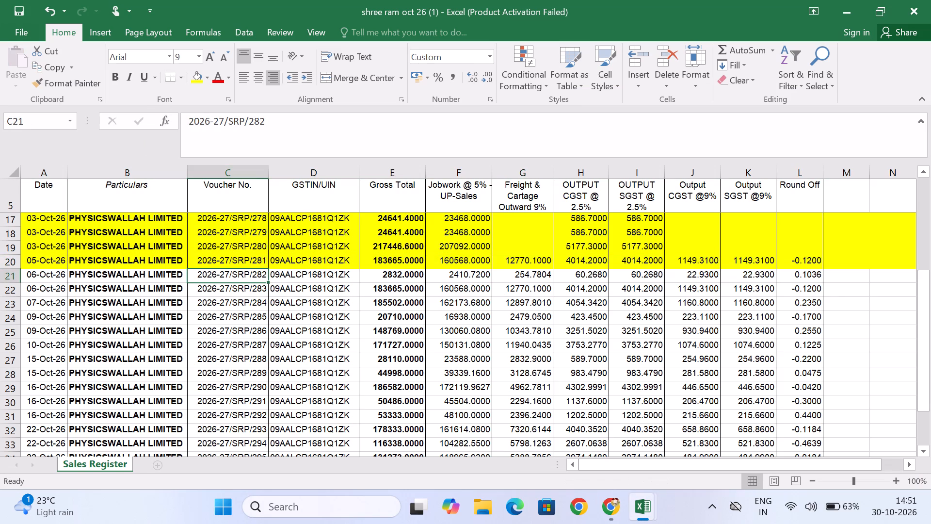
key(ctrl+c)
key(alt+Tab)
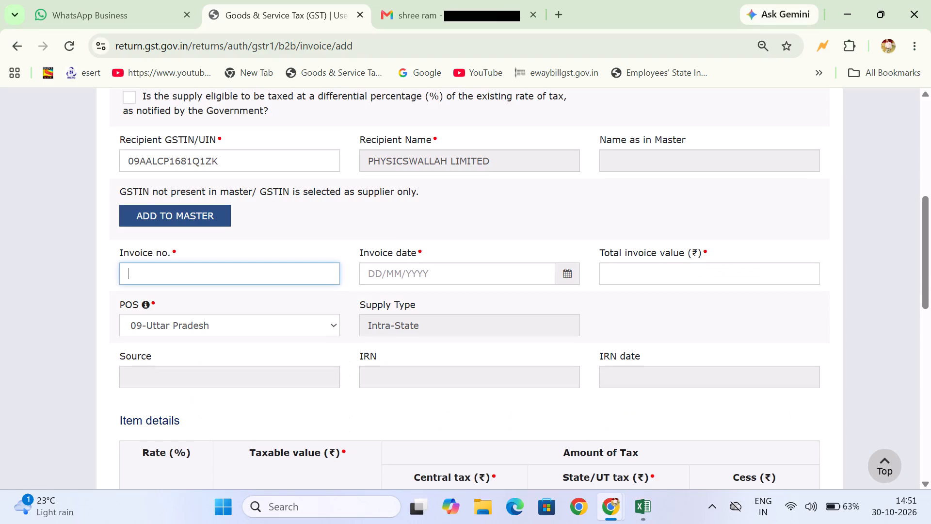
click(199, 279)
key(ctrl+v)
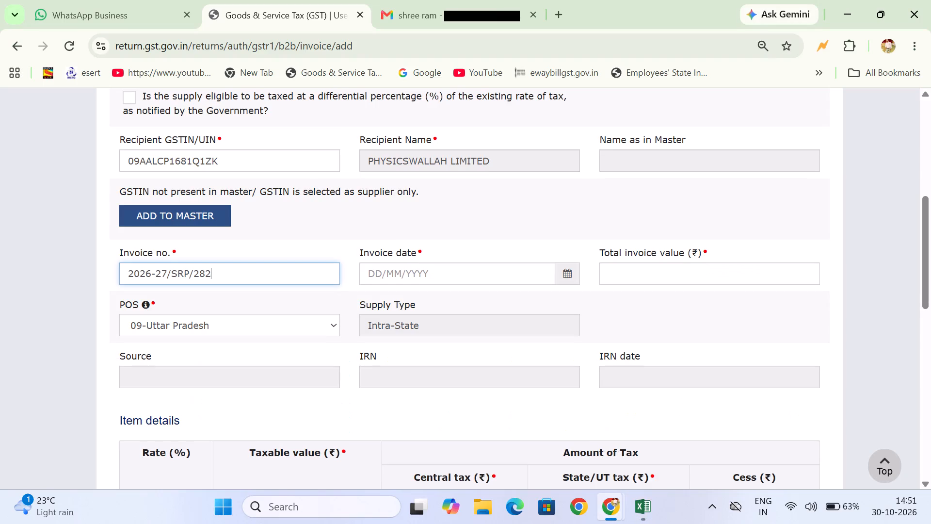
click(399, 266)
key(alt+Tab)
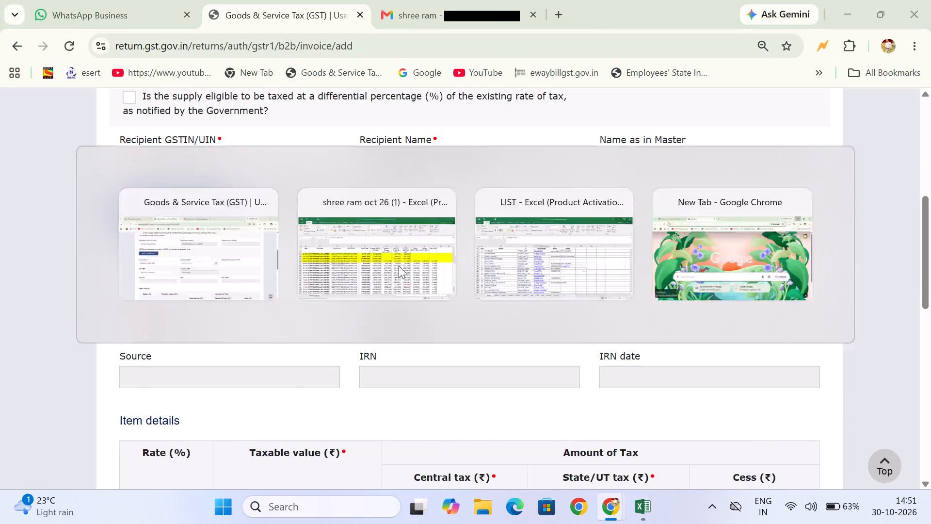
key(alt+Tab)
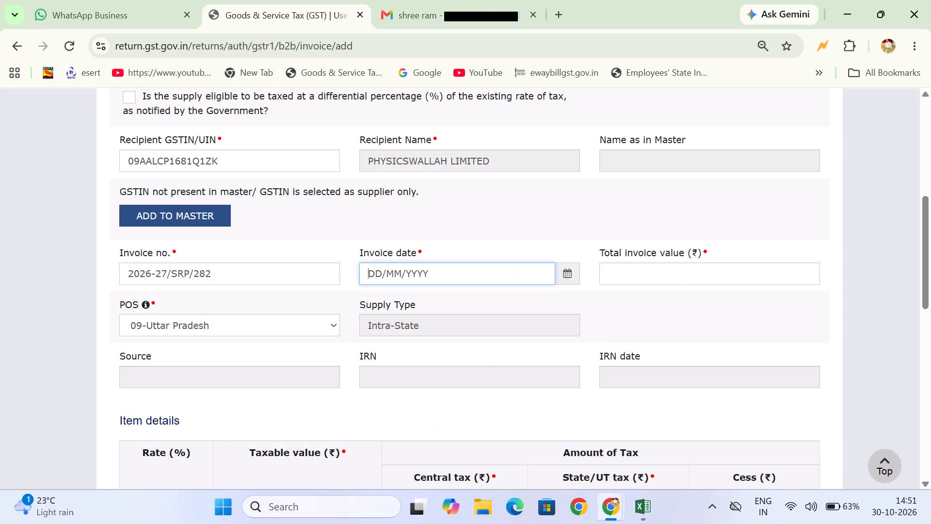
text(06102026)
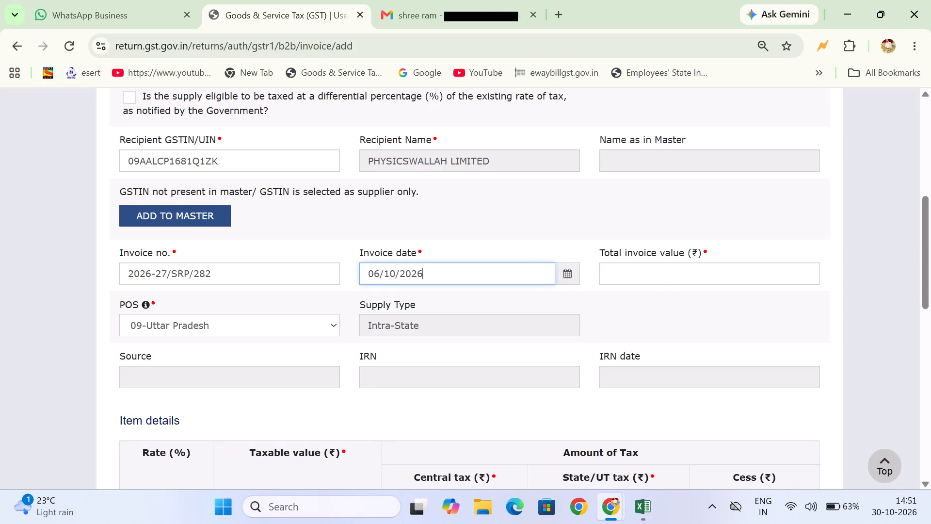
Look up the voucher's gross total in the register and enter 2832 as the total invoice value.
click(671, 270)
key(alt+Tab)
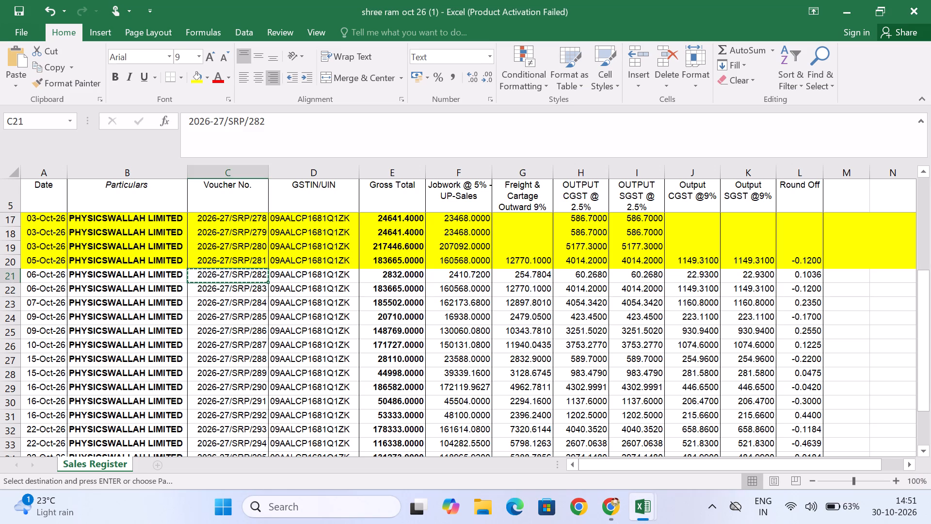
key(alt+Tab)
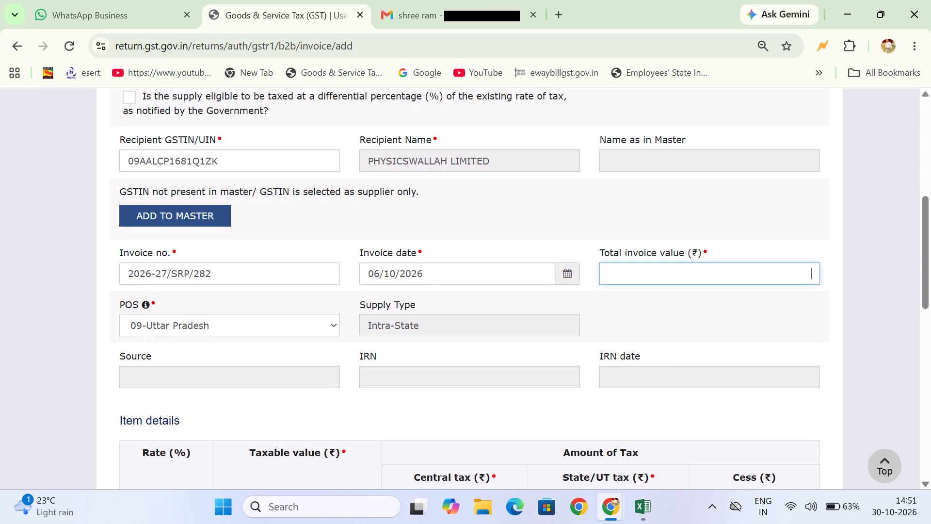
text(2832)
Enter the voucher's Jobwork amount, 2410.72, as the 5% taxable value and compare the tax amounts with the Excel row.
scroll(671, 270, down, 7)
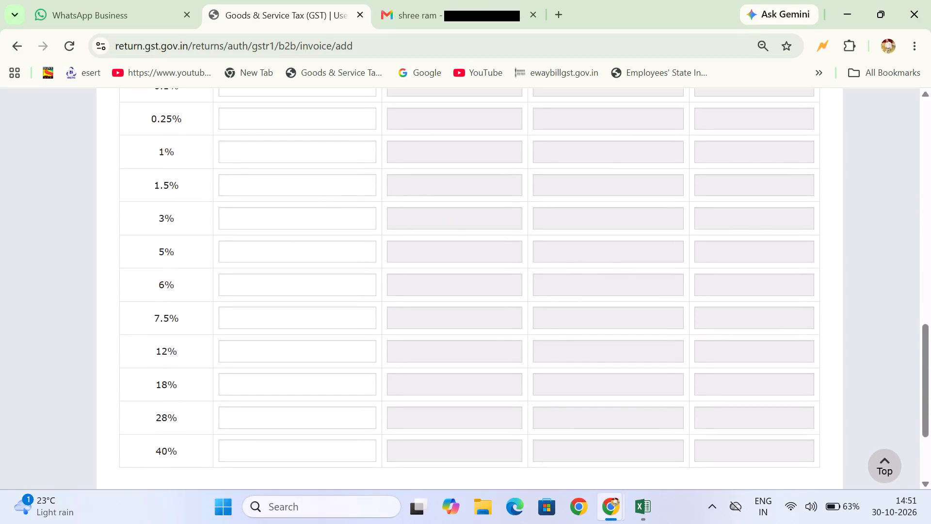
click(286, 254)
key(alt+Tab)
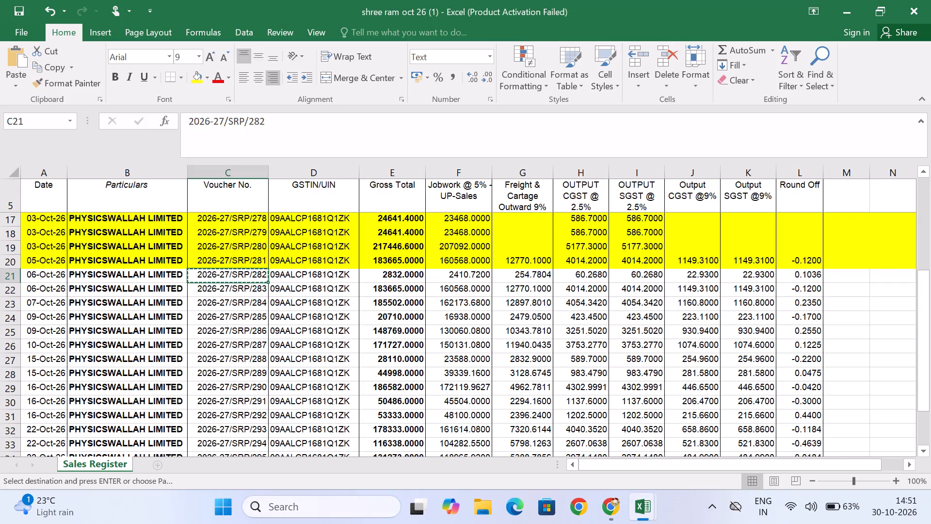
key(alt+Tab)
text(2410.)
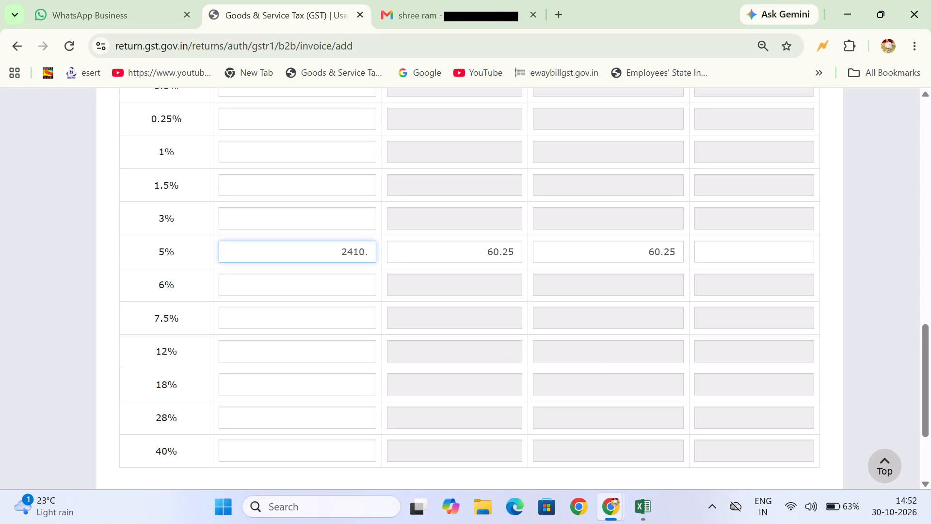
text(72)
key(alt+Tab)
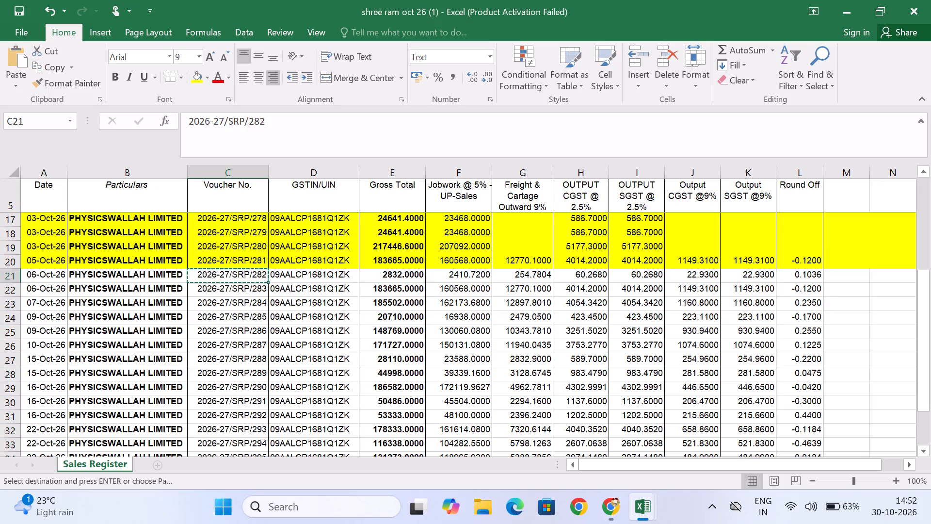
key(alt+Tab)
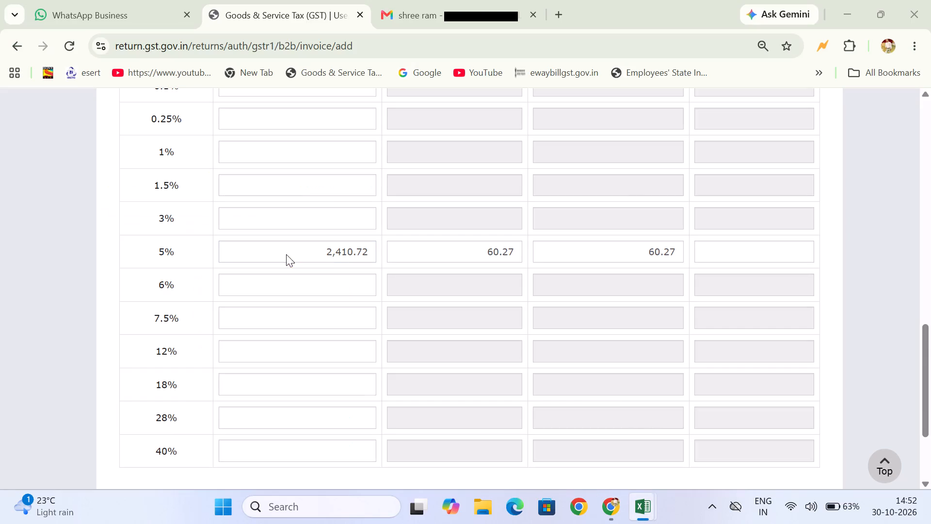
key(alt+Tab)
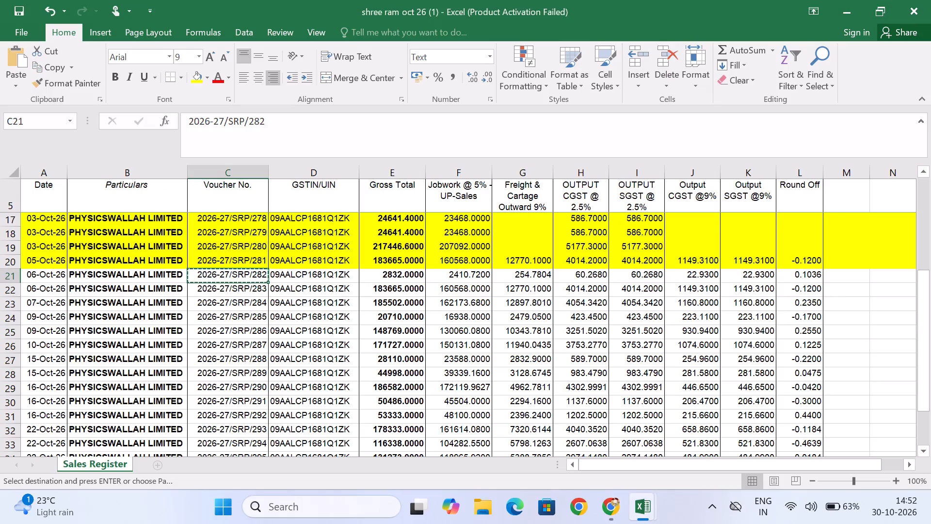
key(alt+Tab)
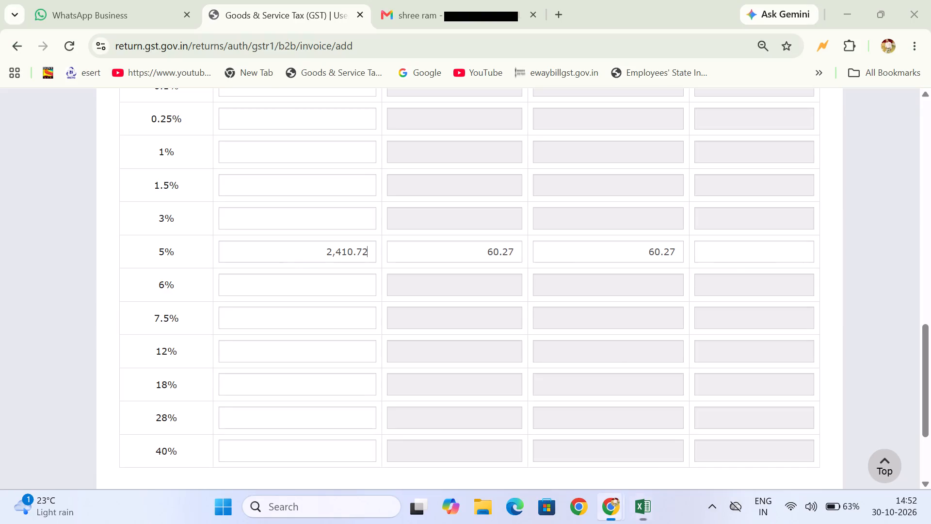
key(alt+Tab)
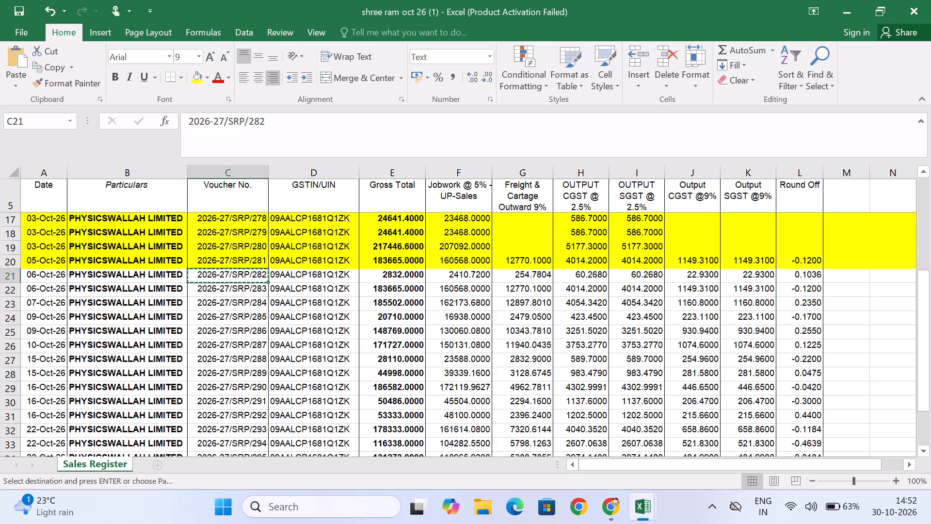
key(alt+Tab)
key(alt+Tab)
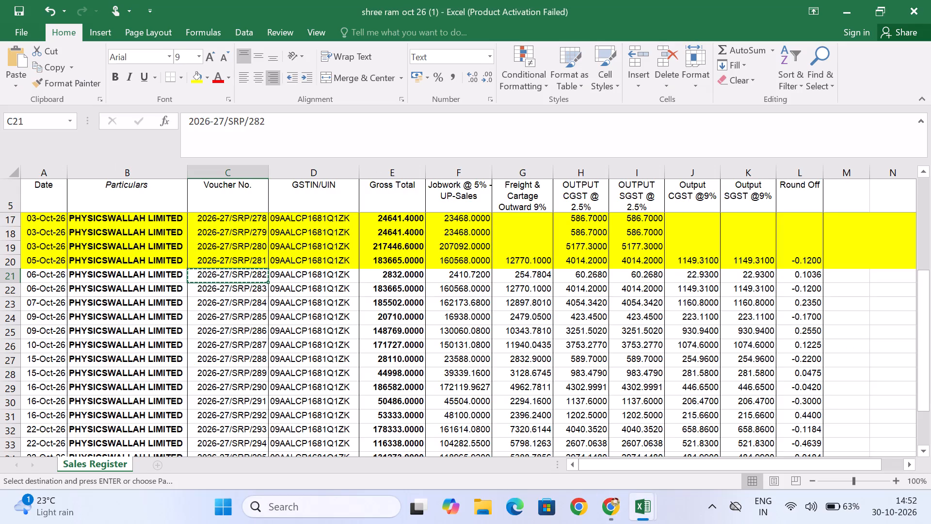
key(alt+Tab)
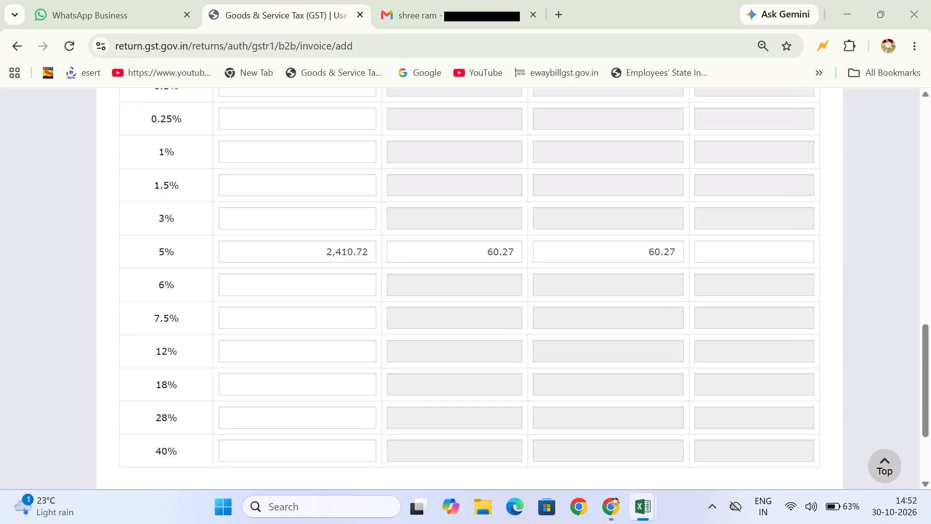
Look up the voucher's Freight & Cartage amount in the Excel register and enter 254.78 as the 18% taxable value.
scroll(286, 254, down, 2)
click(349, 295)
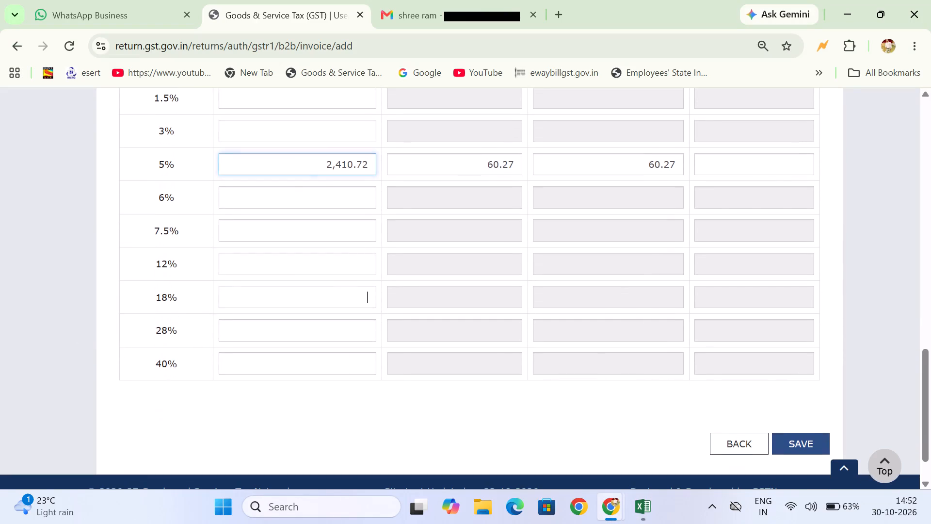
key(alt+Tab)
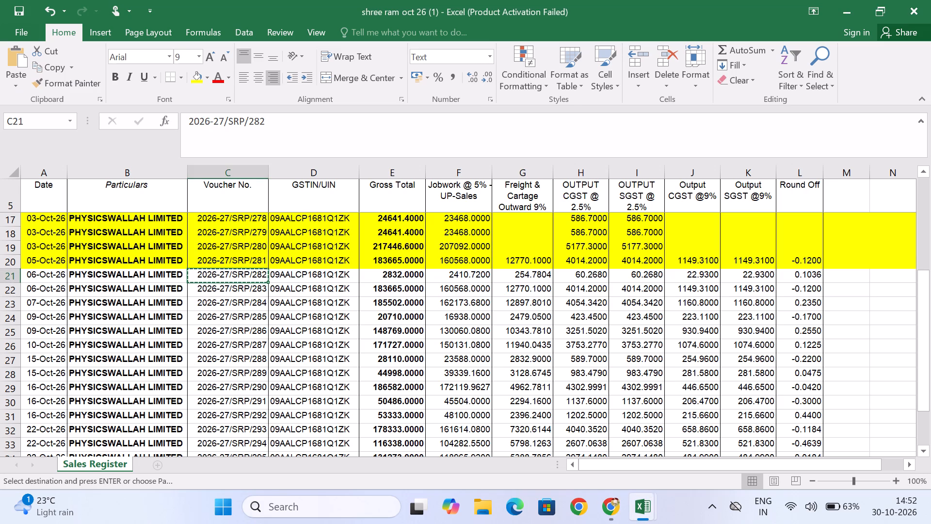
key(alt+Tab)
key(alt+Tab)
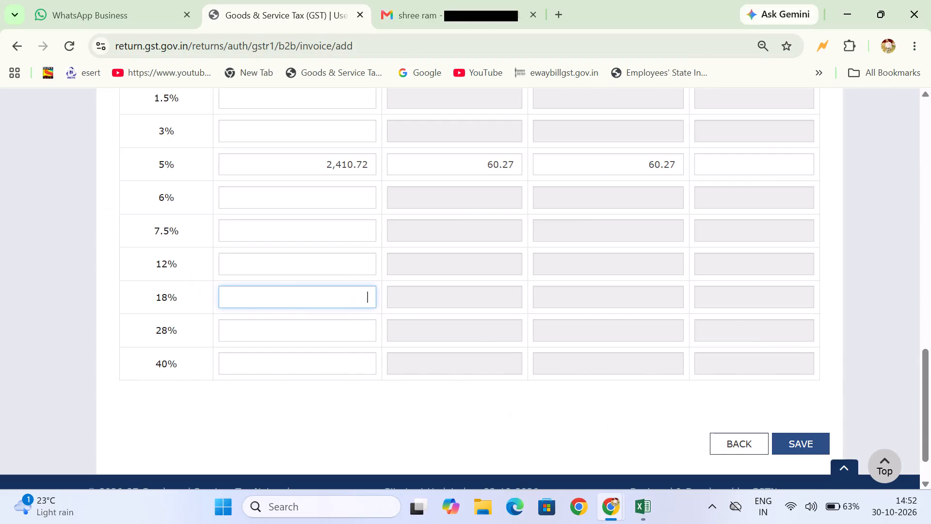
key(alt+Tab)
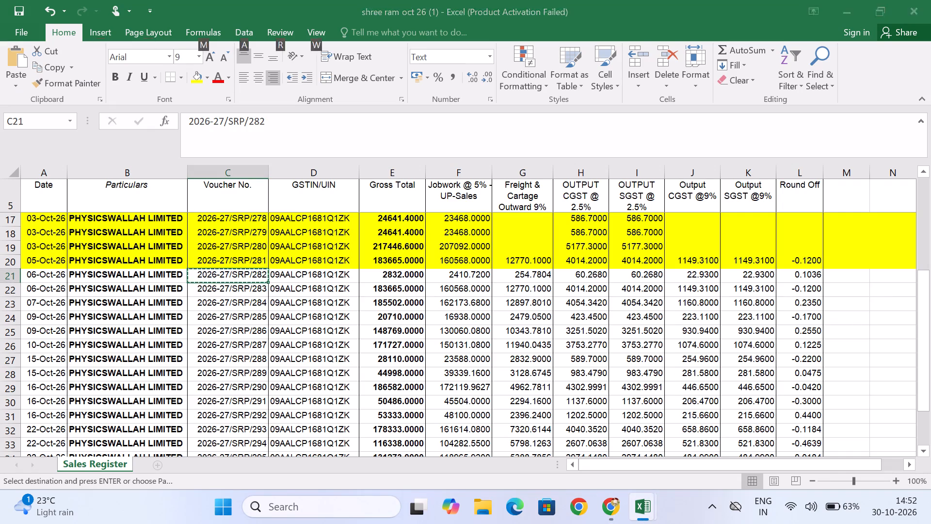
text(254.)
text(80)
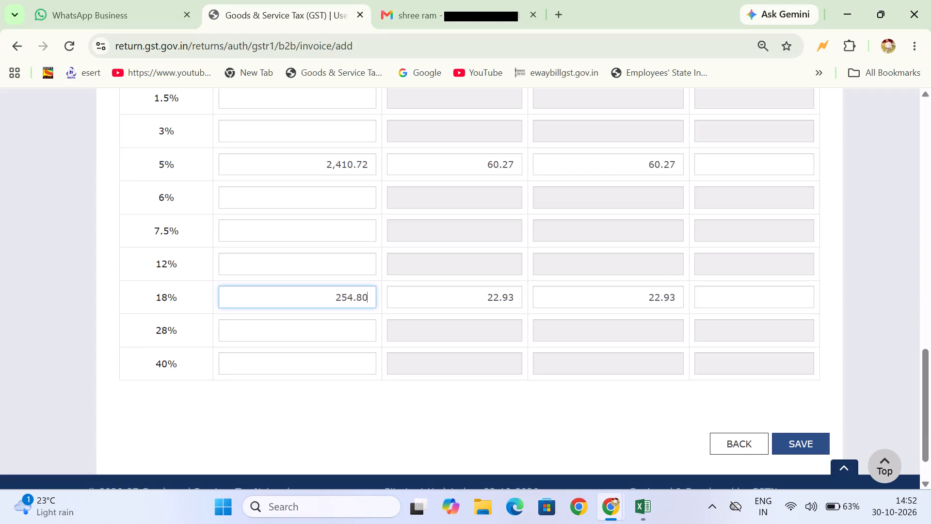
key(alt+Tab)
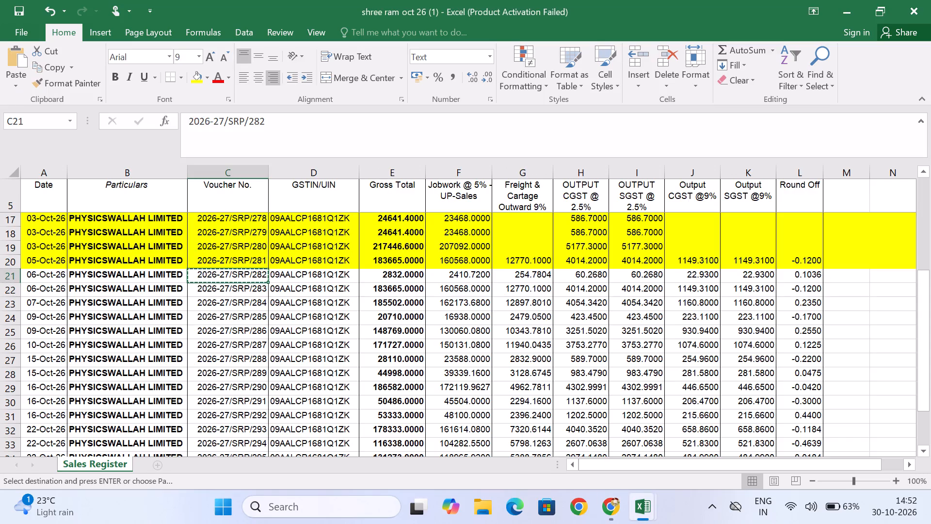
key(alt+Tab)
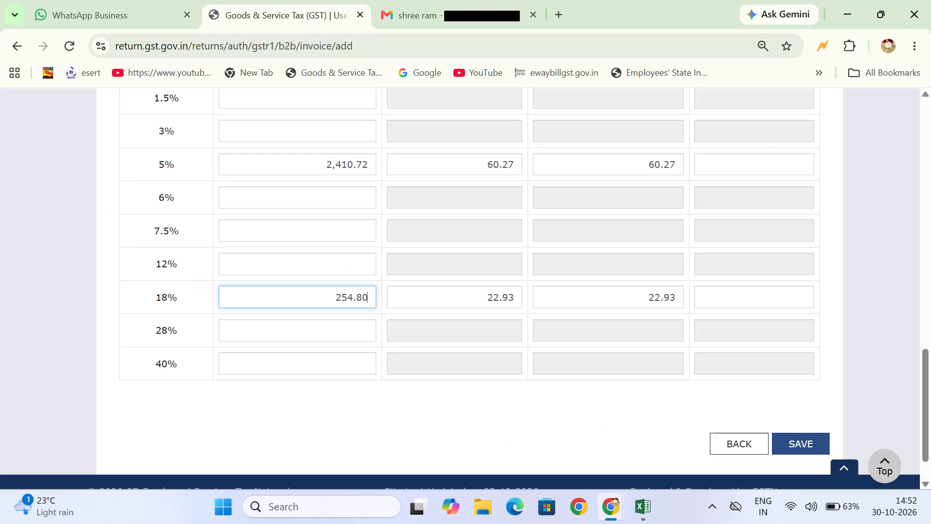
key(alt+Tab)
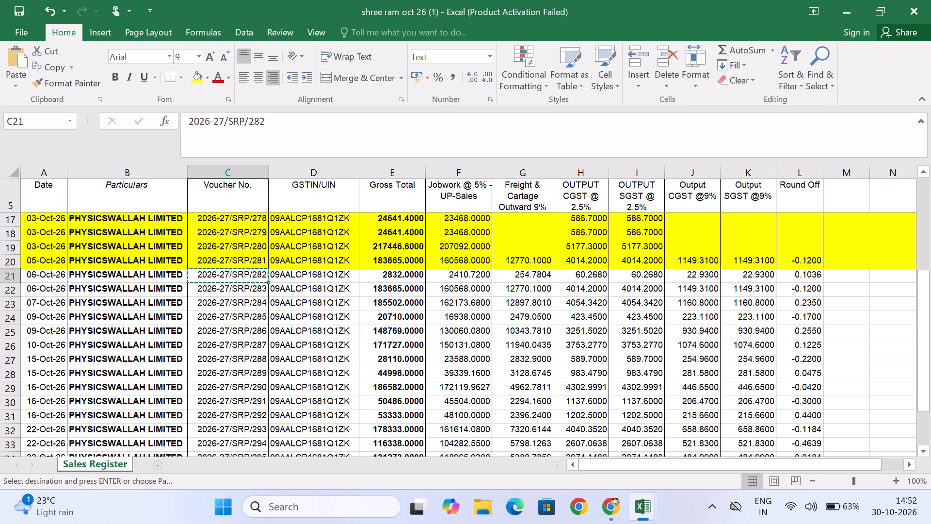
key(alt+Tab)
key(BackSpace)
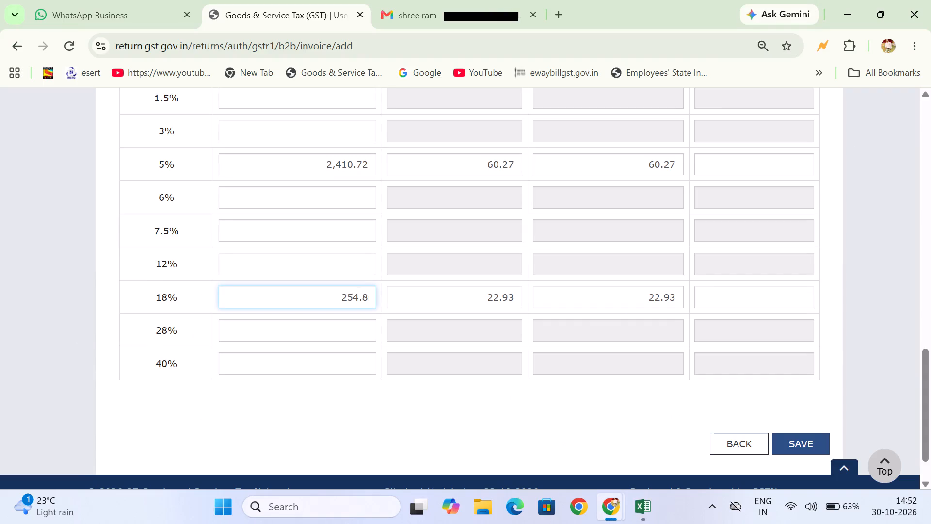
key(BackSpace)
text(78)
Compare the 5% and 18% entries with the voucher's row in Excel and save the invoice on the portal.
key(alt+Tab)
key(Return)
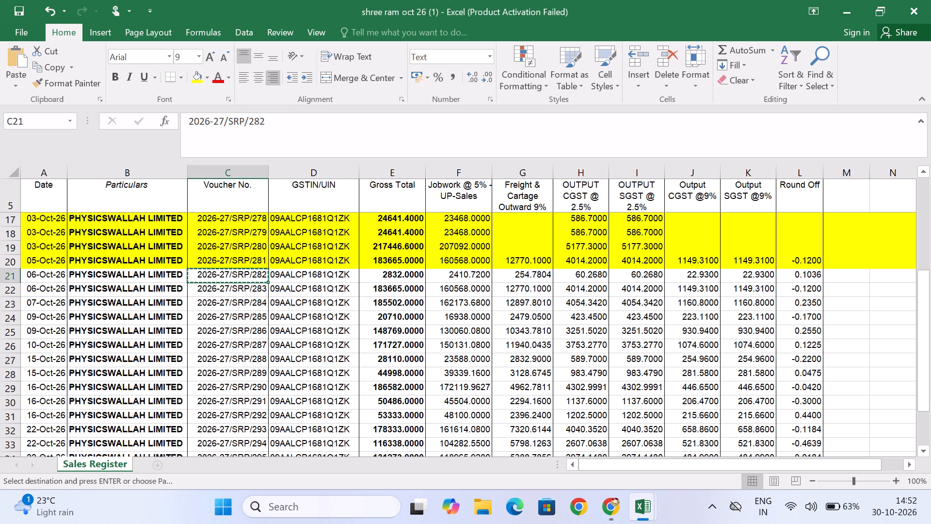
key(alt+Tab)
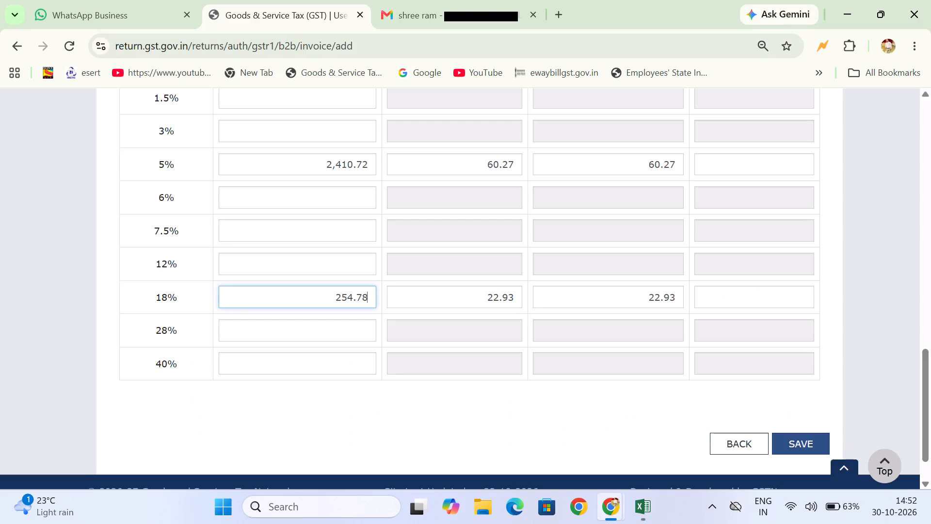
key(alt+Tab)
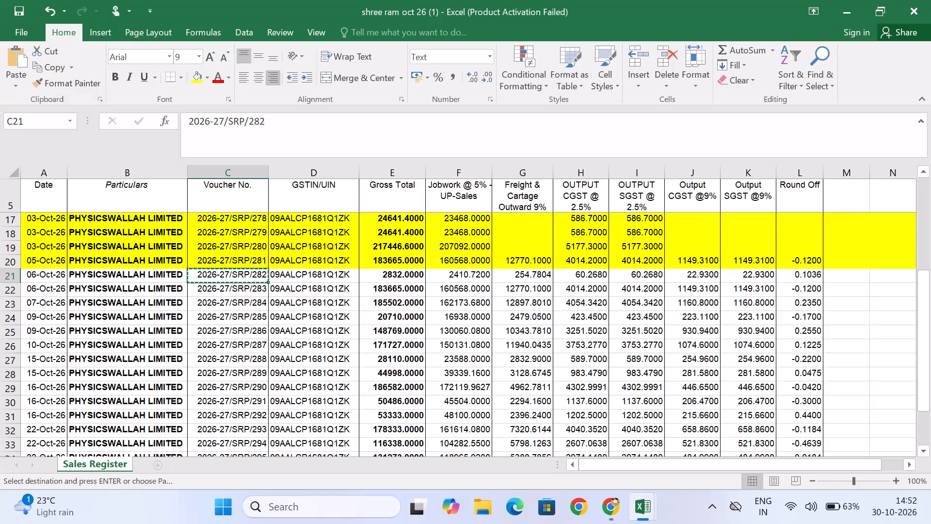
key(alt+Tab)
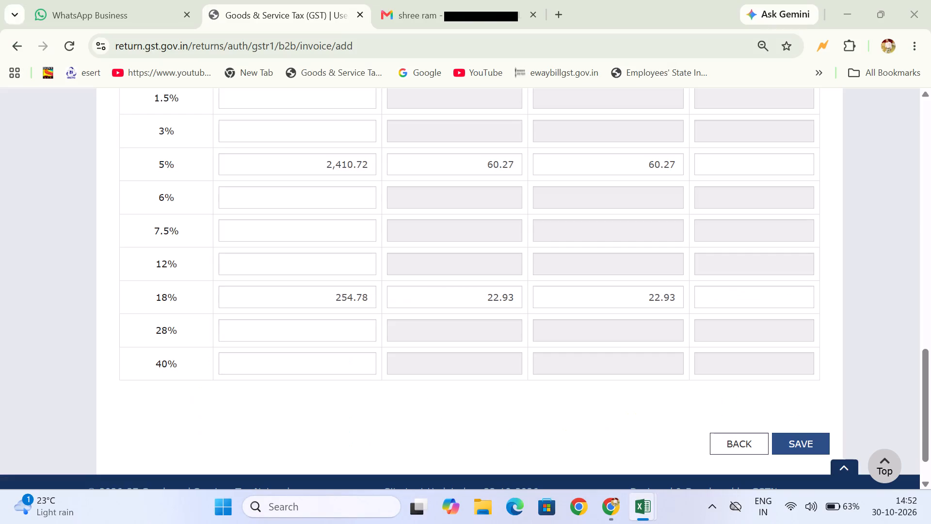
key(alt+Tab)
key(alt+Tab)
click(800, 436)
Switch to the Excel sales register and highlight the completed row of voucher 2026-27/SRP/282 in yellow.
scroll(416, 336, down, 1)
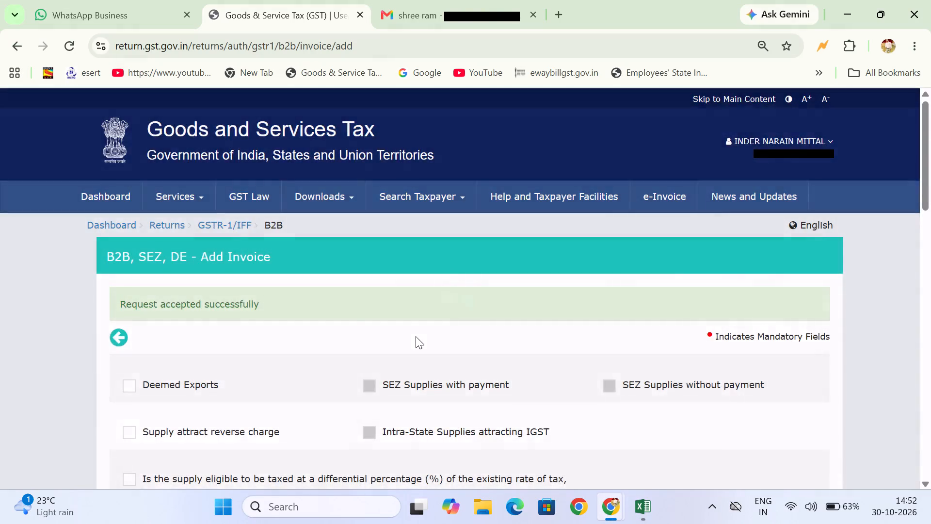
scroll(416, 336, down, 3)
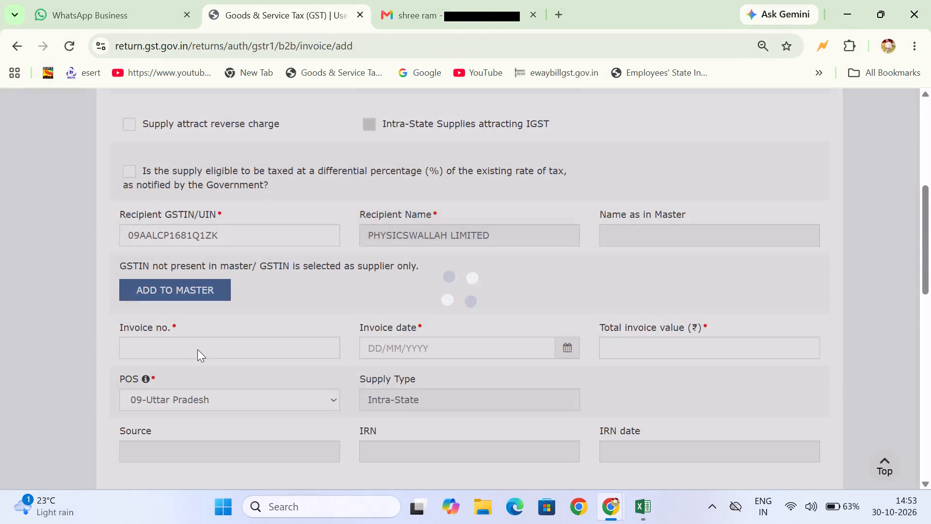
click(197, 349)
key(alt+Tab)
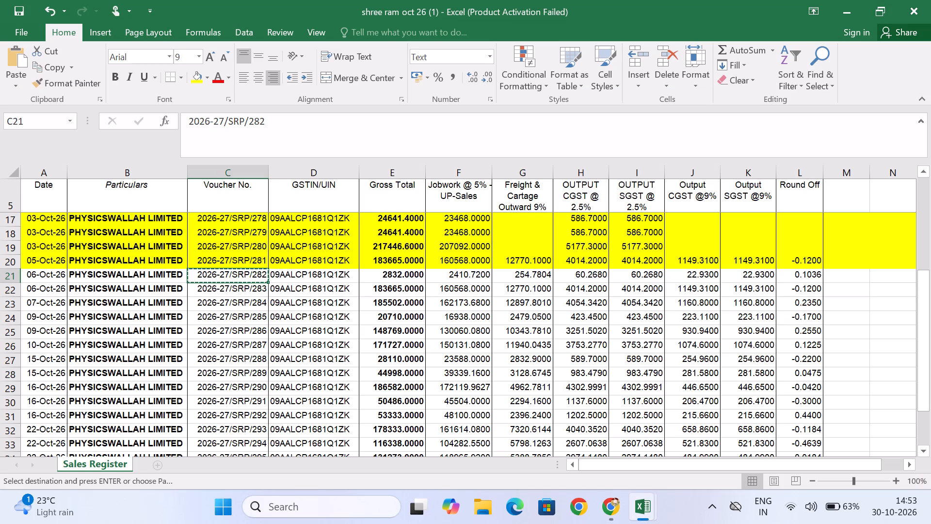
click(7, 275)
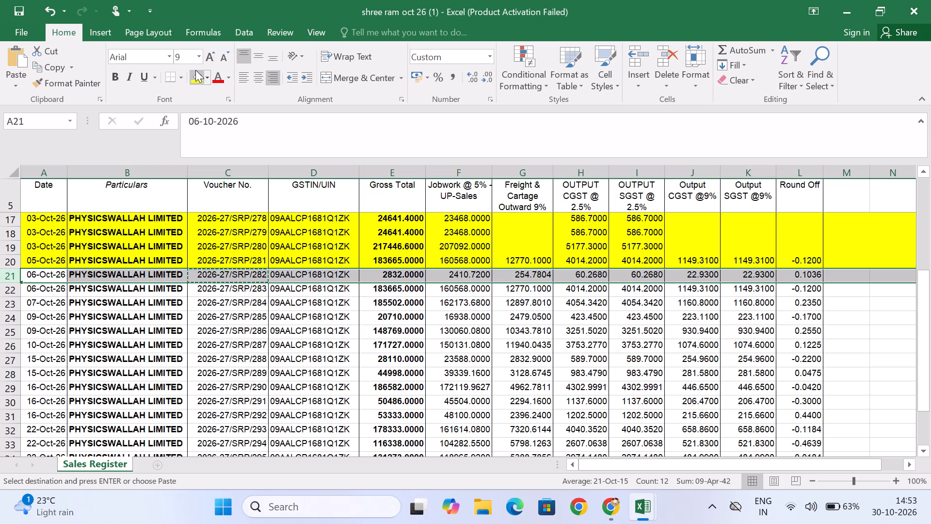
click(195, 70)
Copy voucher number 2026-27/SRP/283 from the register into the new portal invoice's invoice number.
scroll(253, 386, down, 1)
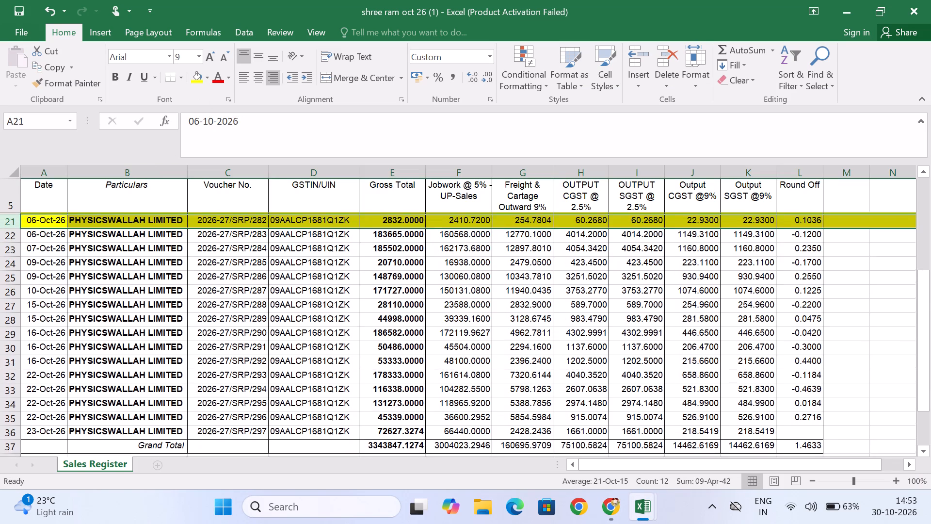
scroll(253, 386, down, 1)
click(231, 237)
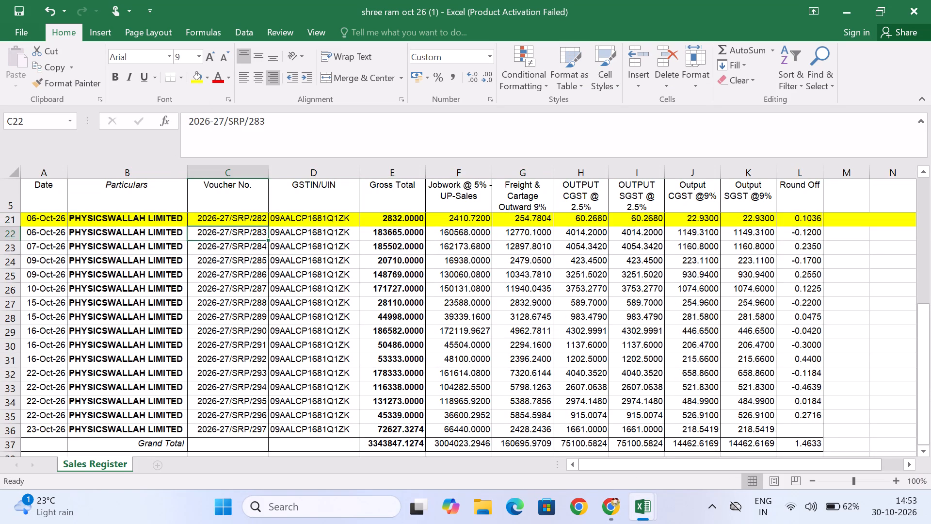
key(ctrl+c)
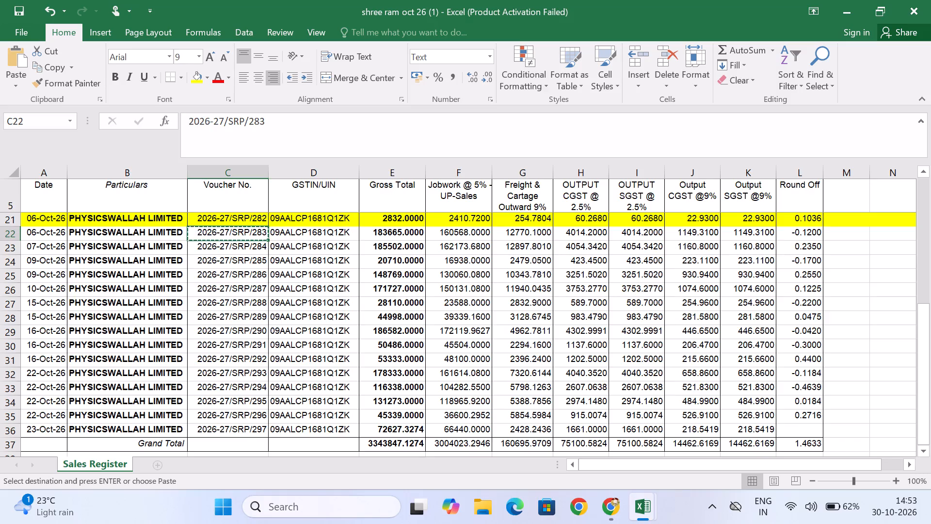
key(alt+Tab)
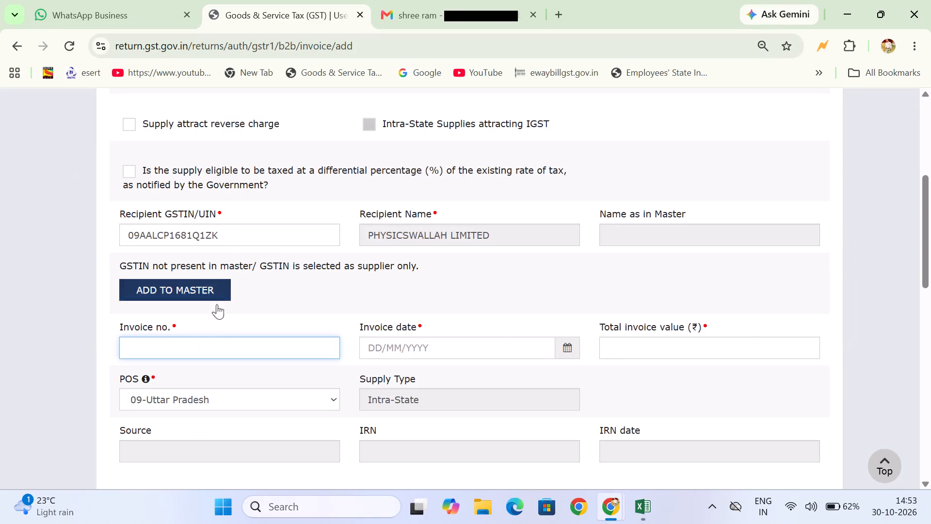
click(201, 347)
key(ctrl+v)
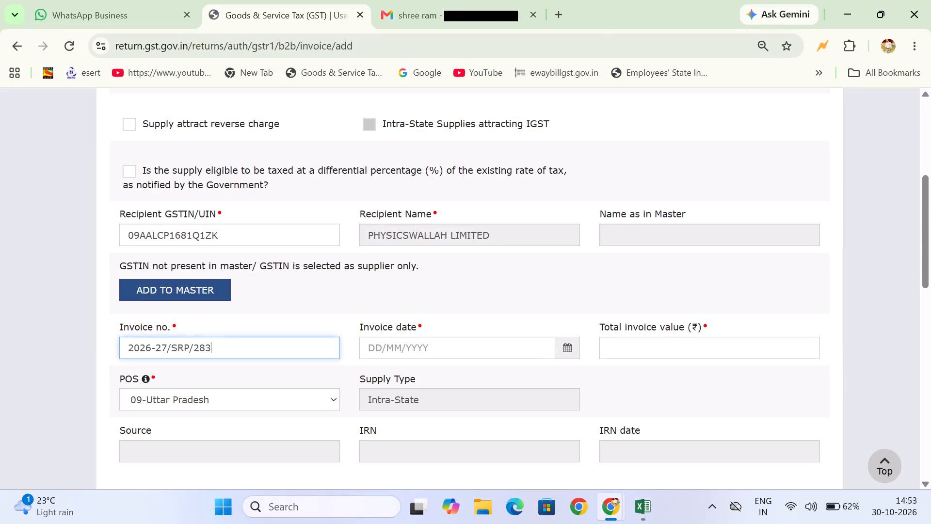
Check the voucher's date in the register and set the invoice date to 06/10/2026.
key(alt+Tab)
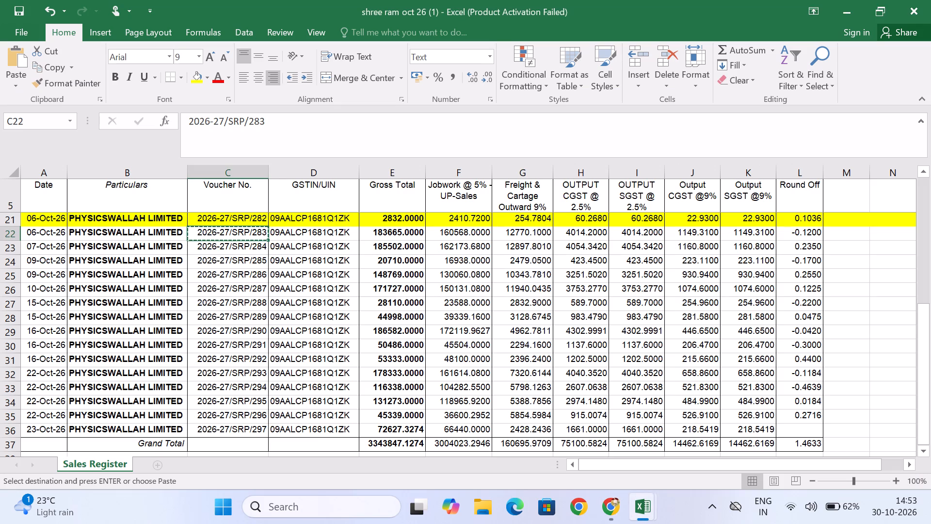
key(alt+Tab)
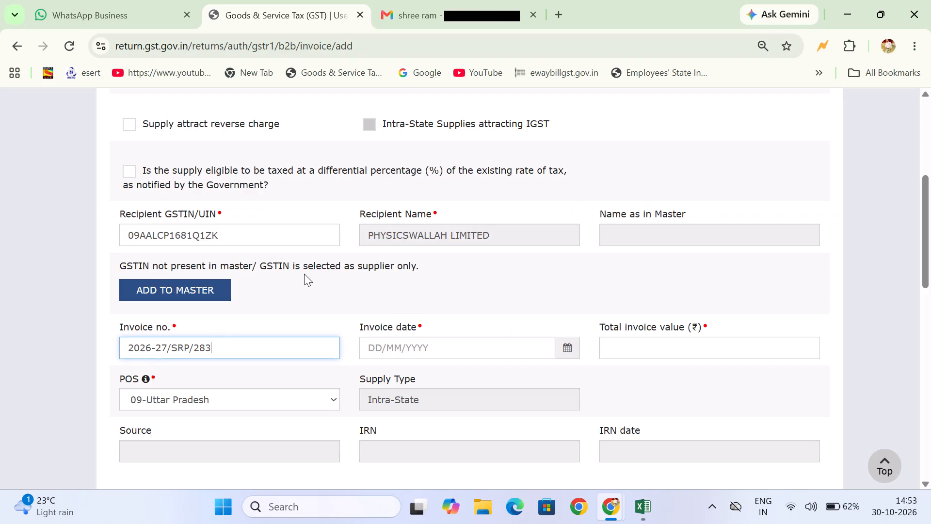
click(434, 342)
key(0)
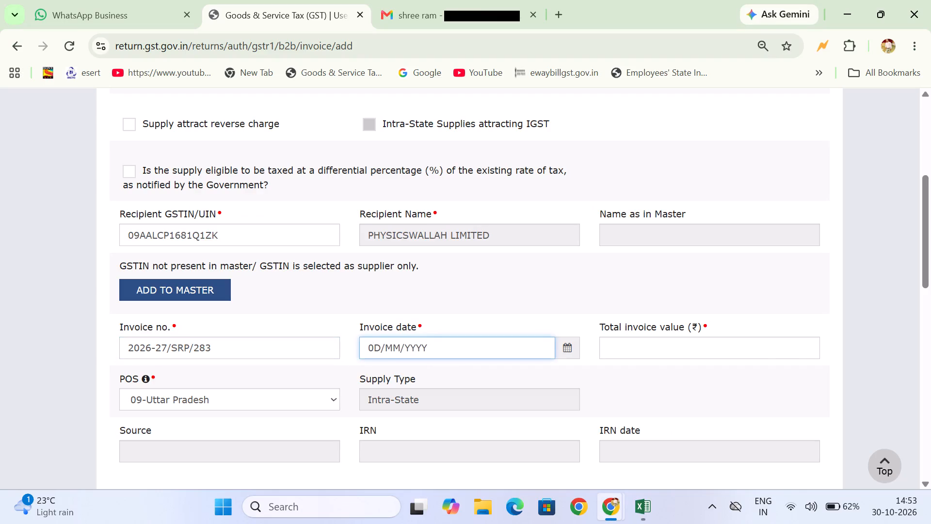
key(8)
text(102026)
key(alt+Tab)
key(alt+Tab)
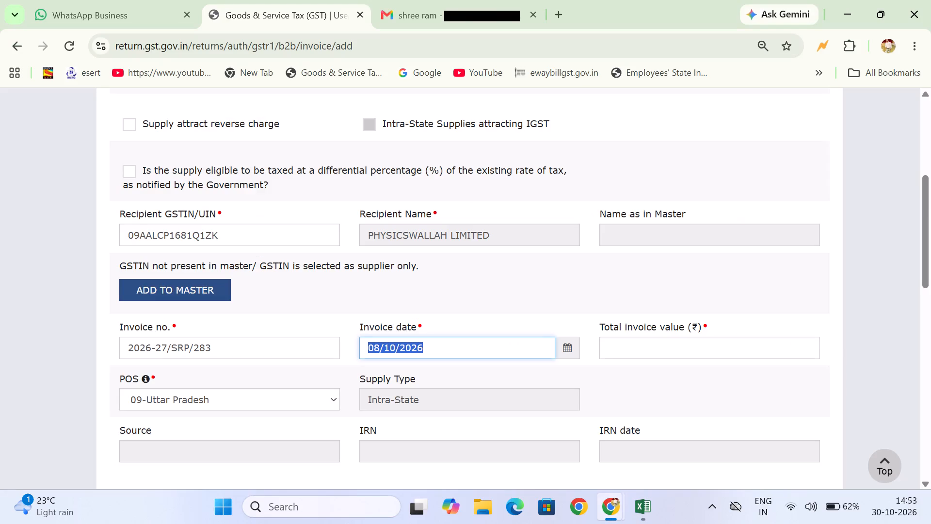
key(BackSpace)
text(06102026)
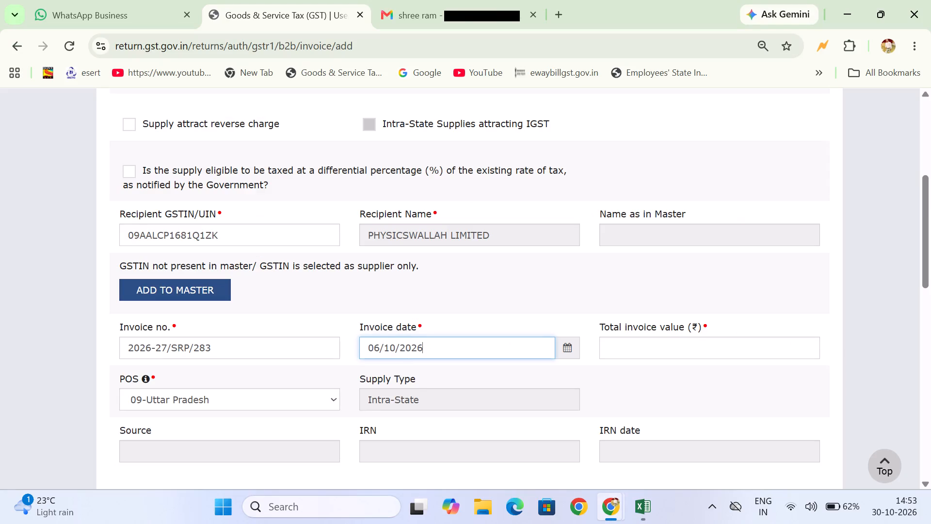
Look up the gross total of voucher 2026-27/SRP/283 in the register and enter 183665 as the total invoice value.
click(691, 353)
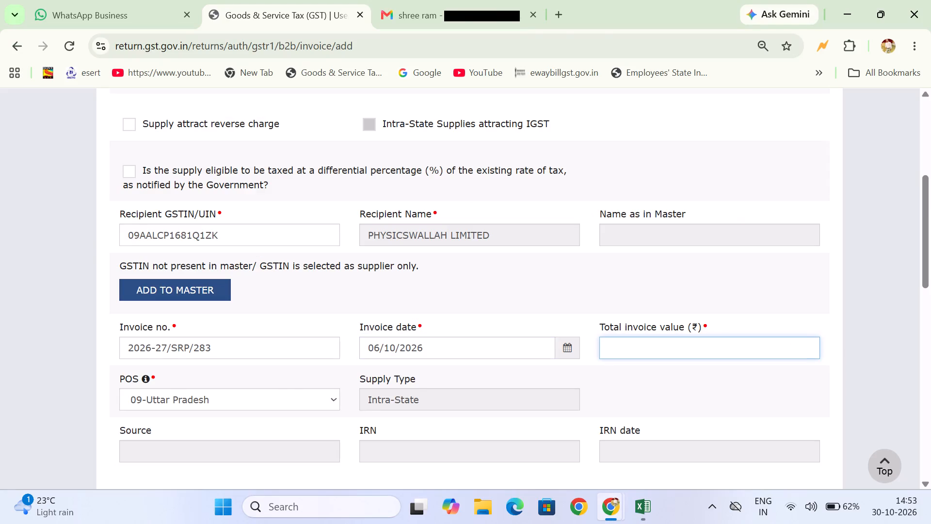
key(alt+Tab)
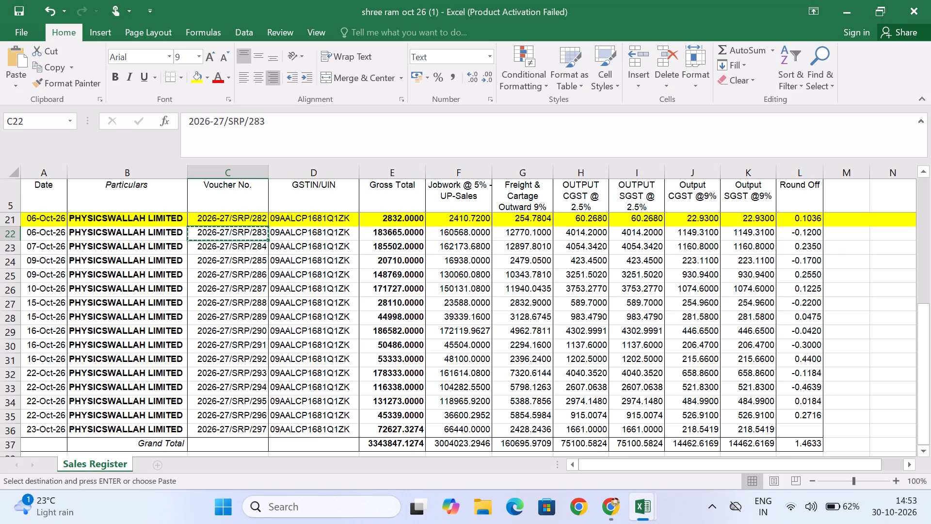
key(alt+Tab)
key(1)
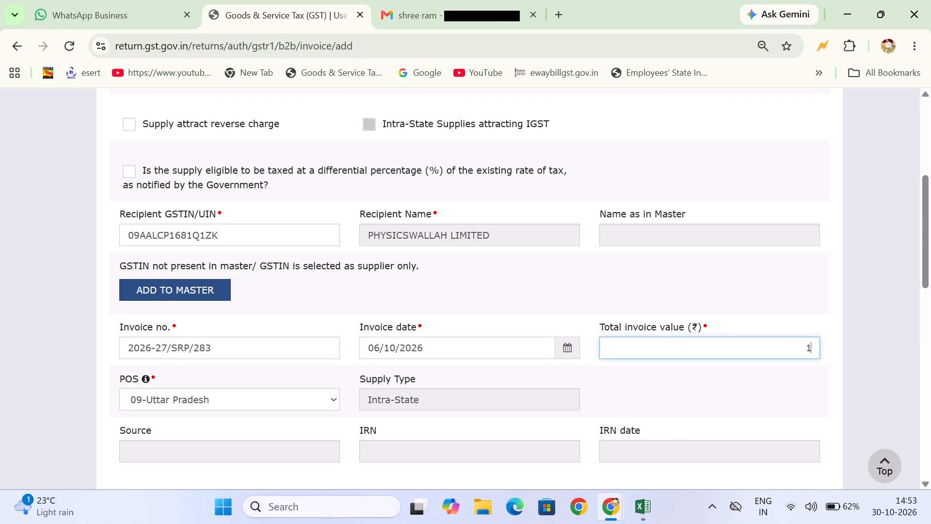
key(8)
text(3665)
Look up the 5% jobwork amount of voucher 2026-27/SRP/283 in the register, enter 160568 as the 5% taxable value and recheck it.
key(alt+Tab)
key(alt+Tab)
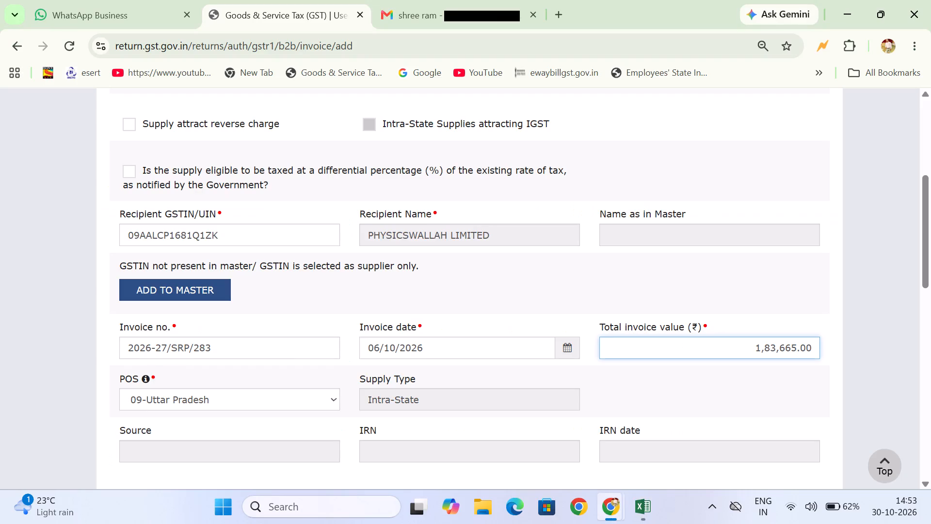
key(alt+Tab)
scroll(691, 353, down, 1)
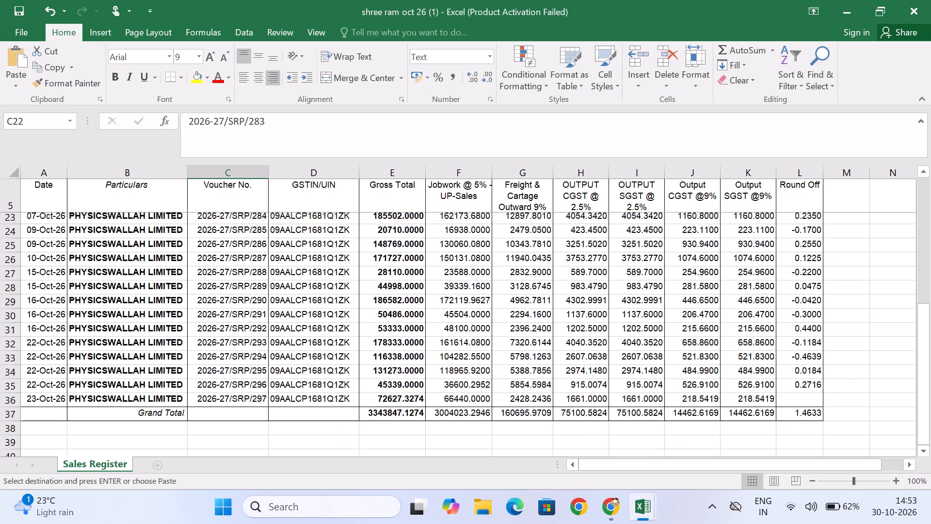
scroll(691, 353, down, 1)
key(alt+Tab)
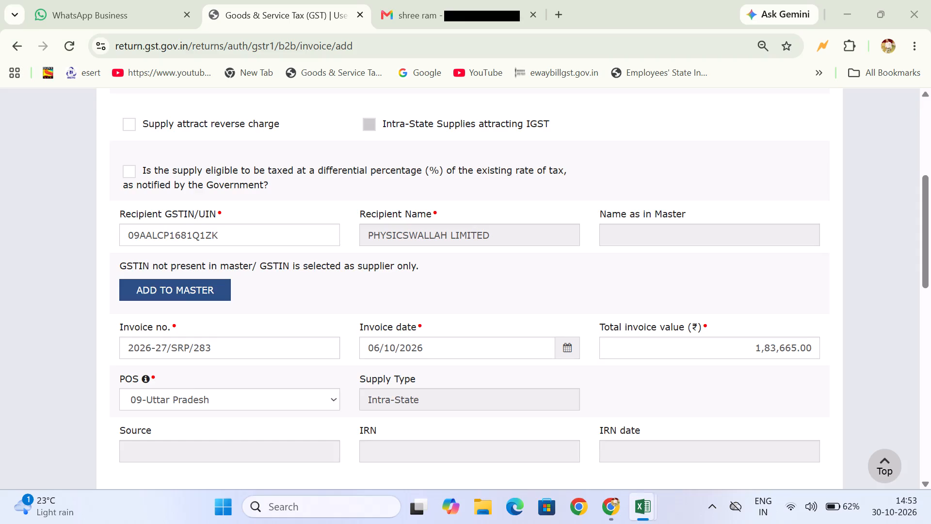
scroll(691, 353, down, 2)
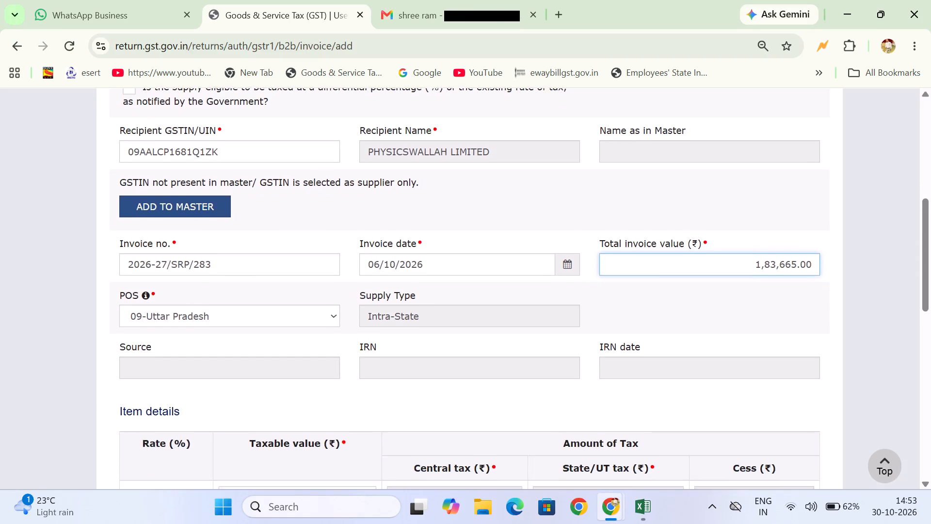
scroll(691, 353, down, 4)
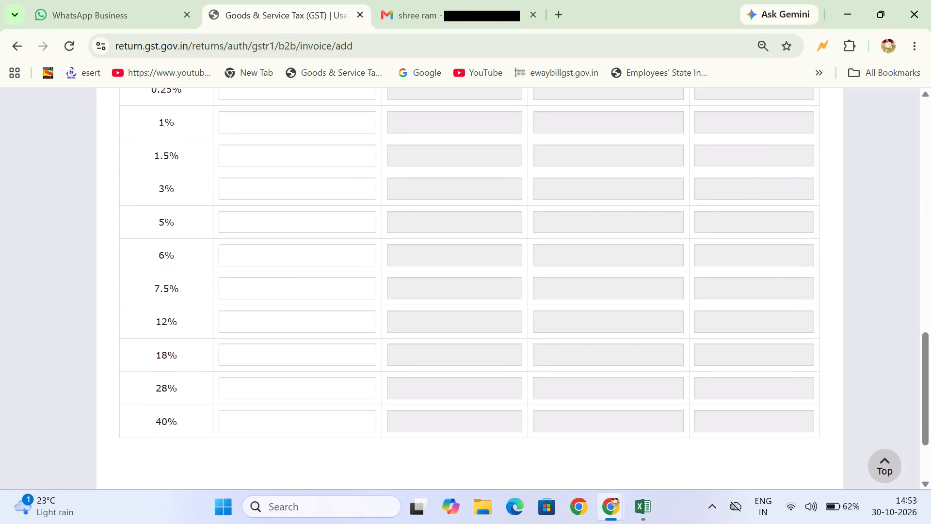
click(289, 216)
key(alt+Tab)
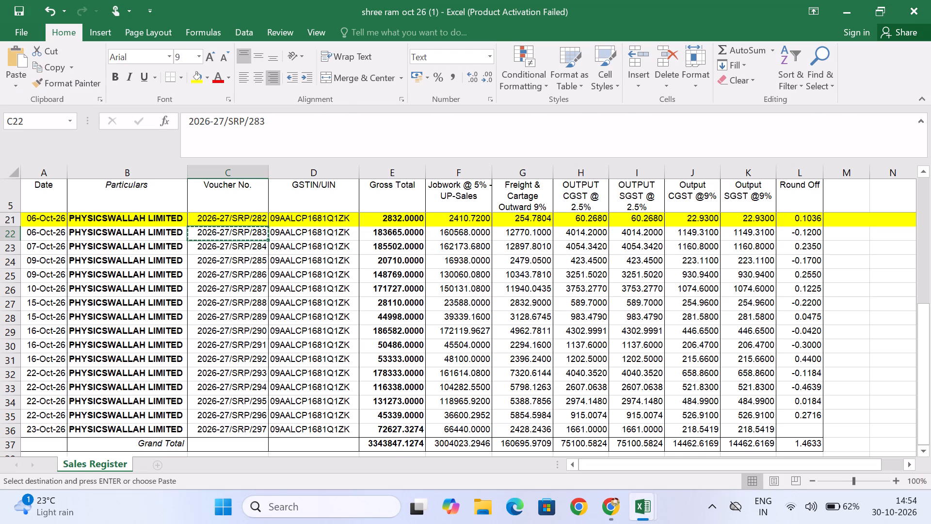
key(alt+Tab)
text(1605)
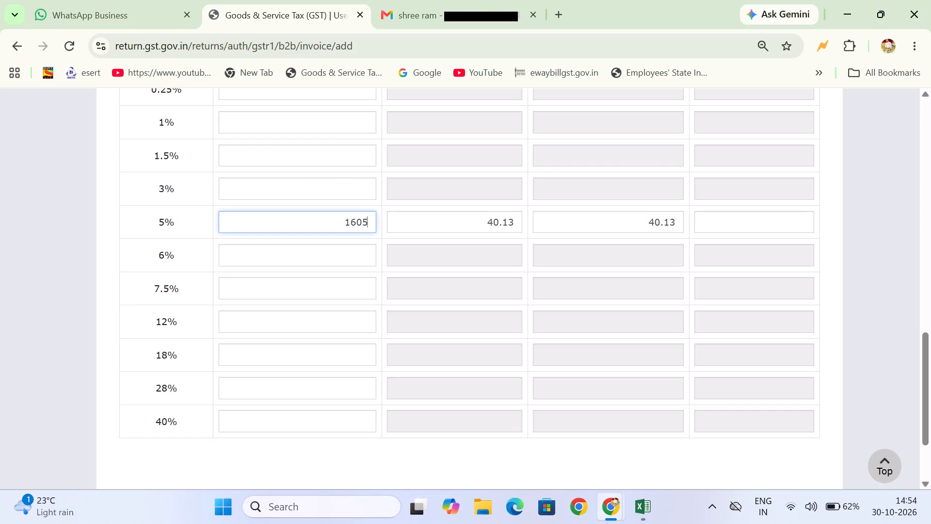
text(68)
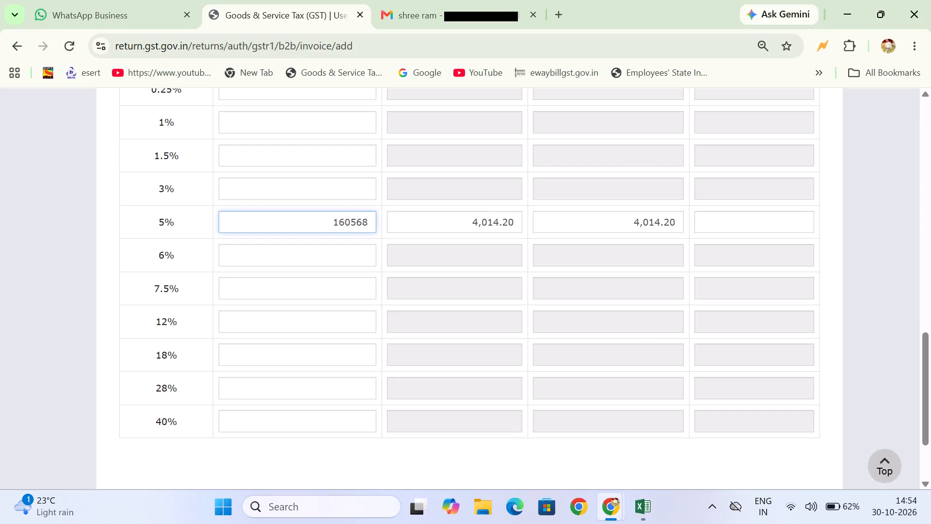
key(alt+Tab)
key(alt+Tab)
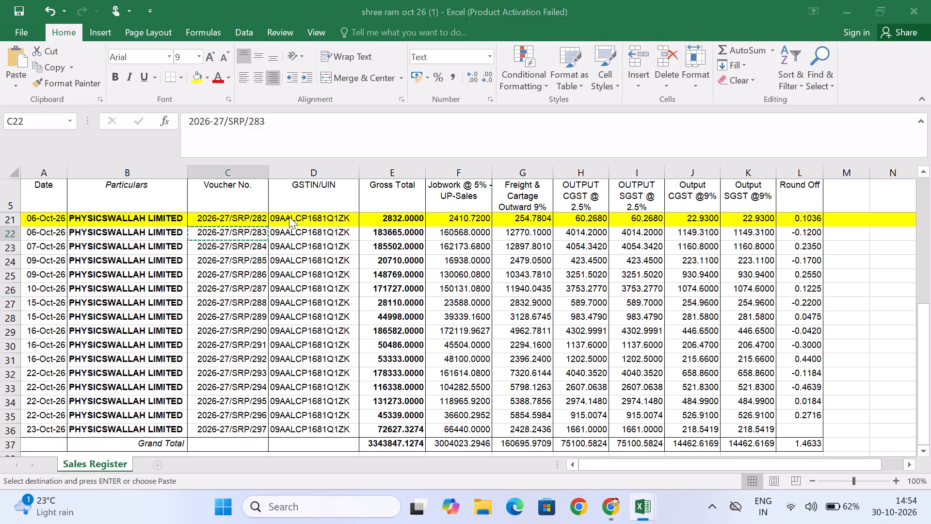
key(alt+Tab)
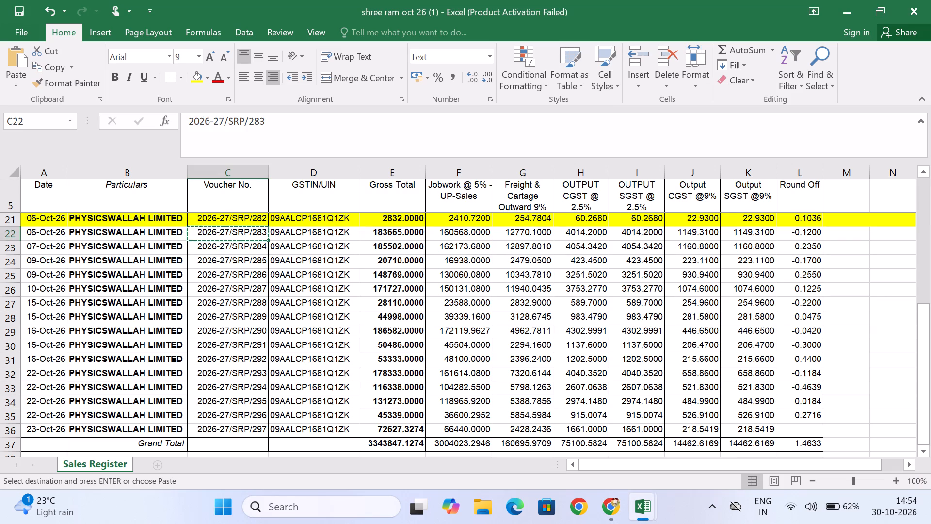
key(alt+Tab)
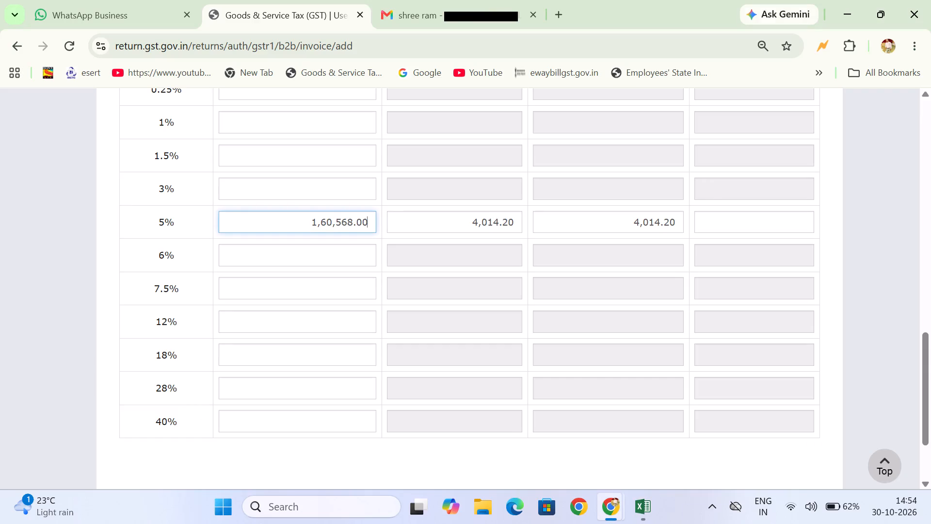
Look up the voucher's freight and cartage amount, enter 12770.10 as the 18% taxable value and recheck it against the register.
click(295, 353)
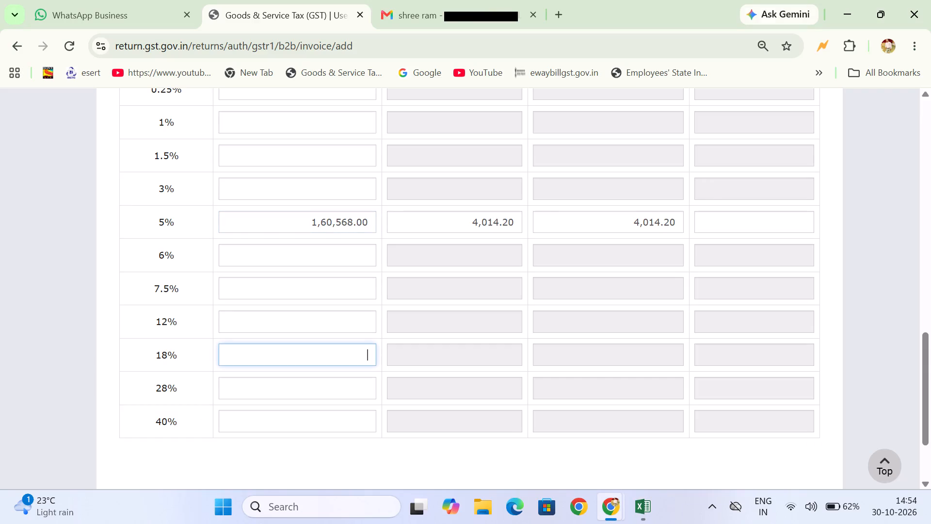
key(alt+Tab)
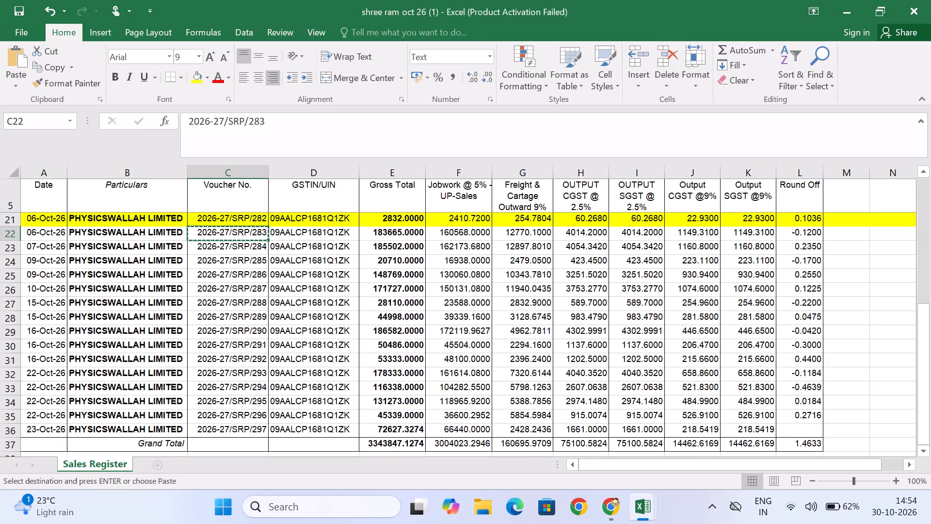
key(alt+Tab)
text(12770.10)
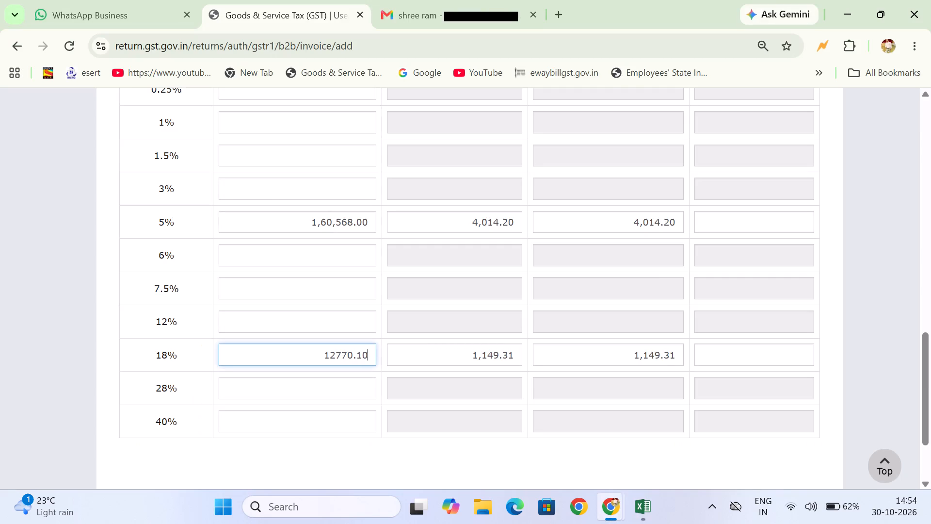
key(alt+Tab)
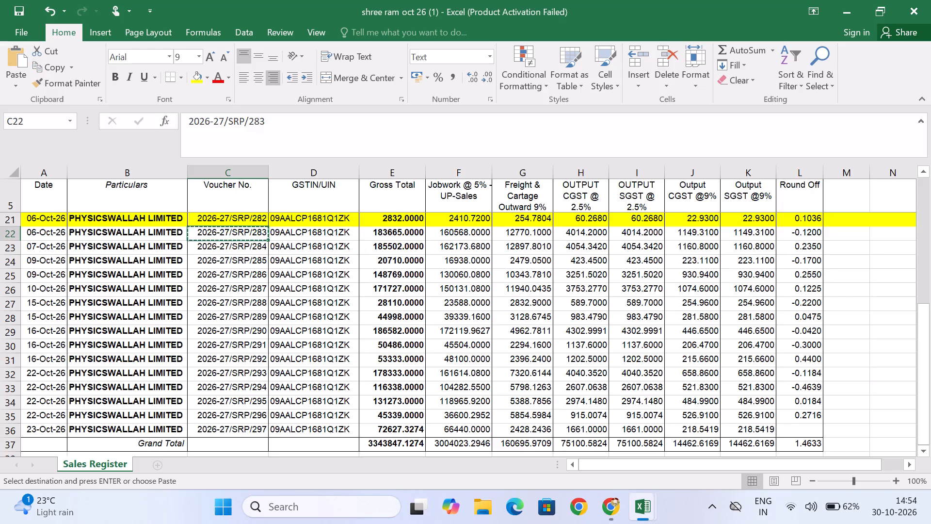
key(alt+Tab)
key(alt+Tab)
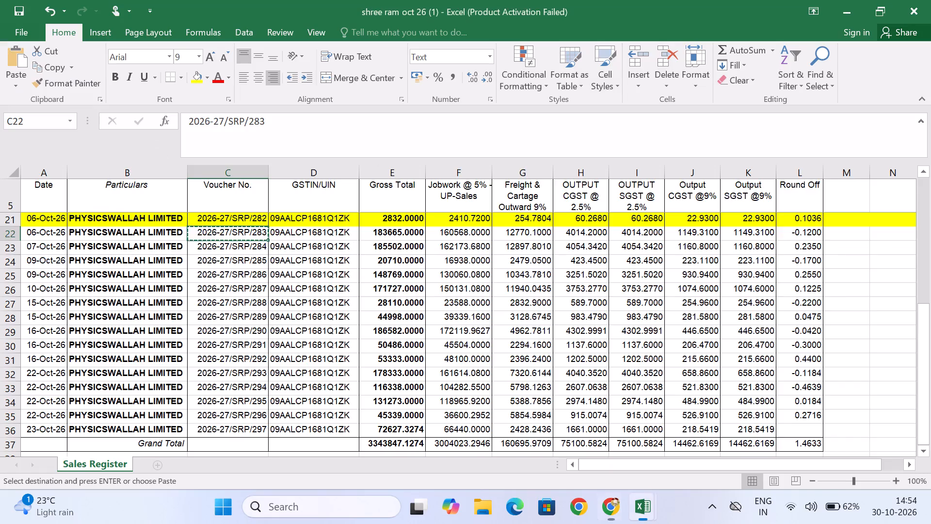
key(alt+Tab)
key(Return)
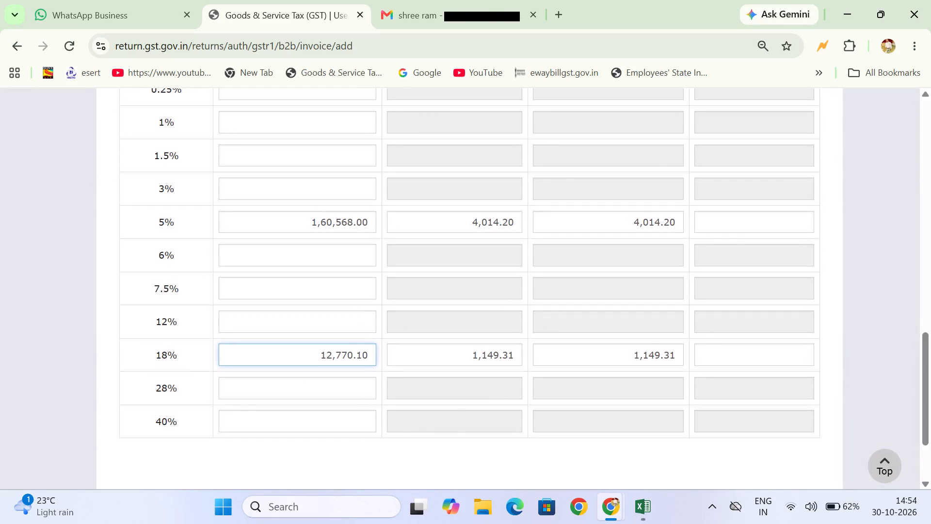
Save the completed B2B invoice 2026-27/SRP/283 on the GST portal.
scroll(450, 409, down, 3)
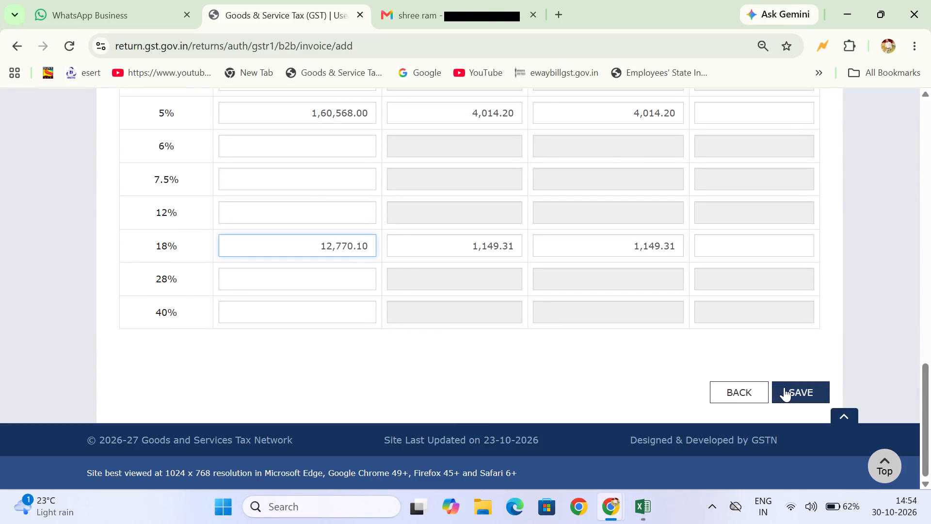
click(784, 387)
click(784, 387)
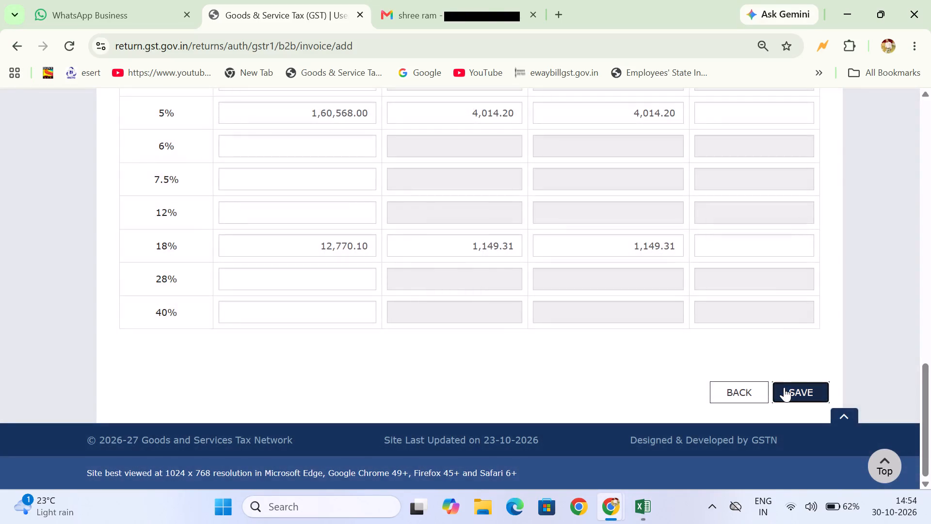
Switch to the Excel sales register and highlight the completed row of voucher 2026-27/SRP/283 in yellow.
scroll(374, 341, down, 2)
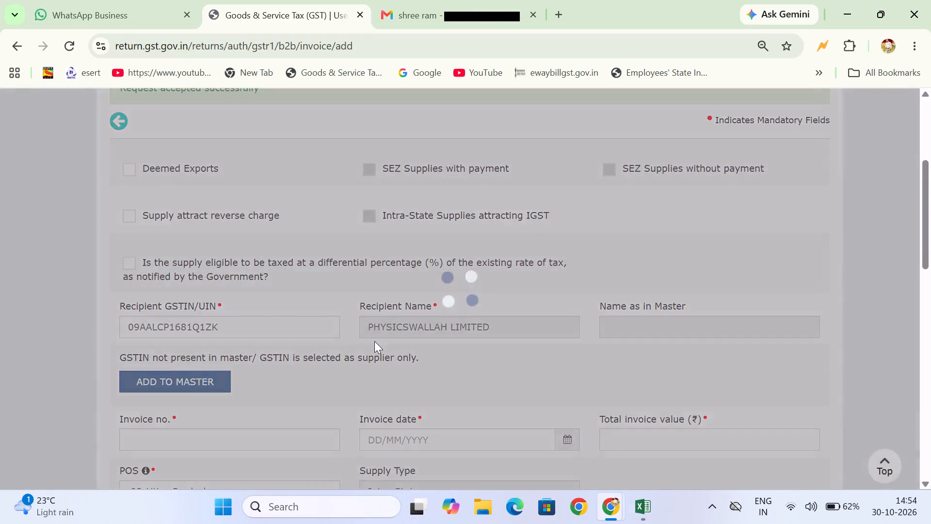
scroll(374, 341, down, 2)
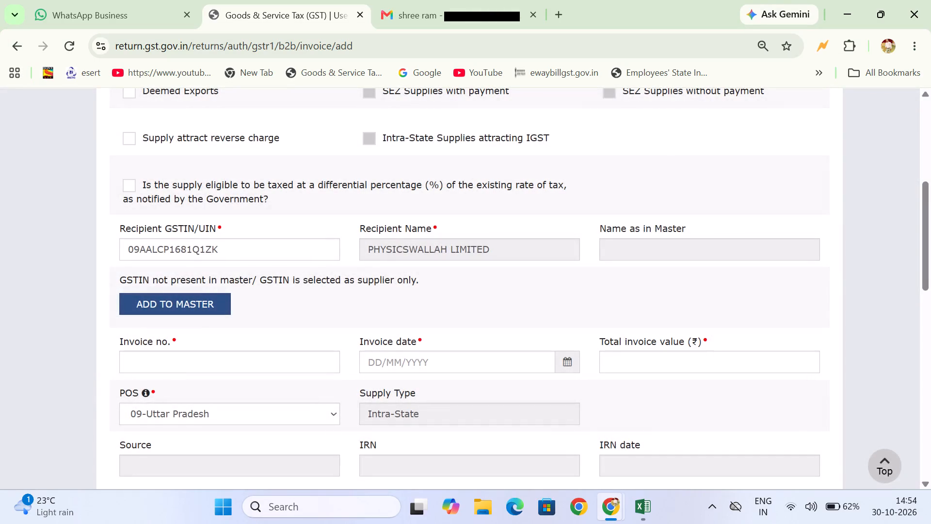
click(177, 358)
key(alt+Tab)
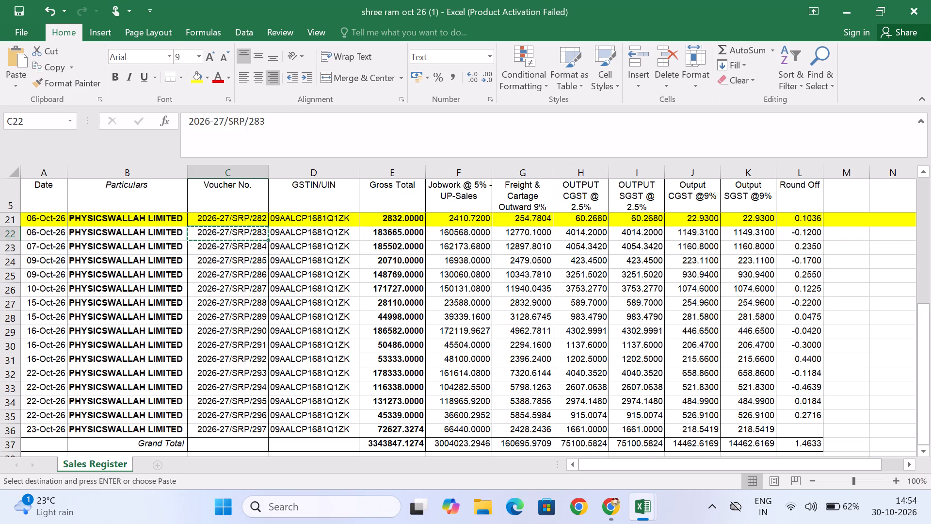
click(14, 230)
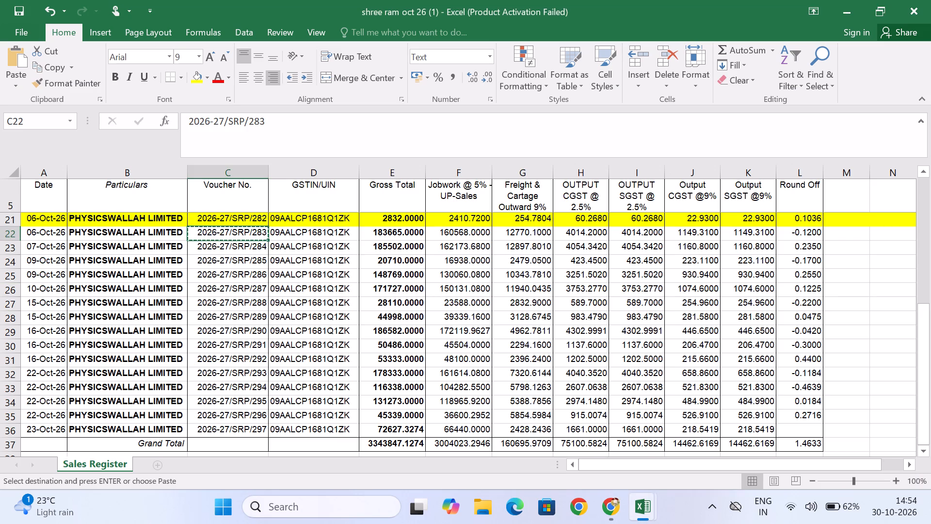
click(6, 236)
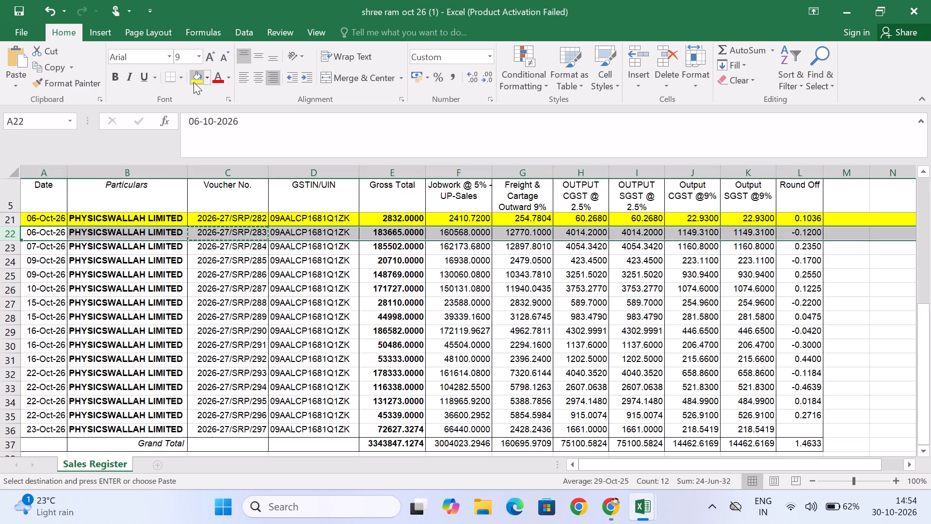
click(195, 78)
Copy voucher number 2026-27/SRP/284 from the register into the new portal invoice's invoice number.
scroll(255, 259, down, 1)
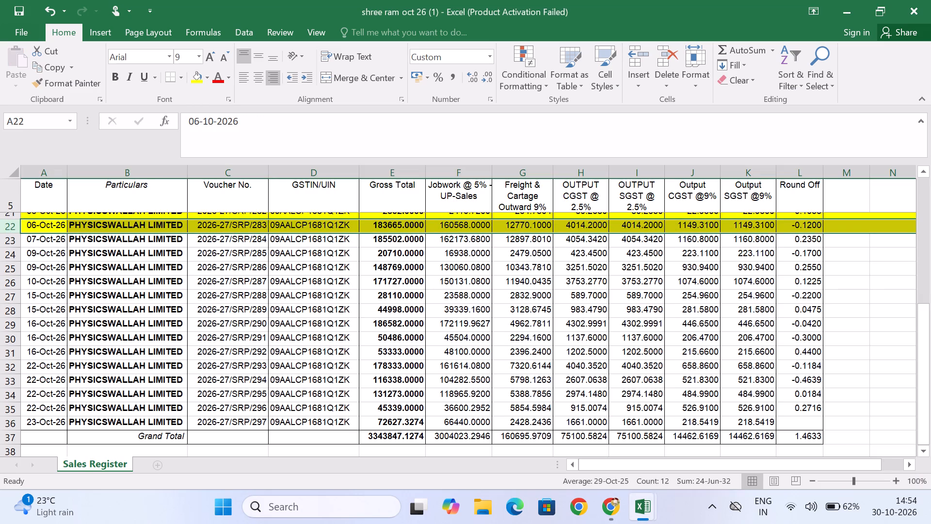
scroll(255, 259, down, 1)
key(alt+Tab)
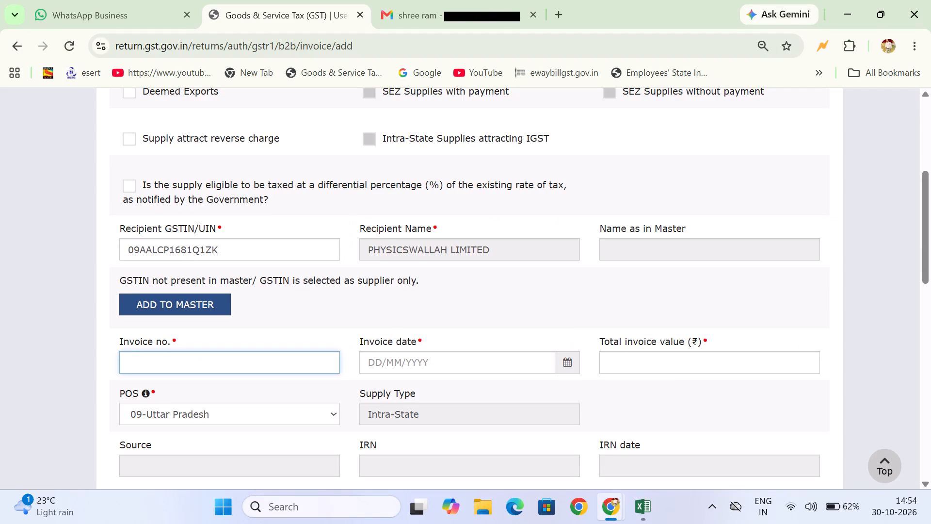
key(alt+Tab)
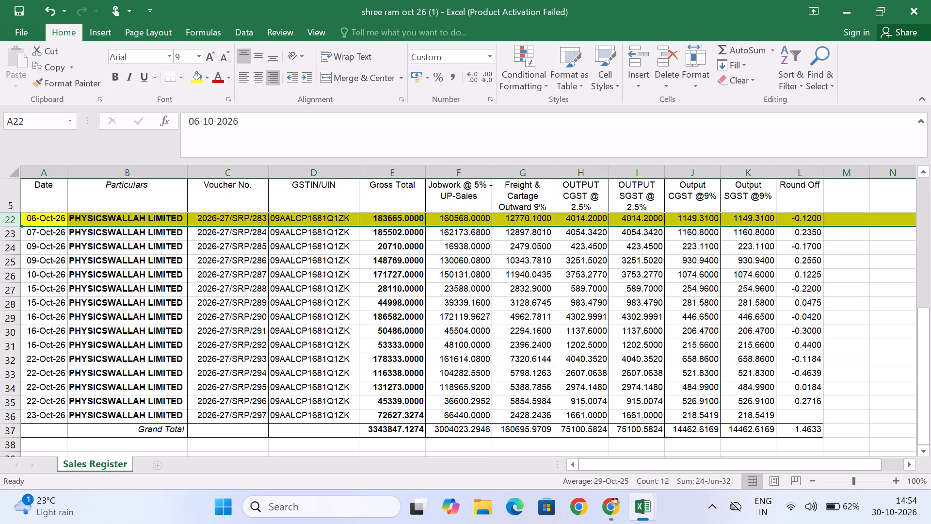
click(232, 233)
key(ctrl+c)
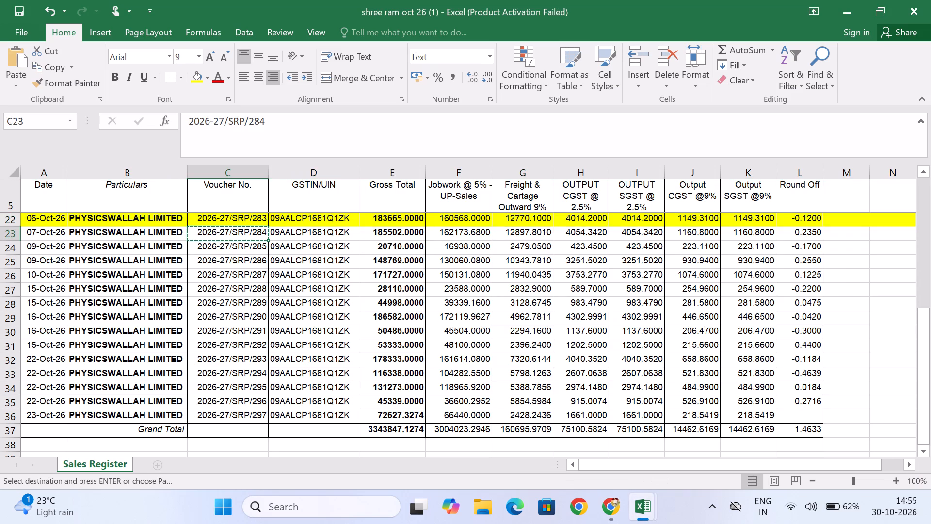
key(alt+Tab)
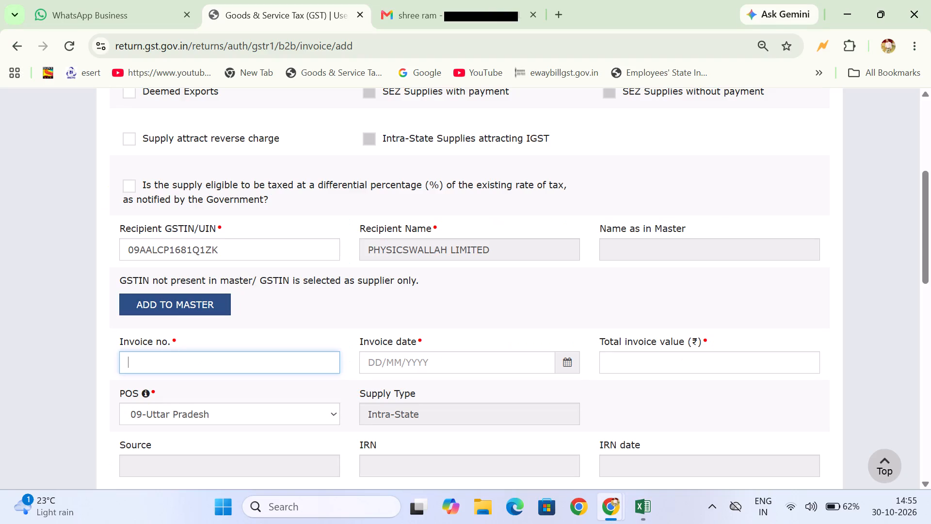
click(161, 362)
key(ctrl+v)
Check the date of voucher 2026-27/SRP/284 in the register and set the invoice date to 07/10/2026.
key(alt+Tab)
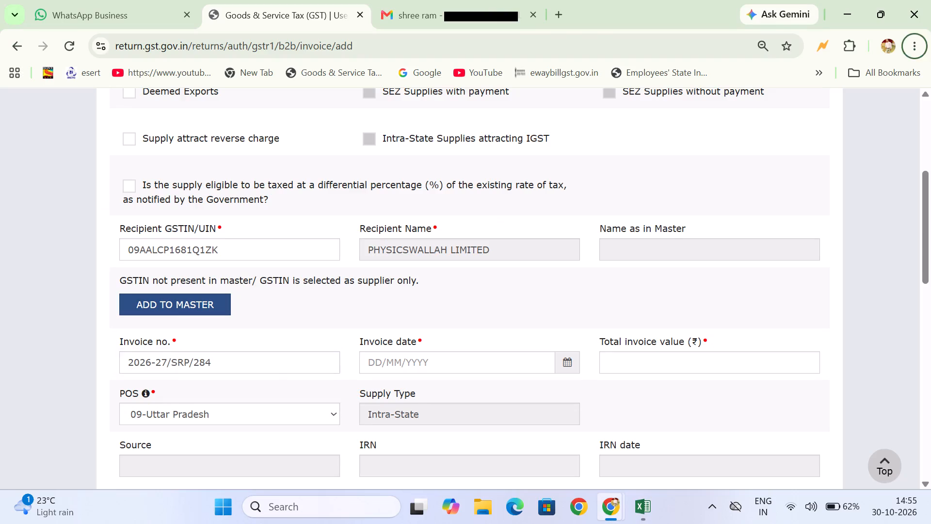
key(alt+Tab)
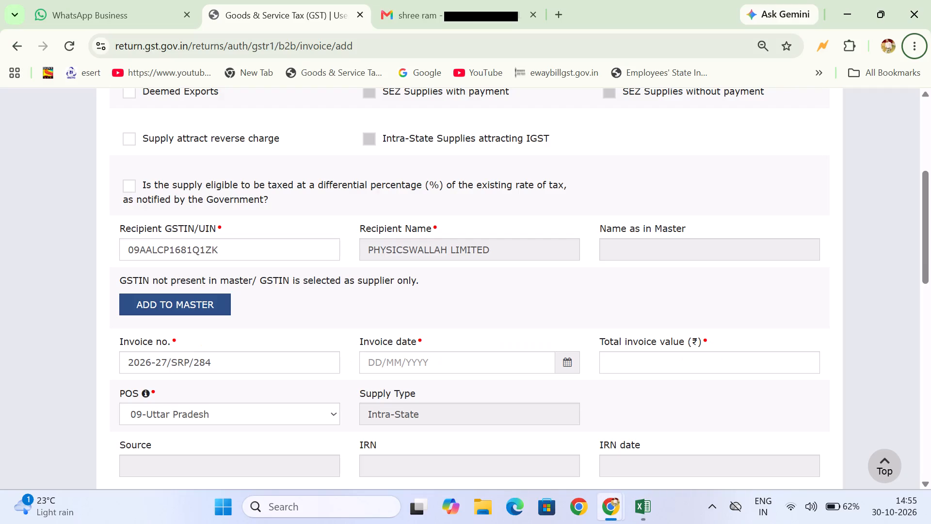
click(395, 360)
key(alt+Tab)
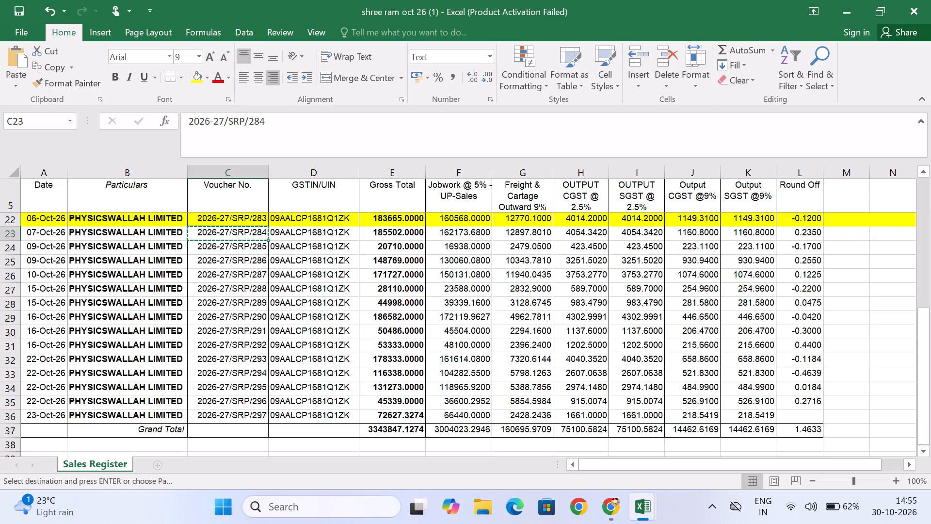
key(alt+Tab)
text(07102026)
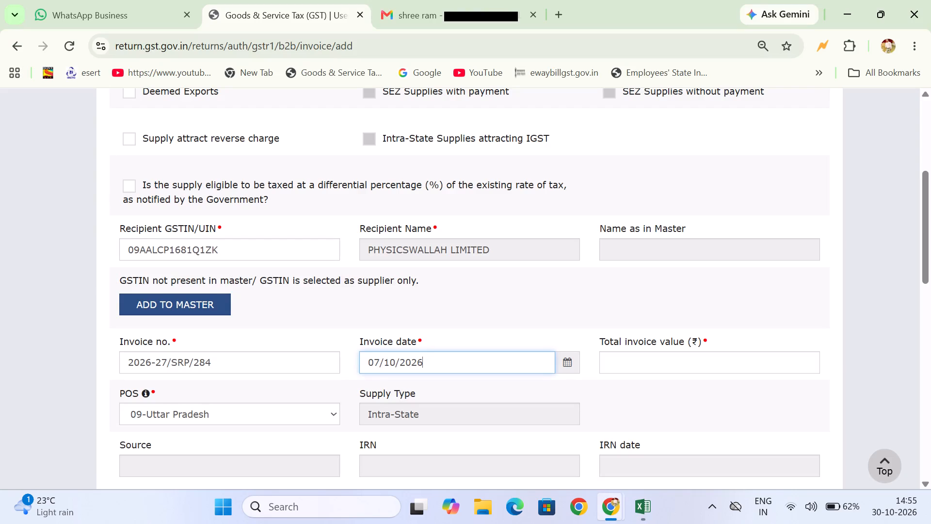
Set the total invoice value to 185502, matching the register's gross total for voucher 2026-27/SRP/284.
click(677, 365)
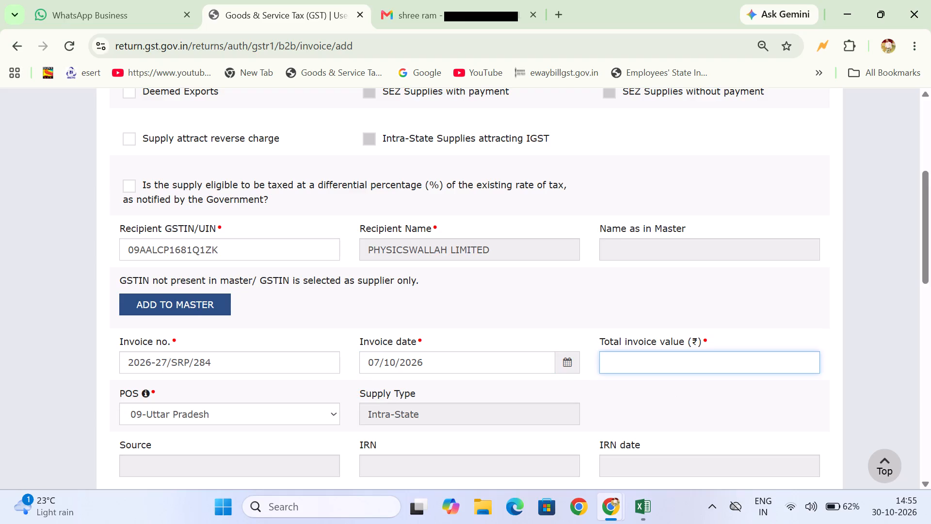
key(alt+Tab)
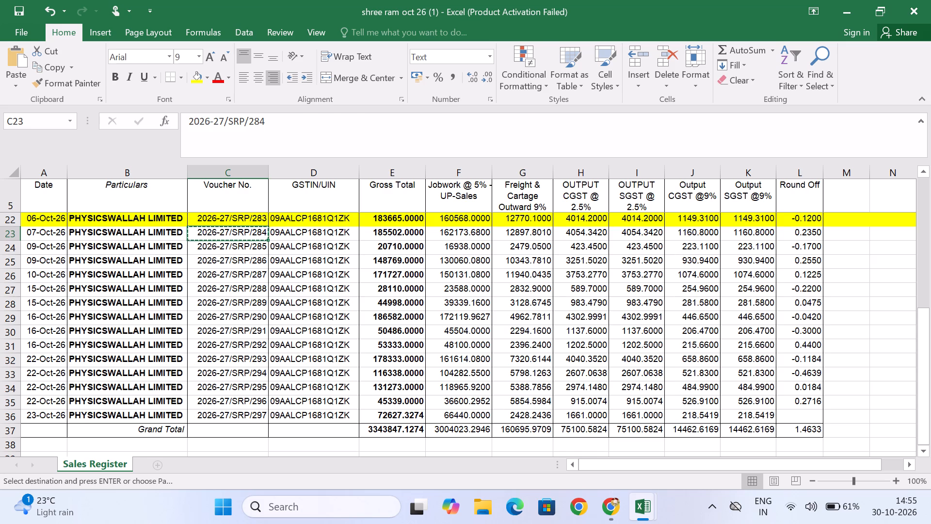
key(alt+Tab)
text(18)
key(alt+Tab)
key(alt+Tab)
key(BackSpace)
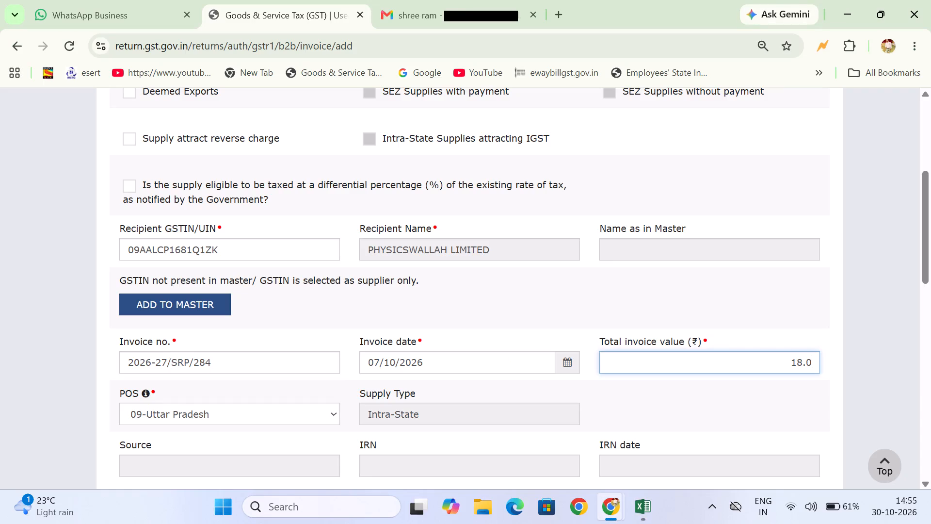
key(BackSpace)
key(BackSpace)
text(5502)
key(alt+Tab)
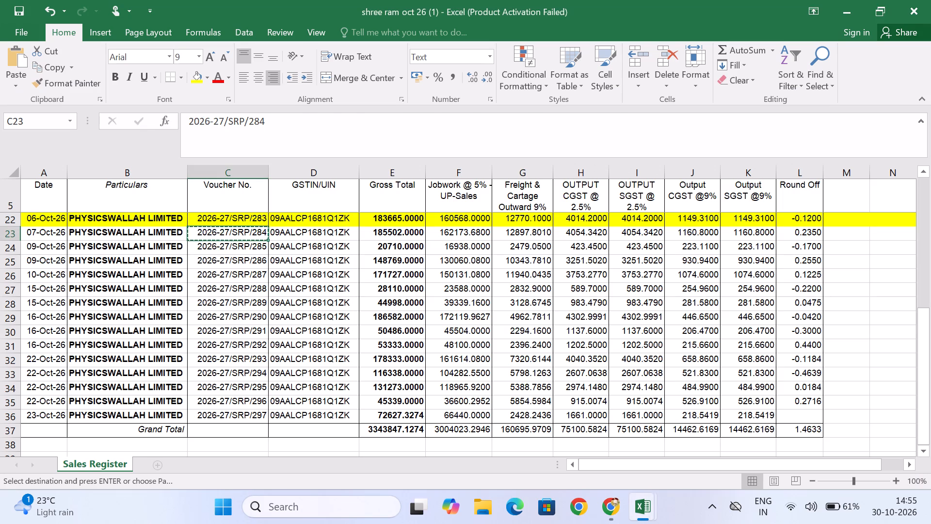
key(alt+Tab)
key(alt+Tab)
key(alt+Tab)
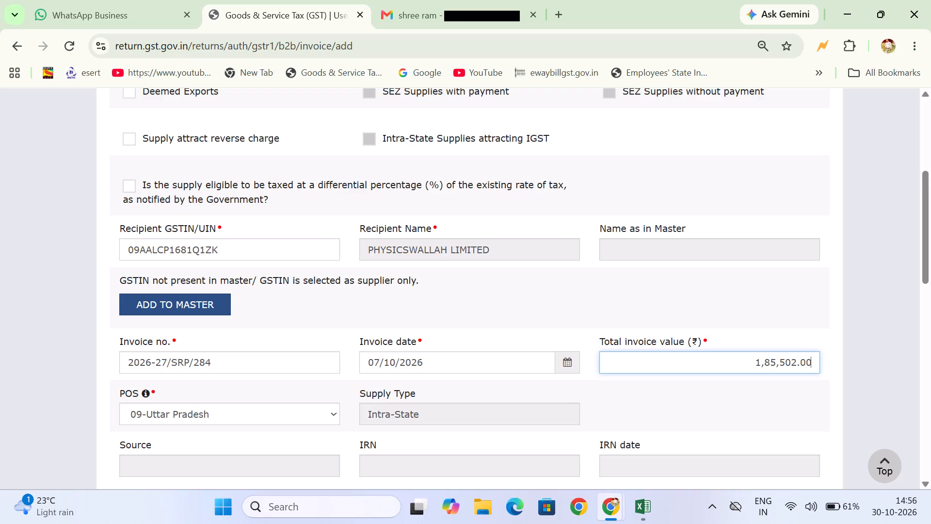
Enter the register's jobwork amount for voucher 2026-27/SRP/284, 162173.68, as the taxable value at the 5% rate.
scroll(677, 365, down, 5)
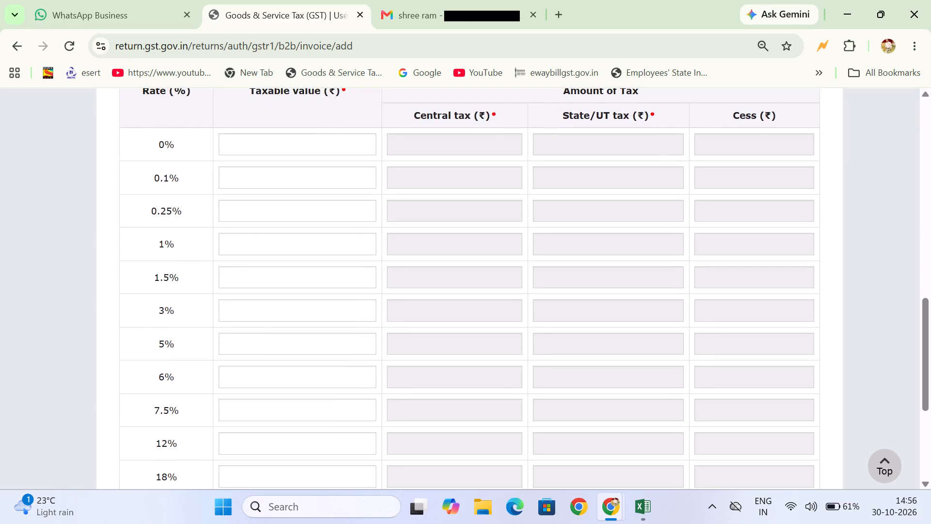
scroll(677, 368, down, 2)
click(298, 247)
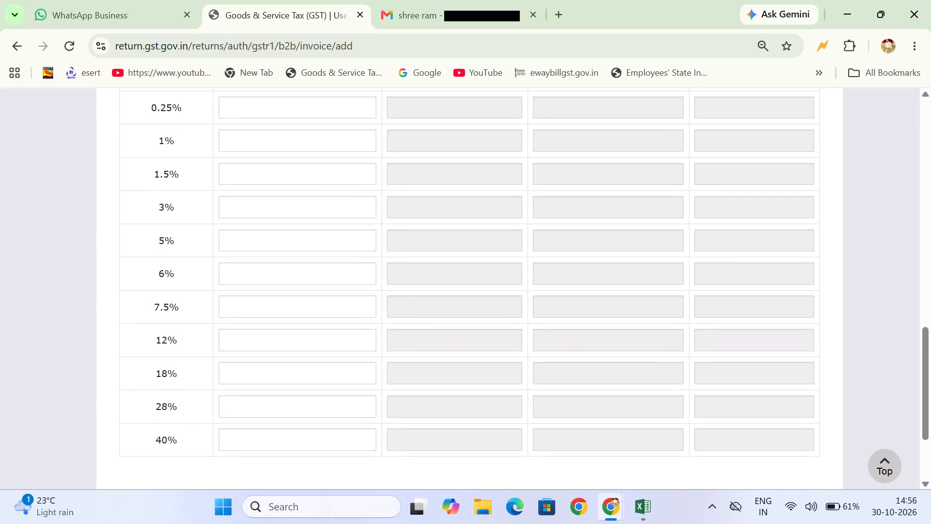
scroll(298, 247, down, 1)
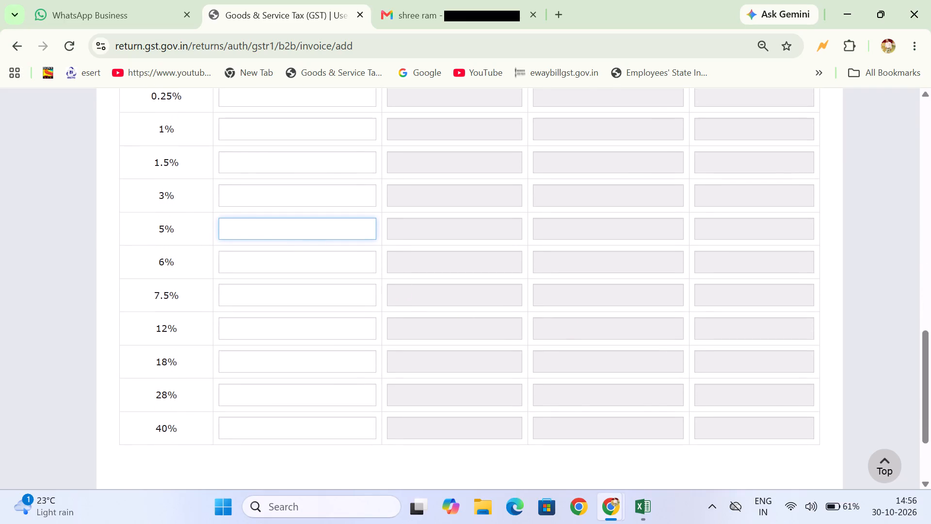
key(alt+Tab)
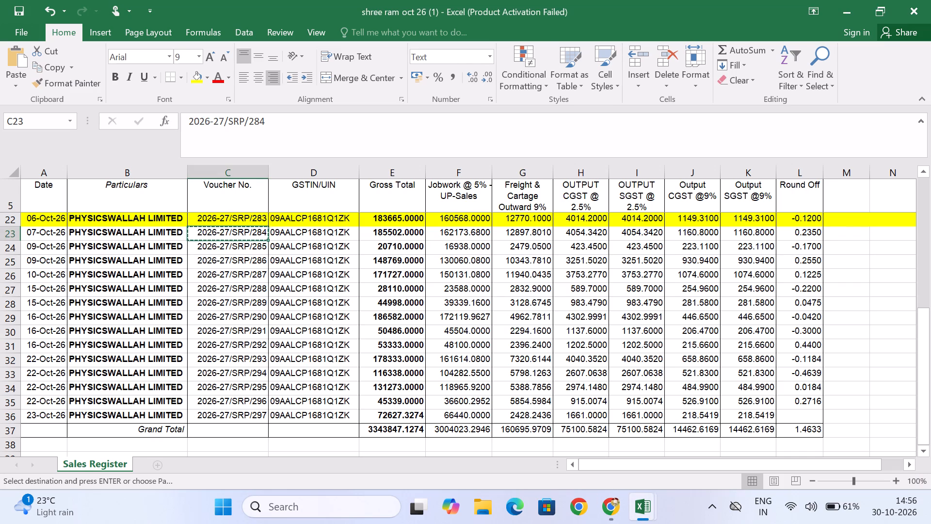
key(alt+Tab)
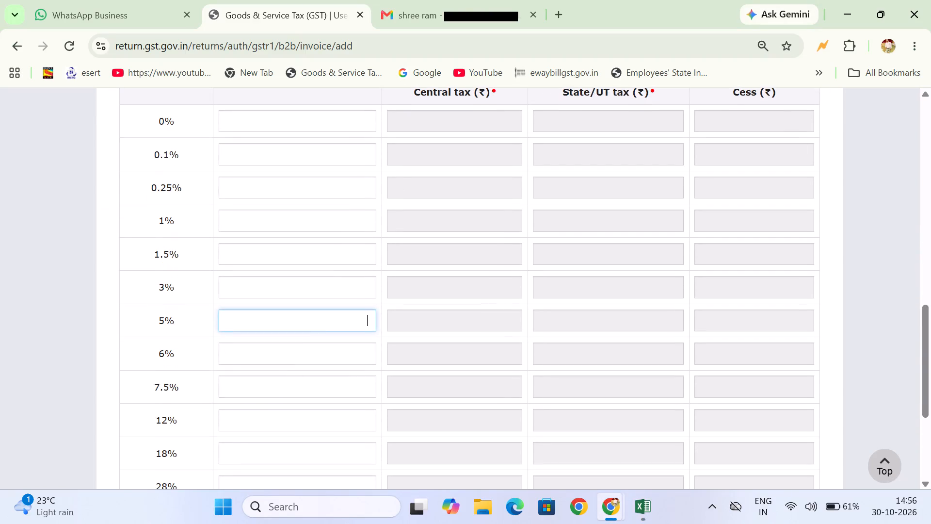
key(alt+Tab)
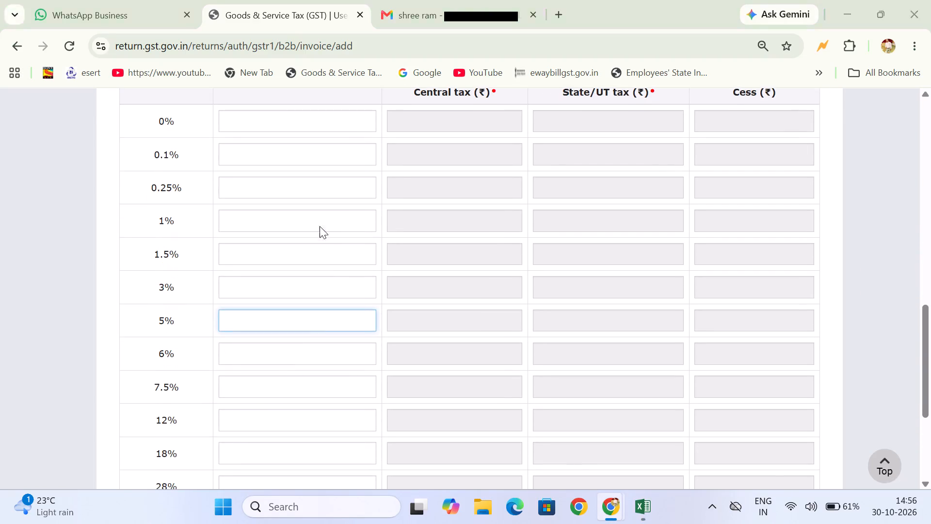
key(alt+Tab)
key(alt+Tab)
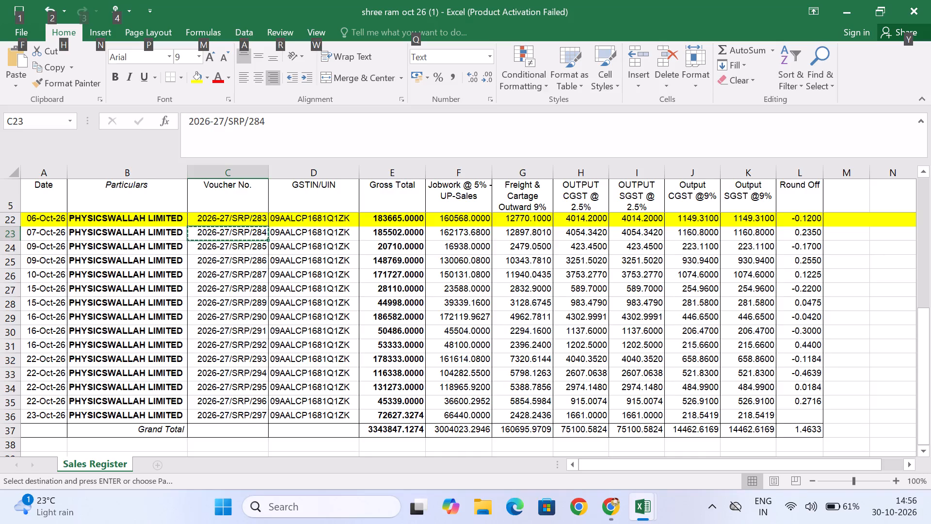
key(alt+Tab)
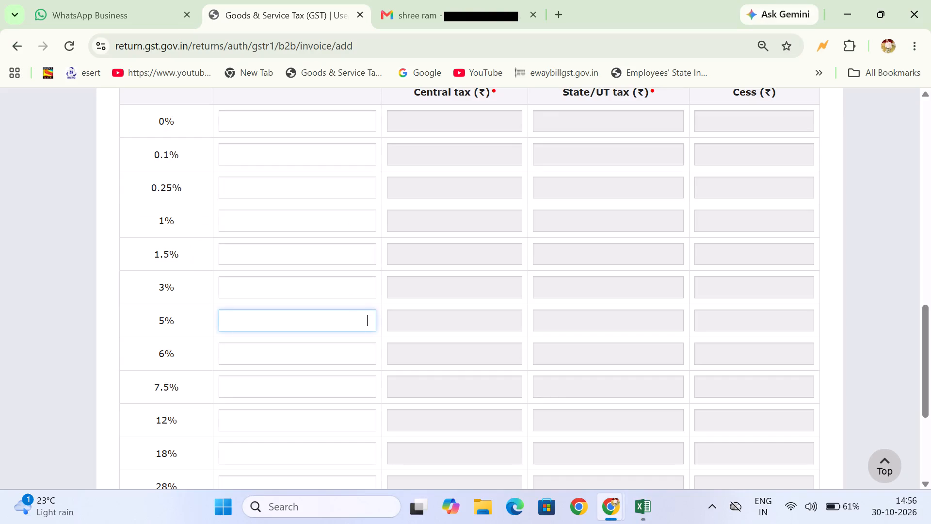
text(162)
key(alt+Tab)
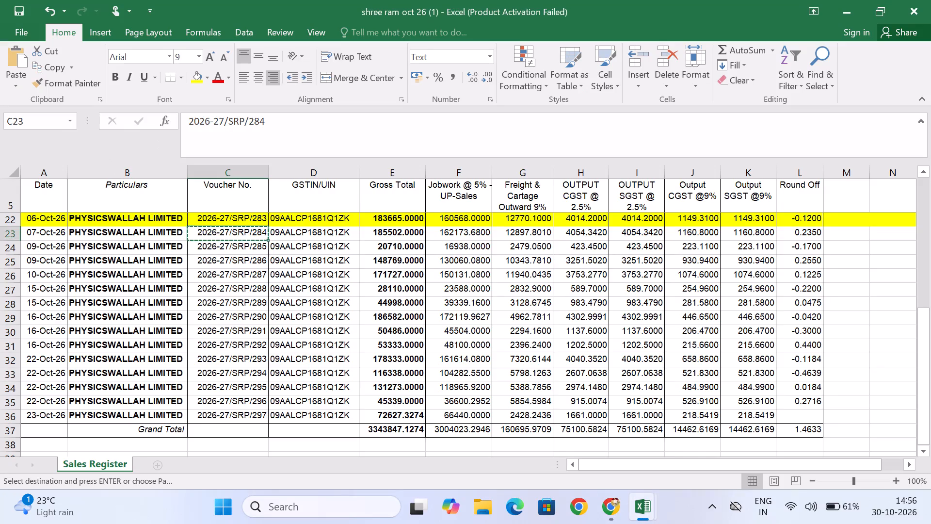
key(alt+Tab)
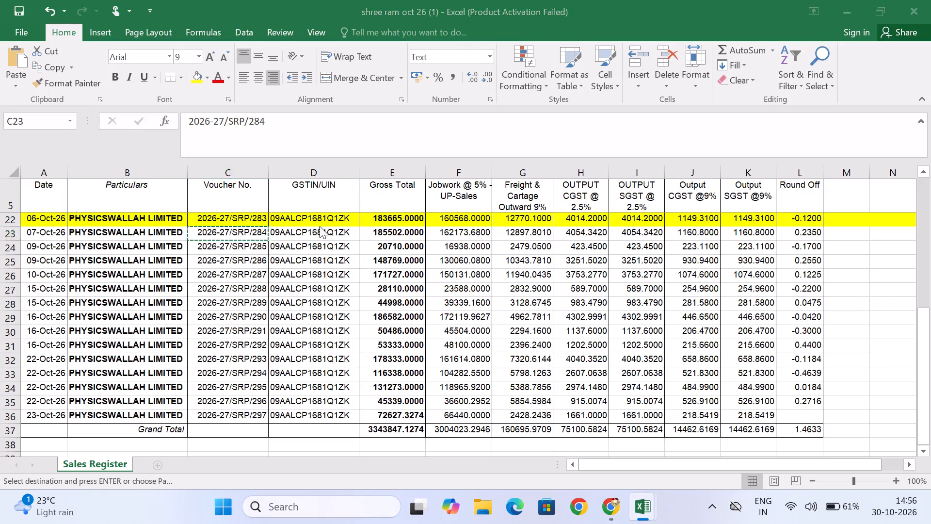
key(BackSpace)
key(BackSpace)
key(BackSpace)
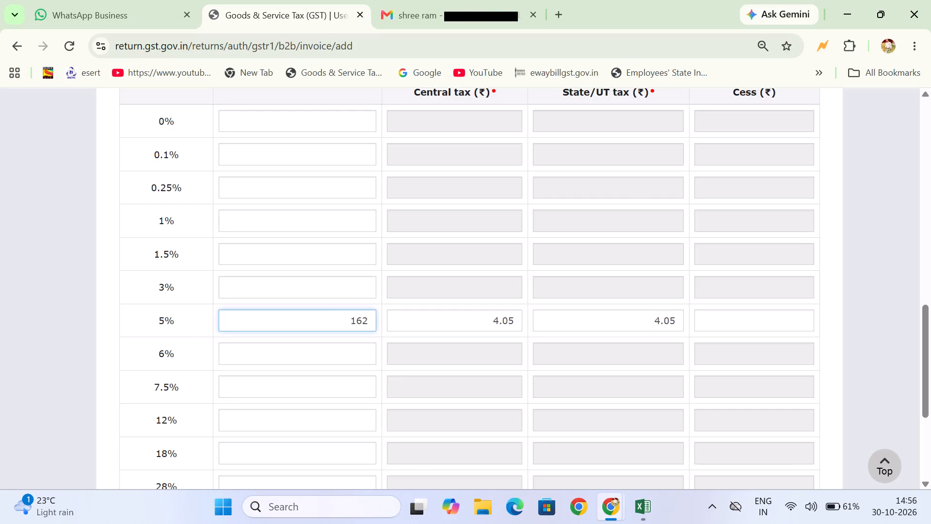
key(7)
key(3)
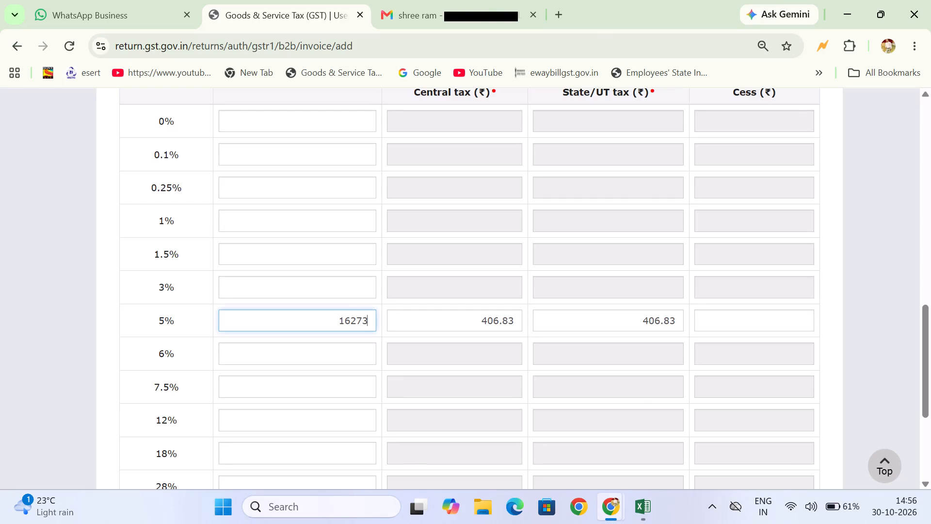
key(alt+Tab)
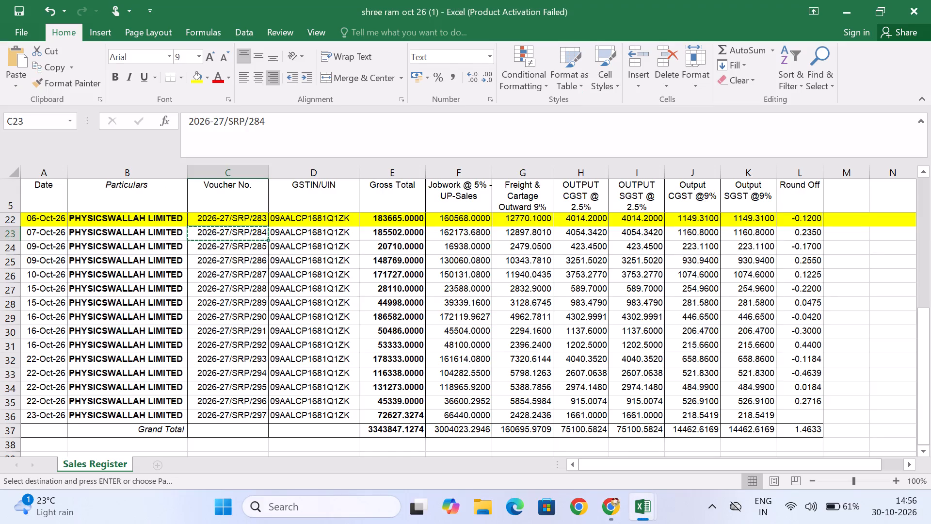
key(alt+Tab)
key(alt+Tab)
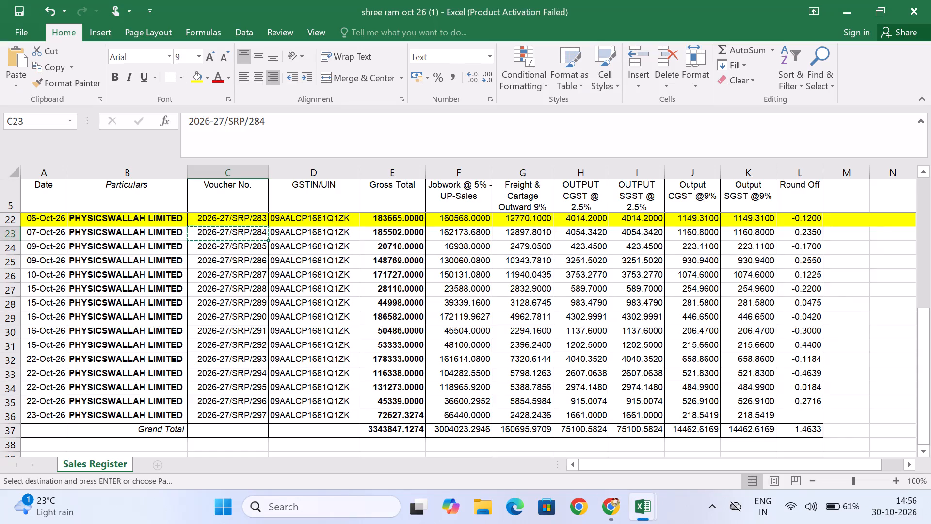
key(alt+Tab)
key(BackSpace)
key(BackSpace)
key(BackSpace)
key(BackSpace)
key(BackSpace)
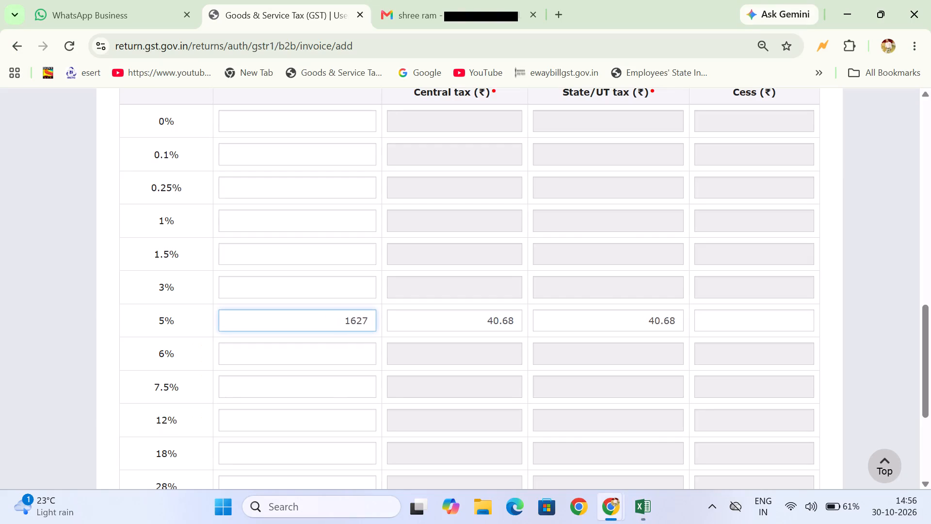
key(BackSpace)
text(173)
key(alt+Tab)
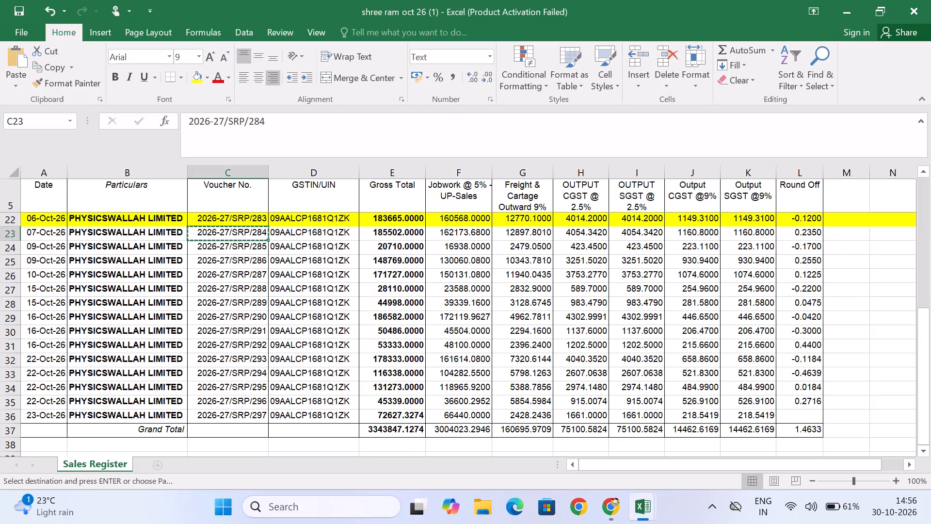
key(alt+Tab)
key(alt+Tab)
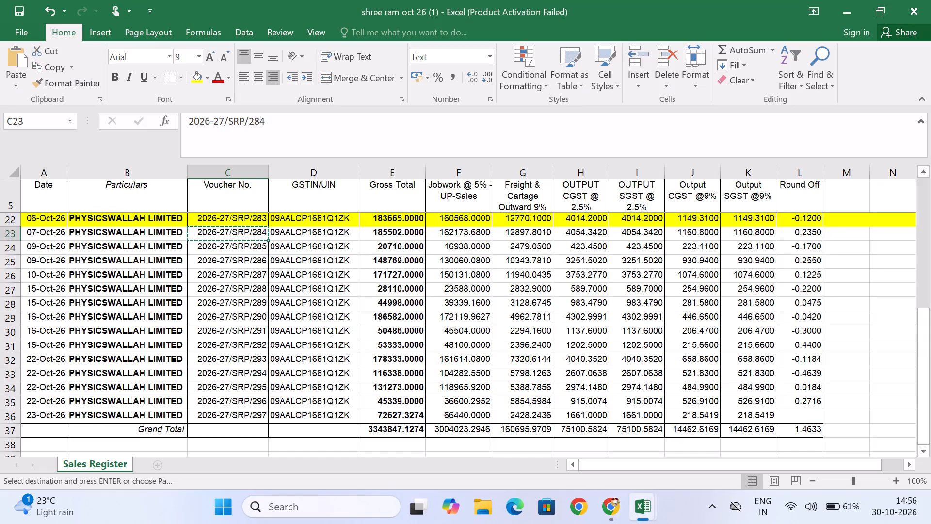
key(alt+Tab)
key(BackSpace)
key(BackSpace)
key(BackSpace)
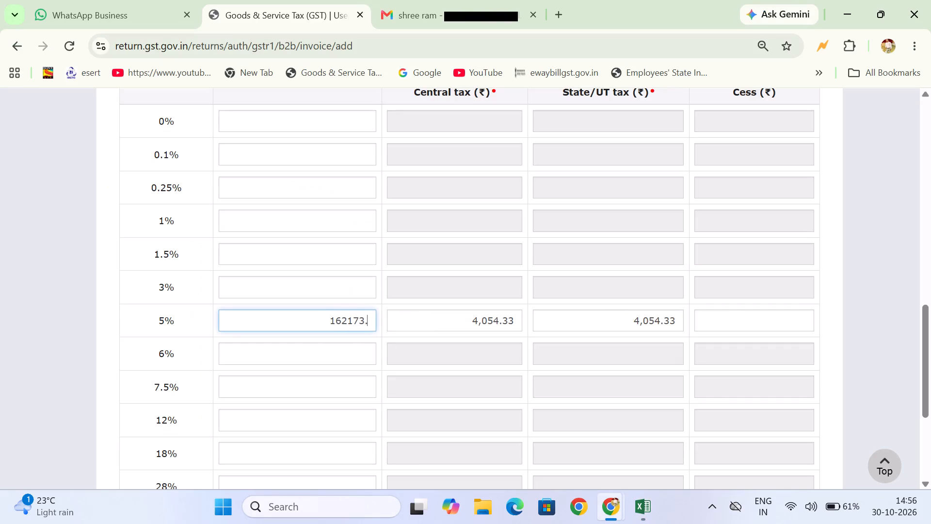
text(68)
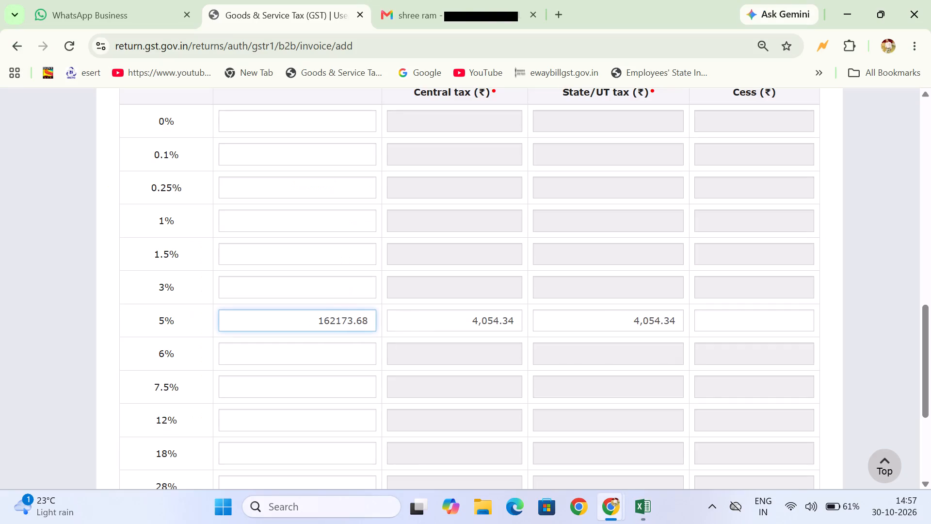
Compare the portal's 5% central and state tax amounts with the CGST and SGST at 2.5% in the register for voucher 2026-27/SRP/284.
key(alt+Tab)
key(alt+Tab)
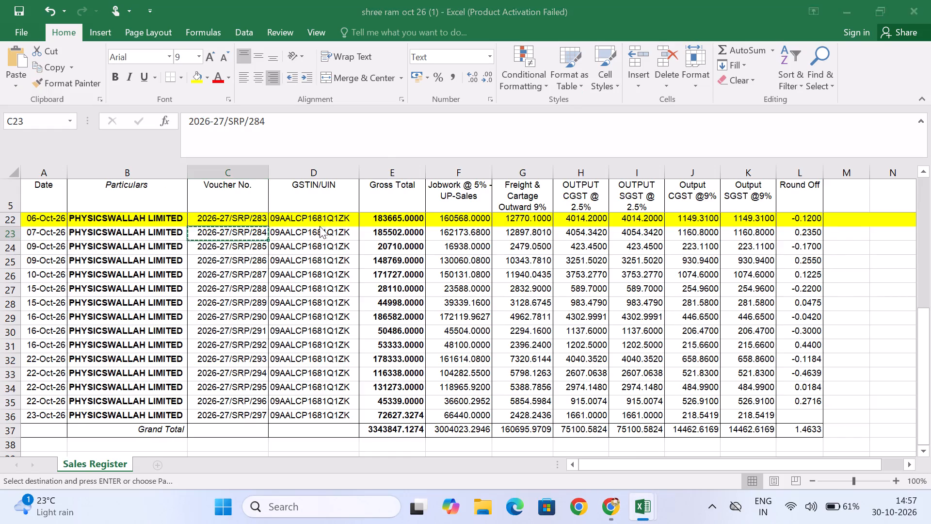
key(alt+Tab)
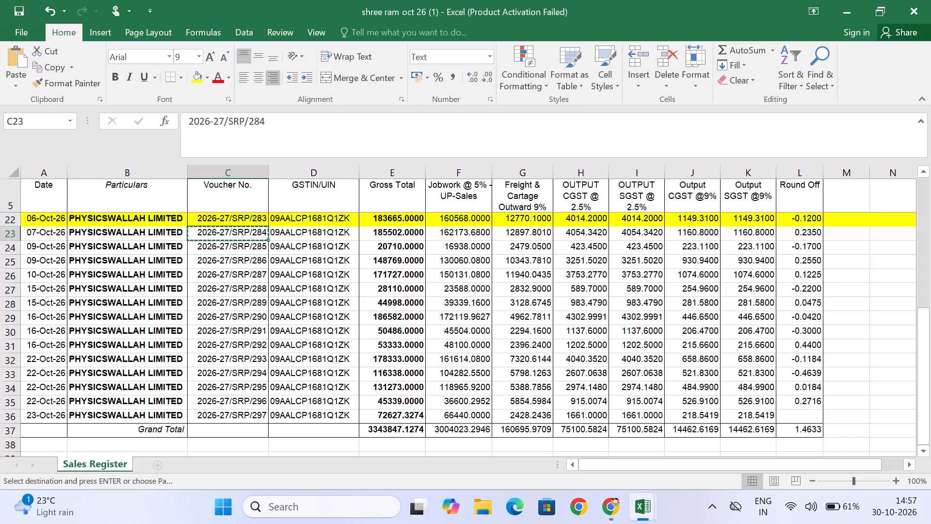
key(alt+Tab)
key(alt+Tab)
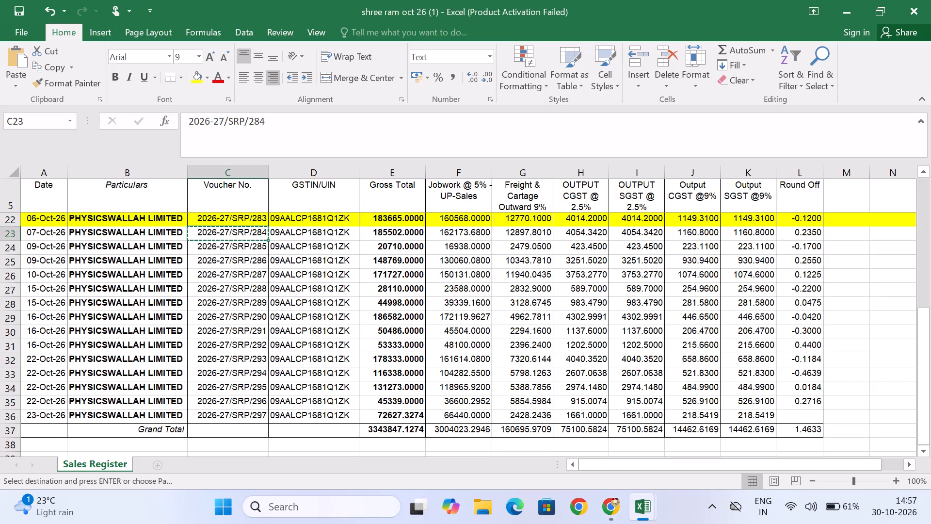
key(alt+Tab)
key(alt+Tab)
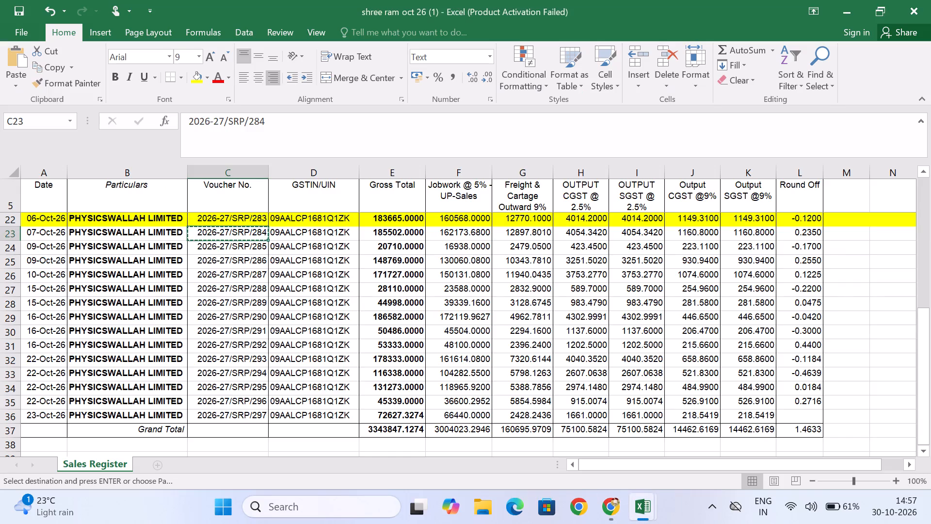
key(alt+Tab)
key(alt+Tab)
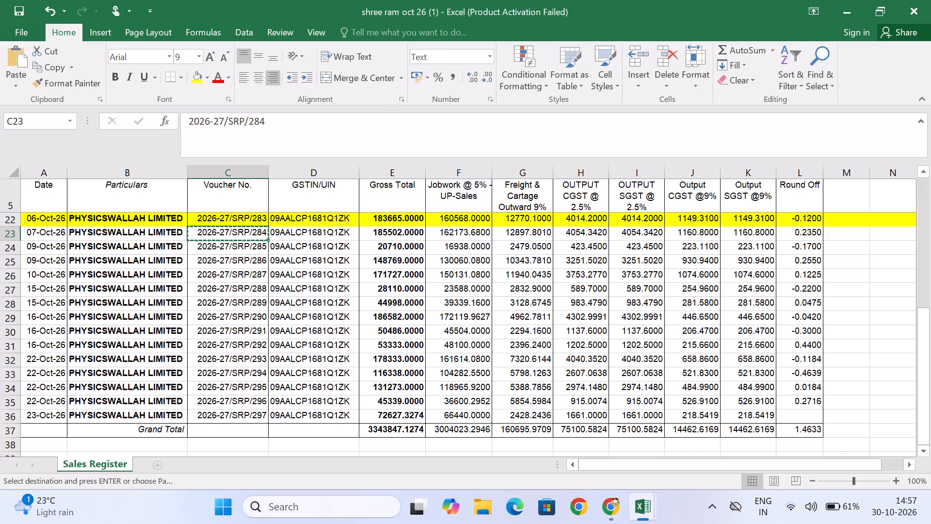
key(alt+Tab)
Enter the register's freight and cartage amount for voucher 2026-27/SRP/284, 12897.80, as the taxable value at the 18% rate.
scroll(320, 226, down, 2)
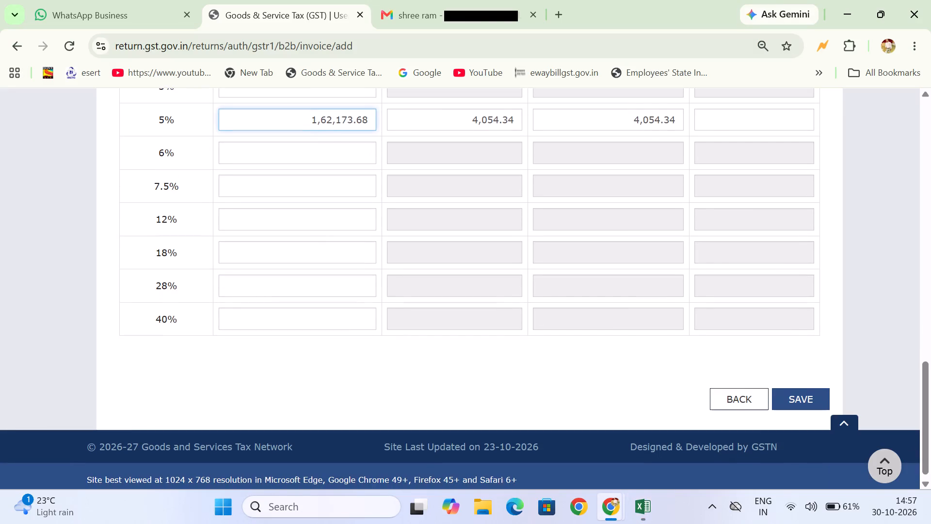
click(313, 248)
key(alt+Tab)
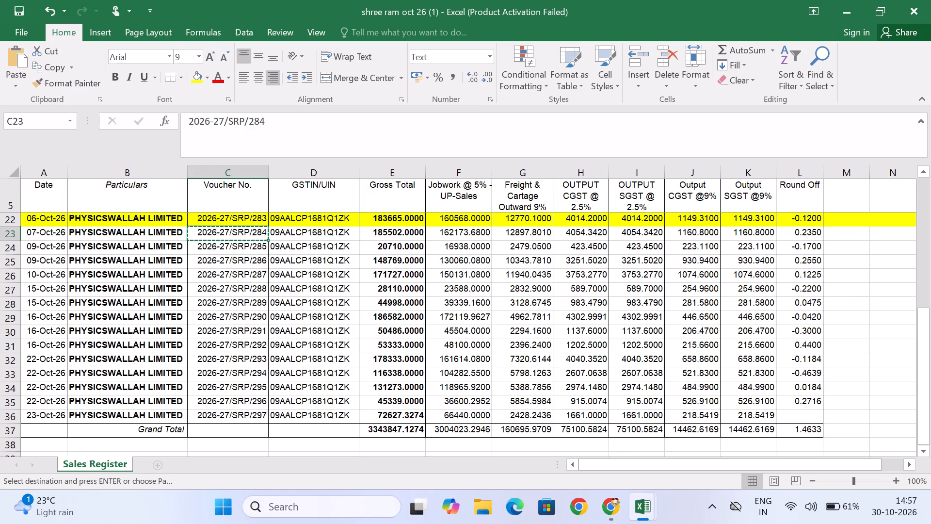
key(alt+Tab)
text(12)
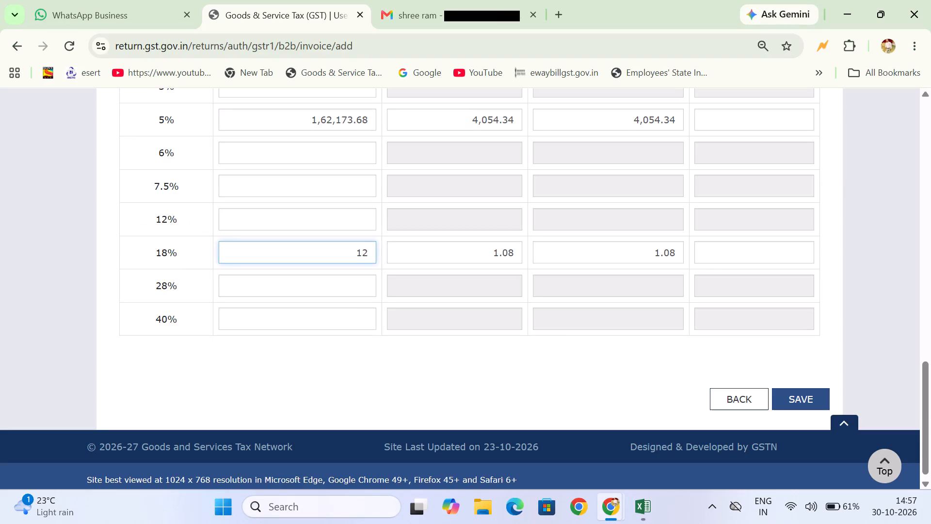
text(897)
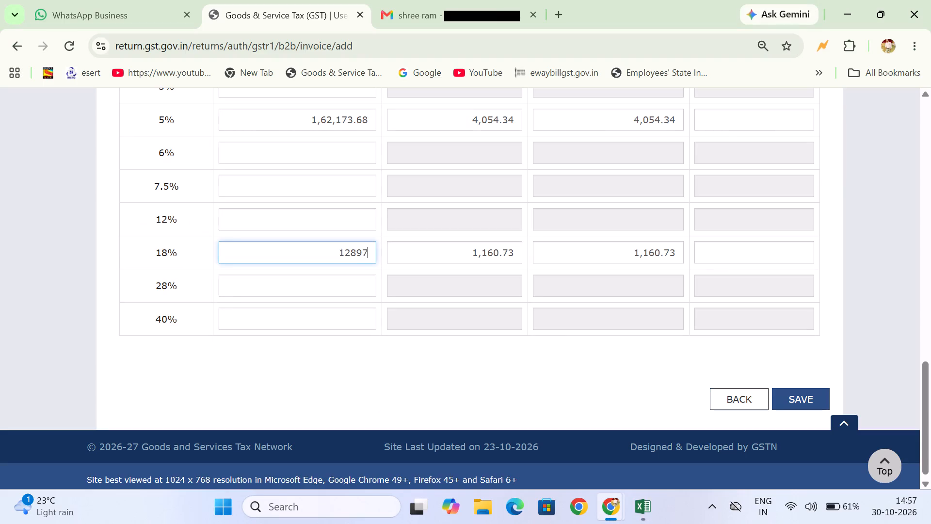
key(period)
key(alt+Tab)
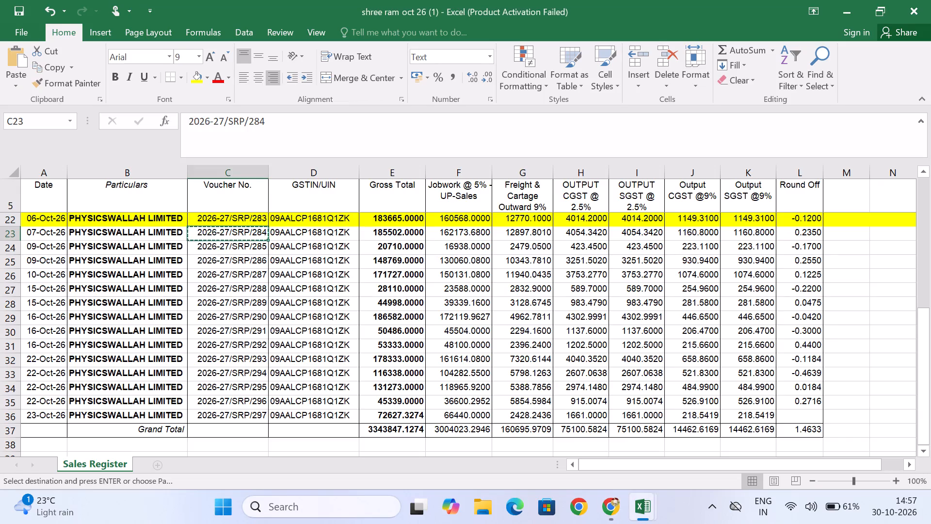
key(alt+Tab)
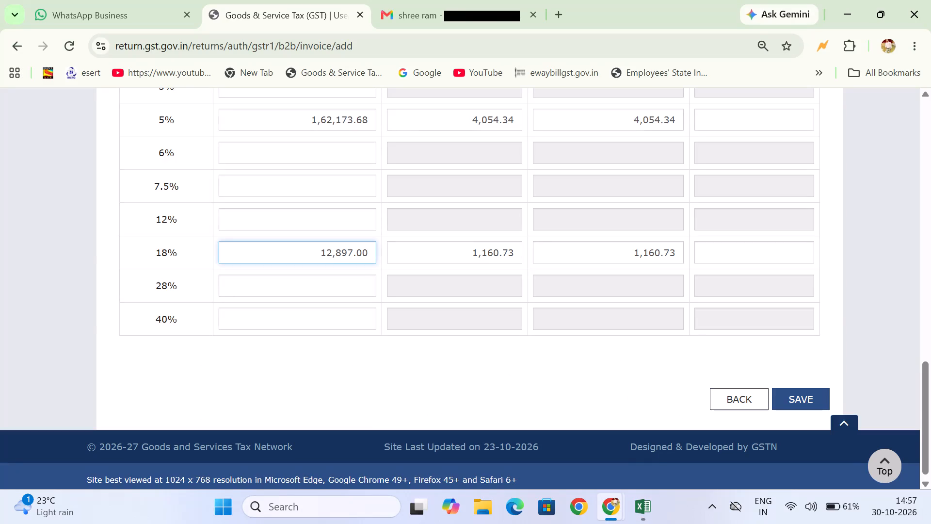
key(BackSpace)
key(BackSpace)
key(BackSpace)
text(80)
key(alt+Tab)
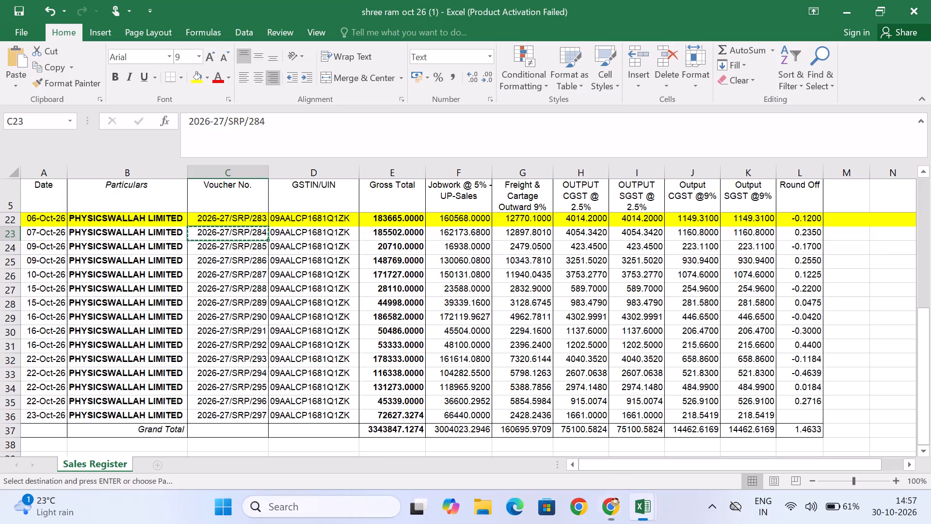
key(alt+Tab)
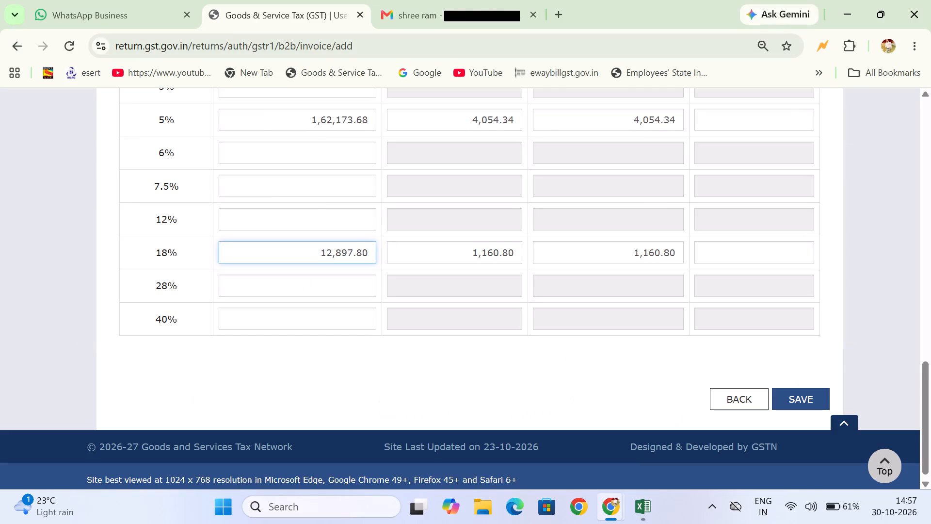
Check the 18% central and state tax against the register's 9% CGST and SGST, and save invoice 2026-27/SRP/284.
key(alt+Tab)
key(alt+Tab)
key(alt+Tab)
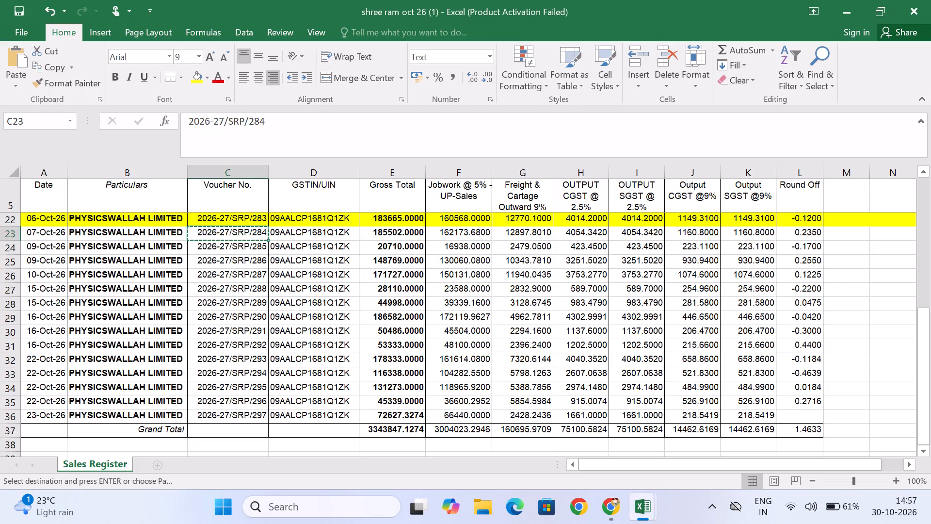
key(alt+Tab)
key(alt+Tab)
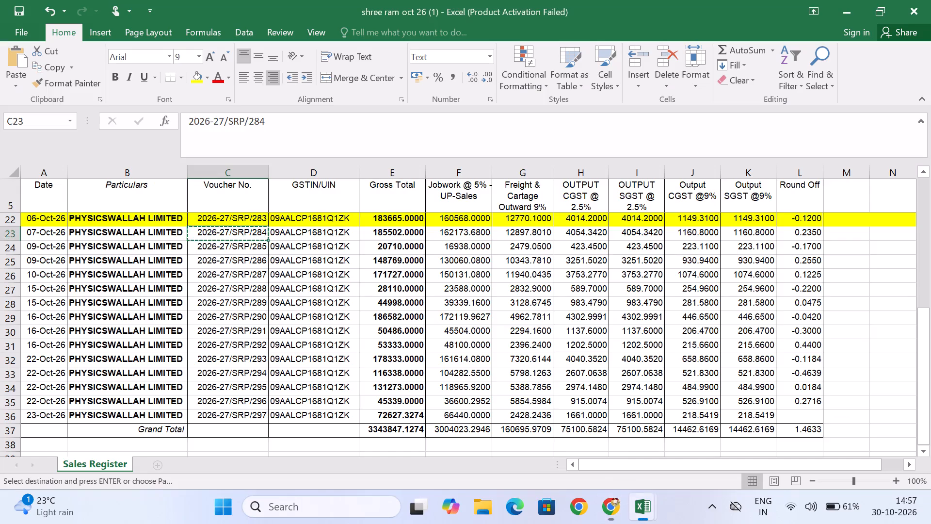
key(alt+Tab)
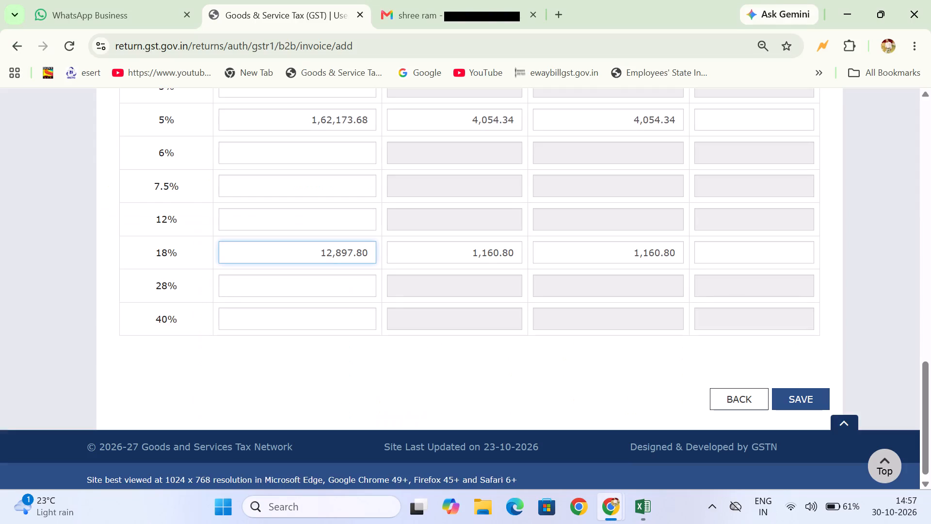
click(798, 398)
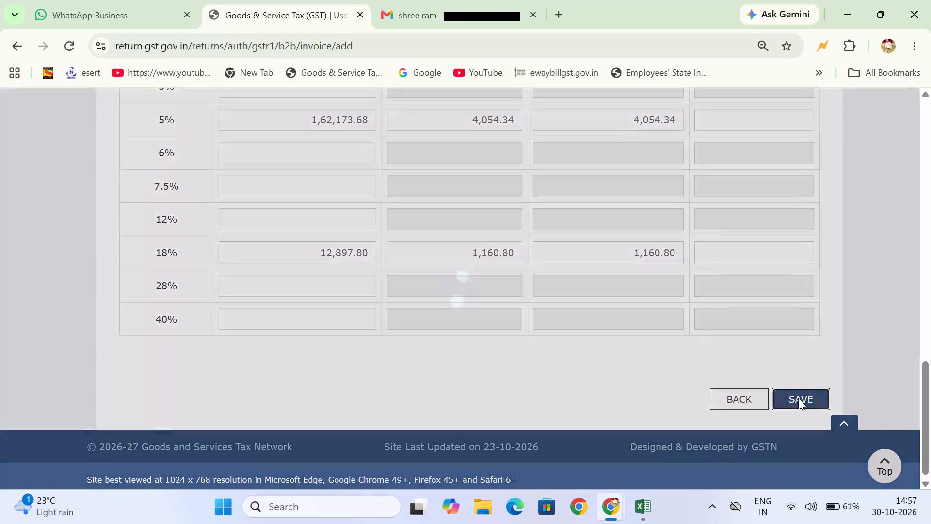
Highlight the row of voucher 2026-27/SRP/284 in the Excel register in yellow.
scroll(611, 325, down, 6)
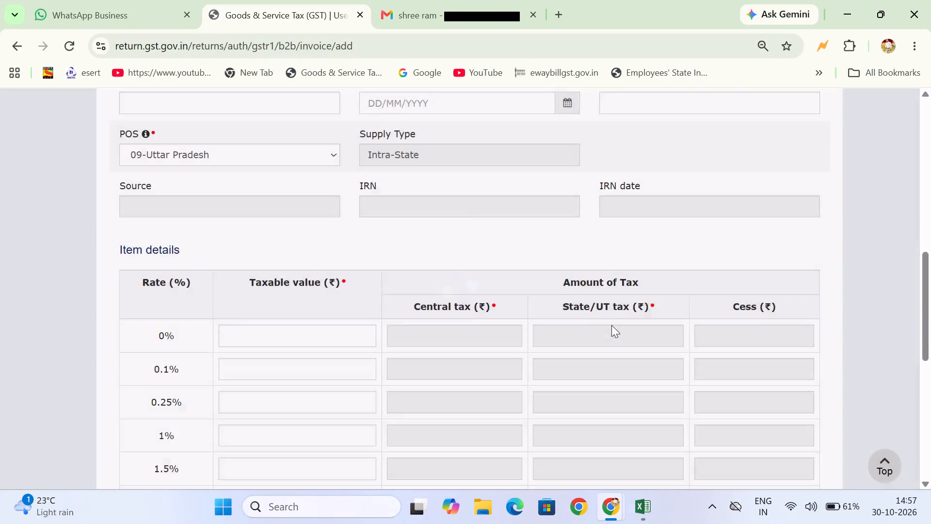
scroll(432, 321, up, 2)
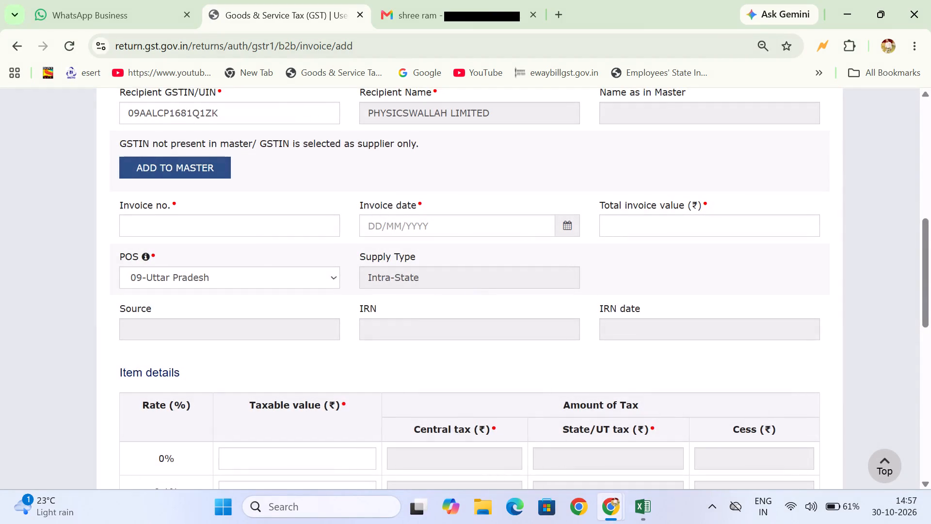
click(156, 218)
key(alt+Tab)
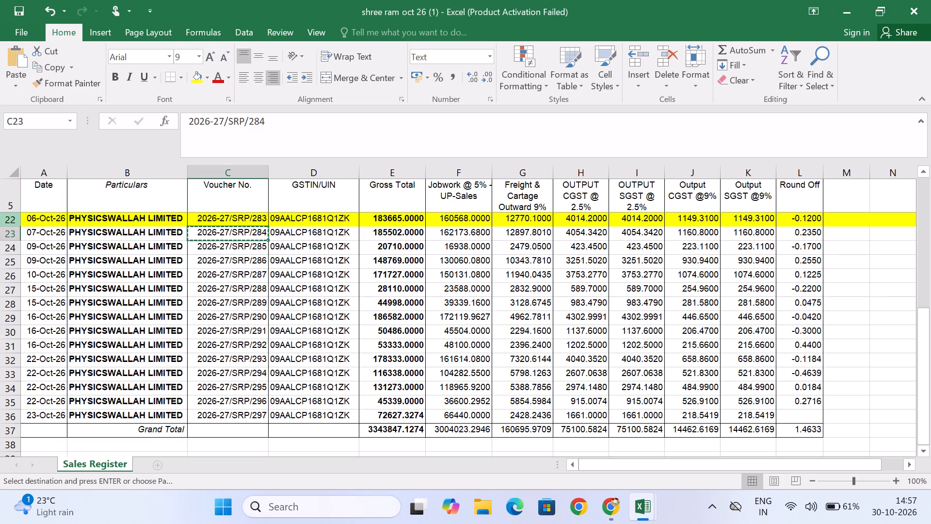
click(16, 235)
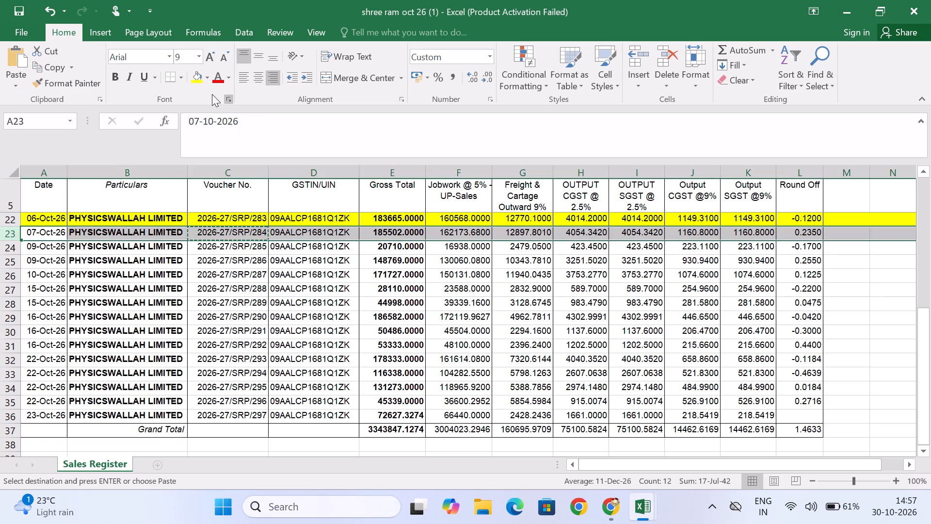
click(194, 77)
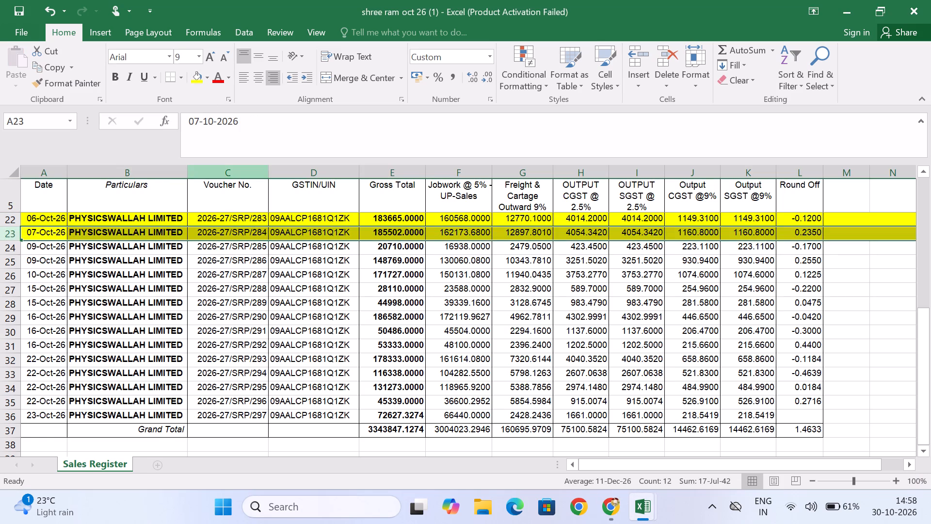
Look through the remaining unhighlighted voucher numbers in the register, from 2026-27/SRP/285 down to 2026-27/SRP/297.
click(249, 252)
key(Down)
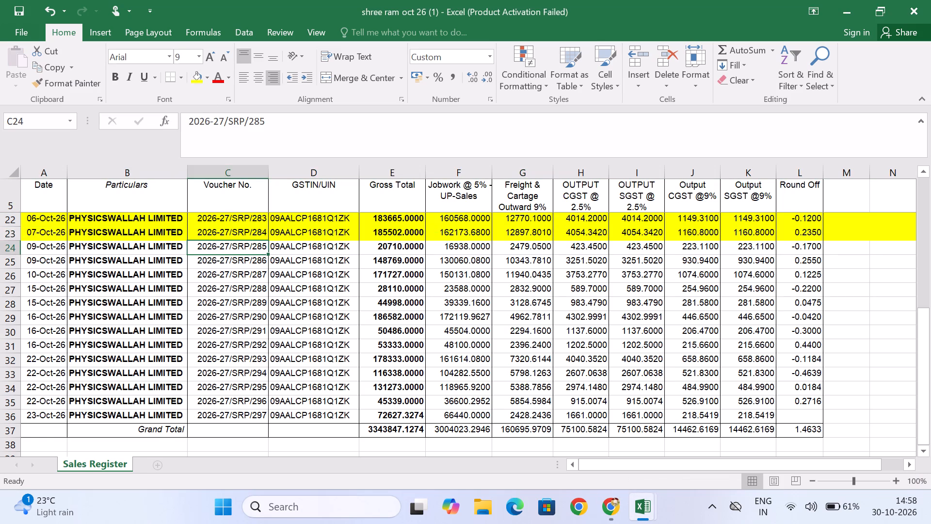
key(Down)
key(Down)
key(Down)
key(Down)
key(Down)
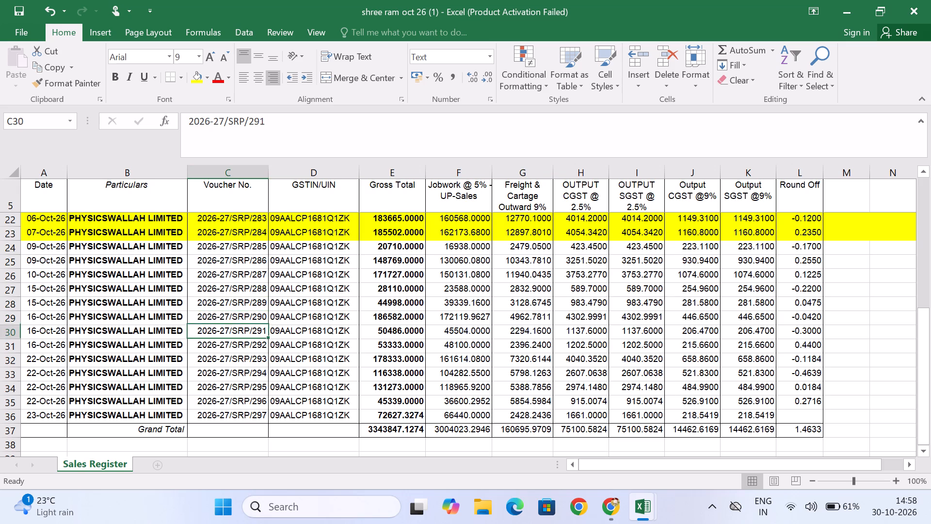
key(Down)
key(Down)
key(Down)
key(Down)
key(Down)
key(Down)
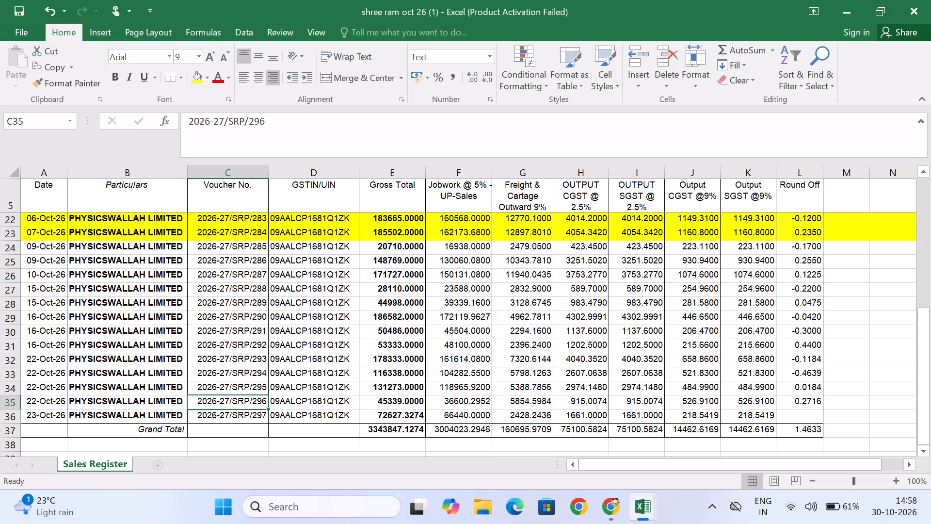
key(shift+Up)
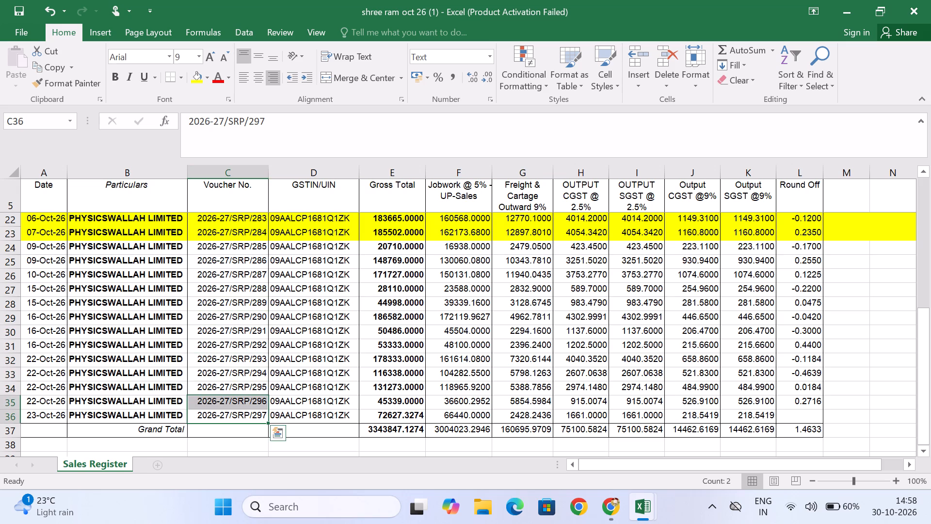
key(Up)
key(Up)
key(Up)
key(Up)
key(Up)
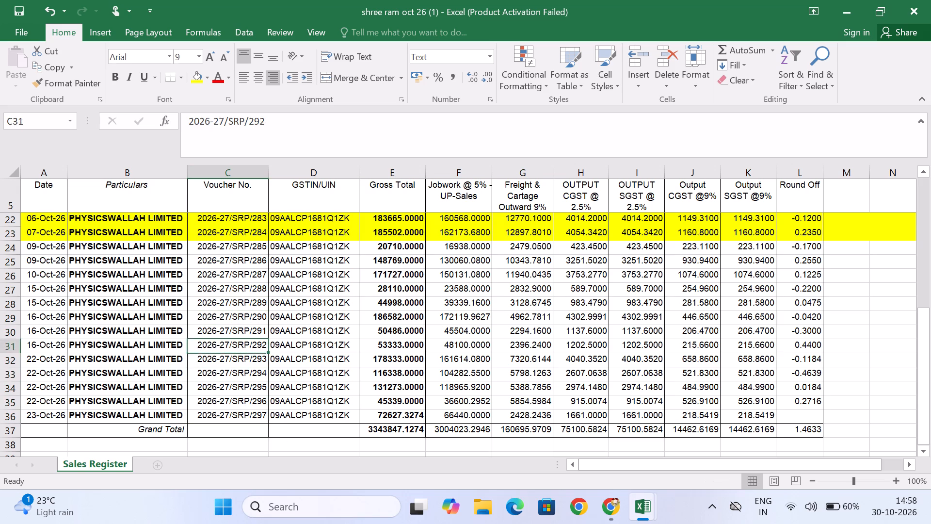
key(Up)
key(Up)
key(Up)
key(Up)
key(Up)
key(Up)
key(Up)
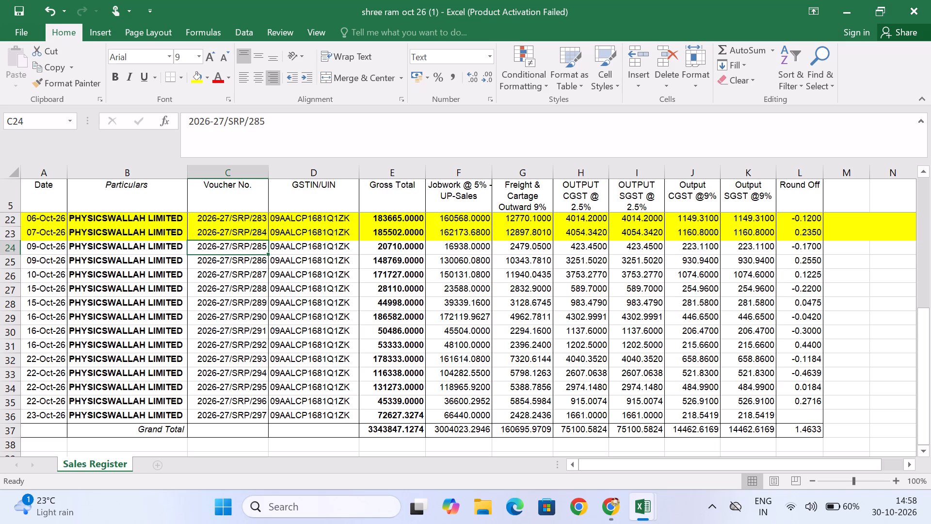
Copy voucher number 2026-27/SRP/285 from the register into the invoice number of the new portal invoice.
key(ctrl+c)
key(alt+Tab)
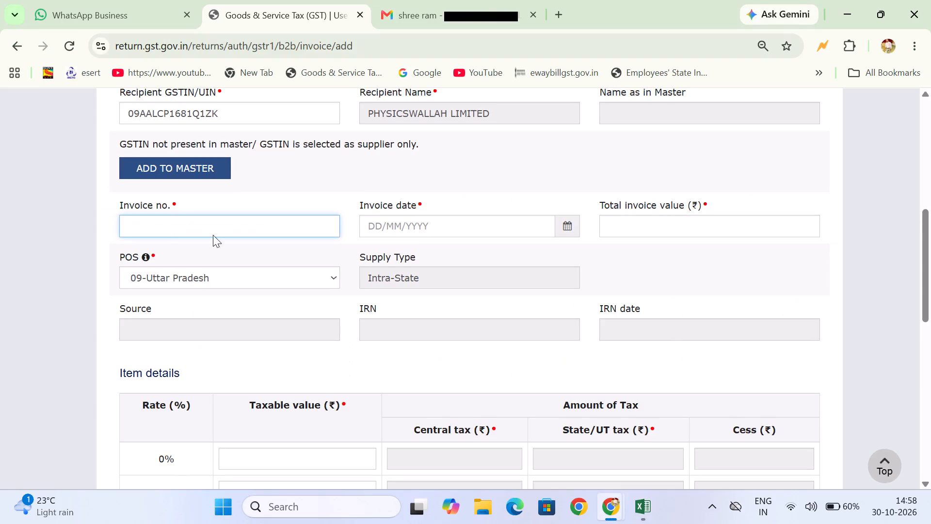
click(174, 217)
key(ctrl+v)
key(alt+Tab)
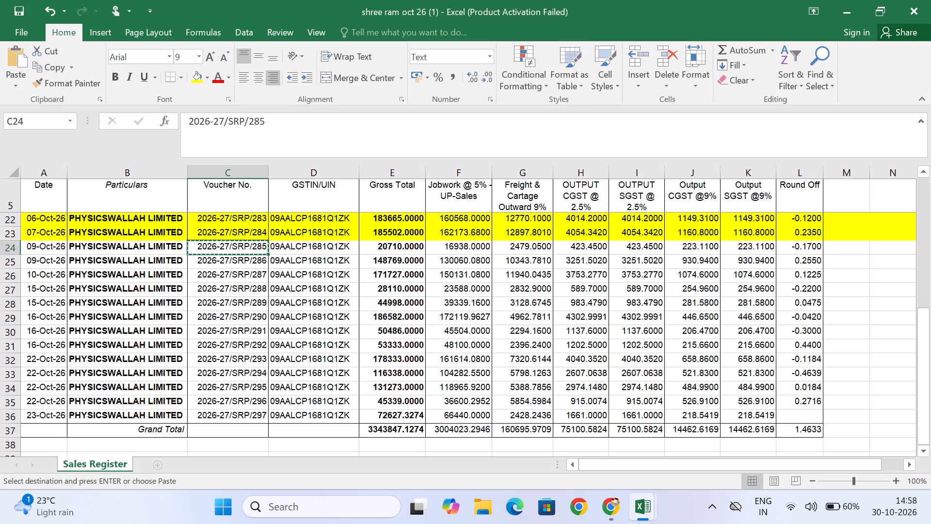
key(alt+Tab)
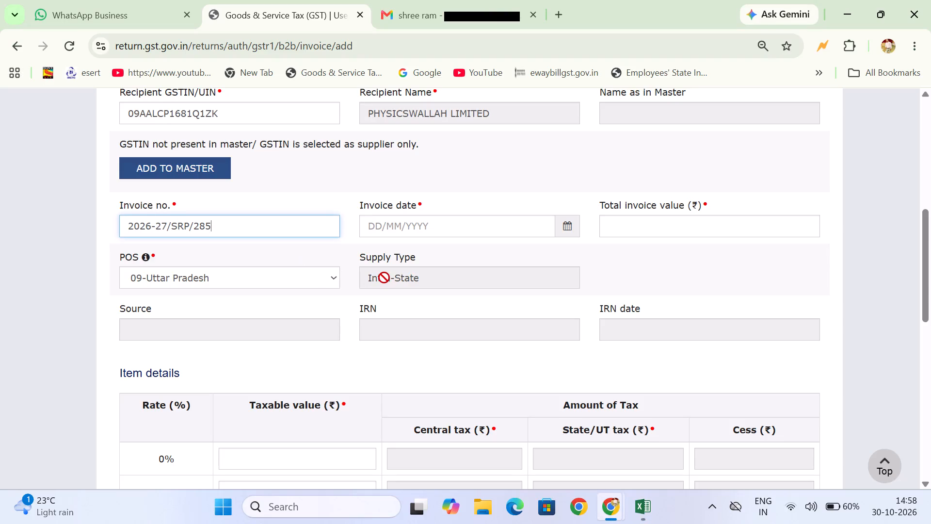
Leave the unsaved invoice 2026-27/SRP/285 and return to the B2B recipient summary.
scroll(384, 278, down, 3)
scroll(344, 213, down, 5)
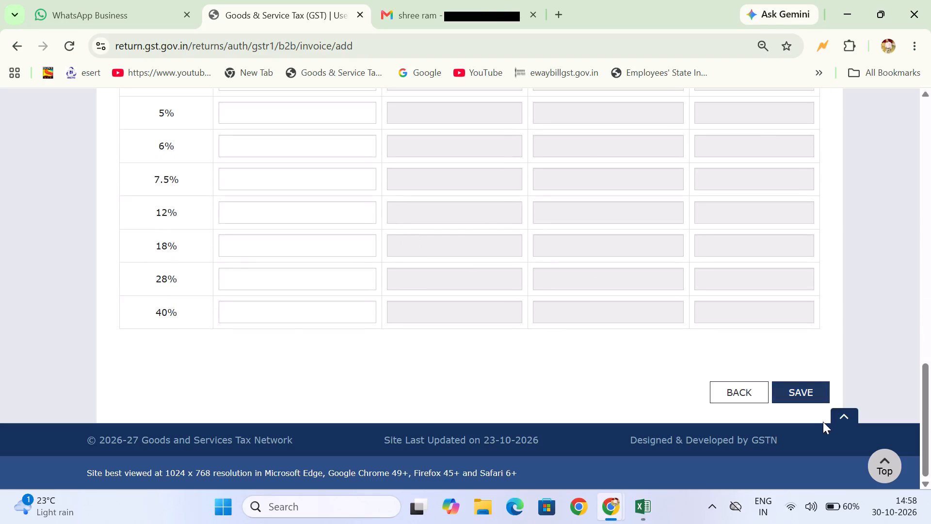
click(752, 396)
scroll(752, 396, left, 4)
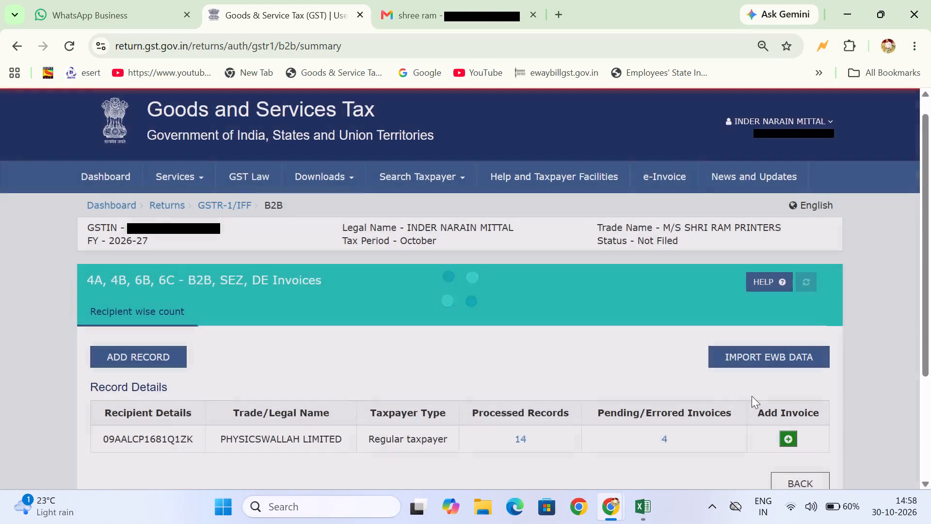
Open PHYSICSWALLAH LIMITED's processed records and review the invoice numbers on both pages of the list.
scroll(491, 342, down, 2)
click(522, 286)
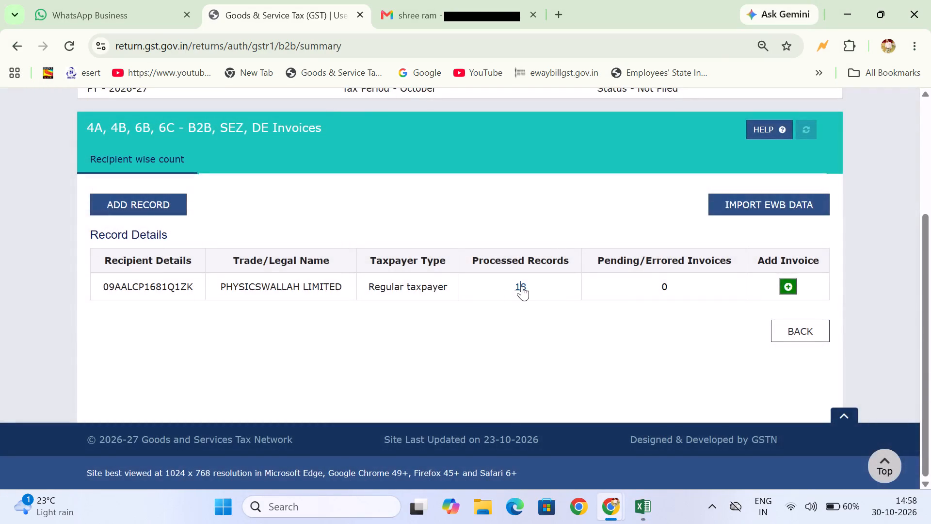
scroll(347, 300, down, 5)
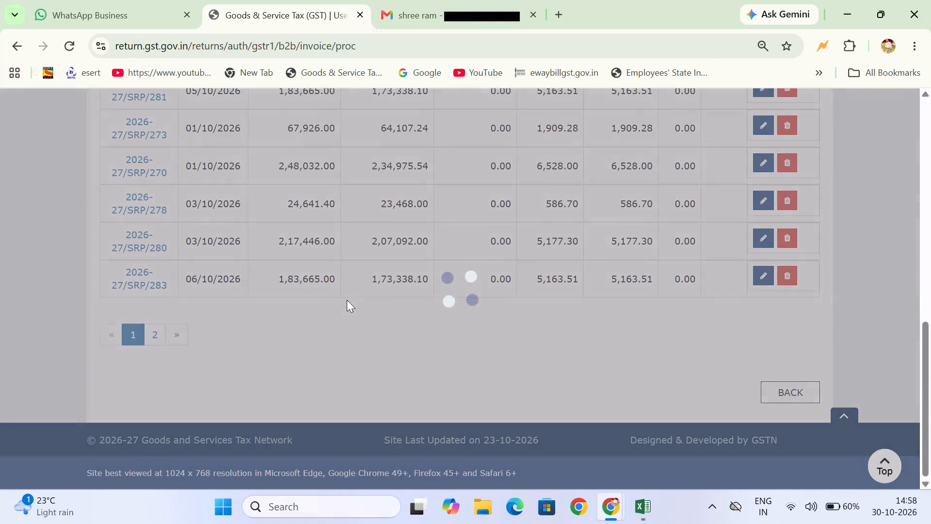
scroll(347, 300, down, 1)
click(164, 341)
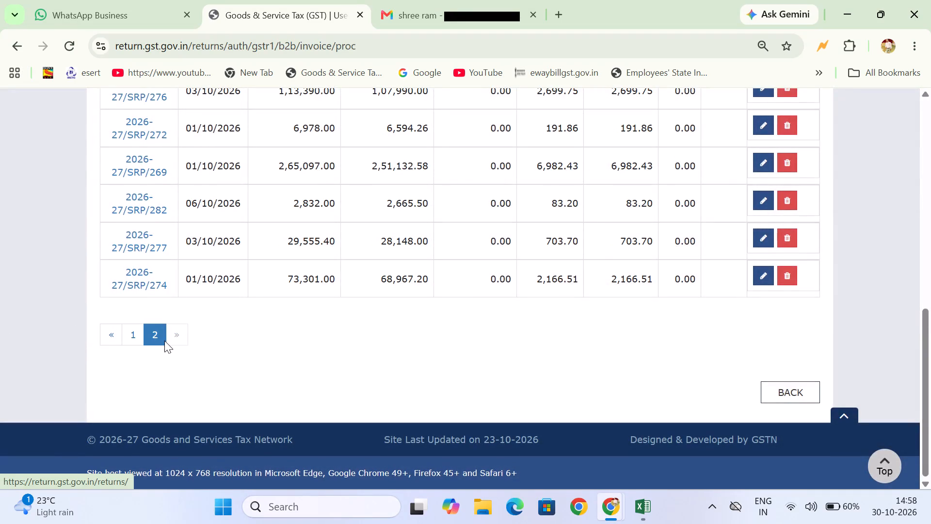
scroll(164, 341, up, 1)
scroll(164, 341, down, 2)
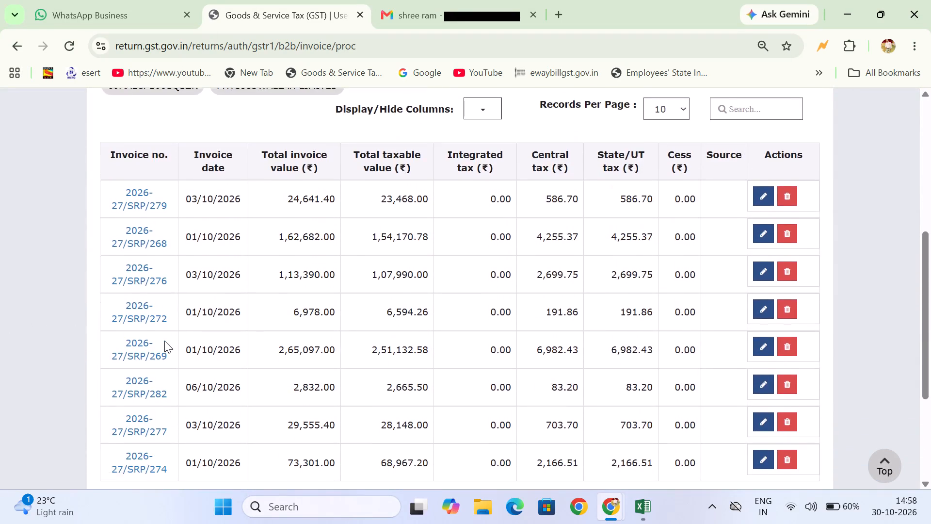
scroll(164, 341, down, 1)
click(133, 343)
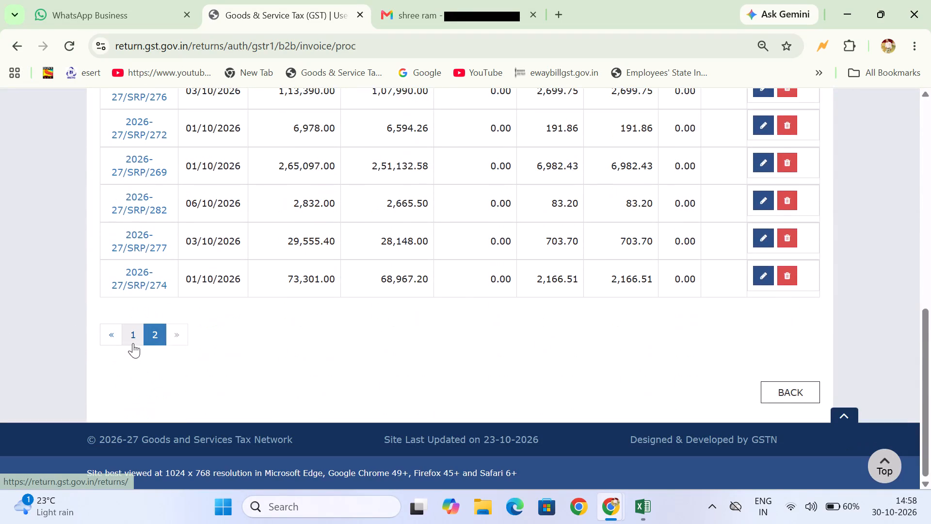
scroll(133, 343, up, 3)
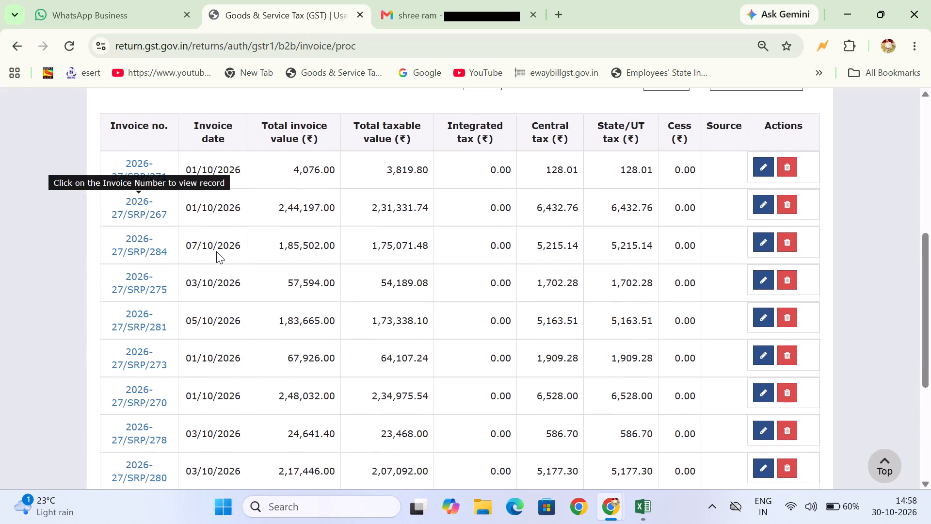
Compare the processed invoices with the highlighted vouchers in the Excel register, and return to the B2B summary.
key(alt+Tab)
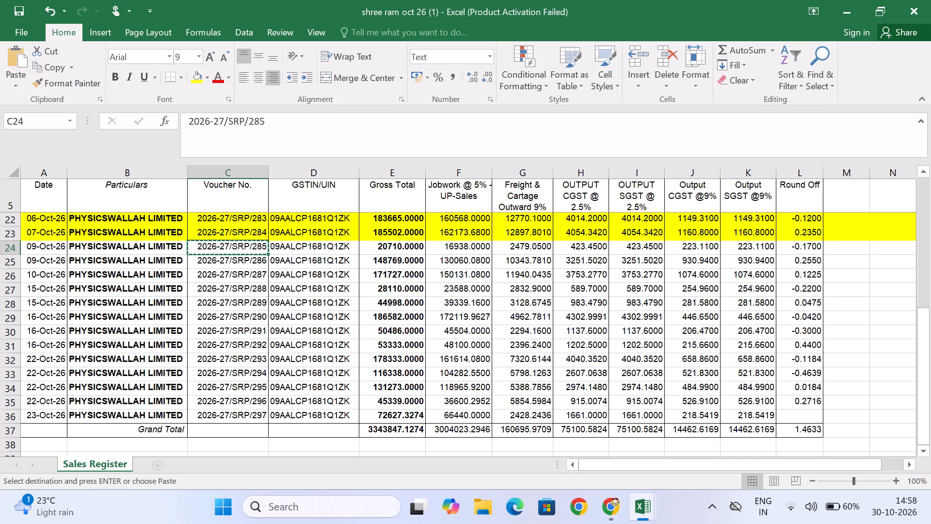
key(alt+Tab)
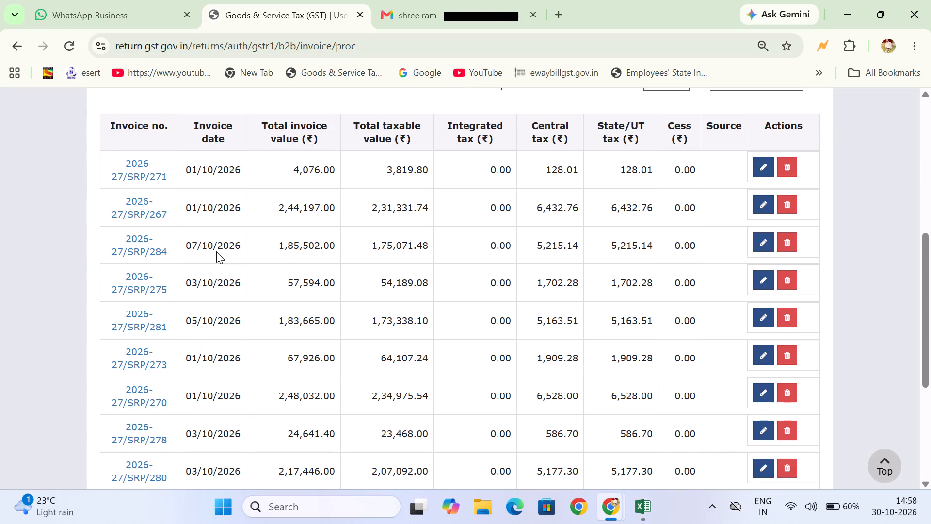
key(alt+Tab)
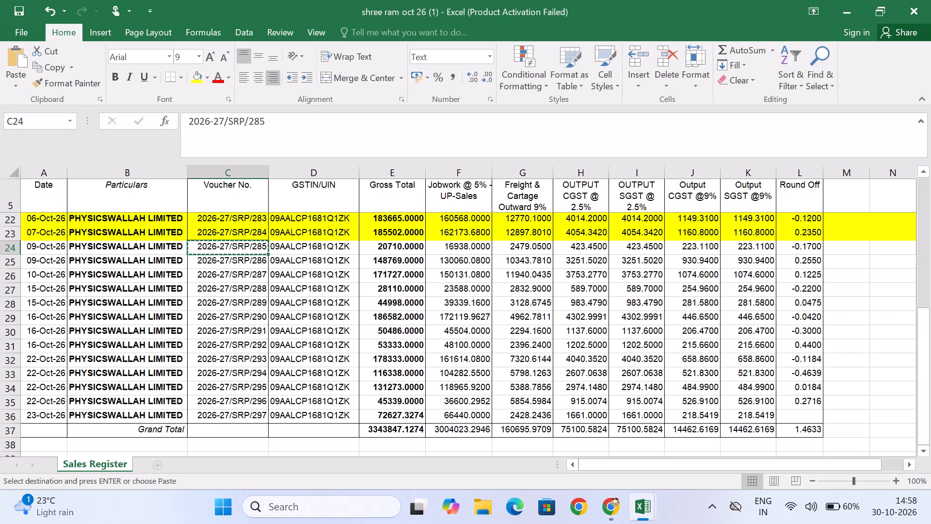
key(alt+Tab)
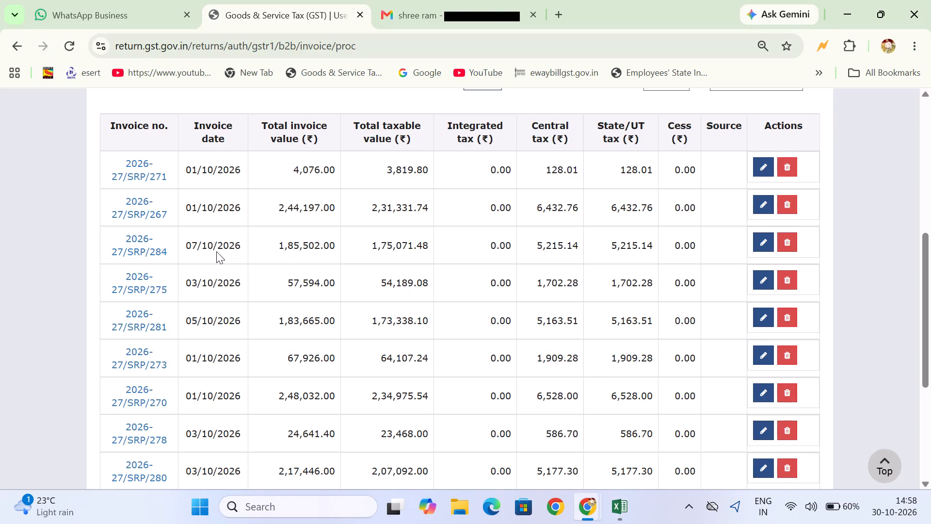
scroll(216, 251, down, 4)
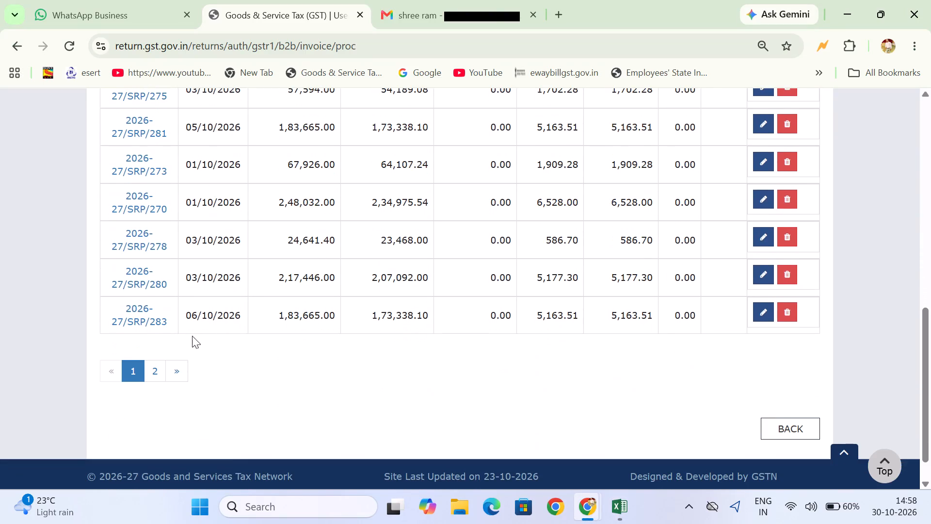
click(775, 426)
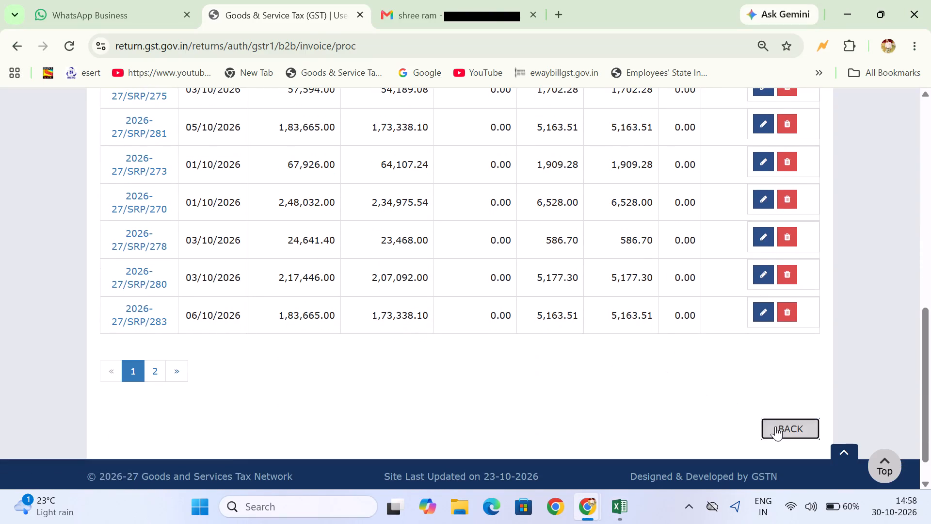
Add a new B2B record and copy PHYSICSWALLAH LIMITED's GSTIN from voucher 2026-27/SRP/285's register row into the recipient GSTIN.
click(132, 372)
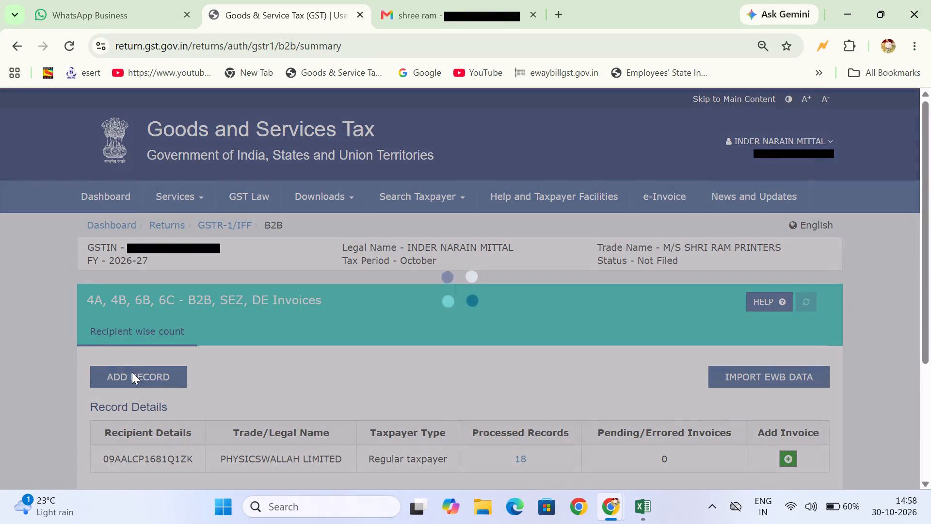
click(132, 372)
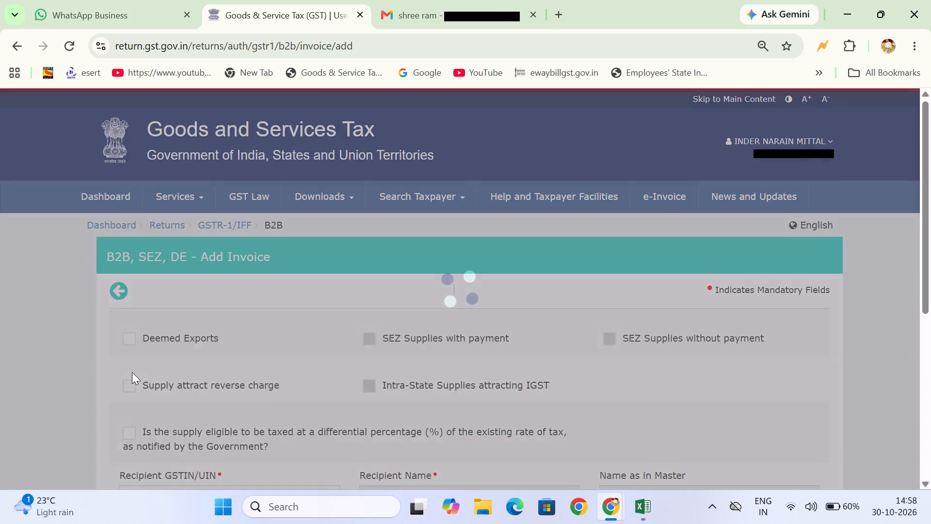
scroll(362, 353, down, 4)
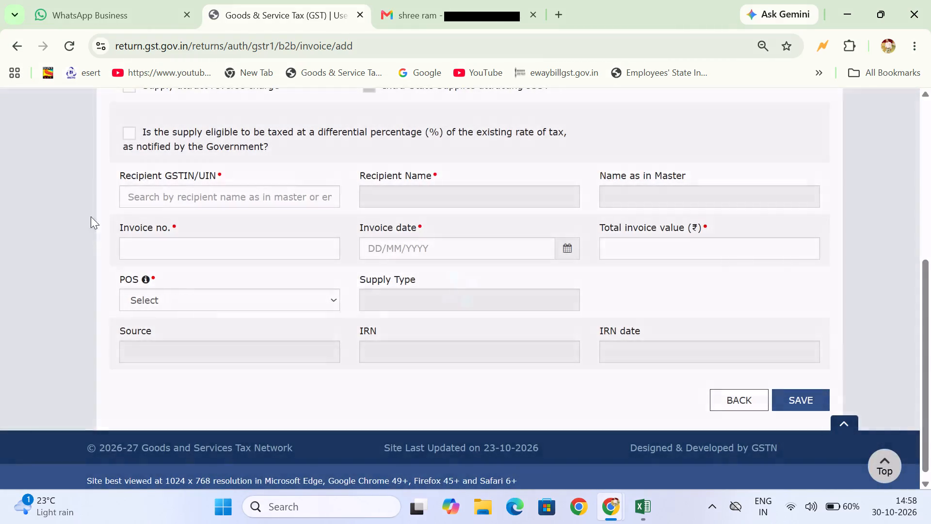
click(173, 190)
click(173, 190)
key(alt+Tab)
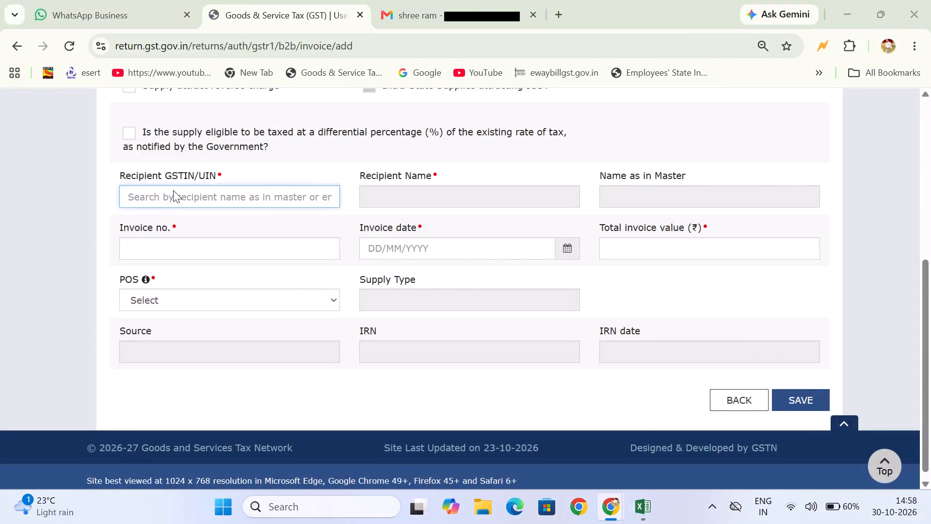
click(331, 247)
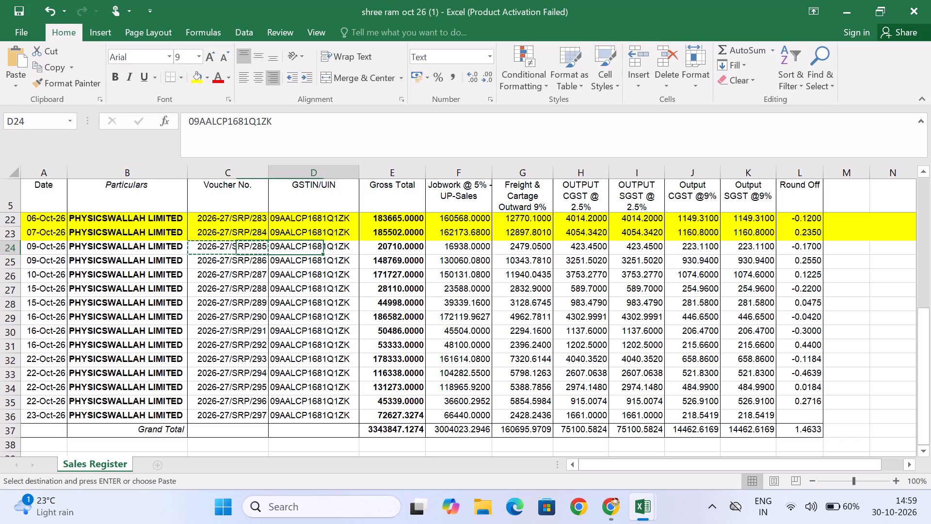
key(ctrl+c)
key(alt+Tab)
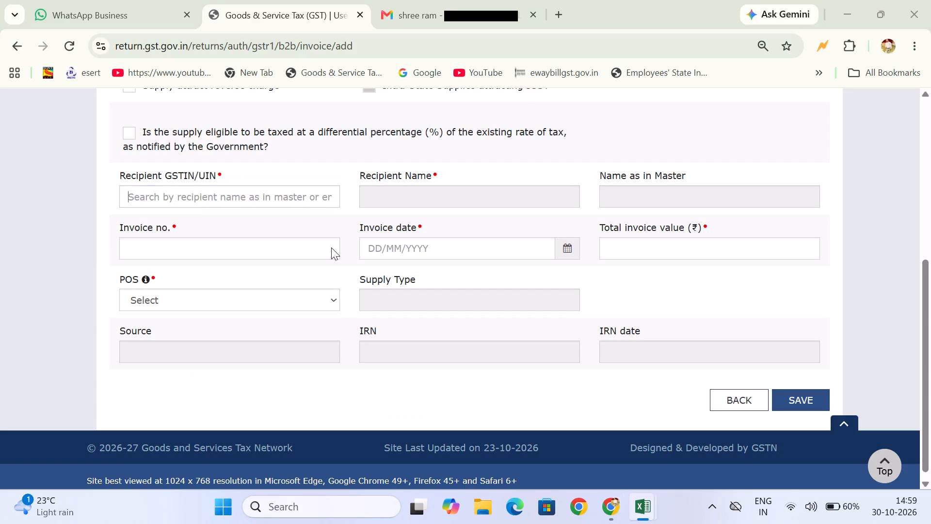
click(226, 204)
key(ctrl+v)
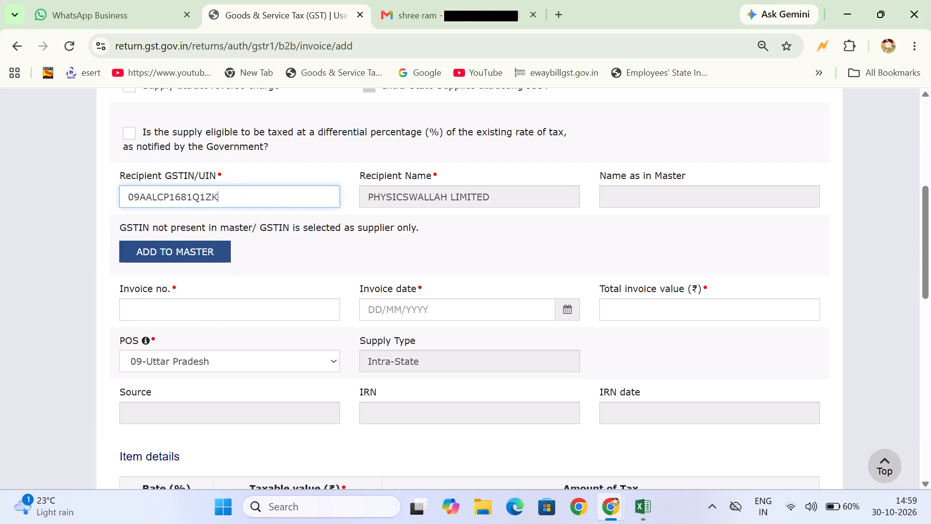
Copy voucher number 2026-27/SRP/285 from the register into the new invoice's number.
click(204, 309)
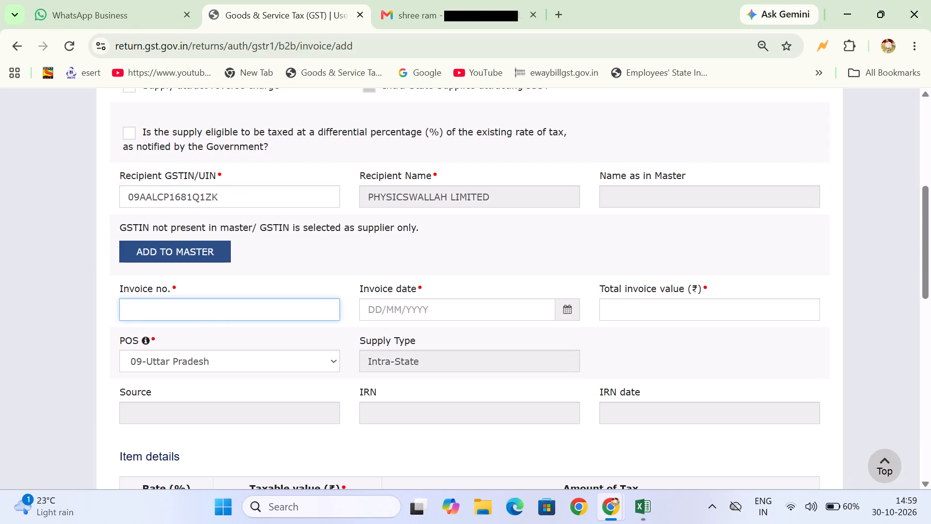
key(alt+Tab)
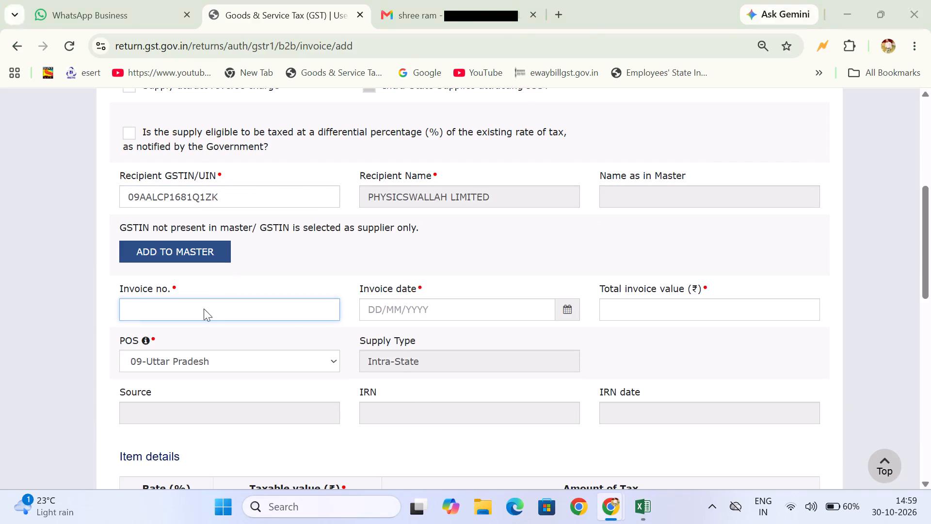
click(234, 251)
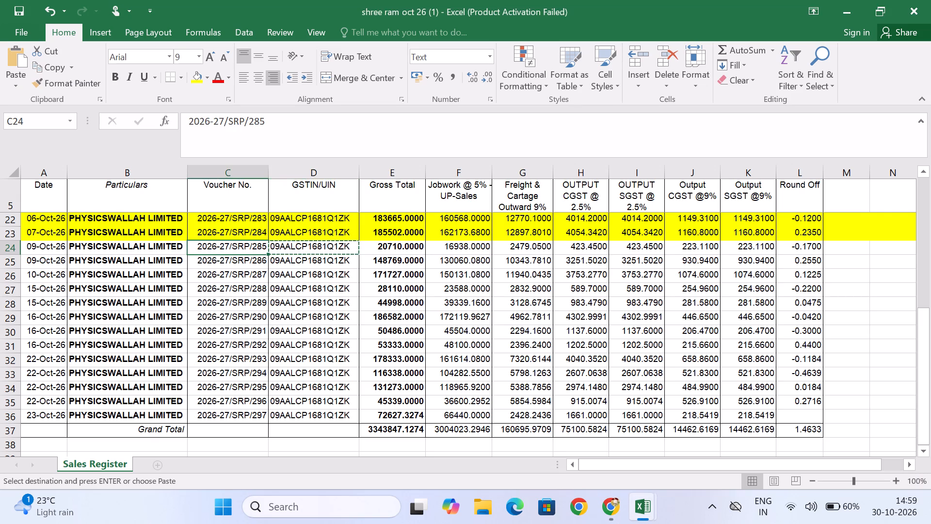
key(ctrl+c)
key(alt+Tab)
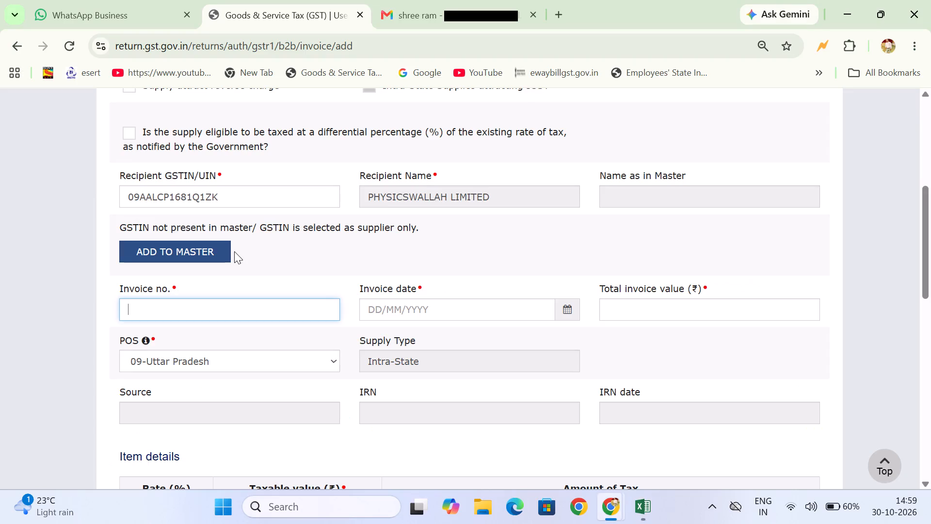
key(ctrl+v)
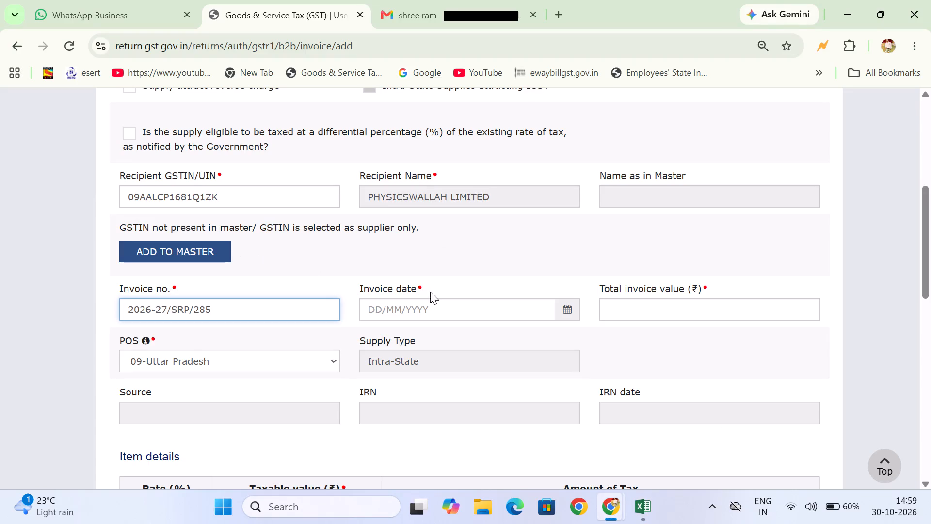
Set the invoice date to 09/10/2026 and the total invoice value to 20710, taken from the register.
click(465, 315)
key(alt+Tab)
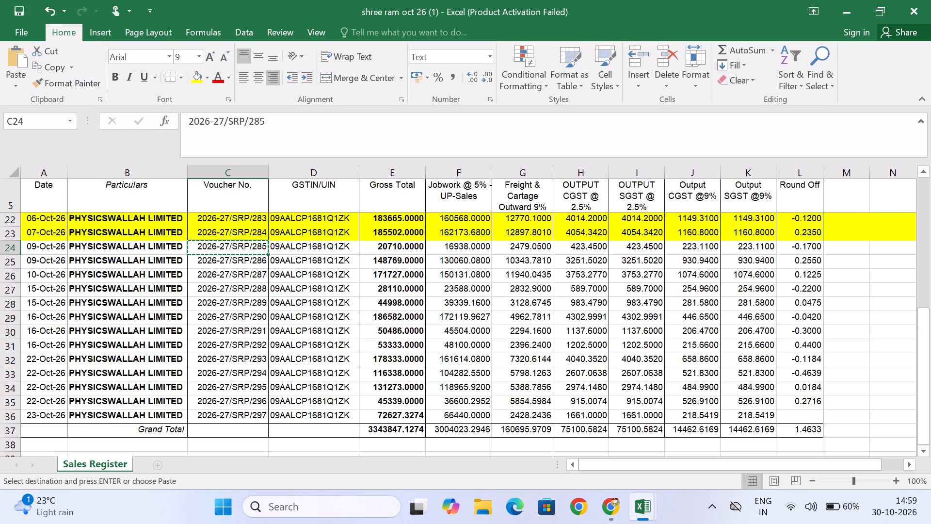
key(alt+Tab)
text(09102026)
click(712, 300)
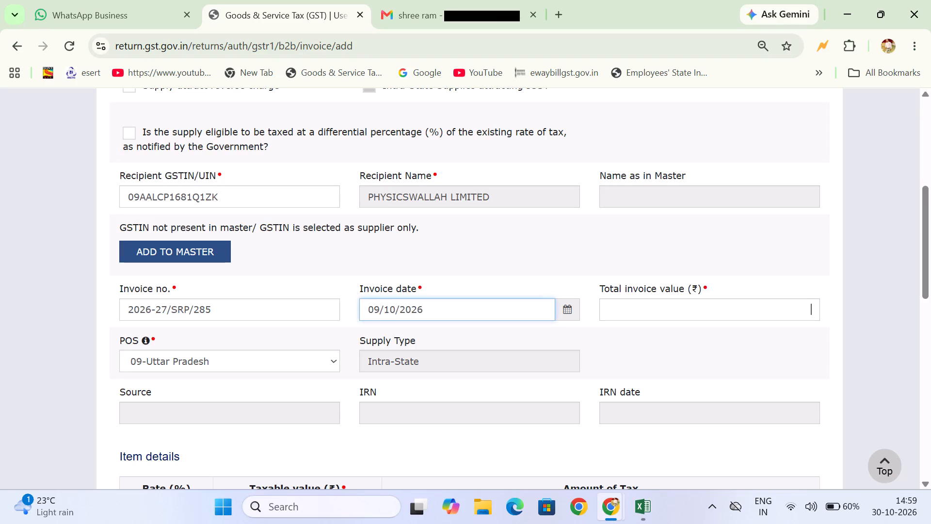
key(alt+Tab)
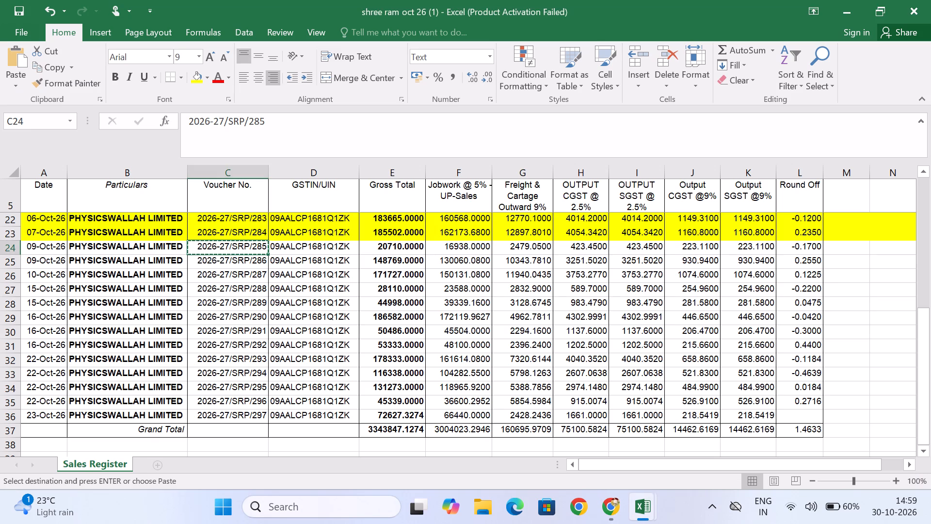
key(alt+Tab)
text(20)
text(710)
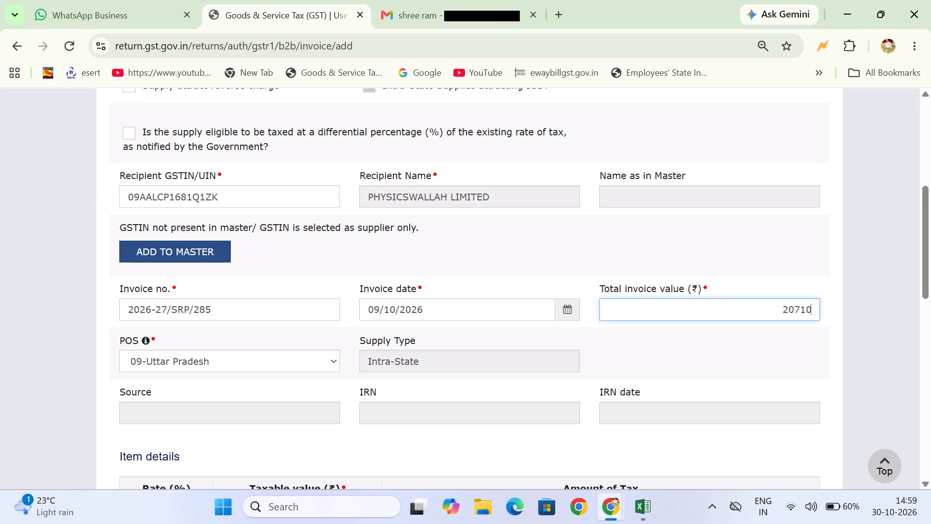
Enter the register's 5% jobwork amount of 16938 as the taxable value at the 5% rate.
key(alt+Tab)
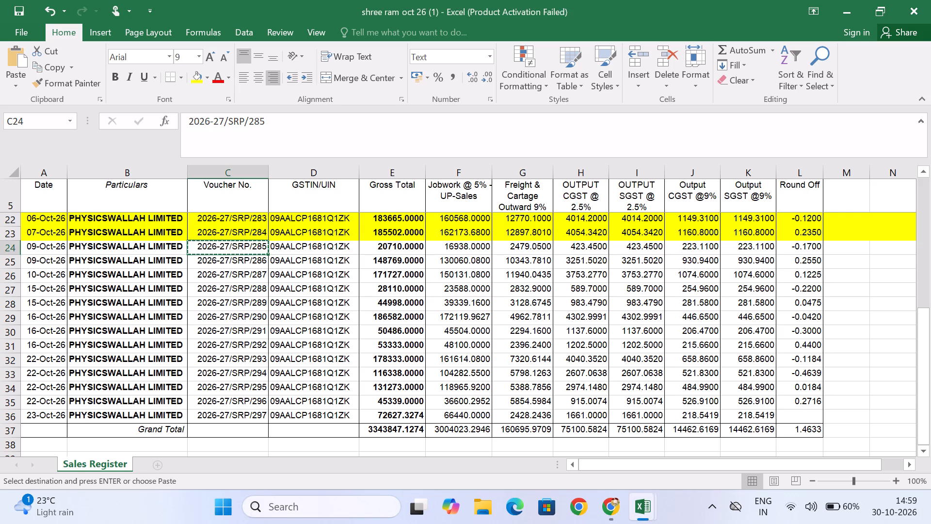
key(alt+Tab)
scroll(712, 300, down, 4)
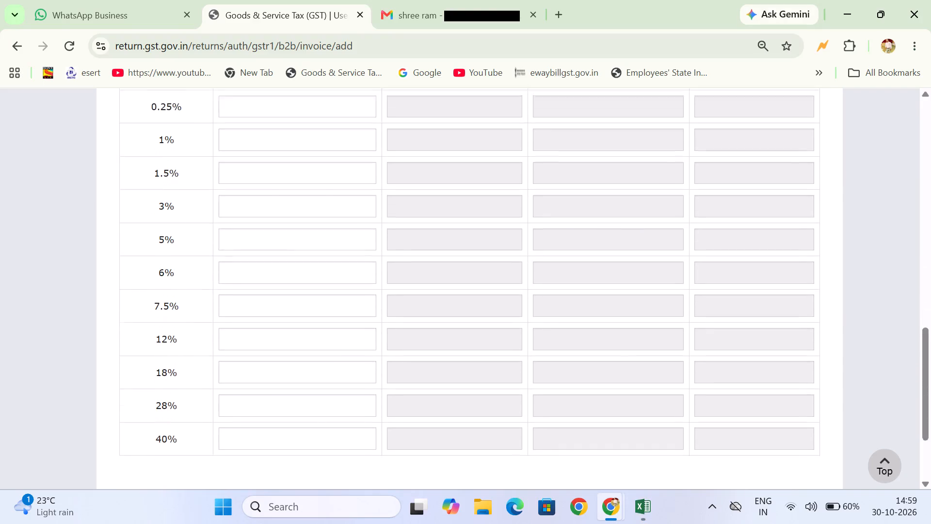
scroll(712, 300, down, 2)
click(279, 225)
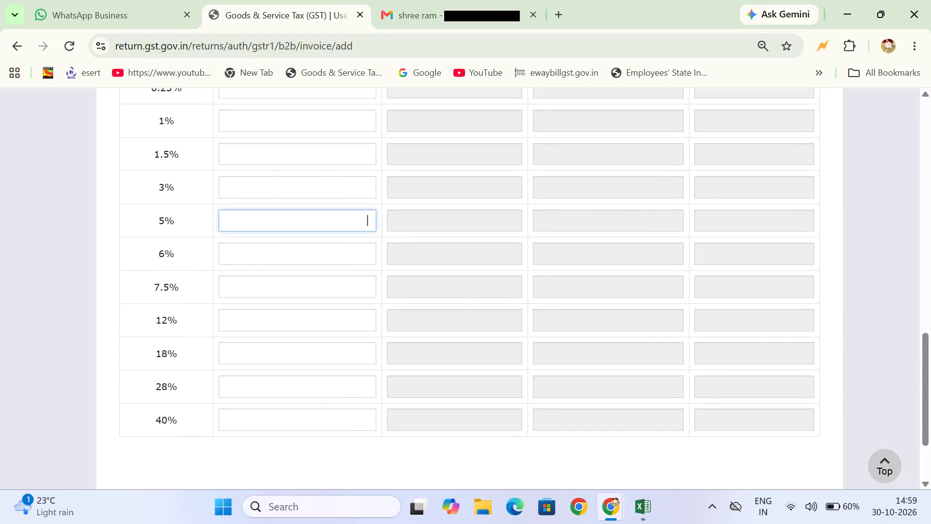
key(alt+Tab)
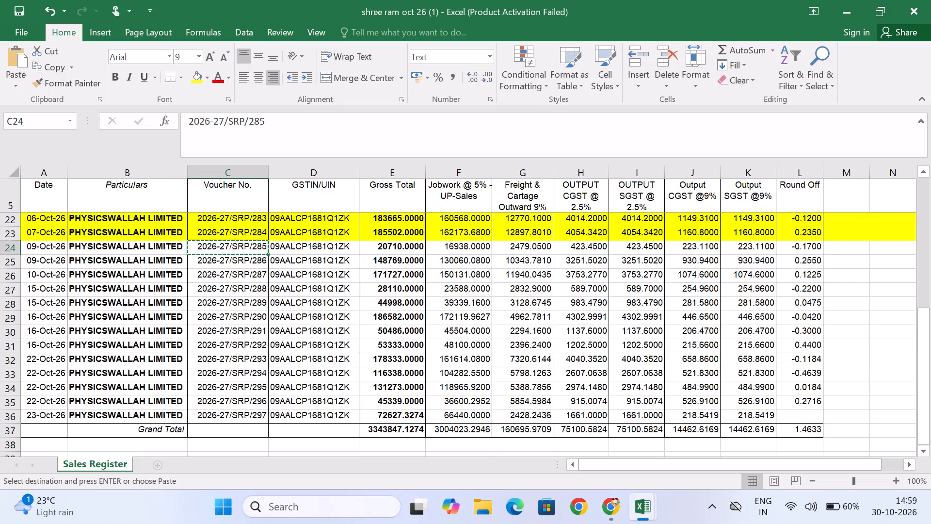
key(alt+Tab)
key(1)
text(69)
text(38)
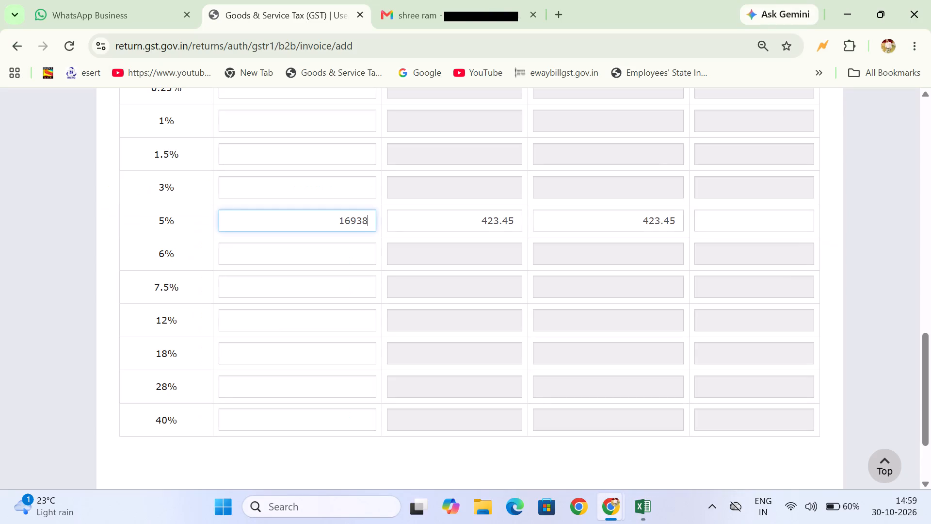
Enter the register's Freight & Cartage amount of 2479.05 for voucher 2026-27/SRP/285 as the taxable value at the 18% rate.
key(alt+Tab)
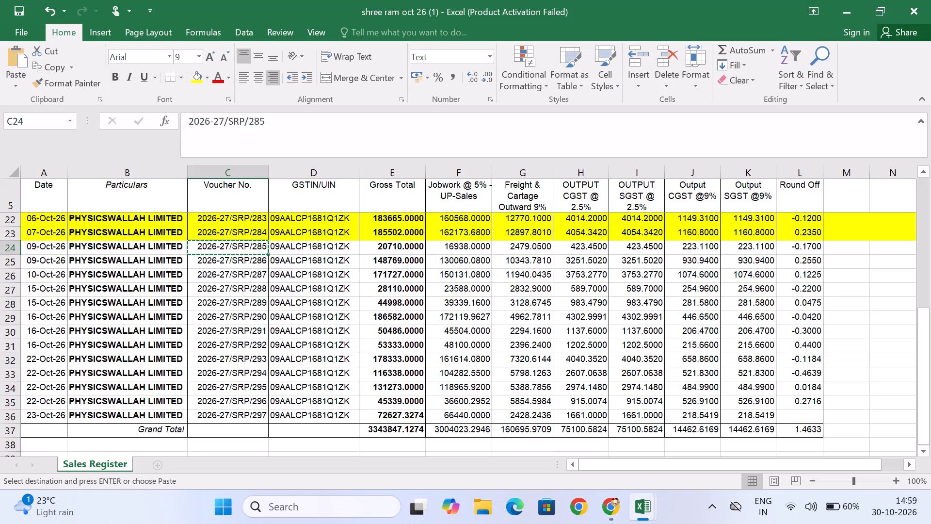
key(alt+Tab)
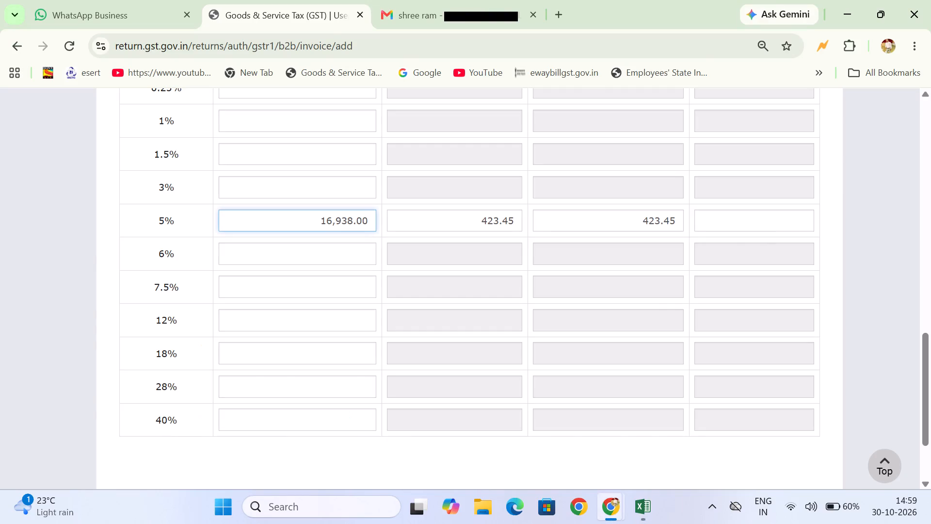
key(alt+Tab)
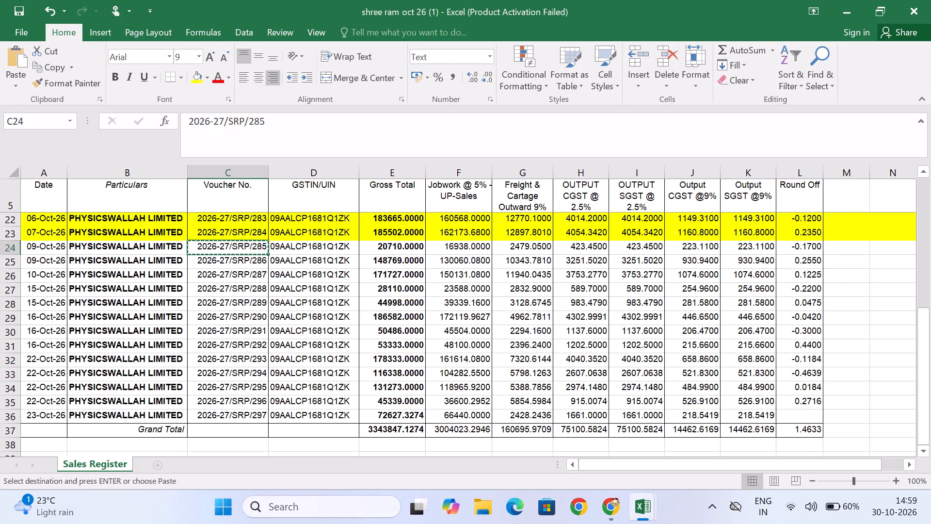
key(alt+Tab)
key(alt+Tab)
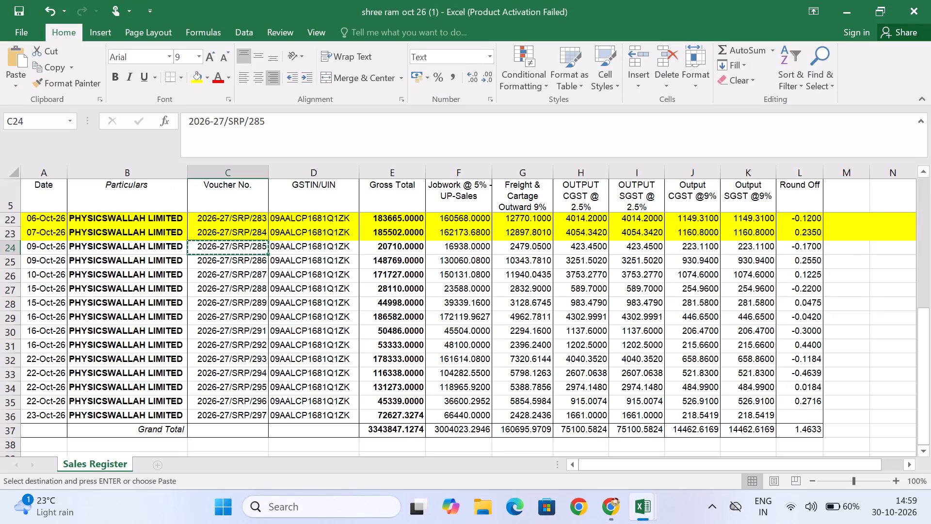
key(alt+Tab)
scroll(279, 225, down, 1)
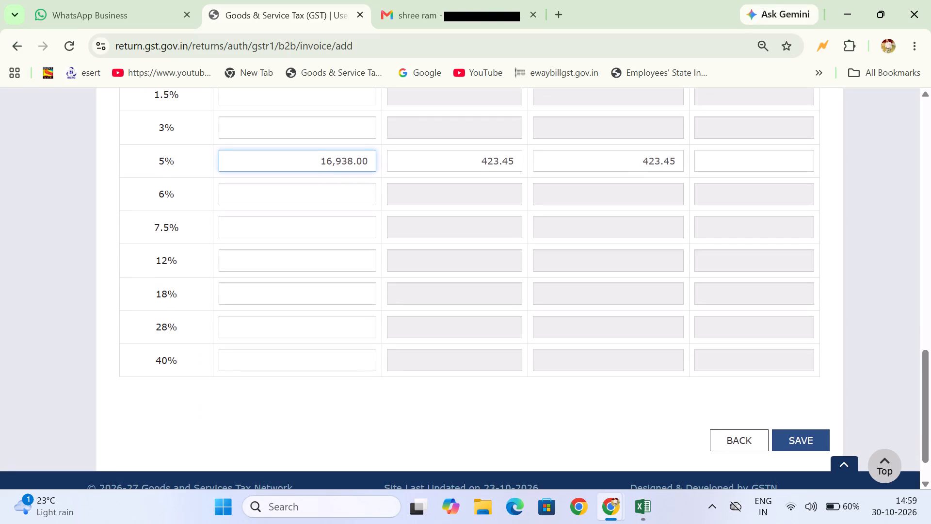
click(301, 285)
key(alt+Tab)
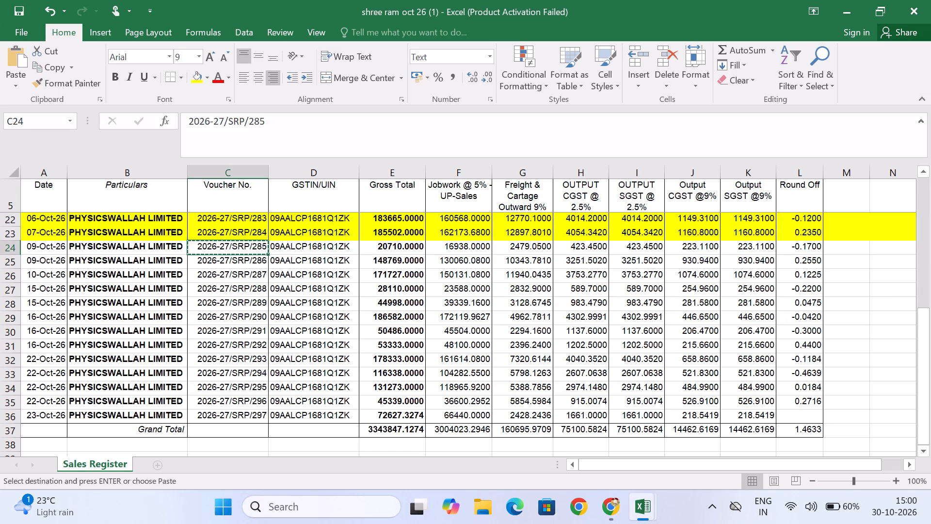
key(alt+Tab)
text(2479)
key(period)
key(alt+Tab)
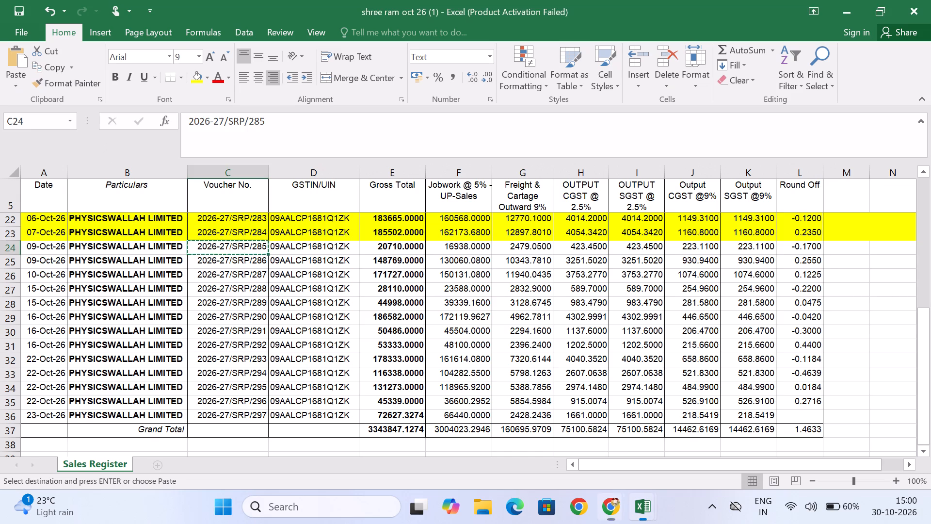
key(alt+Tab)
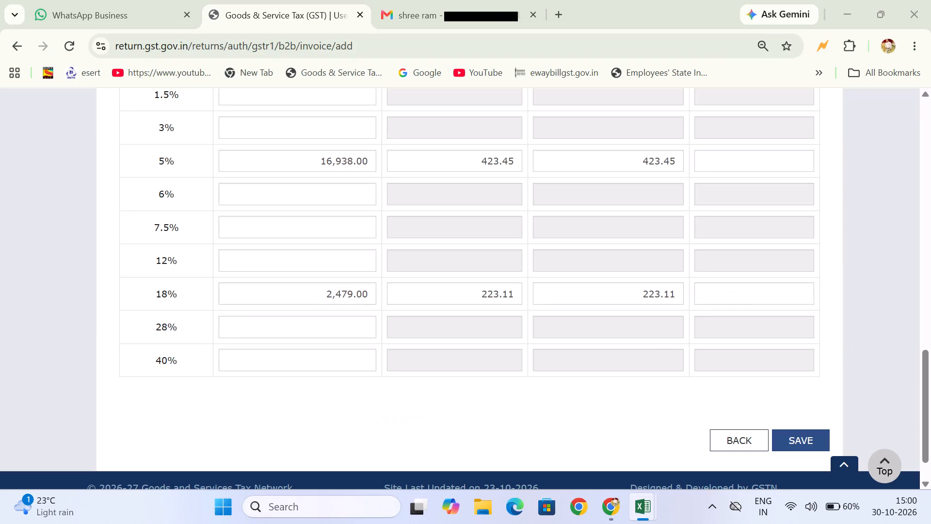
key(BackSpace)
key(BackSpace)
key(BackSpace)
text(05)
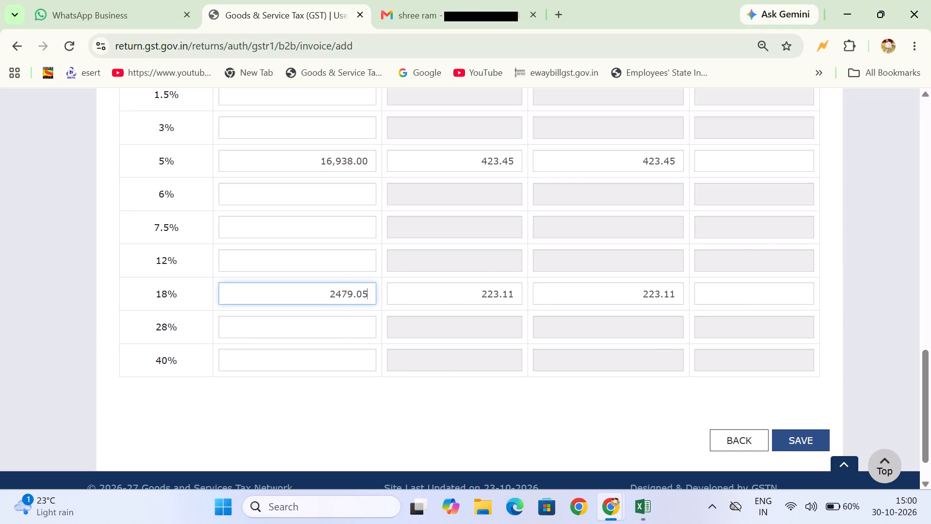
key(alt+Tab)
key(alt+Tab)
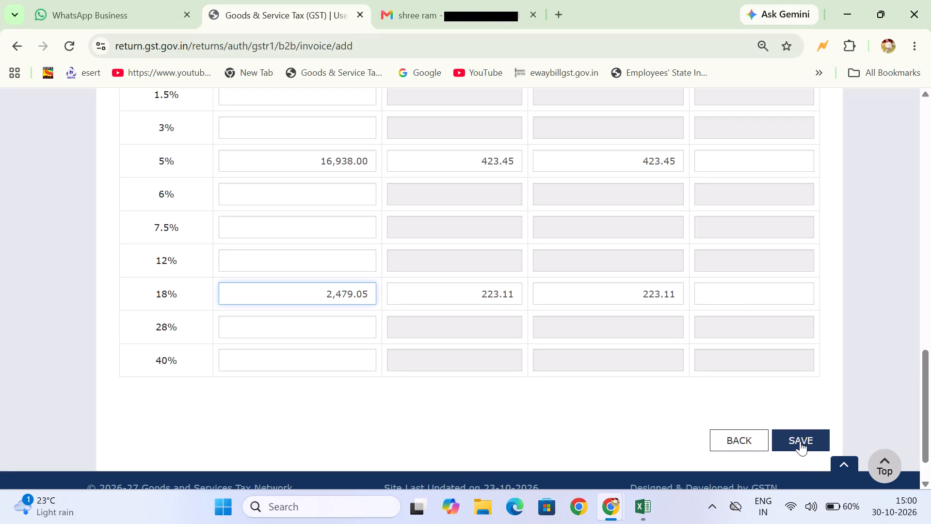
Save the completed B2B invoice 2026-27/SRP/285 and return to the blank invoice number for the next record.
click(800, 441)
scroll(386, 387, down, 3)
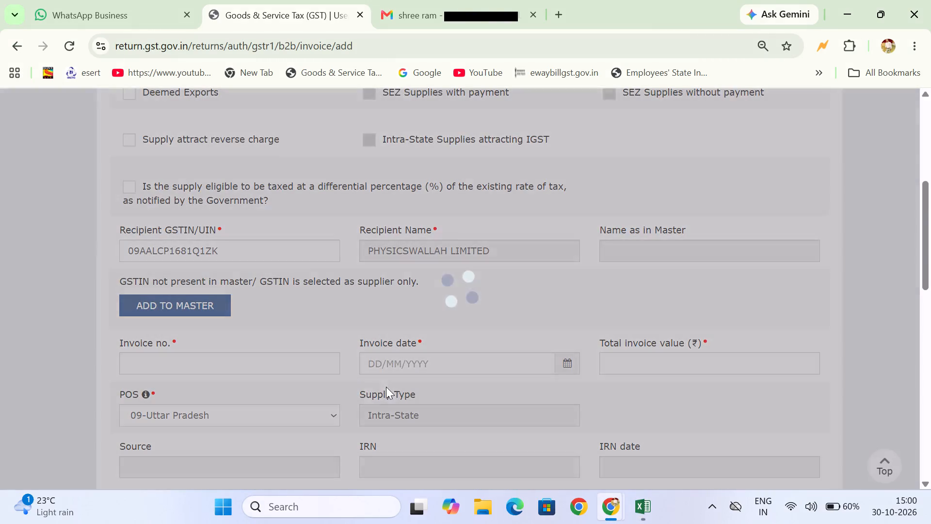
click(171, 353)
click(173, 357)
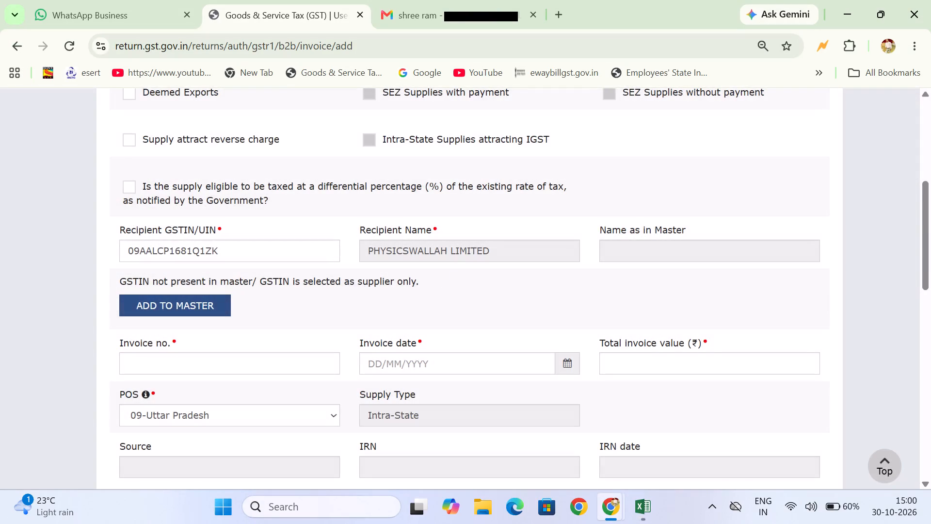
click(173, 357)
Highlight voucher 2026-27/SRP/285's entire row in yellow in the Excel sales register.
key(alt+Tab)
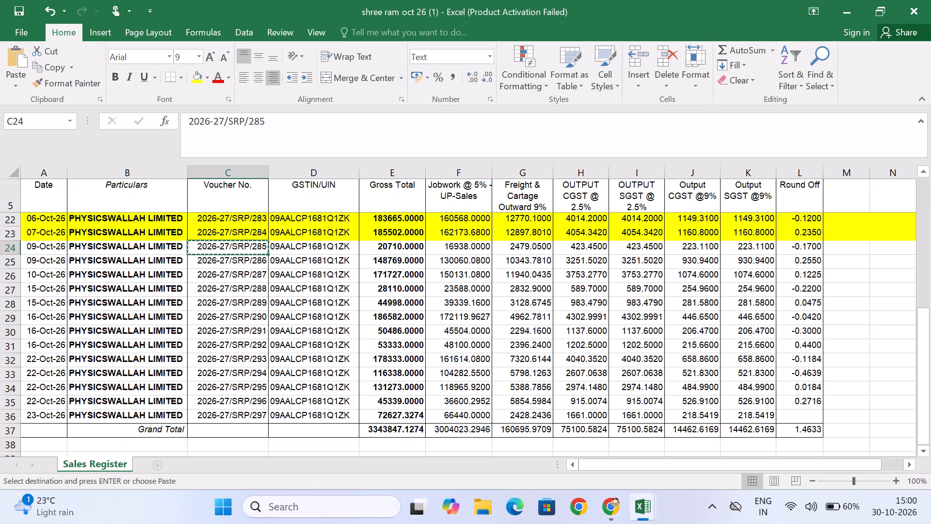
click(9, 249)
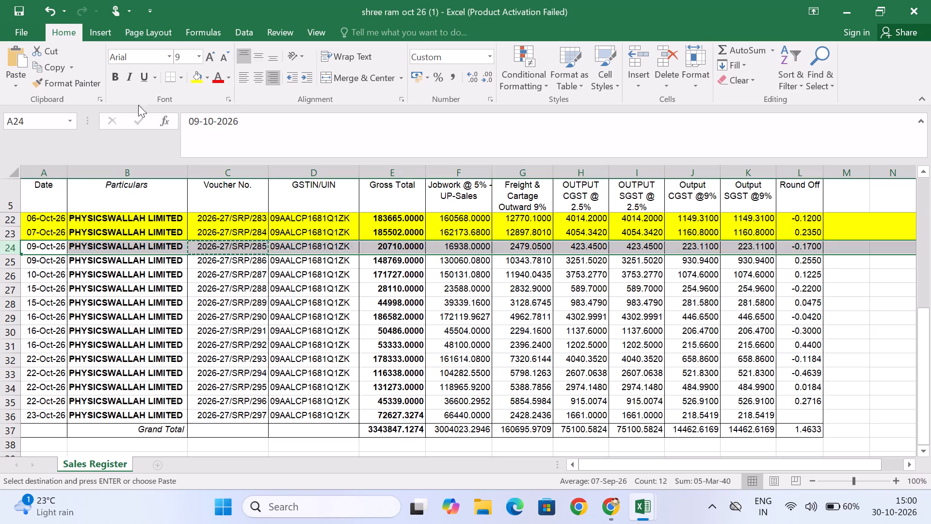
click(196, 76)
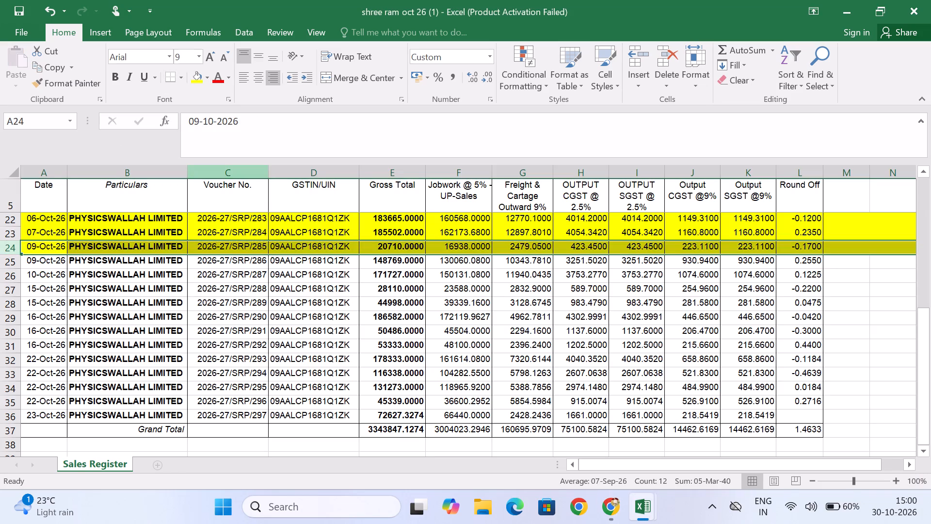
Copy voucher number 2026-27/SRP/286 from the register into the new GSTR-1 record's invoice number.
click(233, 265)
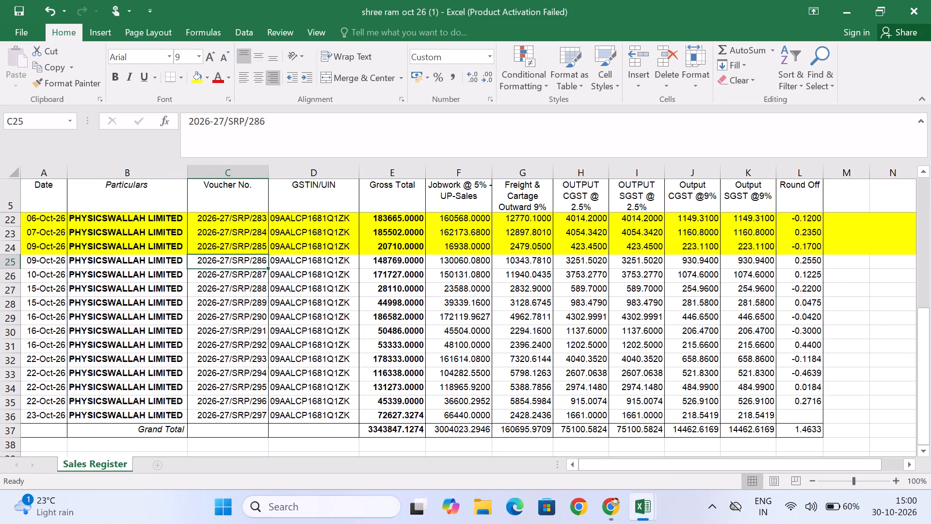
key(ctrl+c)
key(alt+Tab)
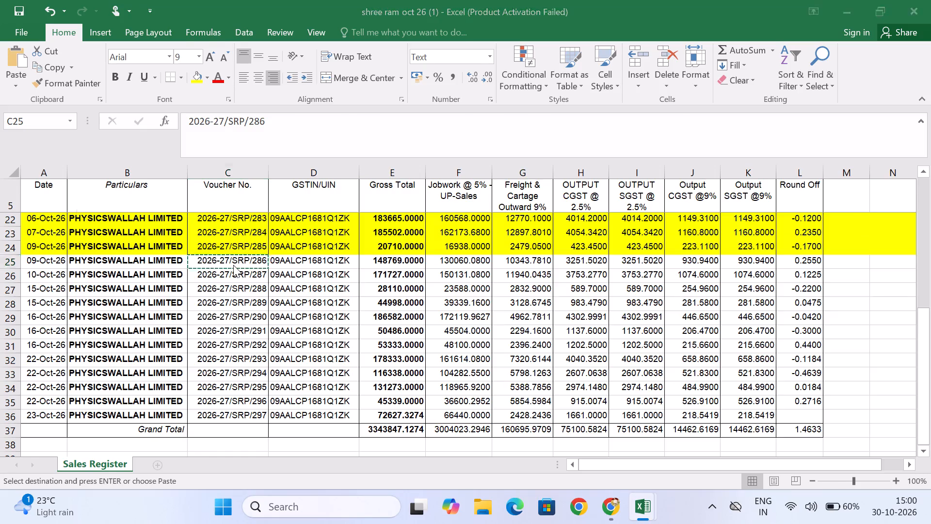
click(189, 357)
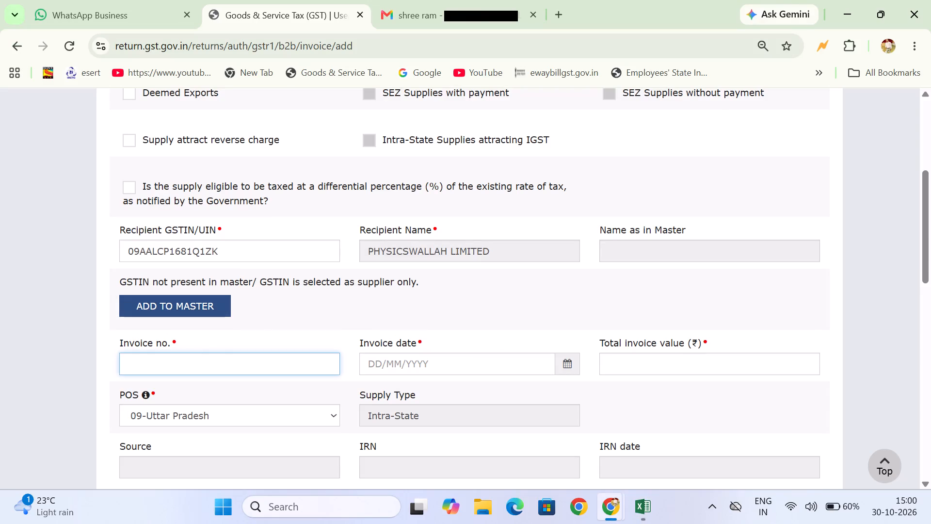
key(ctrl+v)
Set the invoice date of 2026-27/SRP/286 to 09/10/2026, as given in the register.
key(alt+Tab)
key(alt+Tab)
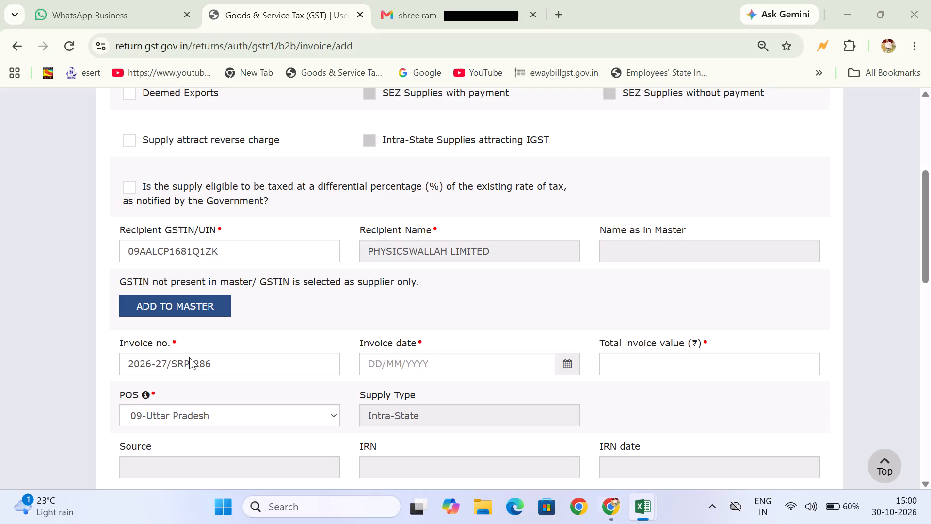
click(386, 361)
key(minus)
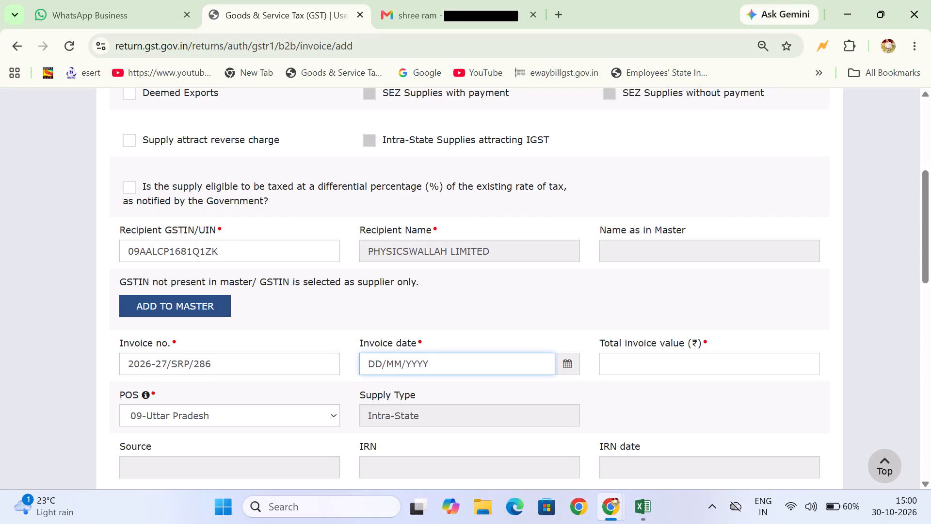
key(BackSpace)
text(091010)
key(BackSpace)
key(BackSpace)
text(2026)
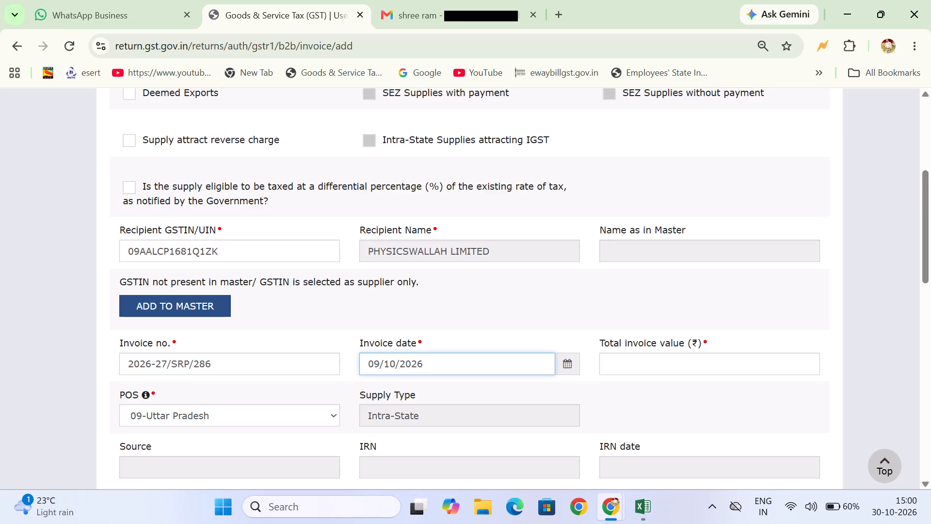
Set the total invoice value of 2026-27/SRP/286 to 148769, taken from the register's Gross Total.
click(670, 357)
key(alt+Tab)
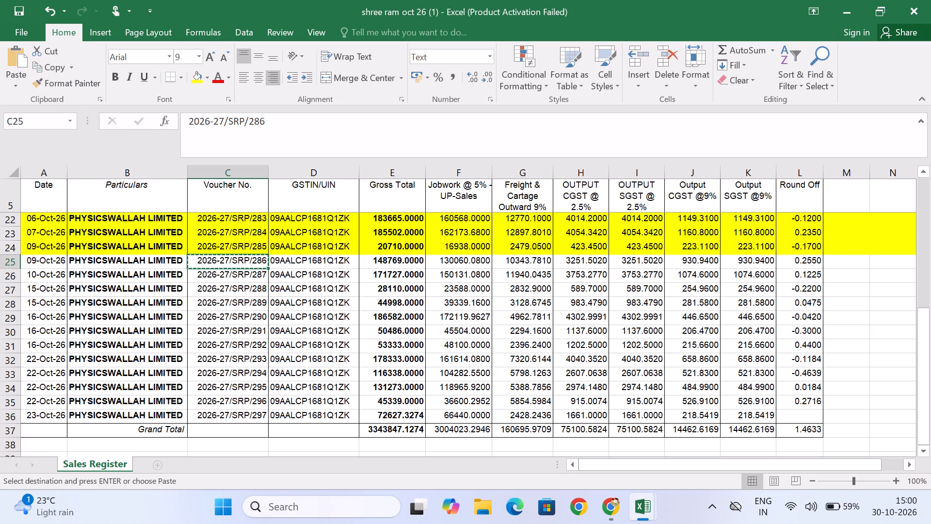
key(alt+Tab)
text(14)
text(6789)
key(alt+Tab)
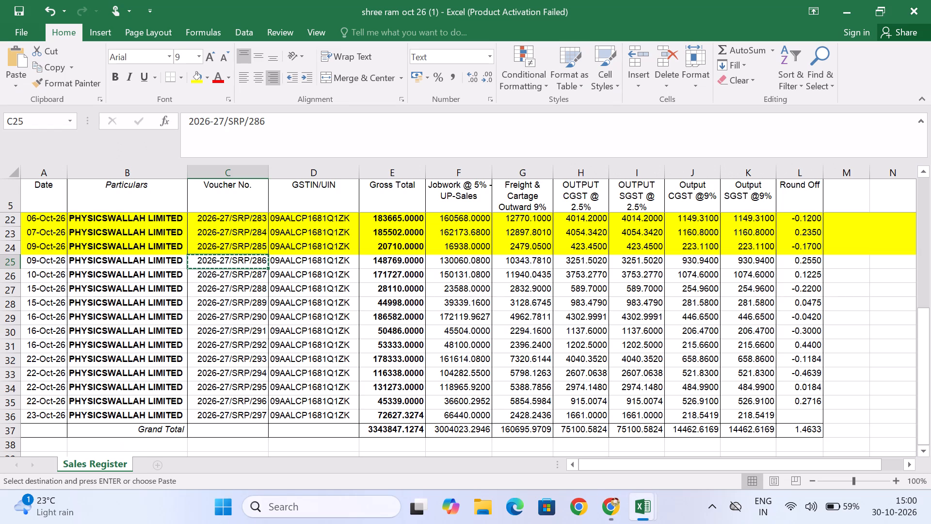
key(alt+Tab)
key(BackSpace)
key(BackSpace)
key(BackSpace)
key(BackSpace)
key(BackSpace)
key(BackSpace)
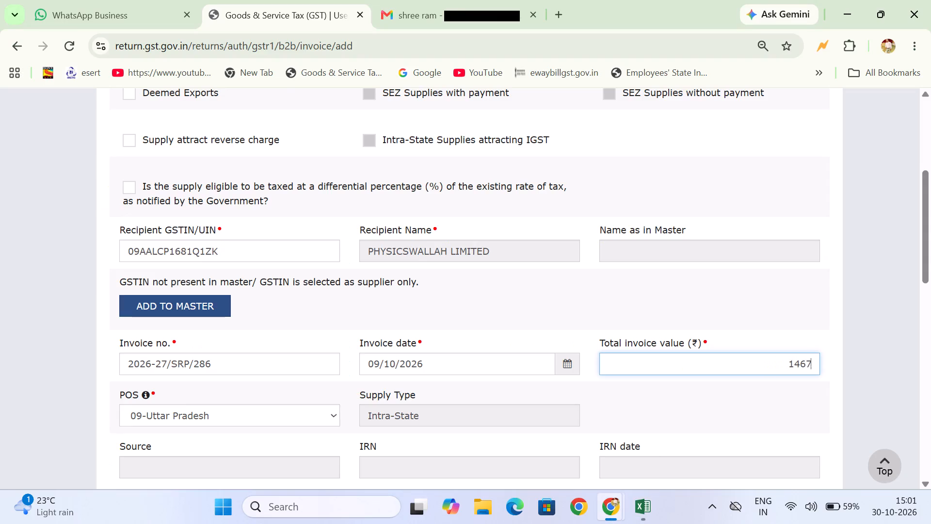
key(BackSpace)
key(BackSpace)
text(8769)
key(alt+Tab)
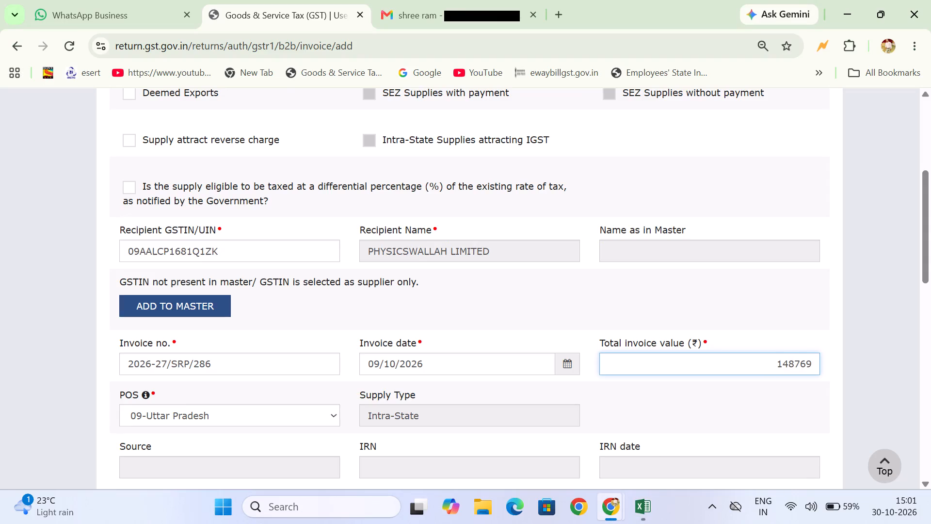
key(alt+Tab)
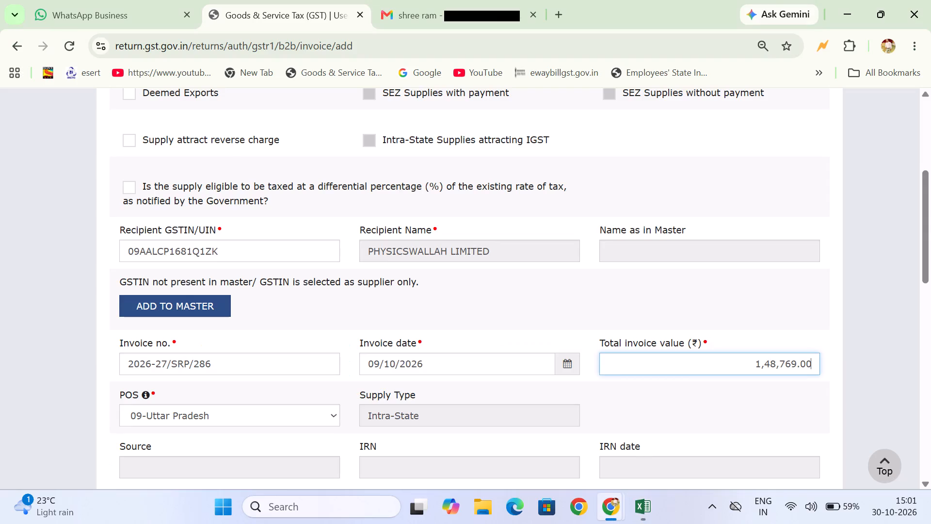
Enter 130060.08 as the 5% taxable value of 2026-27/SRP/286, taken from the register's Jobwork amount.
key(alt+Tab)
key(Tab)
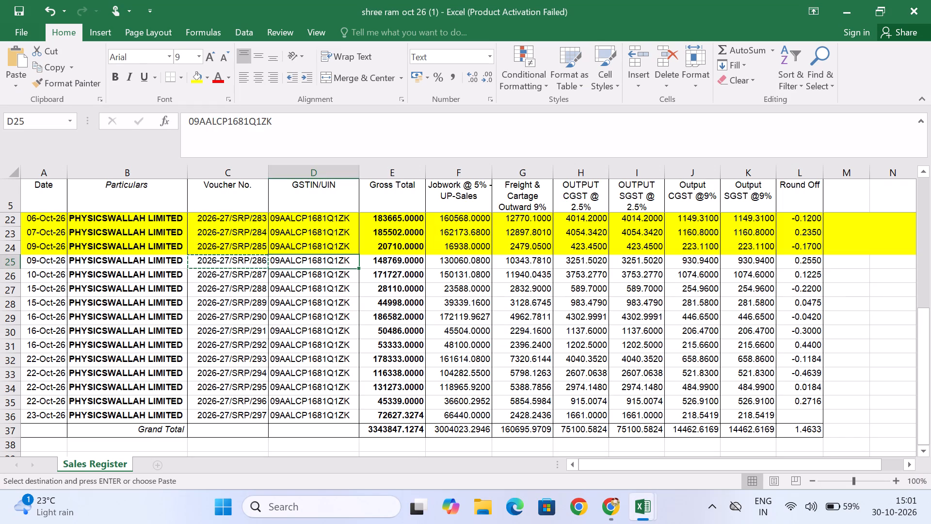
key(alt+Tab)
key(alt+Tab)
scroll(670, 357, down, 1)
key(alt+Tab)
scroll(670, 357, down, 5)
click(323, 339)
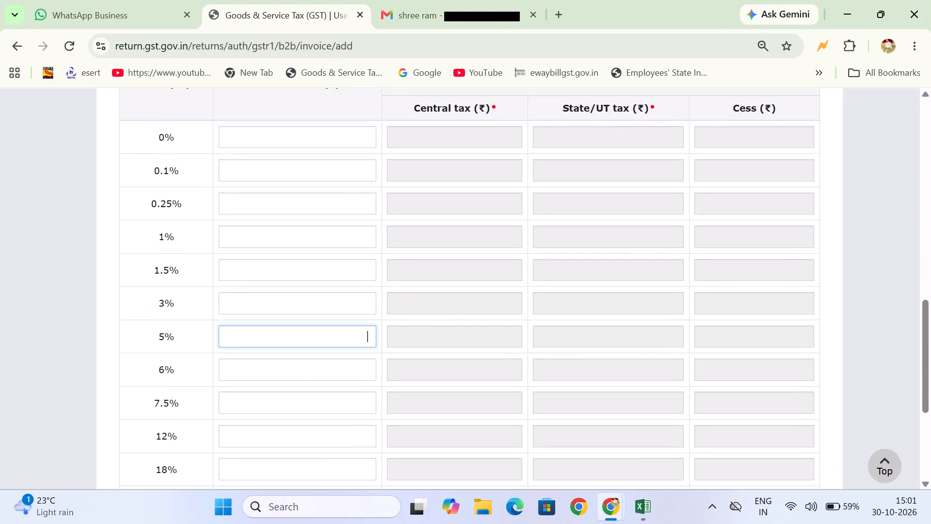
scroll(323, 339, down, 2)
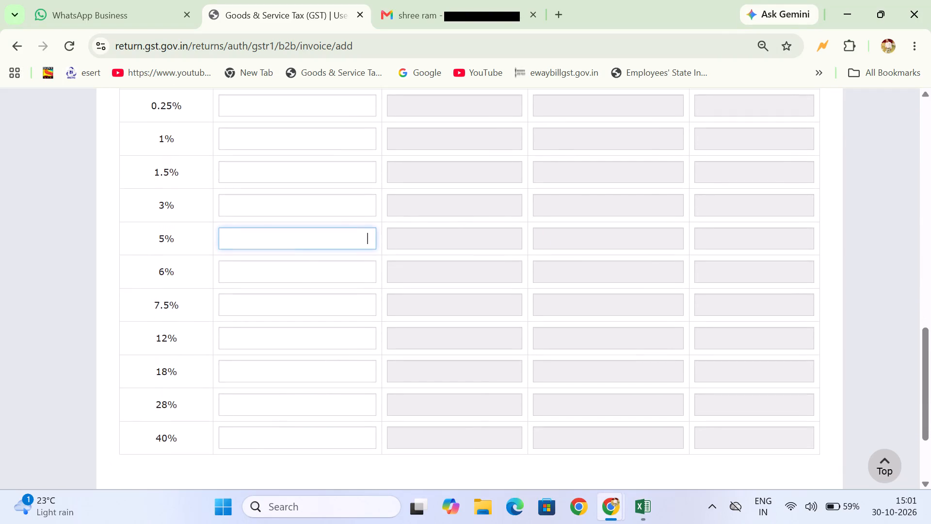
scroll(318, 228, down, 2)
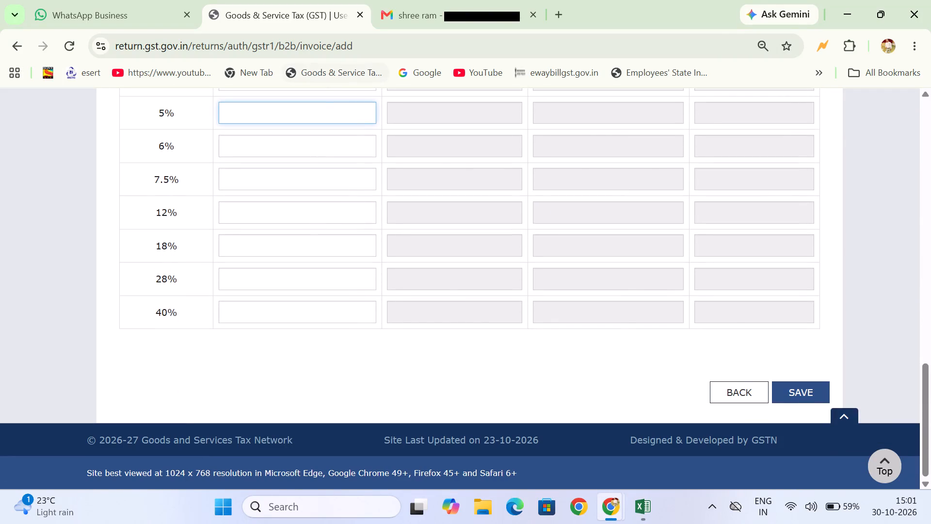
scroll(324, 115, up, 1)
click(347, 231)
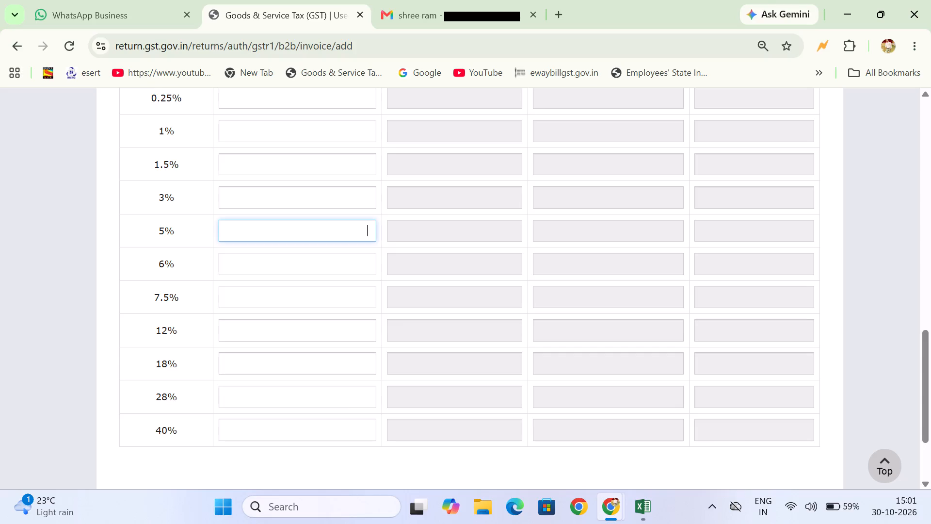
key(alt+Tab)
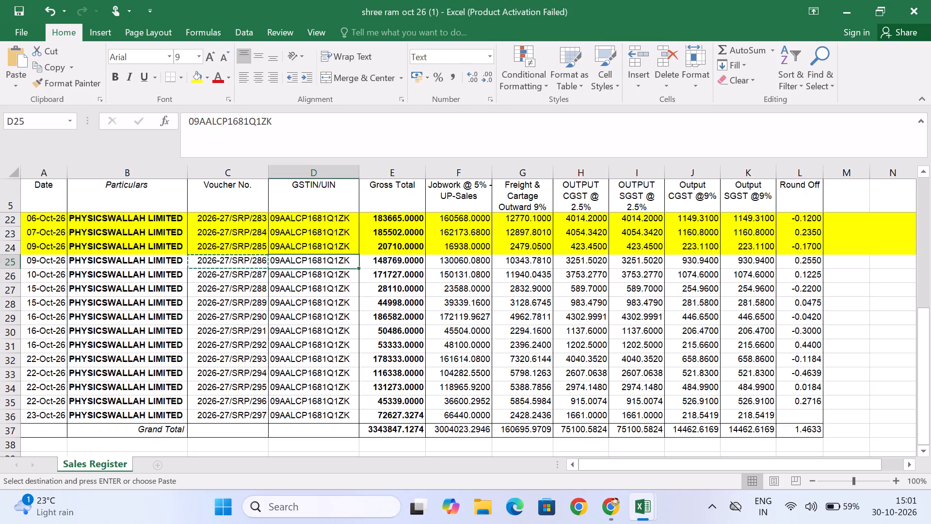
key(alt+Tab)
text(13)
text(0080.)
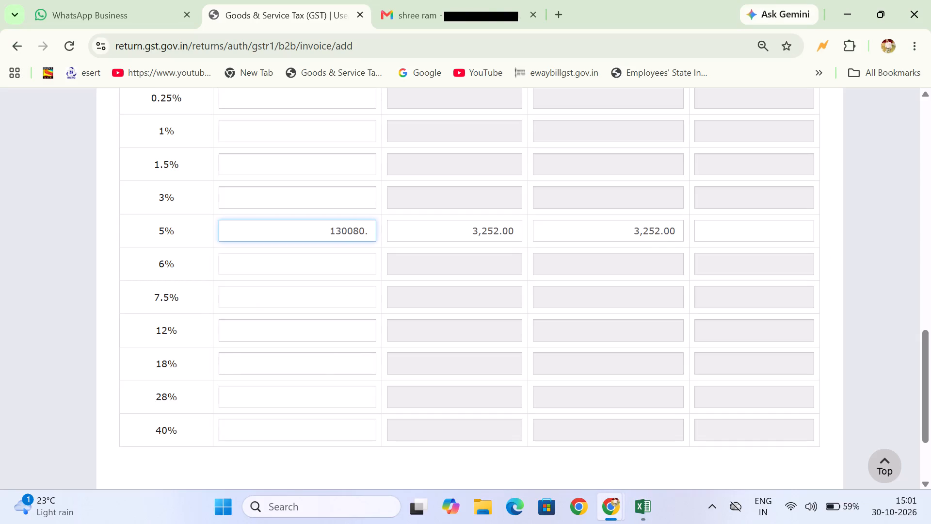
key(0)
key(8)
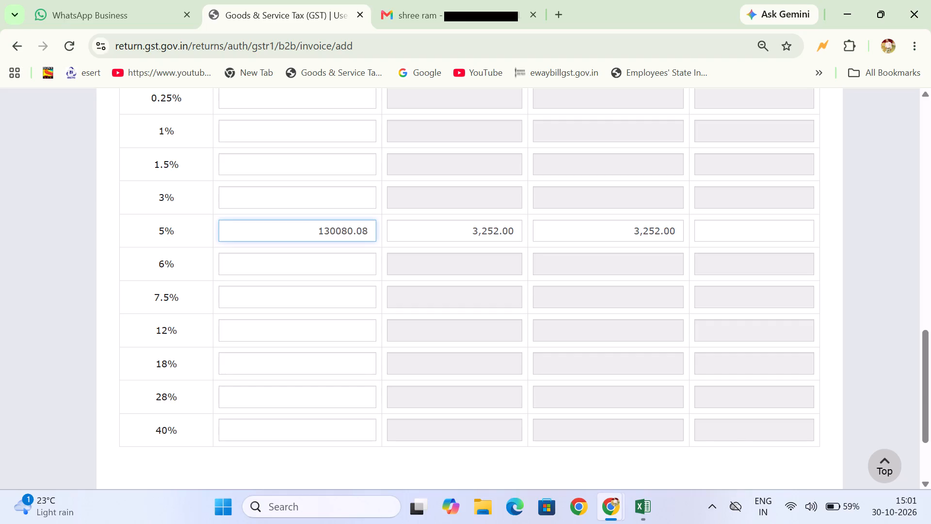
key(alt+Tab)
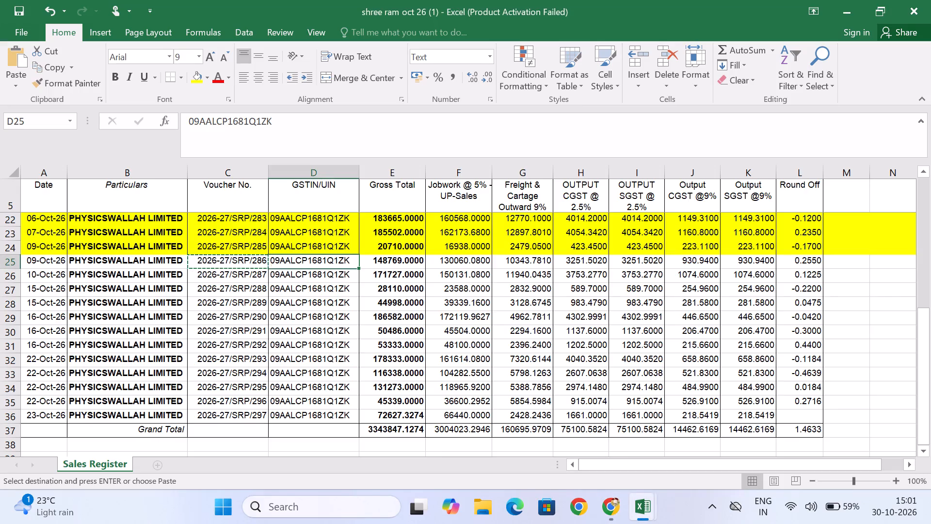
key(alt+Tab)
key(BackSpace)
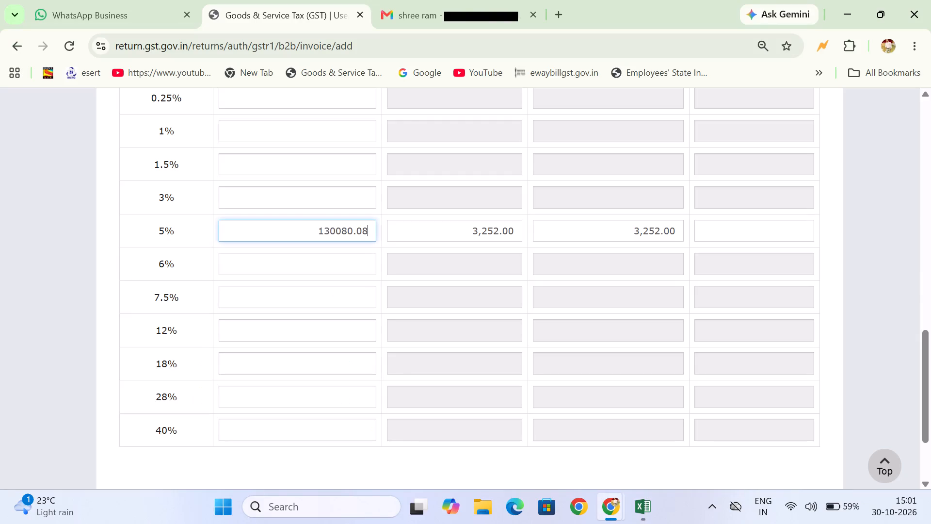
key(BackSpace)
key(BackSpace)
key(BackSpace)
key(BackSpace)
key(BackSpace)
text(60.)
text(08)
key(alt+Tab)
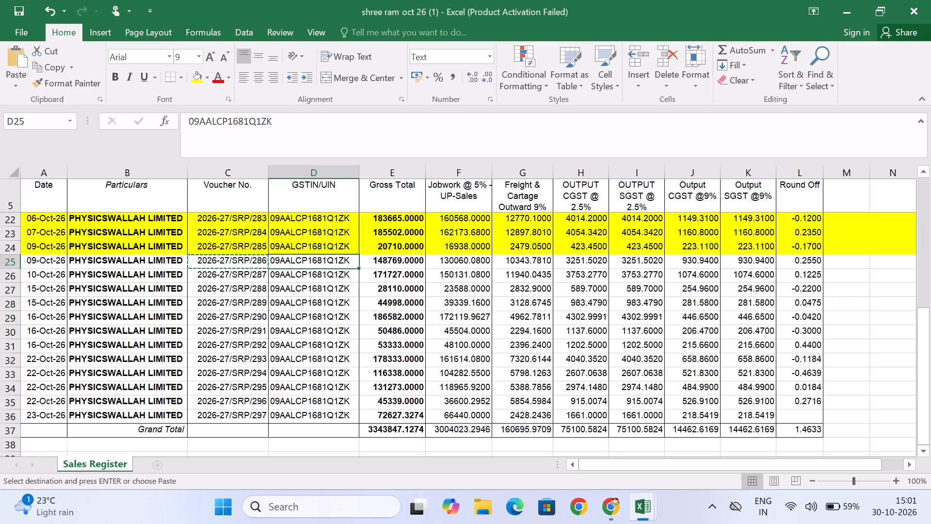
key(alt+Tab)
key(alt+Tab)
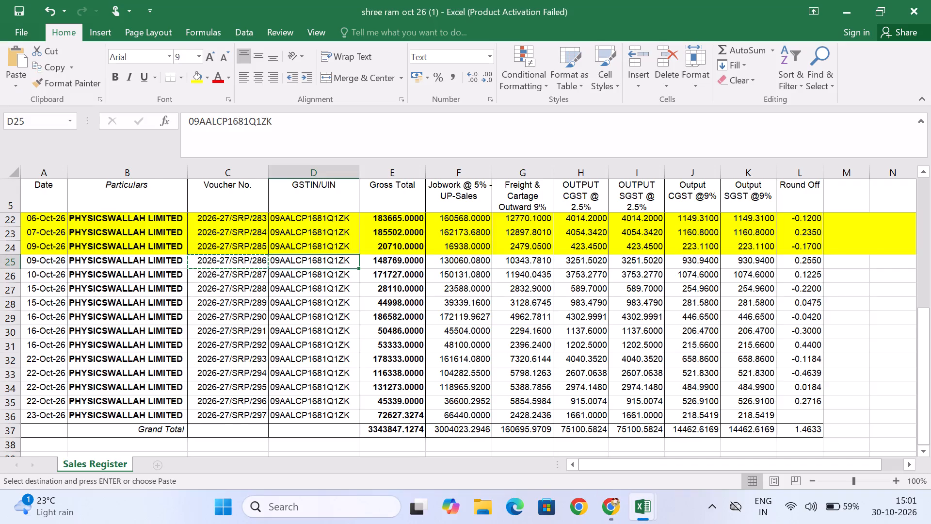
key(alt+Tab)
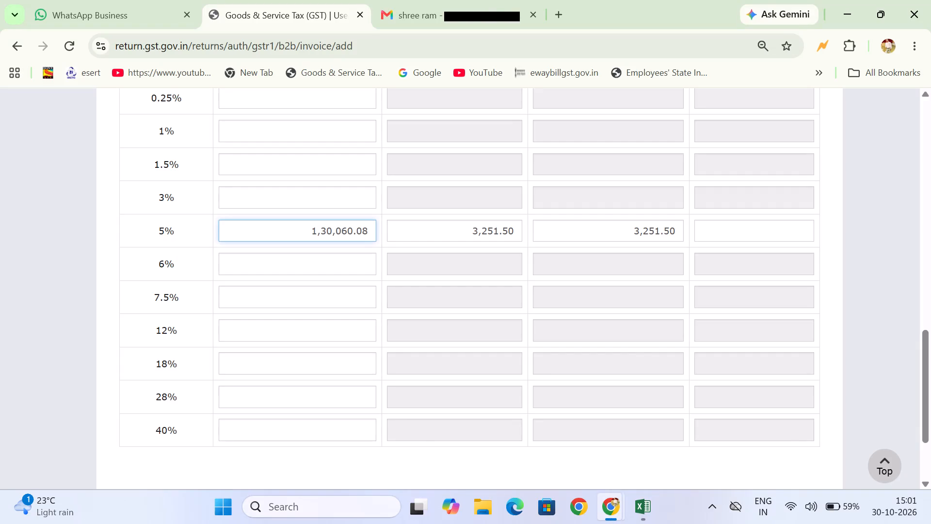
Enter 10343.78 as the 18% taxable value of 2026-27/SRP/286, taken from the register's Freight & Cartage amount.
scroll(347, 231, down, 1)
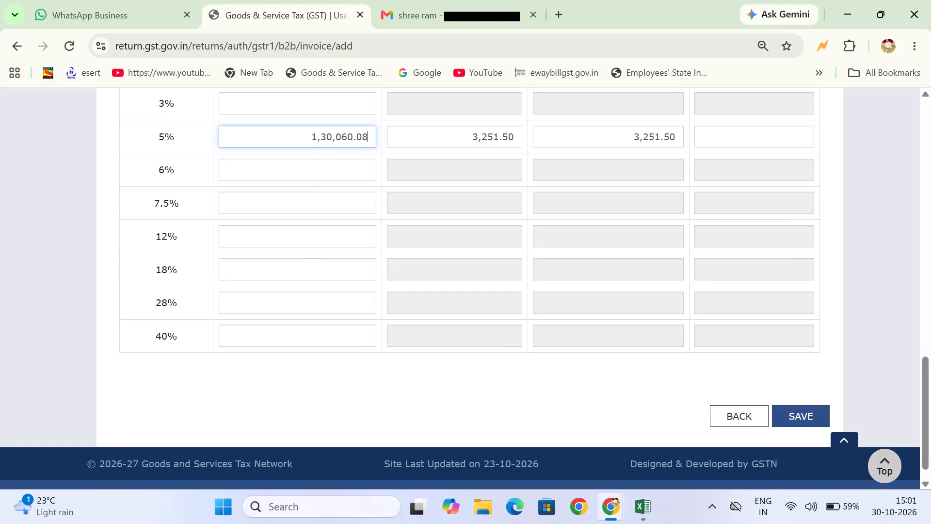
click(305, 258)
key(alt+Tab)
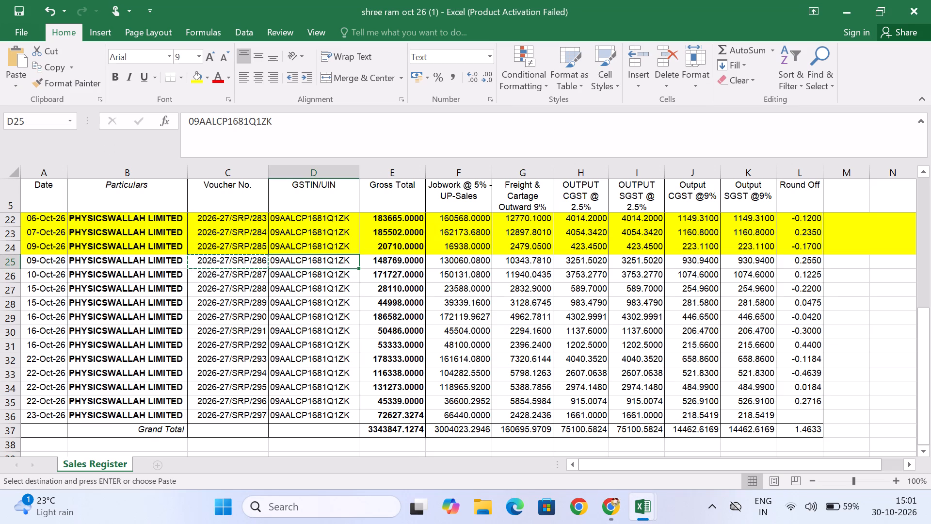
key(alt+Tab)
text(10343.)
text(73)
key(alt+Tab)
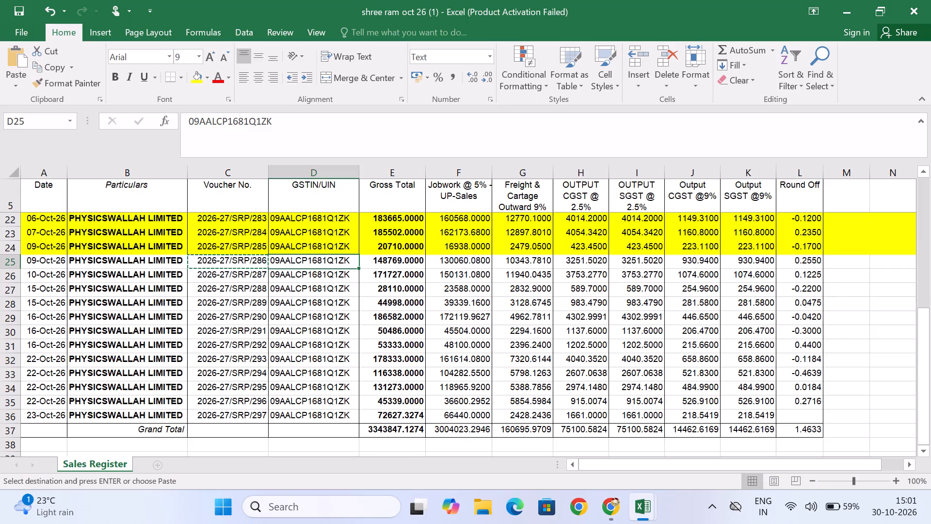
key(alt+Tab)
key(BackSpace)
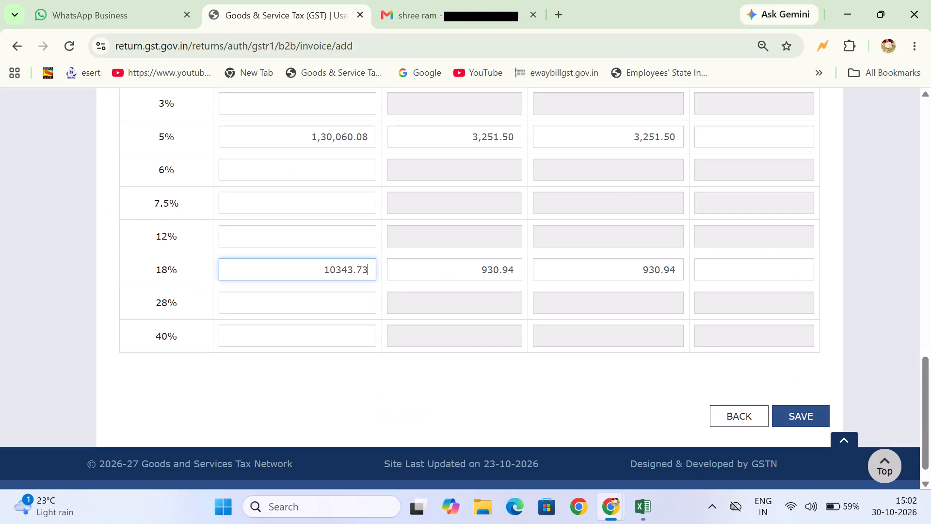
key(BackSpace)
key(8)
key(alt+Tab)
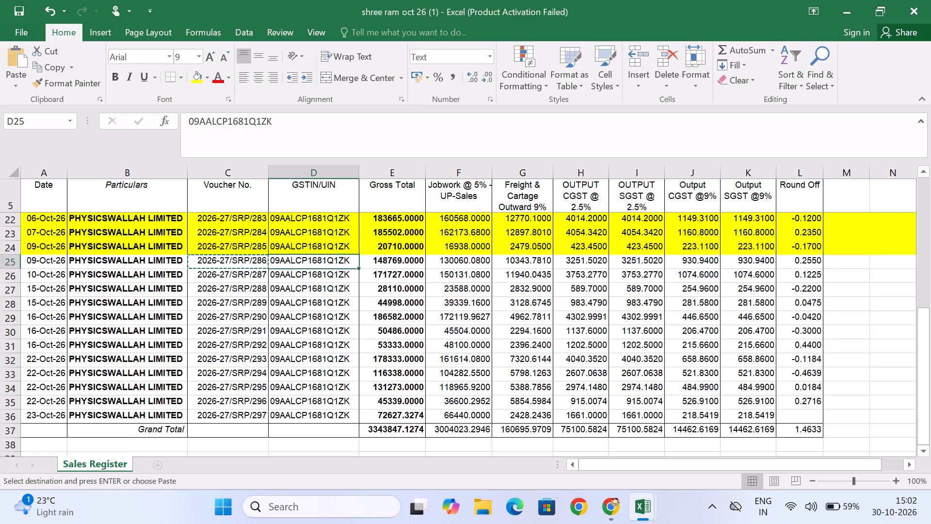
key(alt+Tab)
key(alt+Tab)
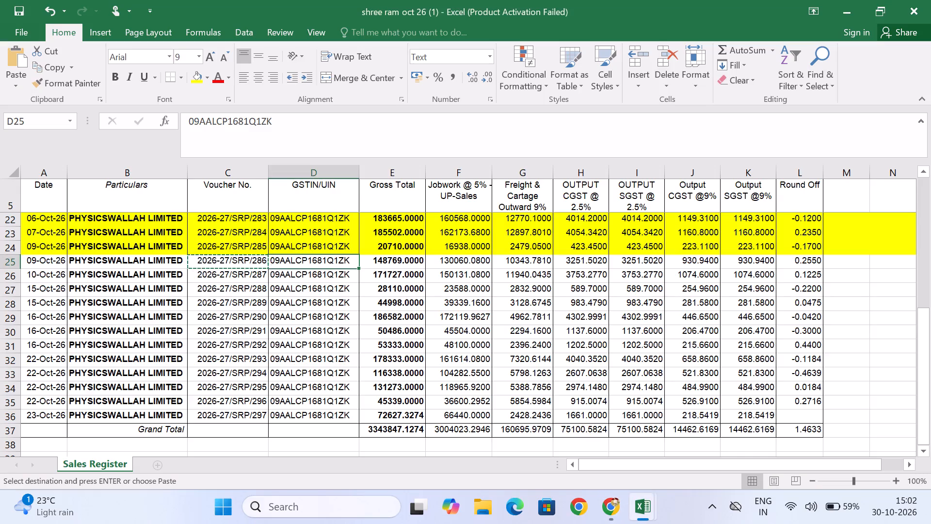
key(alt+Tab)
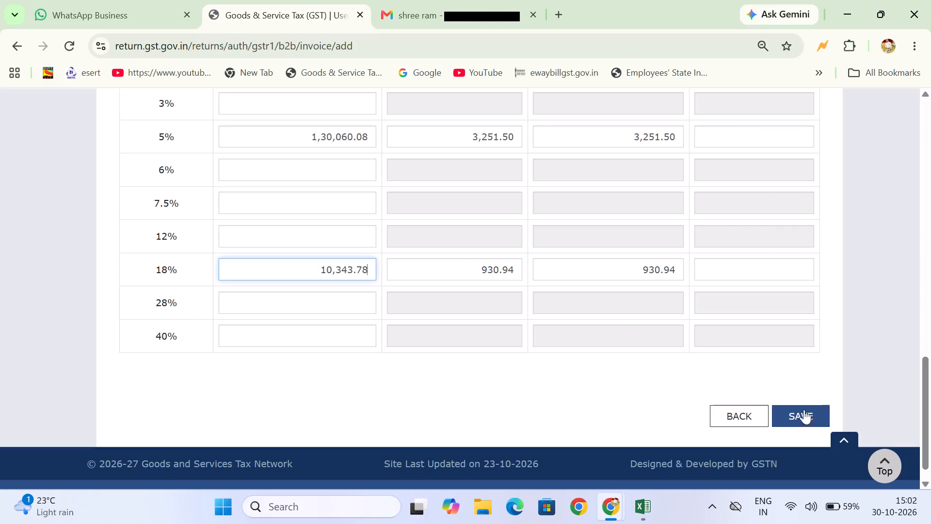
Save invoice 2026-27/SRP/286 and go to the invoice number of the new blank record.
click(788, 416)
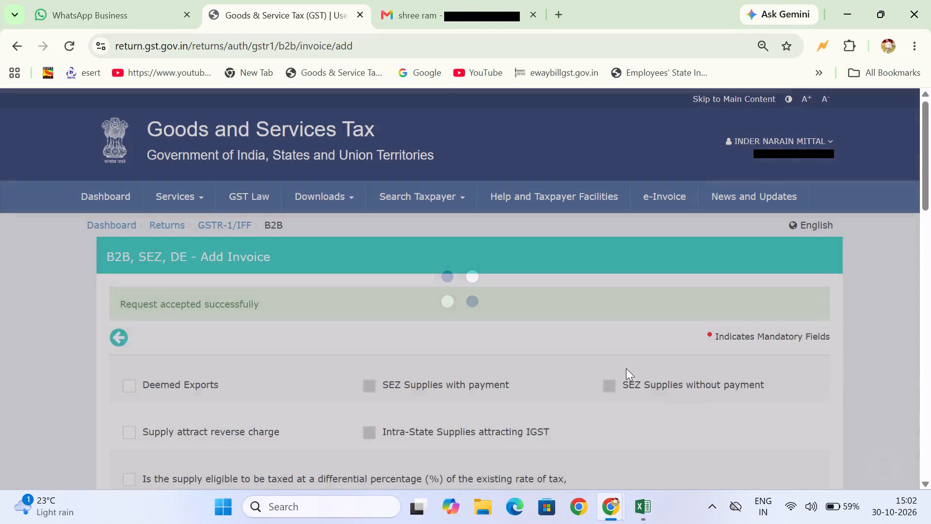
scroll(378, 316, down, 3)
click(163, 390)
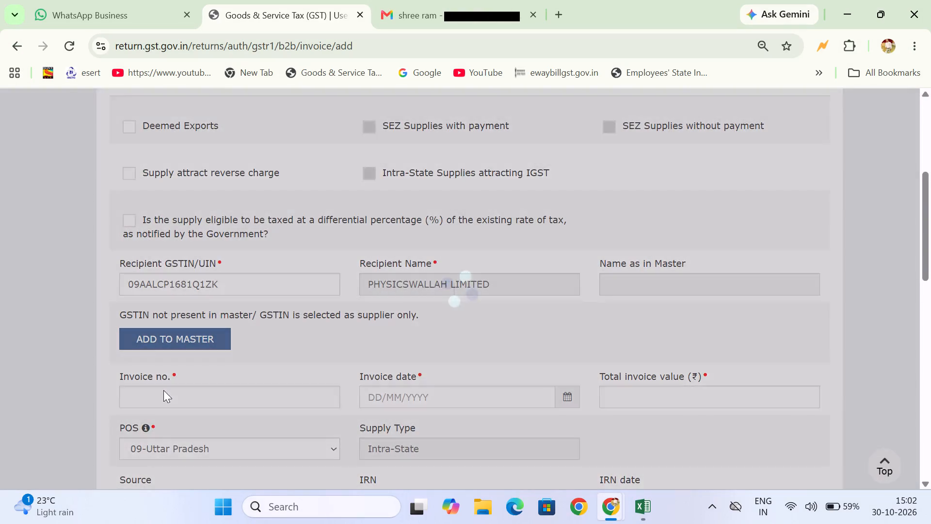
click(163, 390)
Highlight voucher 2026-27/SRP/286's entire row in yellow in the Excel sales register.
key(alt+Tab)
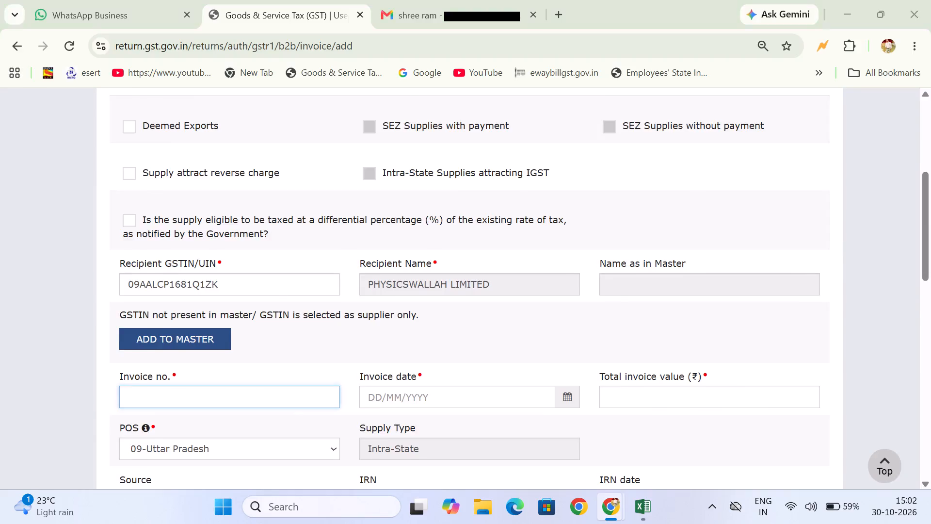
click(7, 266)
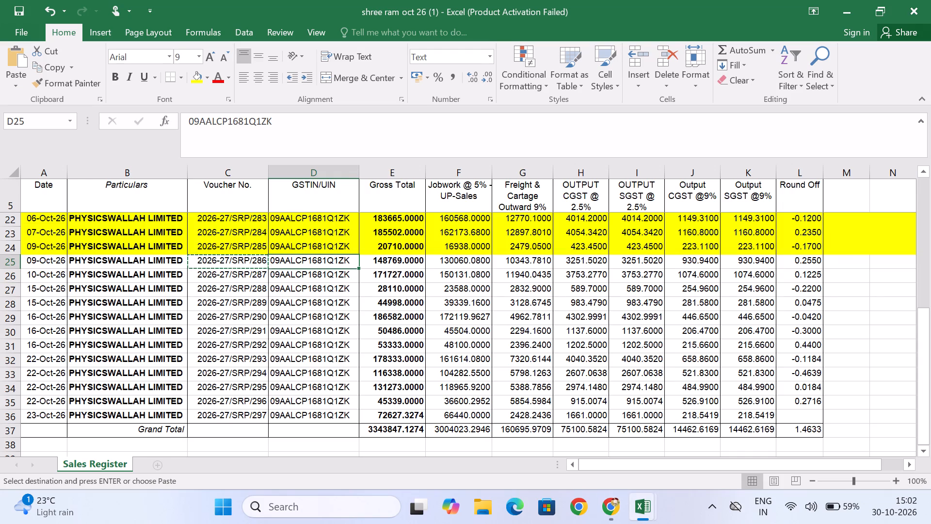
click(7, 259)
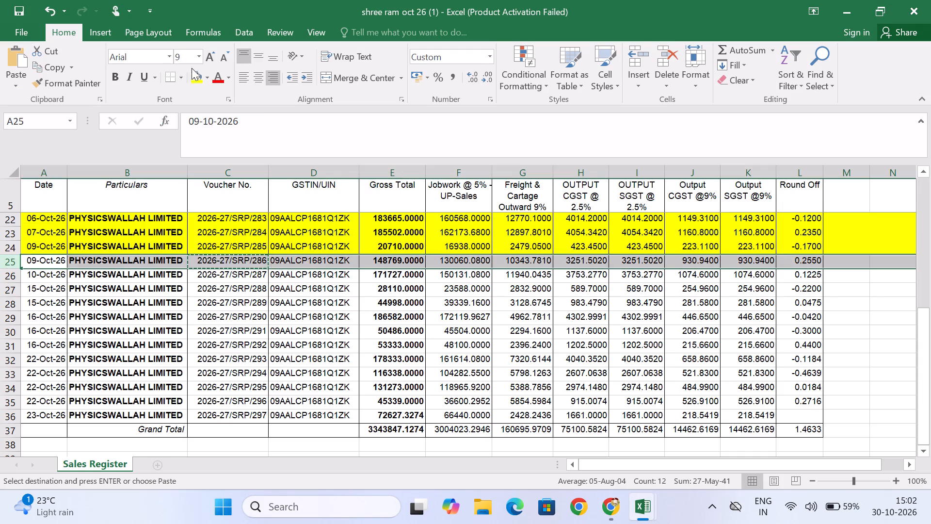
click(194, 77)
Copy voucher number 2026-27/SRP/287 from the register into the new GSTR-1 record's invoice number.
click(239, 280)
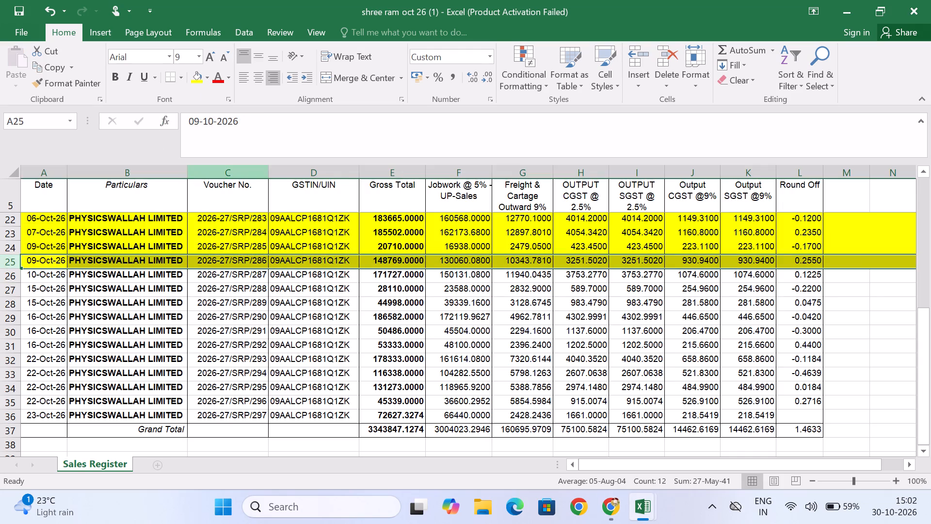
key(ctrl+c)
key(alt+Tab)
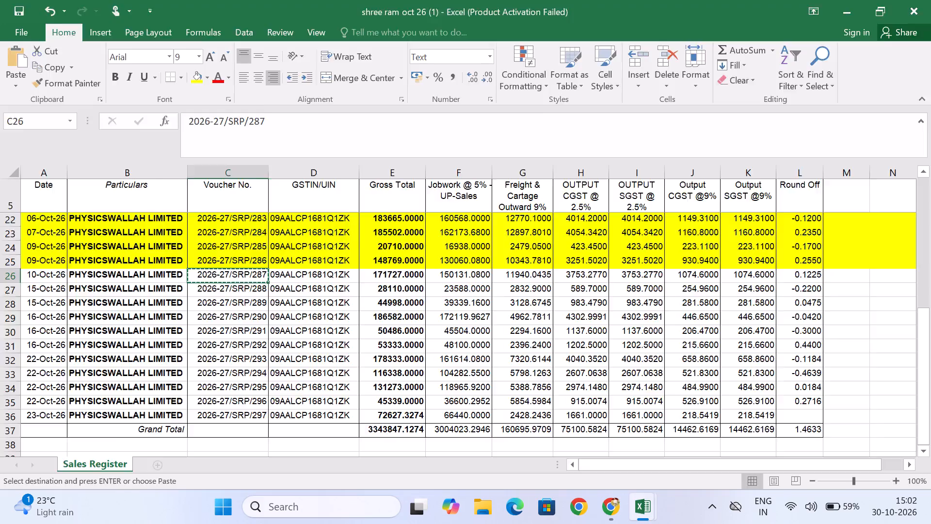
key(ctrl+v)
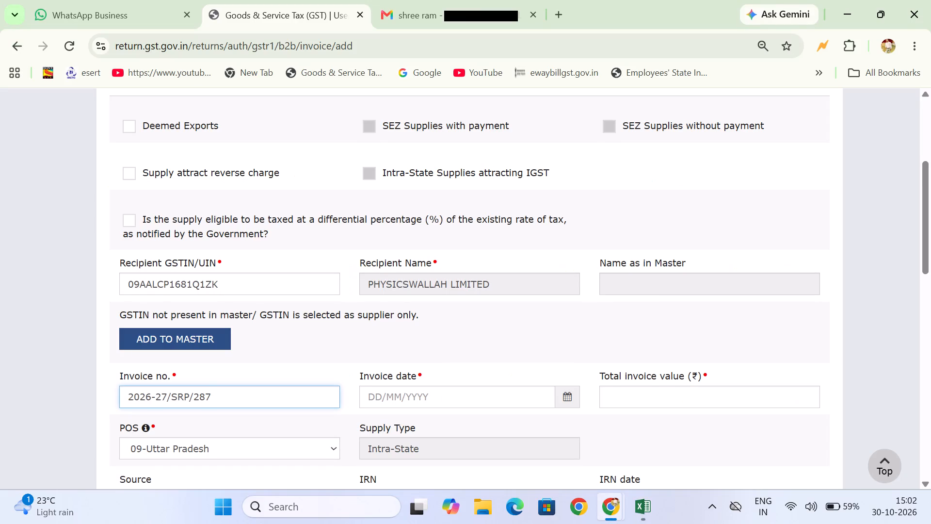
Set the invoice date of 2026-27/SRP/287 to 10/10/2026, taken from the Excel sales register.
key(alt+Tab)
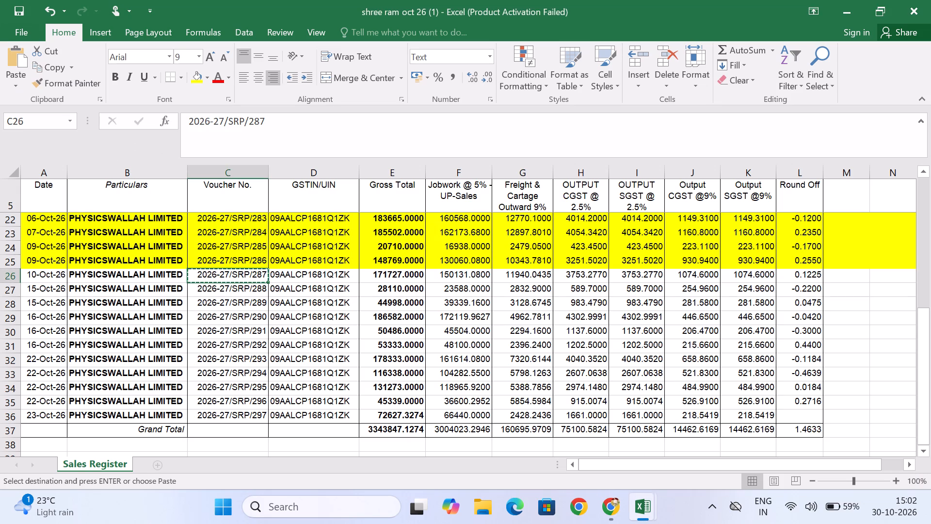
key(alt+Tab)
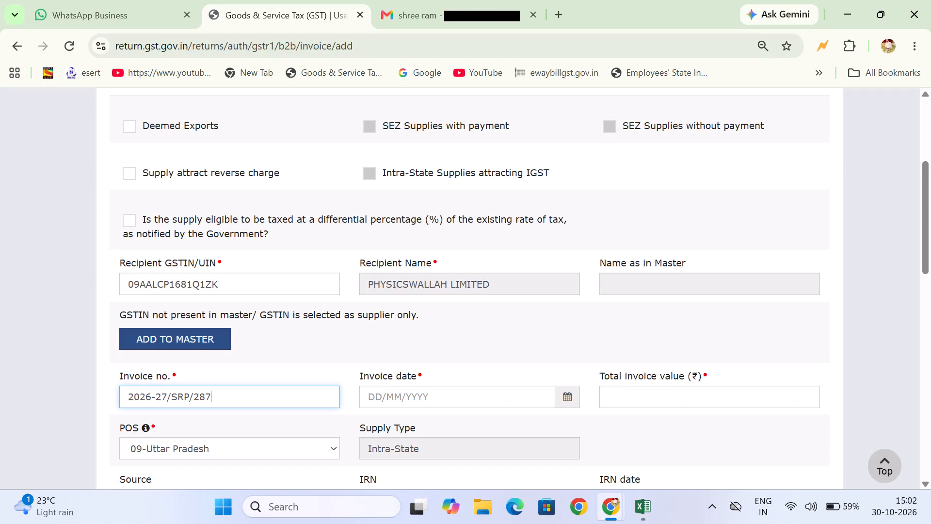
text(1010)
key(BackSpace)
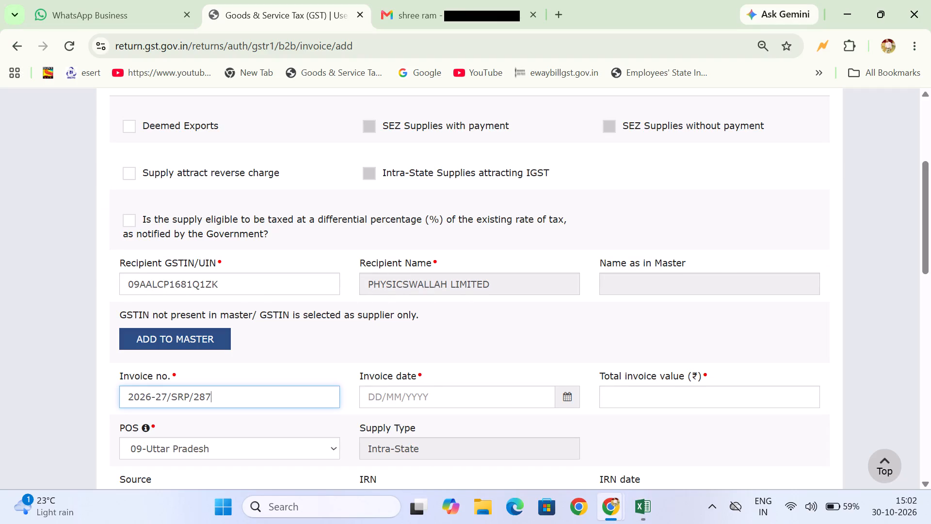
click(428, 393)
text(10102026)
Enter 171727 as the total invoice value of 2026-27/SRP/287 and check it against the register's Gross Total.
click(654, 401)
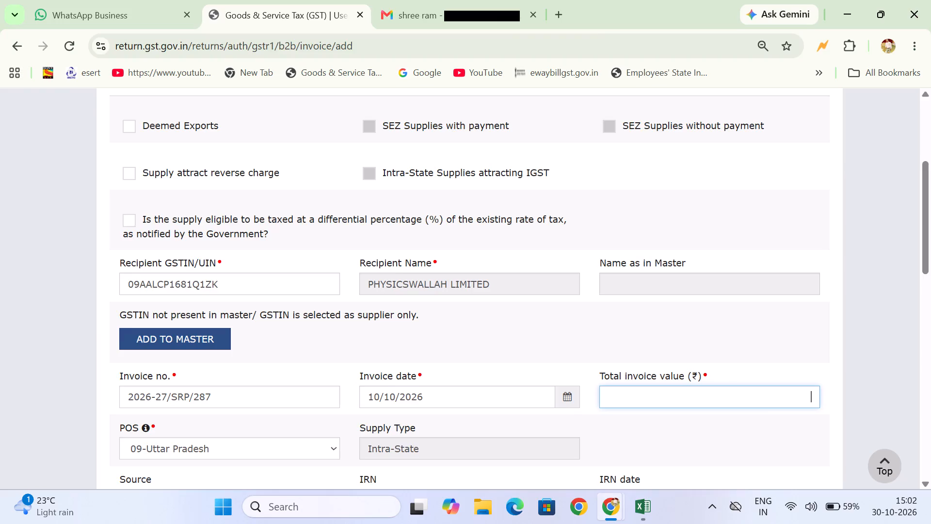
key(alt+Tab)
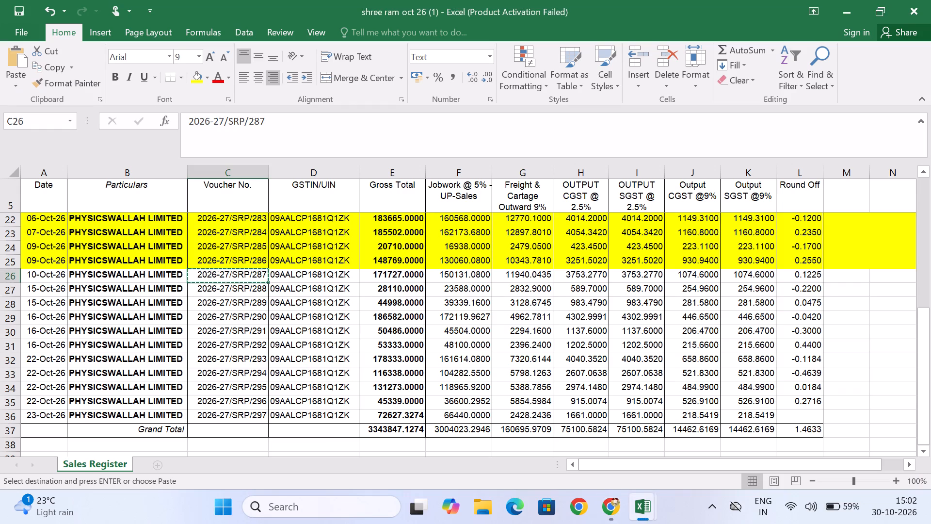
key(alt+Tab)
key(alt+Tab)
key(alt+Tab)
text(178)
key(BackSpace)
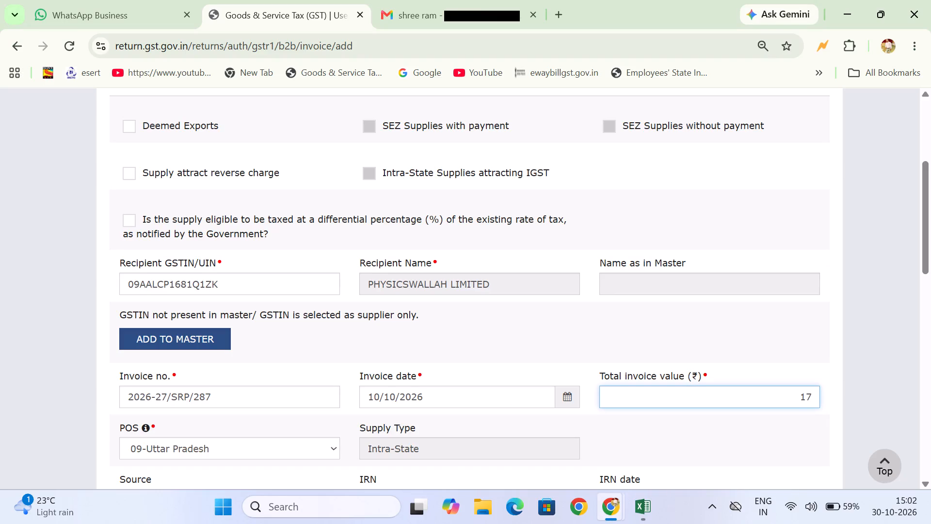
text(1727)
key(alt+Tab)
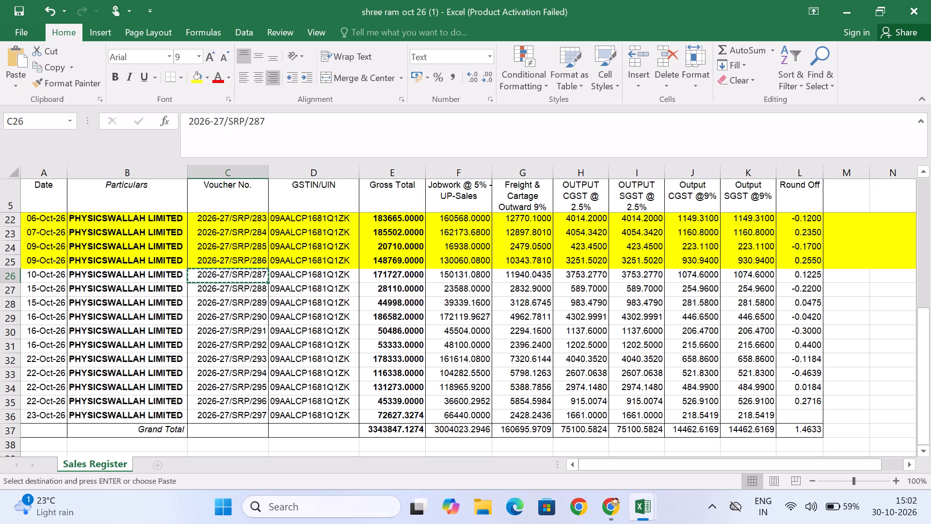
key(alt+Tab)
key(alt+Tab)
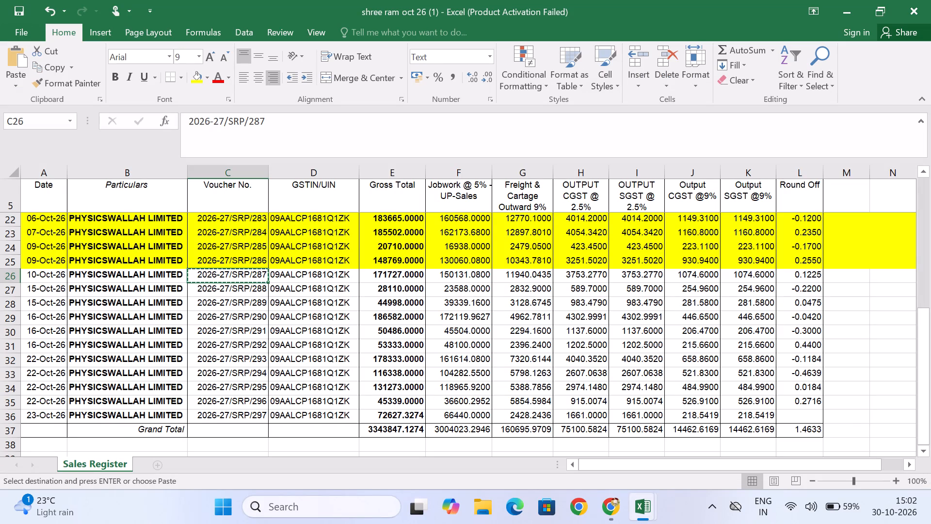
key(alt+Tab)
key(alt+Tab)
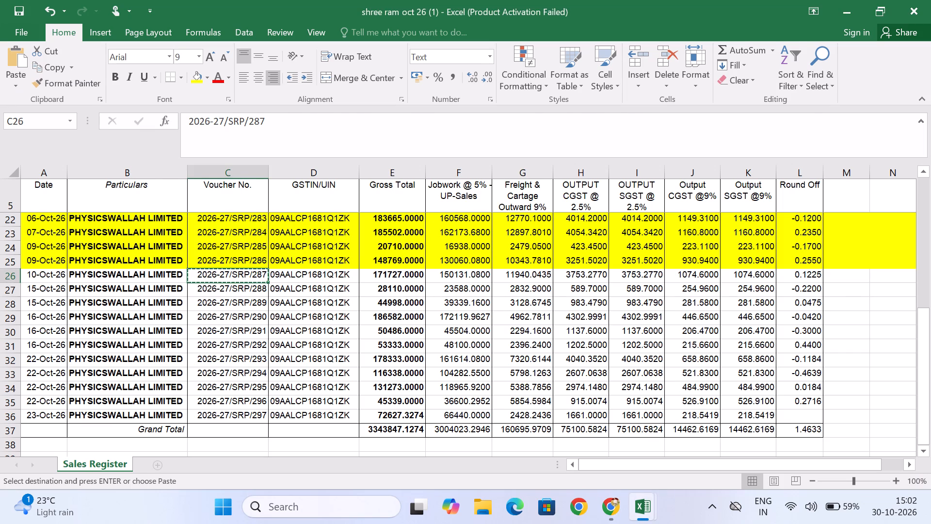
key(alt+Tab)
Enter 150131 as the 5% taxable value of 2026-27/SRP/287, taken from the register's Jobwork @ 5% amount.
scroll(654, 401, down, 5)
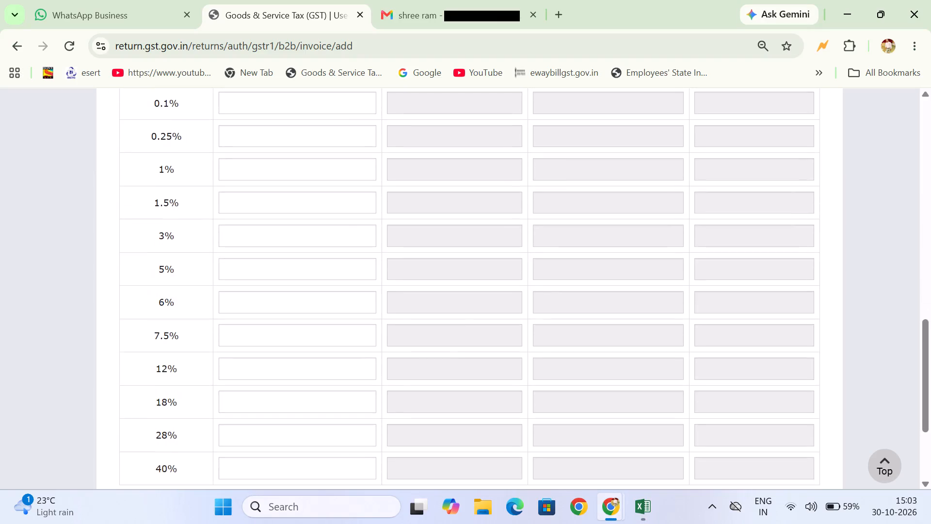
scroll(654, 401, down, 2)
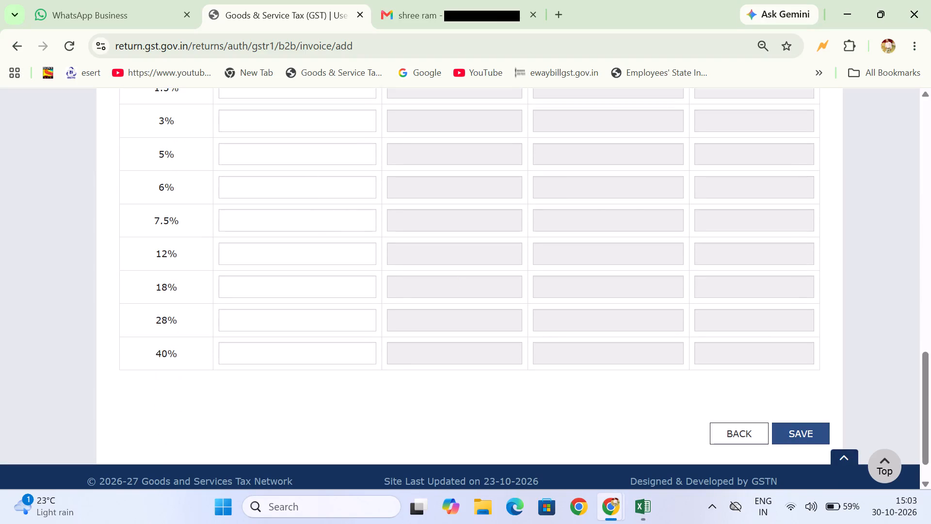
click(296, 150)
key(alt+Tab)
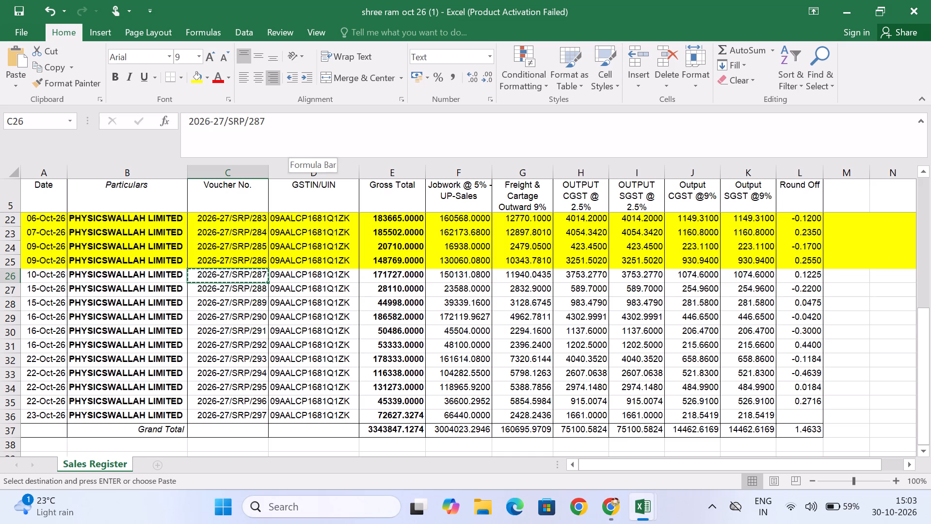
key(alt+Tab)
text(150)
text(31)
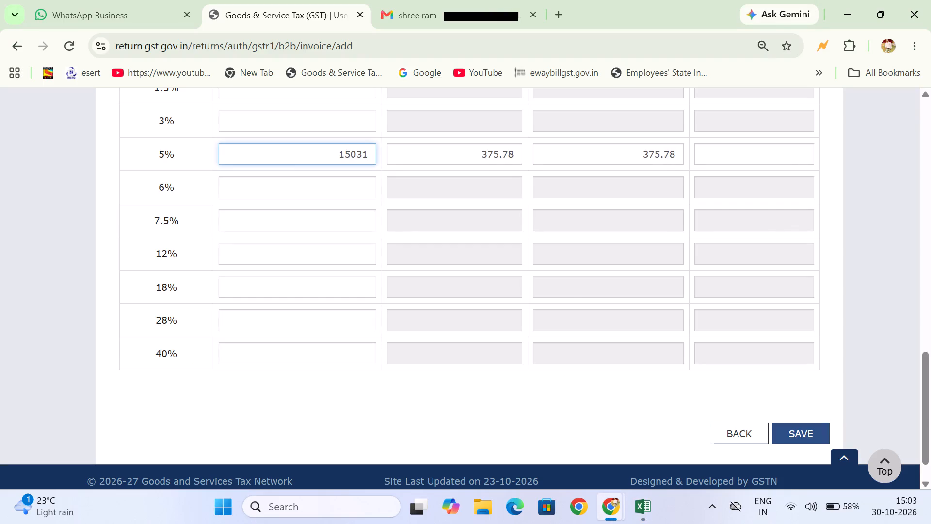
key(alt+Tab)
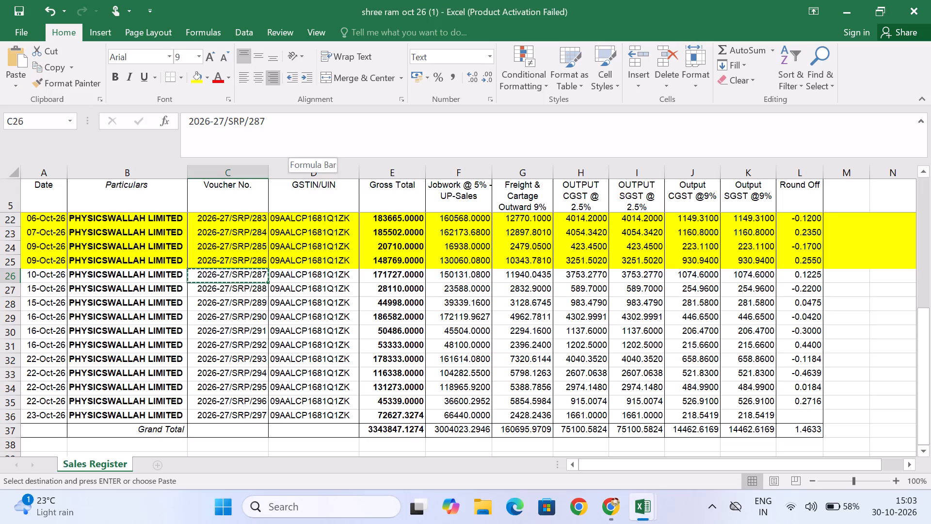
key(alt+Tab)
key(BackSpace)
key(BackSpace)
key(BackSpace)
key(BackSpace)
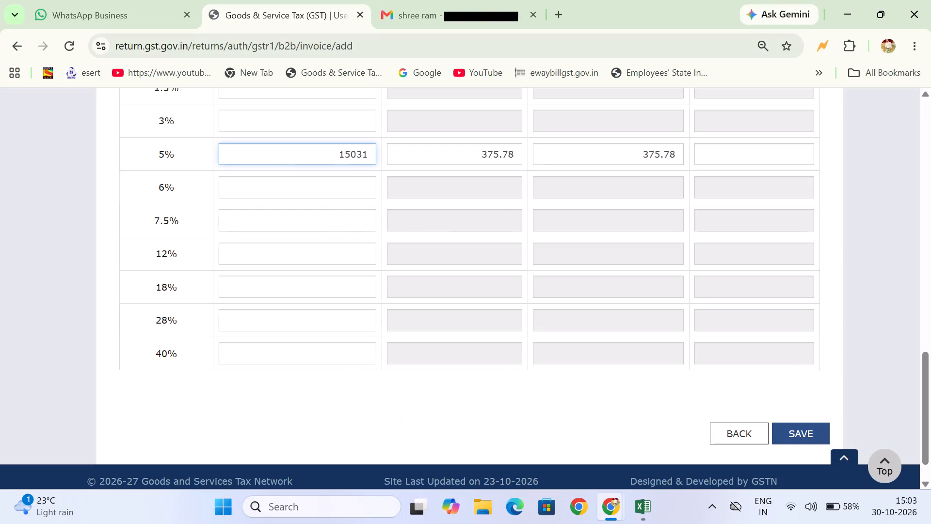
key(BackSpace)
key(BackSpace)
text(131)
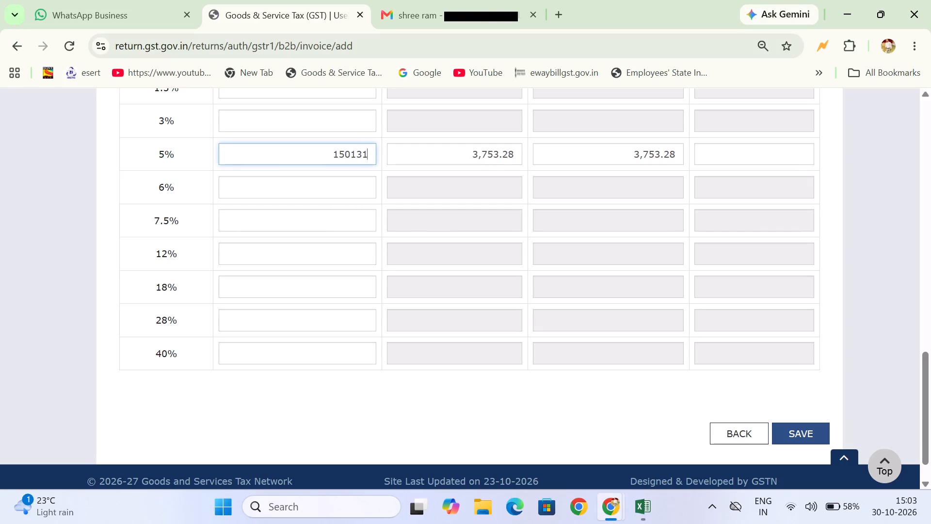
Add the paise from the register to the 5% taxable value, making it 150131.08.
key(alt+Tab)
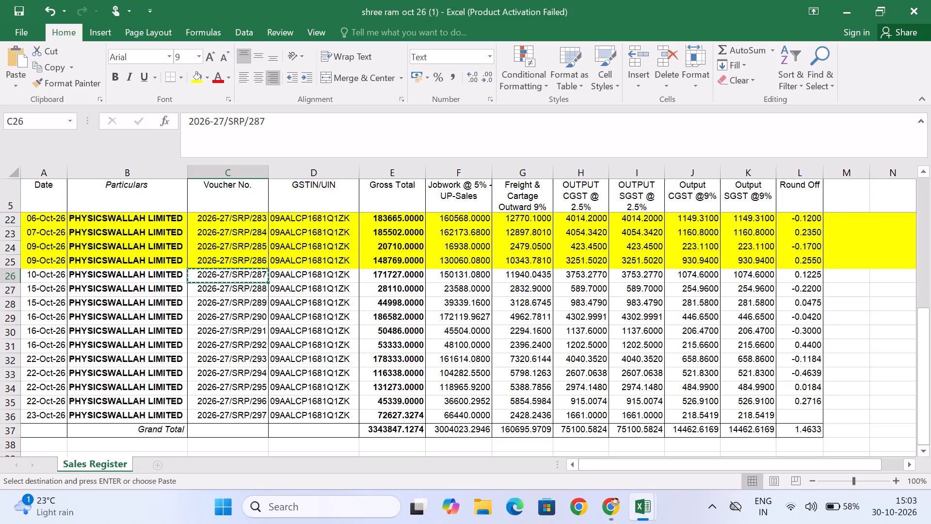
key(alt+Tab)
key(alt+Tab)
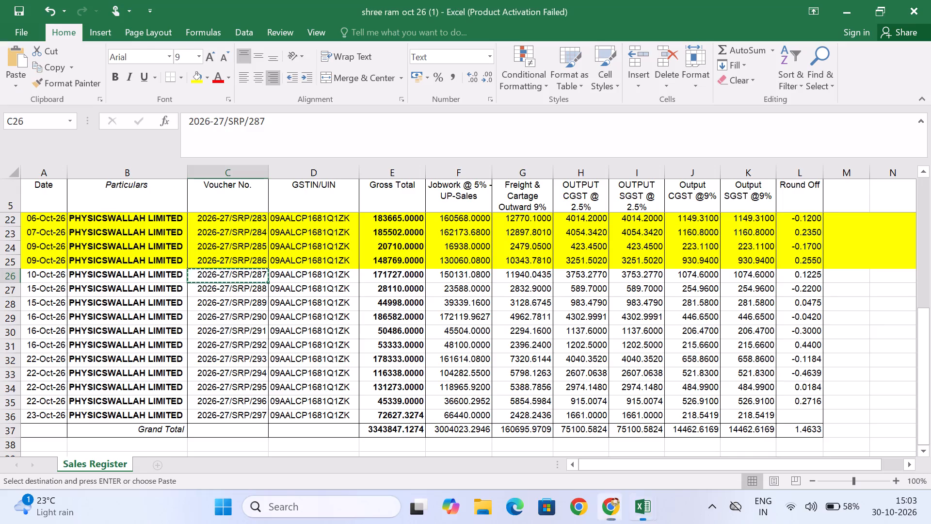
key(alt+Tab)
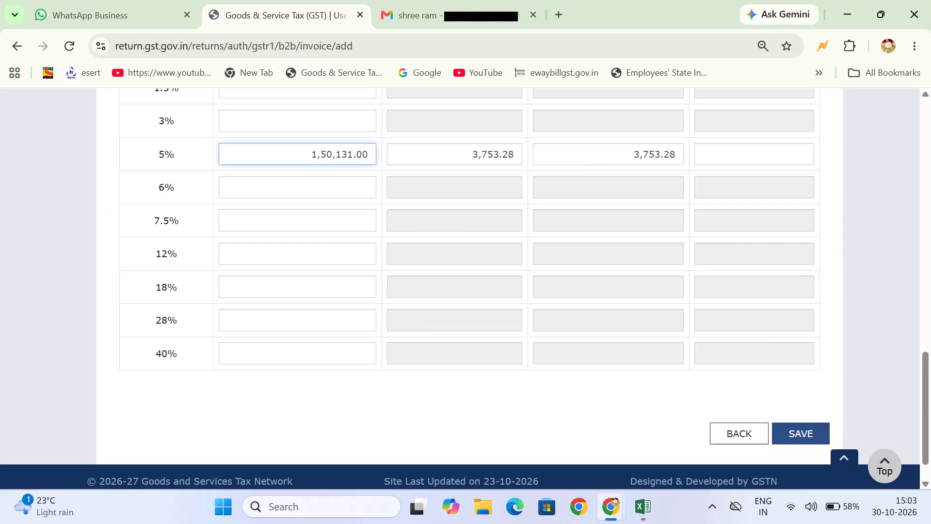
key(alt+Tab)
key(alt+Tab)
key(BackSpace)
key(BackSpace)
key(BackSpace)
text(08)
Compare the 5% row's taxable value, CGST and SGST with voucher 2026-27/SRP/287's amounts in the Excel register.
key(alt+Tab)
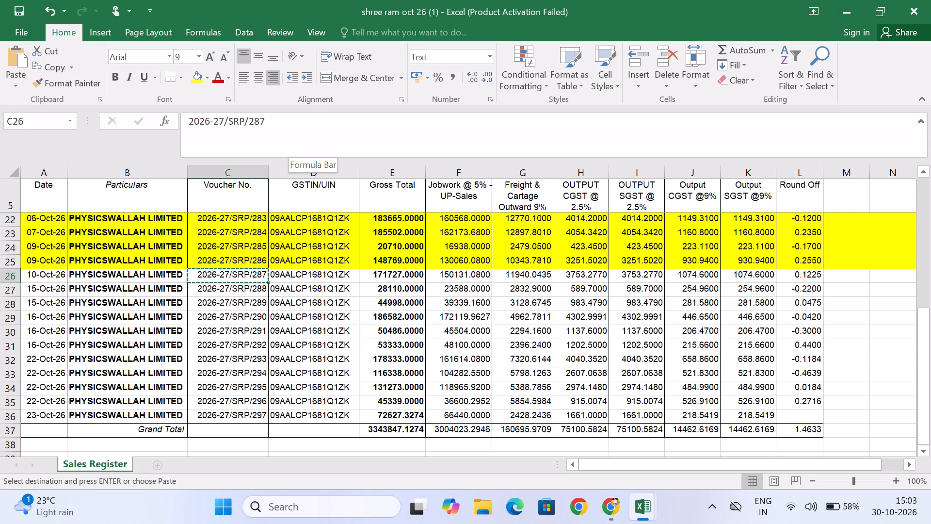
key(alt+Tab)
key(alt+Tab)
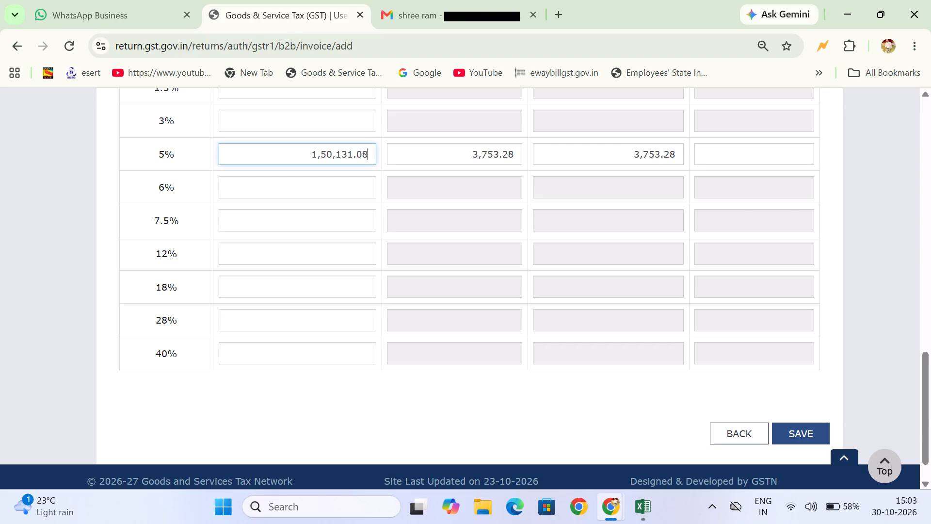
key(alt+Tab)
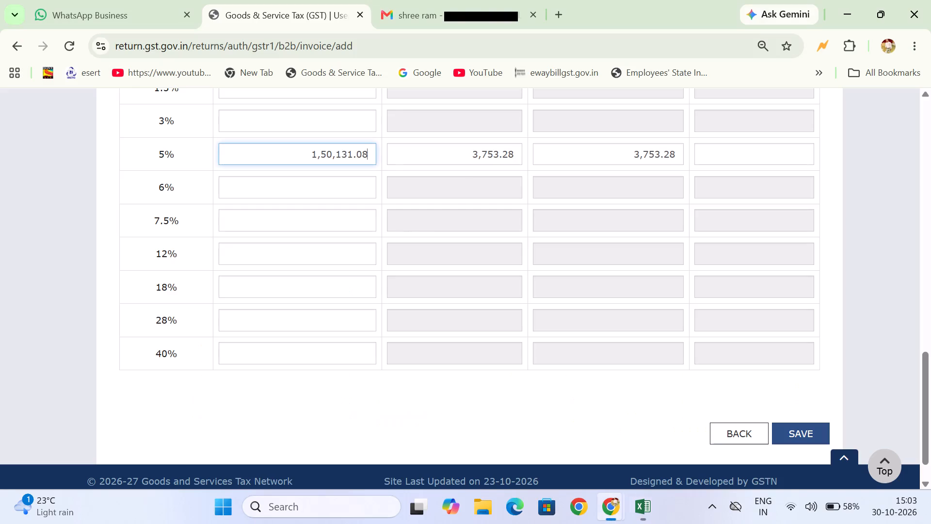
key(alt+Tab)
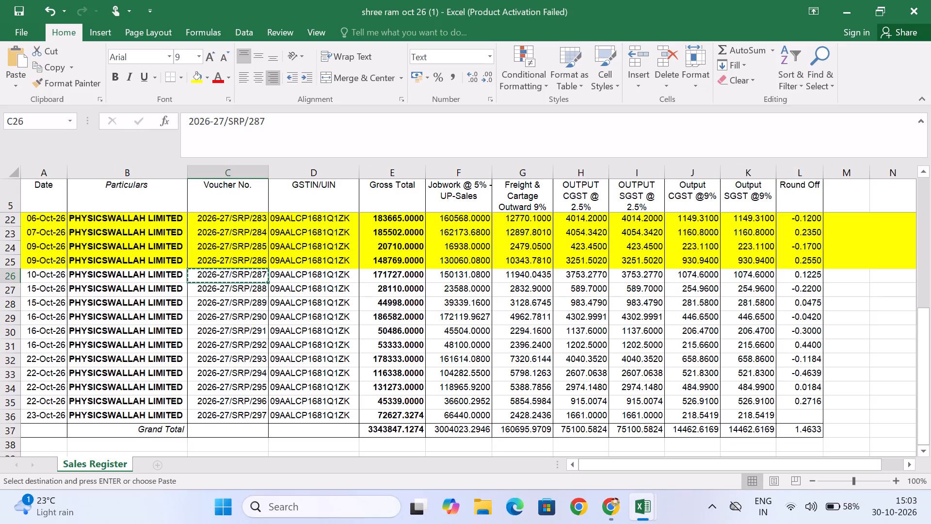
key(alt+Tab)
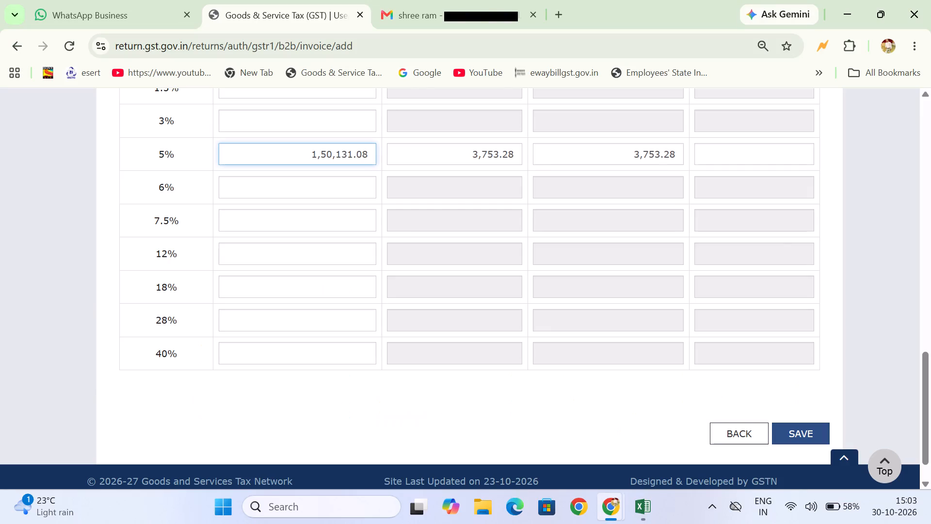
key(alt+Tab)
key(alt+Tab)
Enter 11940.04 as the 18% taxable value from the register's Freight & Cartage amount, and check the row against the register.
click(307, 281)
key(alt+Tab)
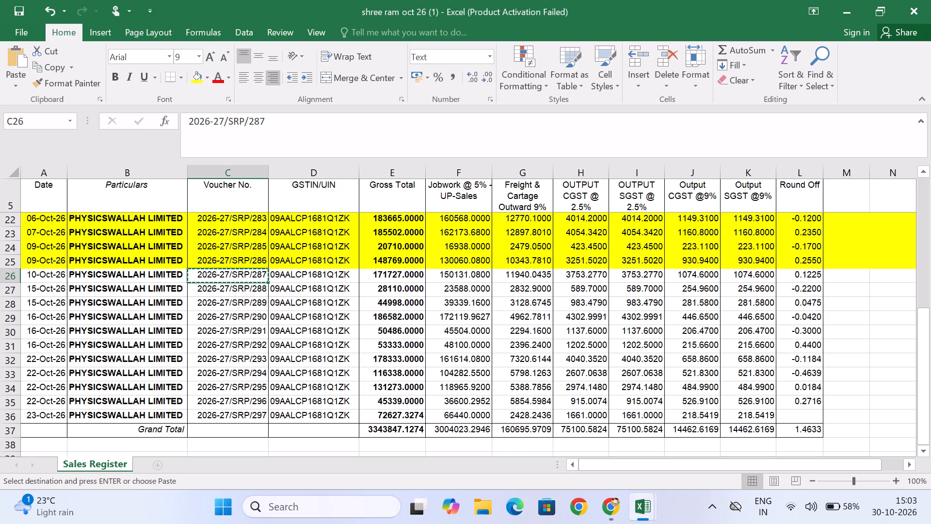
key(alt+Tab)
text(119)
text(40.)
text(04)
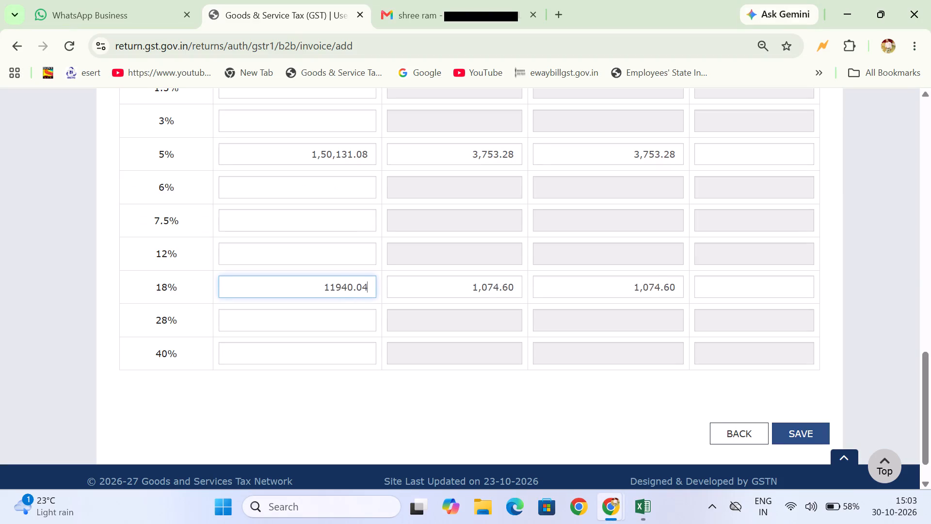
key(alt+Tab)
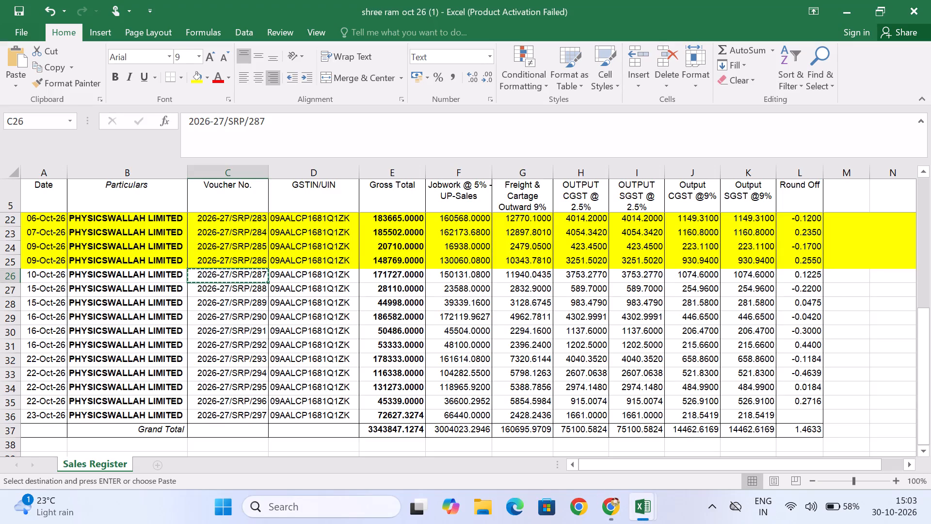
key(alt+Tab)
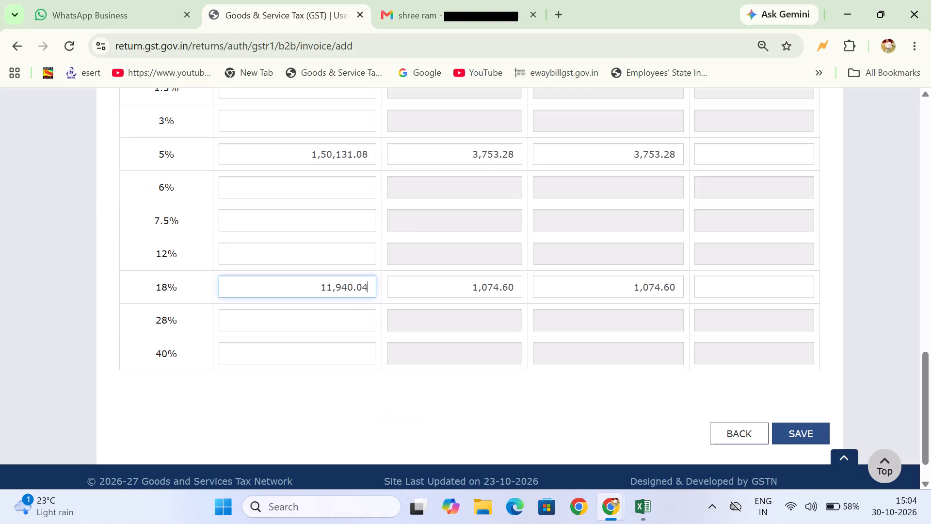
key(alt+Tab)
key(alt+Tab)
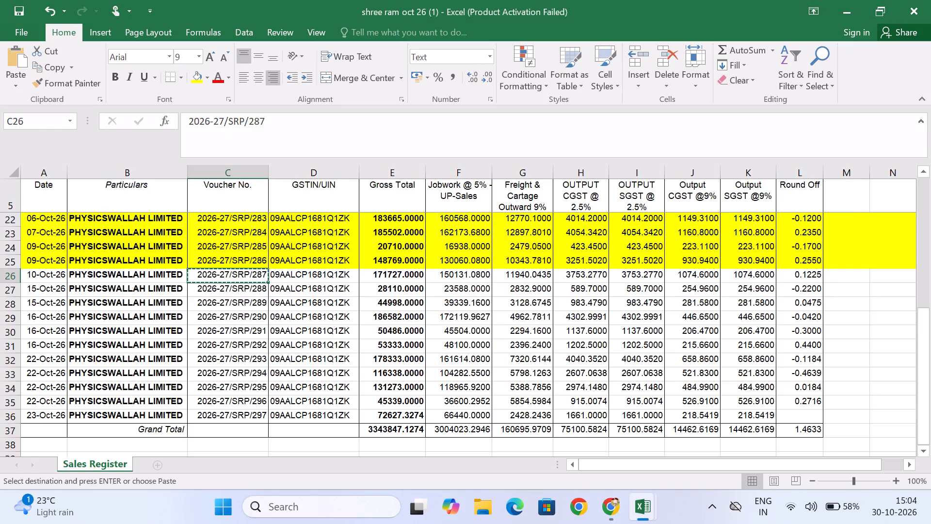
key(alt+Tab)
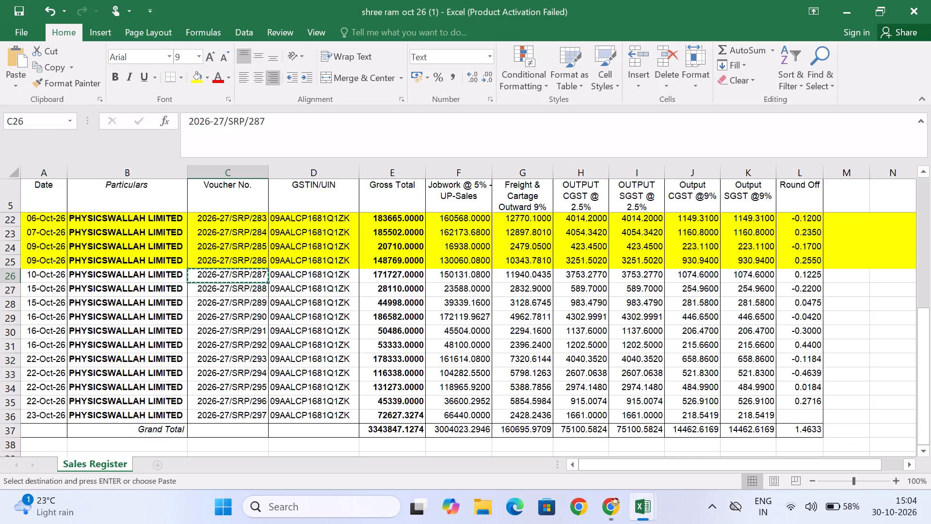
Recheck the entered amounts against the Excel register and save invoice 2026-27/SRP/287 in GSTR-1.
key(alt+Tab)
key(alt+Tab)
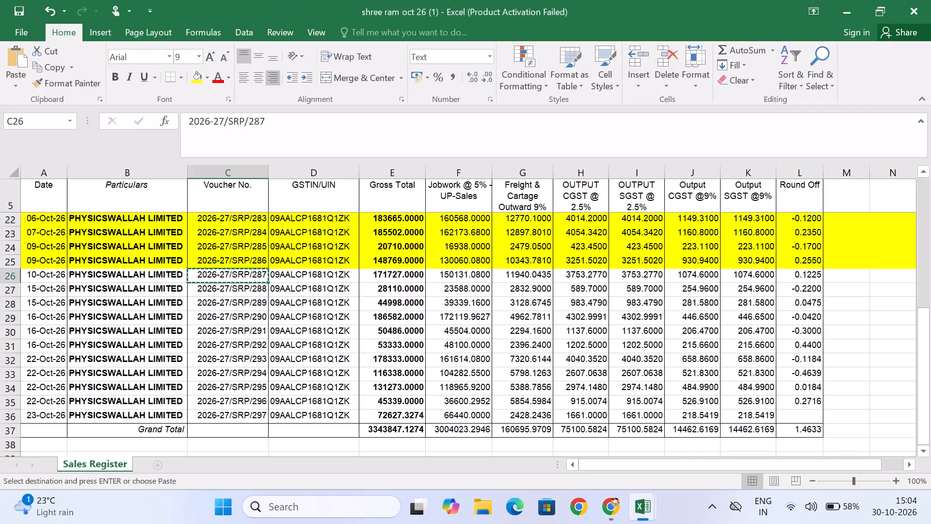
key(alt+Tab)
key(Return)
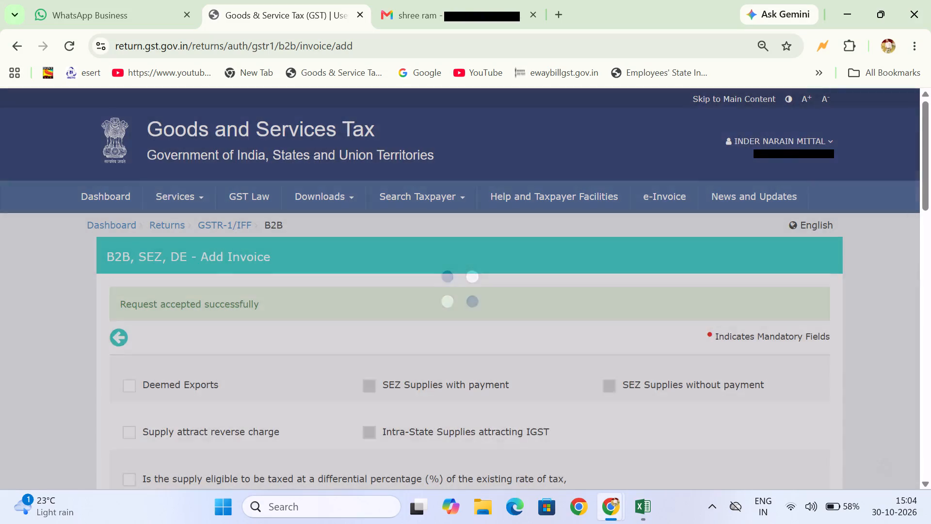
Ready the blank invoice's number field, then highlight the completed row of voucher 2026-27/SRP/287 yellow in the Excel register.
scroll(307, 281, down, 4)
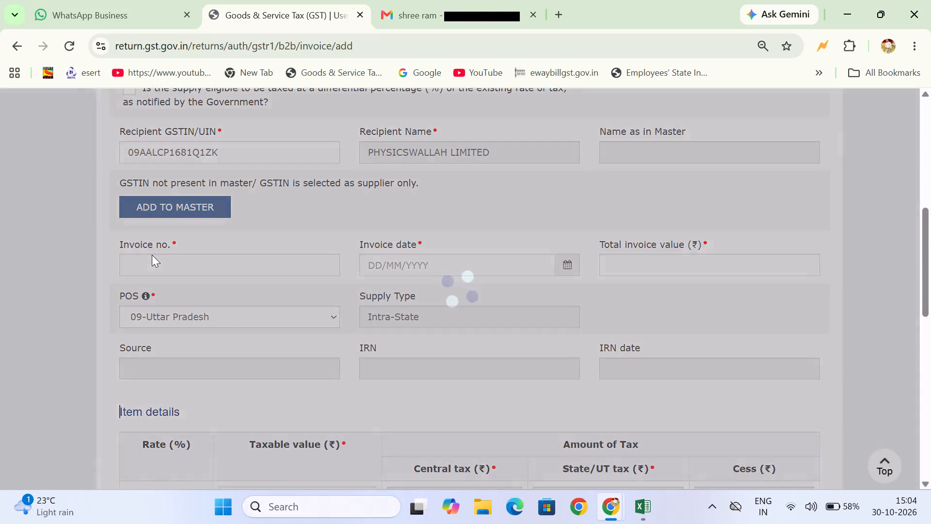
click(152, 255)
click(178, 263)
key(alt+Tab)
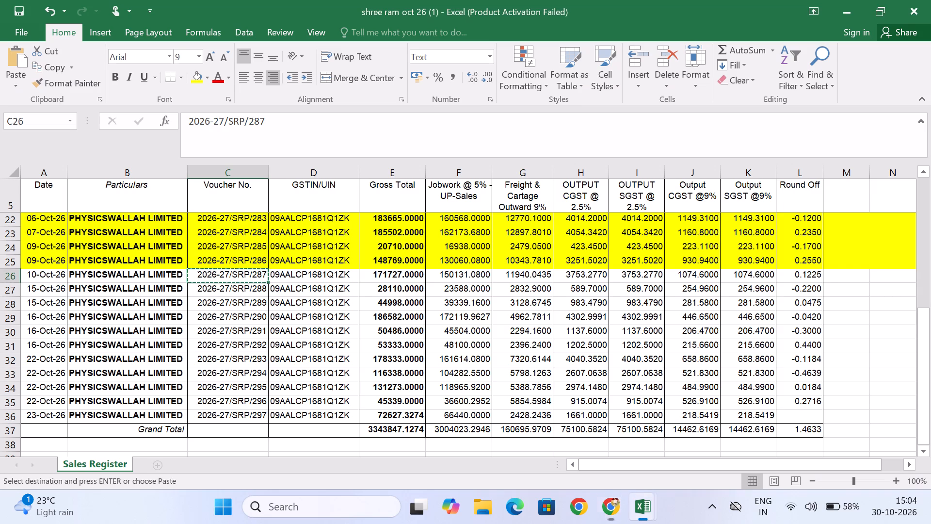
click(5, 275)
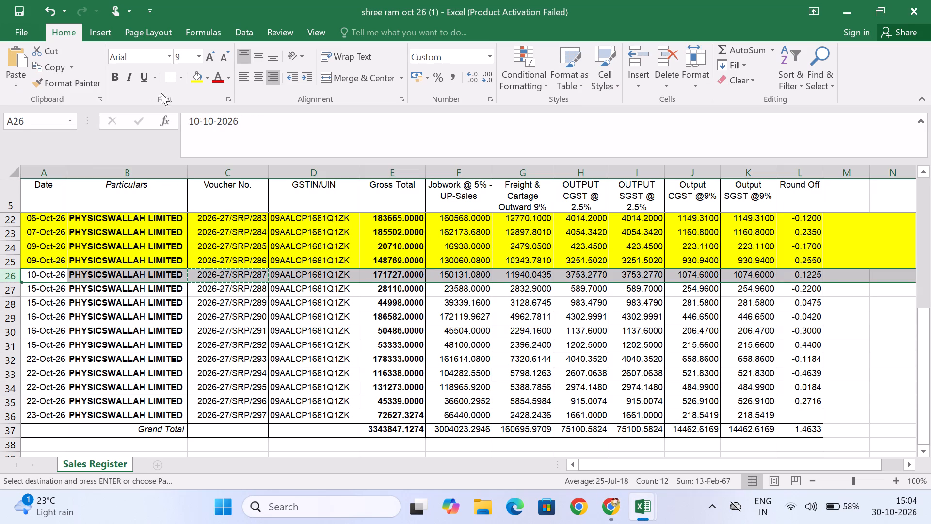
click(197, 76)
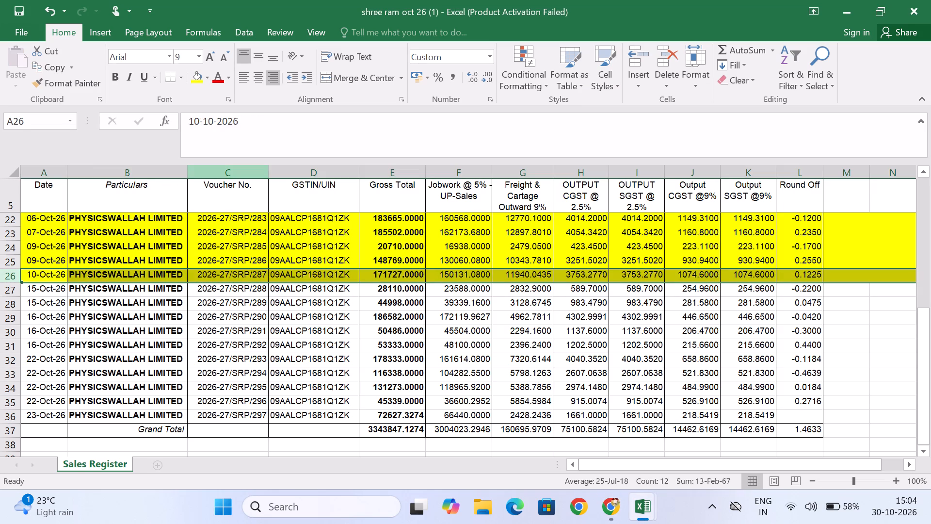
Enter invoice number 2026-27/SRP/288, copied from the register, and invoice date 15/10/2026 on the GST portal.
click(246, 291)
key(ctrl+c)
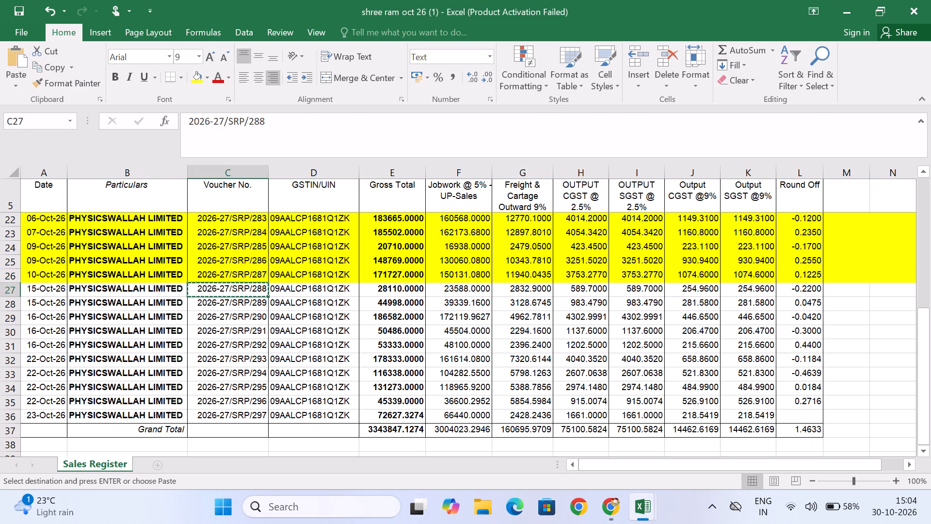
key(alt+Tab)
key(ctrl+v)
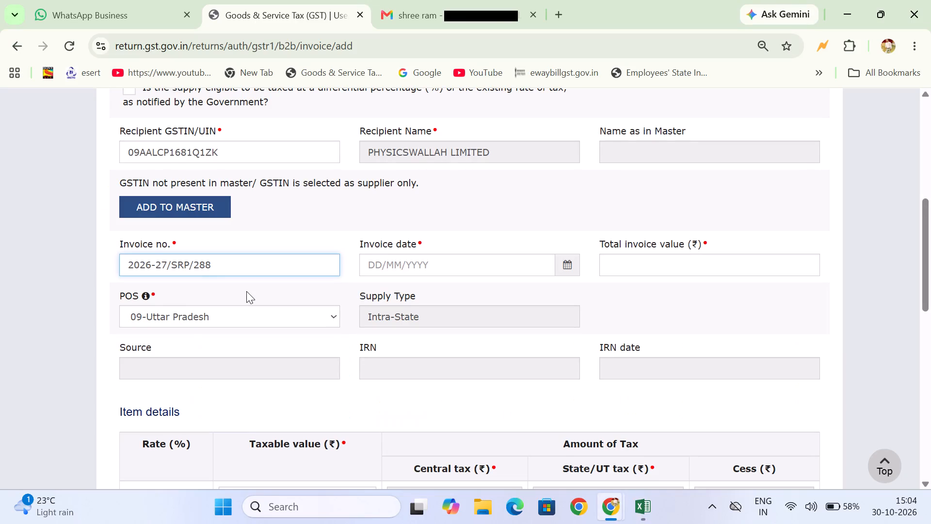
click(396, 275)
key(alt+Tab)
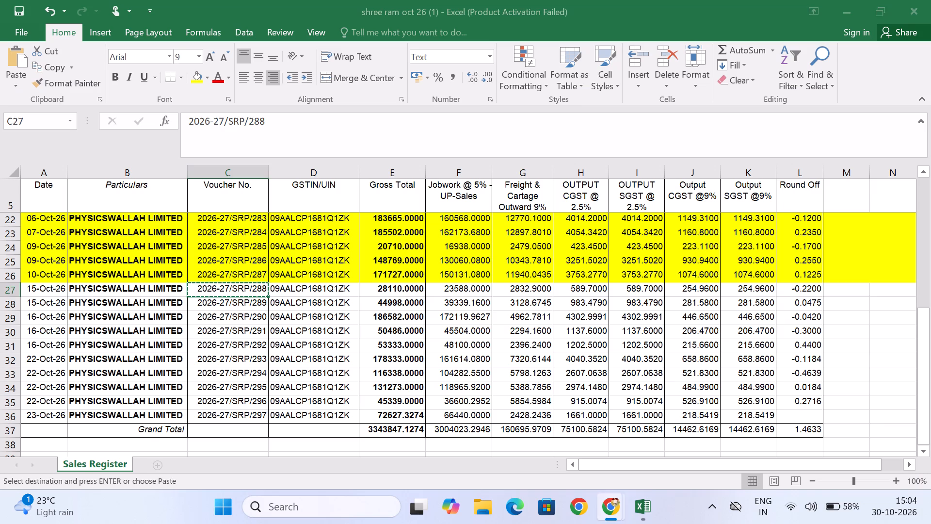
key(alt+Tab)
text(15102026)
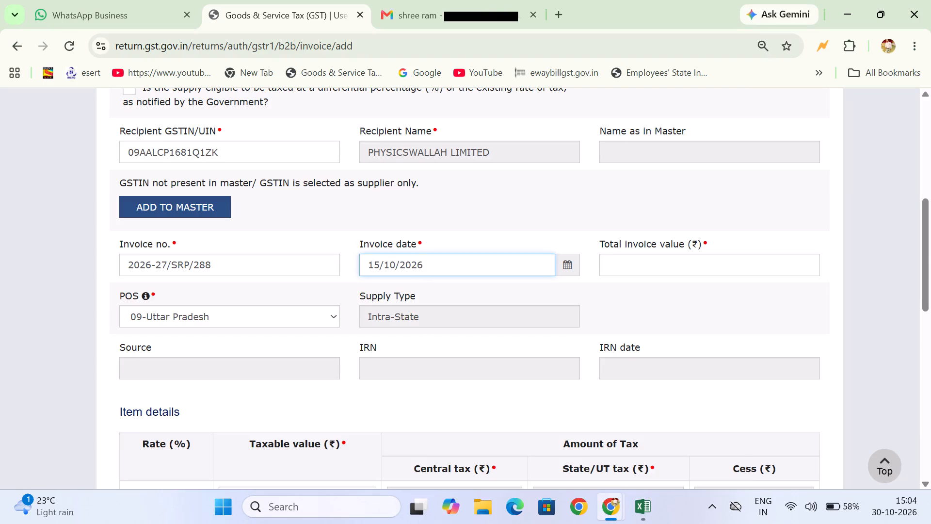
Enter 28110 as the total invoice value from the register's Gross Total and compare it with the register.
click(648, 265)
key(alt+Tab)
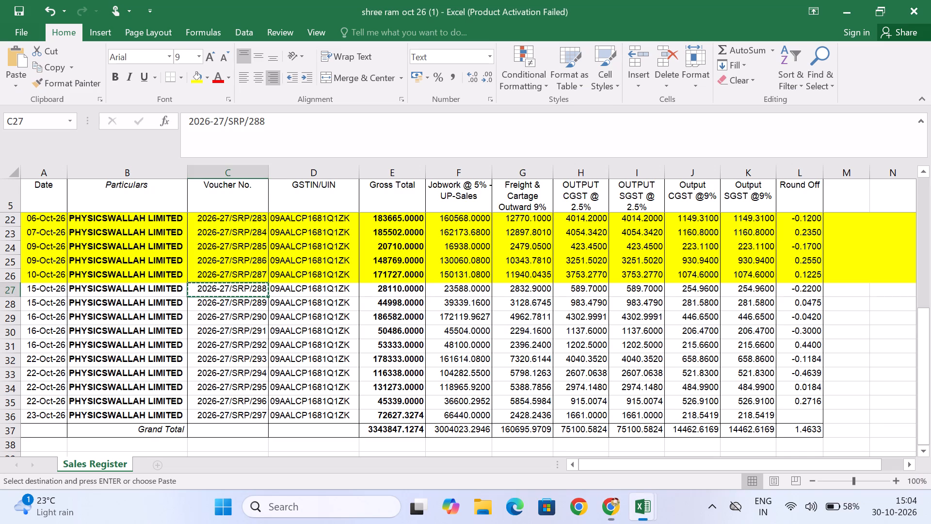
key(alt+Tab)
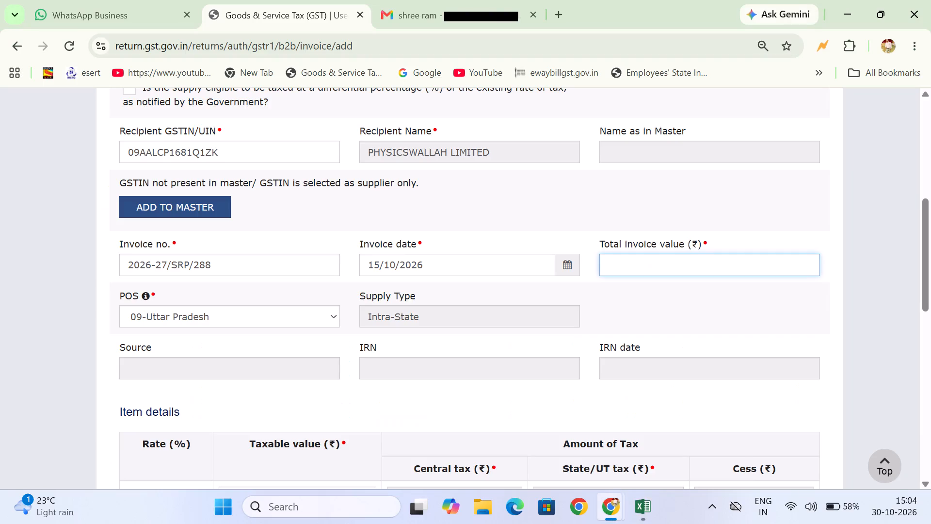
text(28110)
key(alt+Tab)
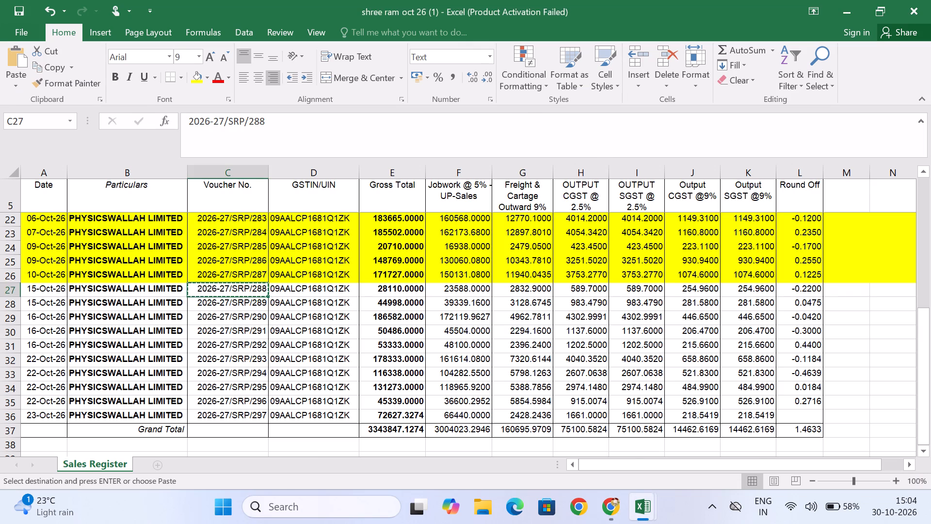
key(alt+Tab)
Enter 23588 as the 5% taxable value of 2026-27/SRP/288, taken from the register's Jobwork @ 5% amount.
scroll(648, 265, down, 6)
click(308, 126)
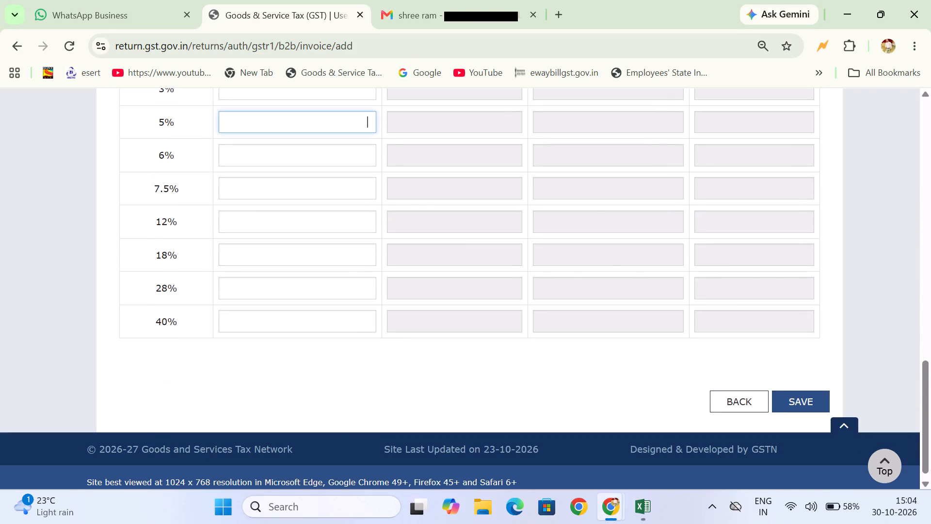
key(alt+Tab)
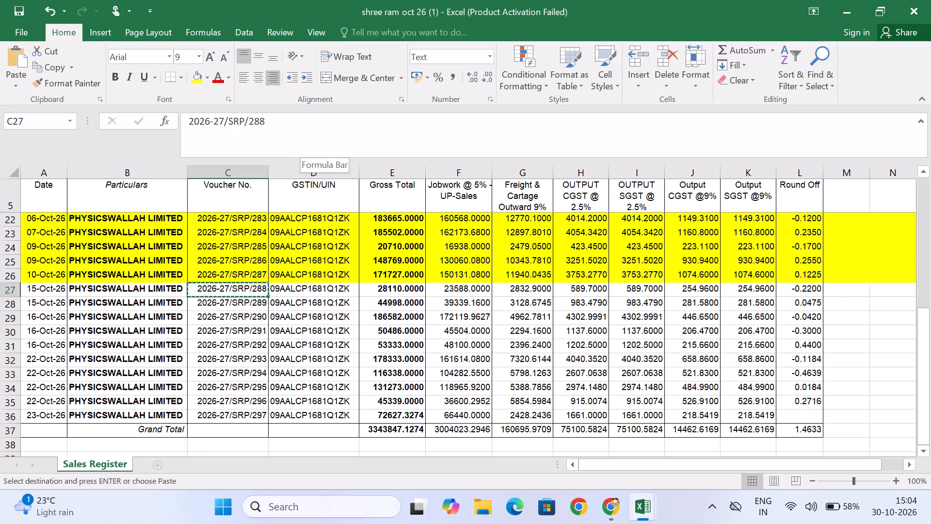
key(alt+Tab)
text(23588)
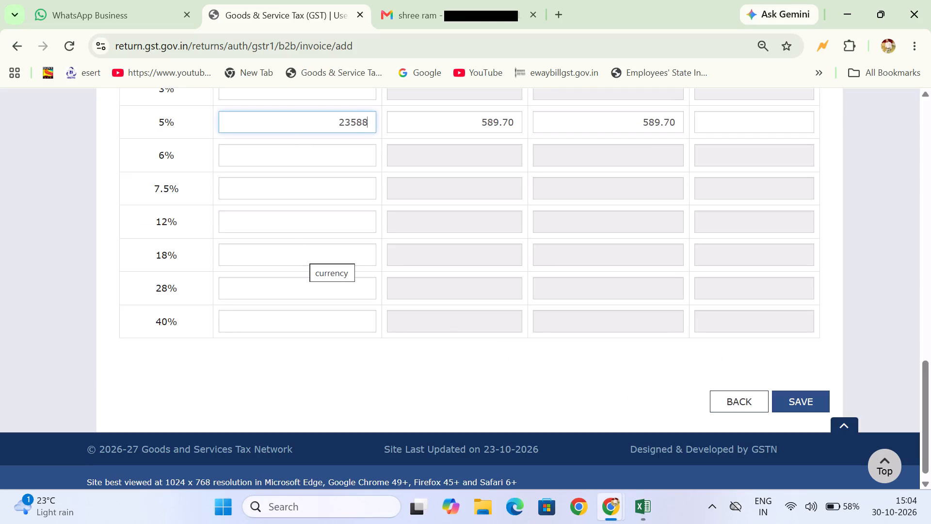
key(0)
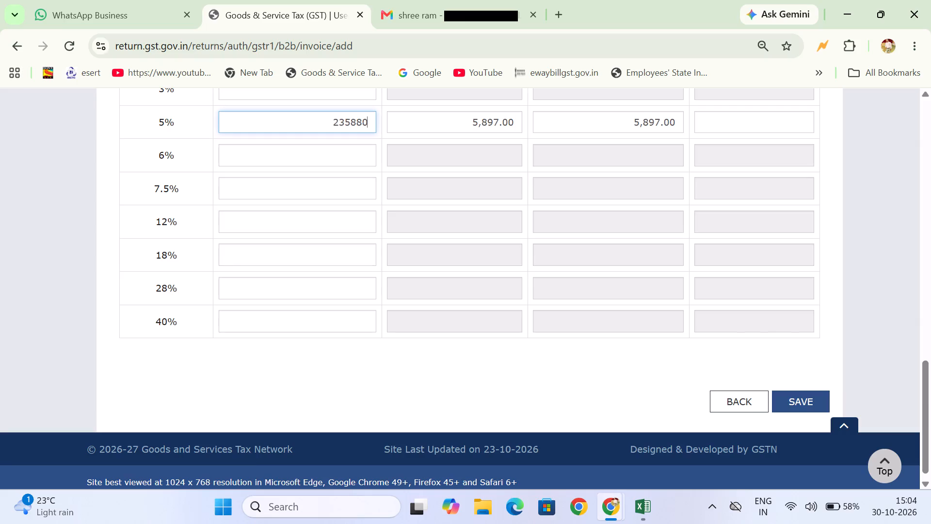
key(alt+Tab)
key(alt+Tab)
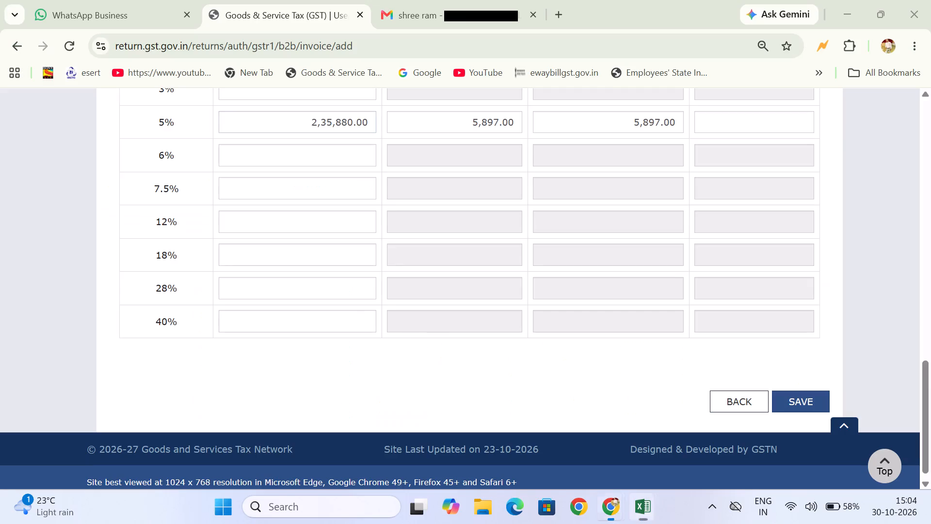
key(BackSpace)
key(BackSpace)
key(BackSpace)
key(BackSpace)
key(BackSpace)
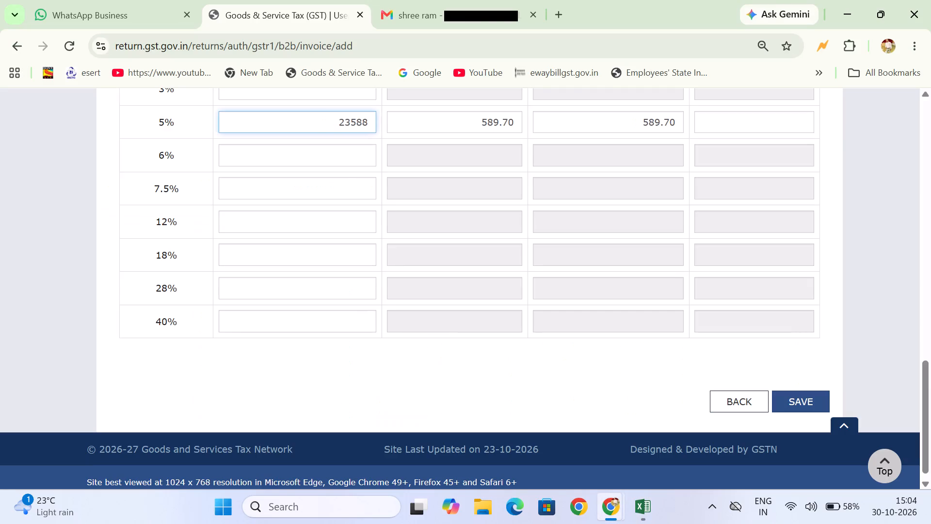
Look up voucher 2026-27/SRP/288's Freight & Cartage amount in the register and enter 2832.80 as the 18% taxable value.
click(323, 261)
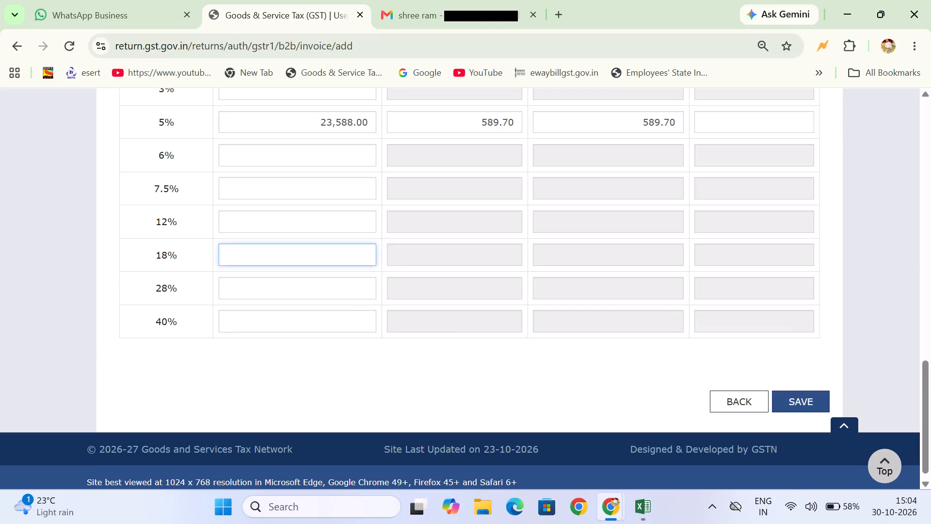
key(alt+Tab)
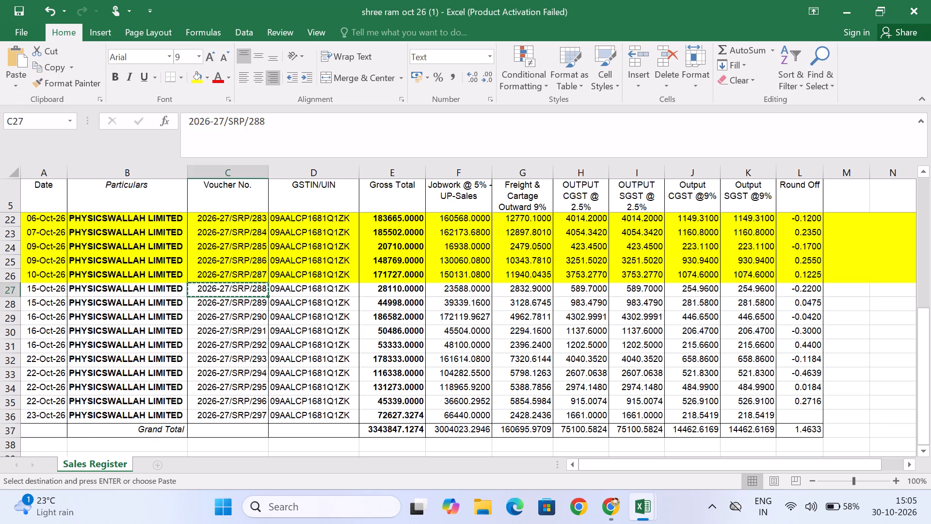
key(alt+Tab)
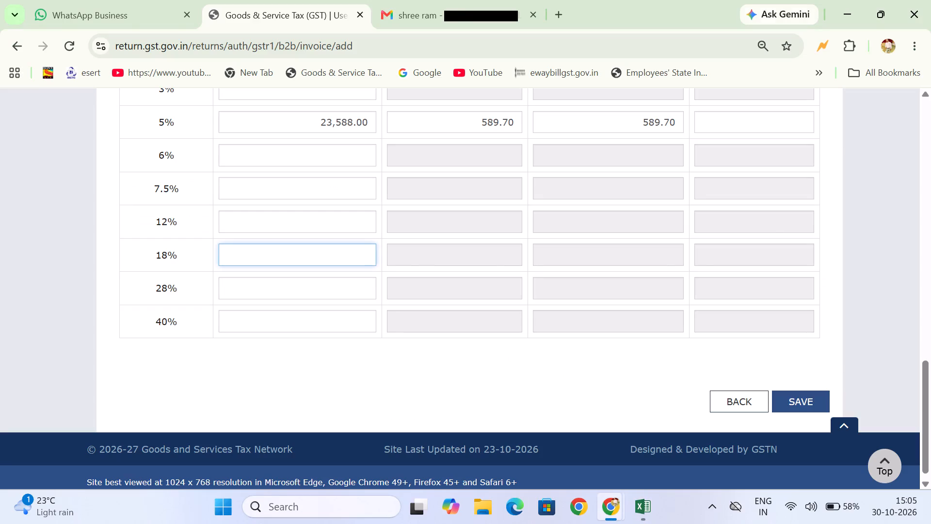
key(alt+Tab)
key(Return)
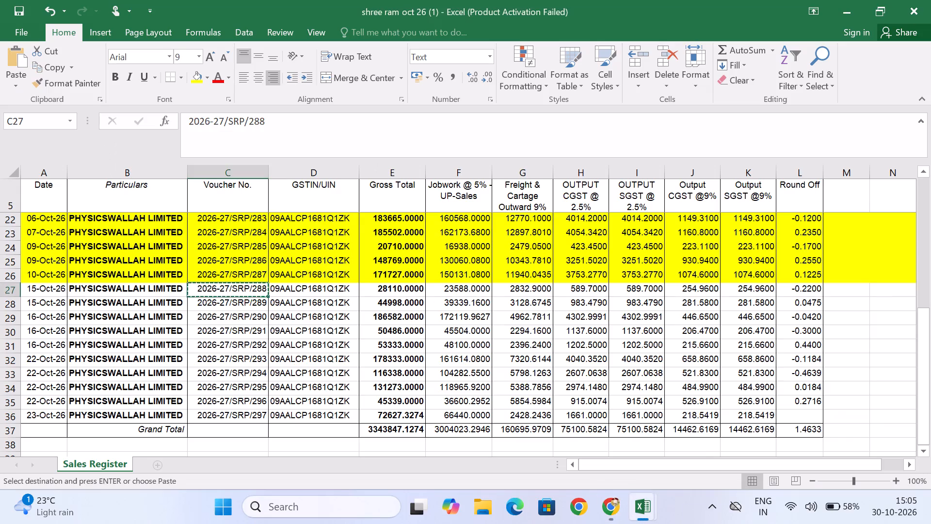
key(alt+Tab)
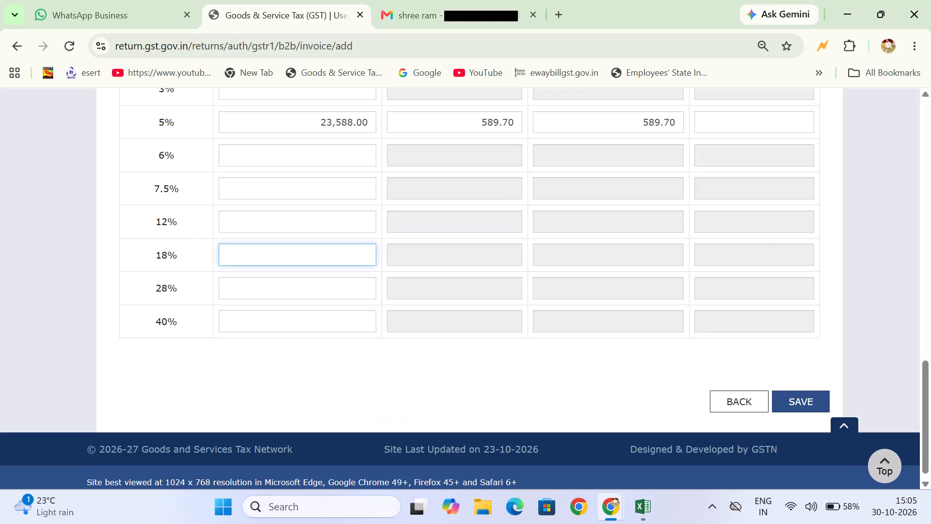
key(alt+Tab)
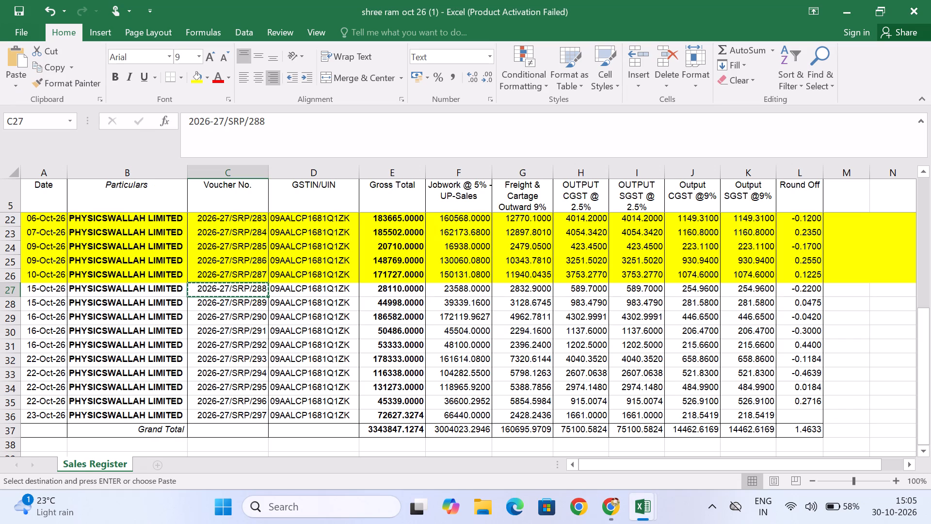
key(alt+Tab)
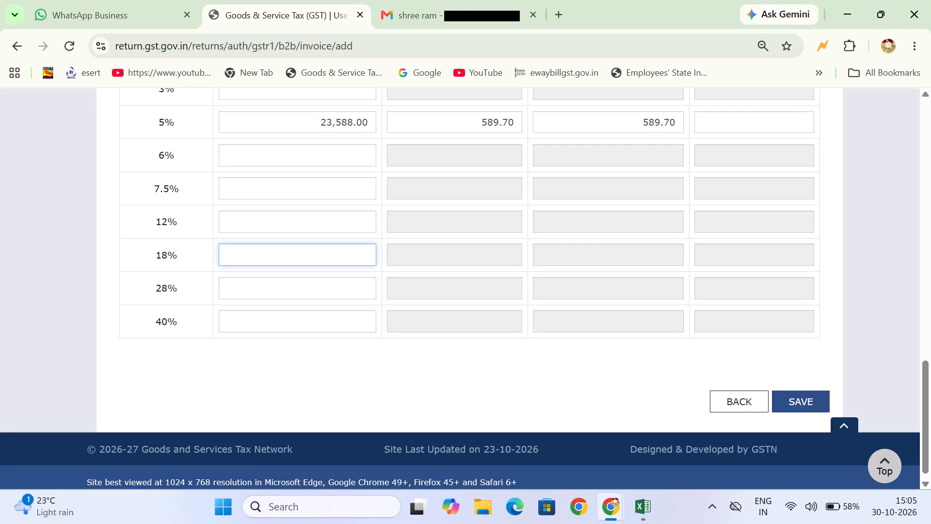
text(2832.)
text(80)
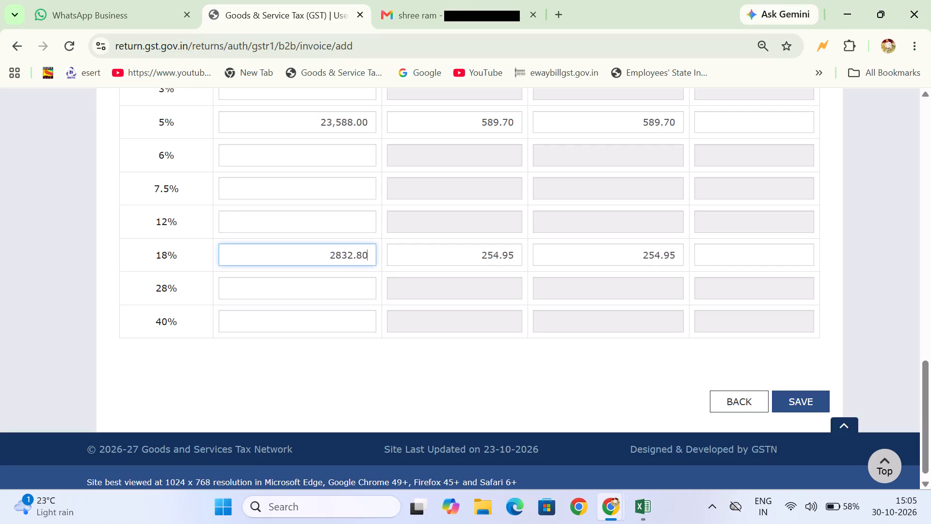
Check the Freight & Cartage amount in the register and correct the 18% taxable value to 2832.90.
key(alt+Tab)
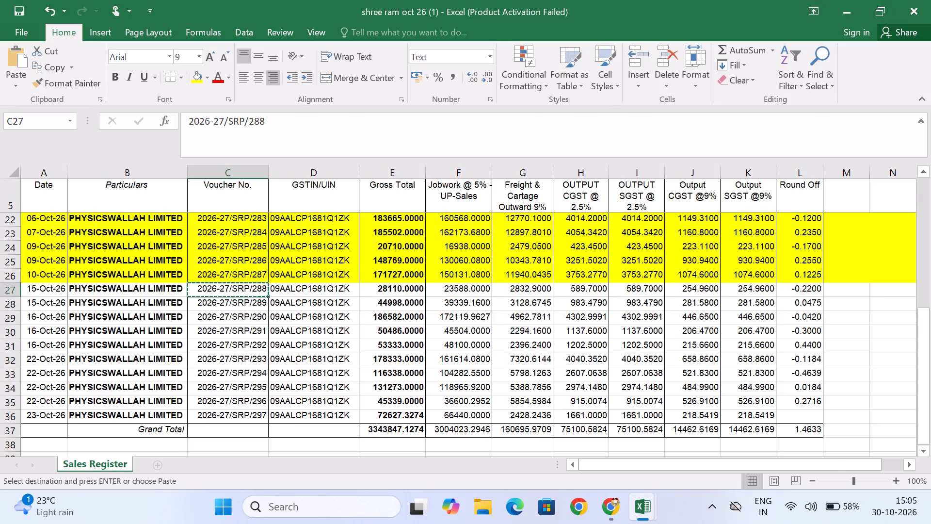
key(alt+Tab)
key(BackSpace)
text(\\\\)
key(BackSpace)
key(BackSpace)
text(90)
Compare the 18% row's tax amounts with the Excel register and save invoice 2026-27/SRP/288.
key(alt+Tab)
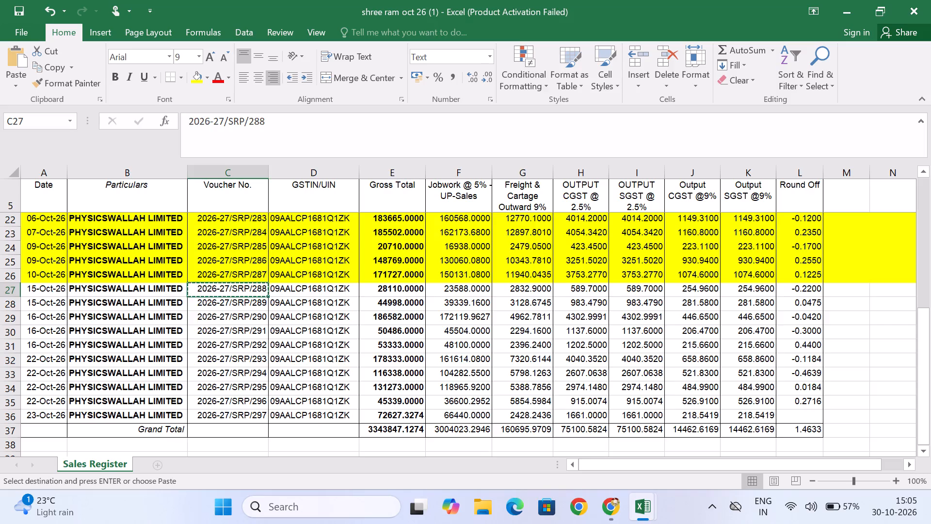
key(alt+Tab)
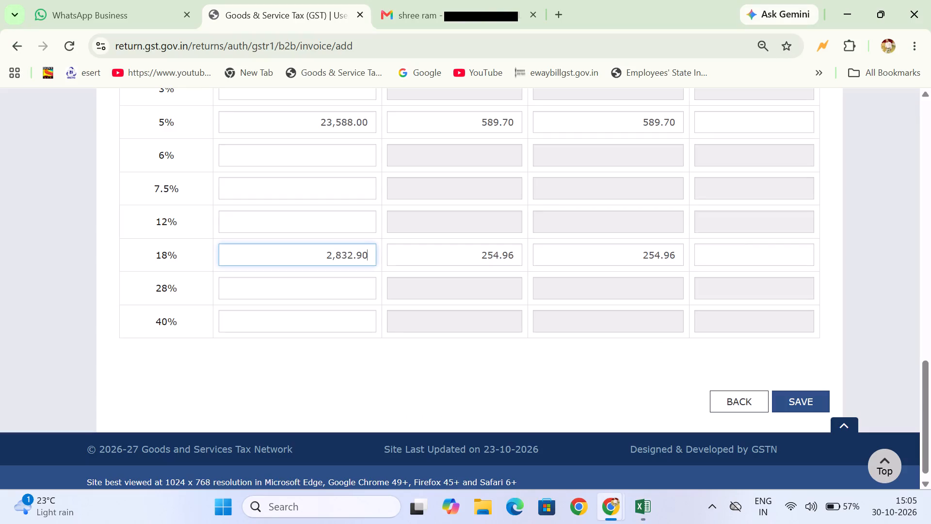
key(alt+Tab)
key(alt+Tab)
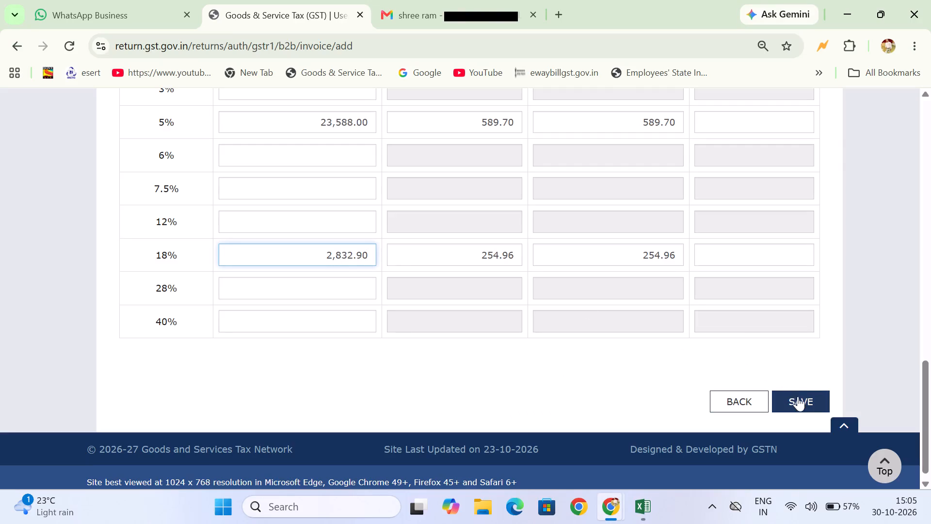
click(802, 401)
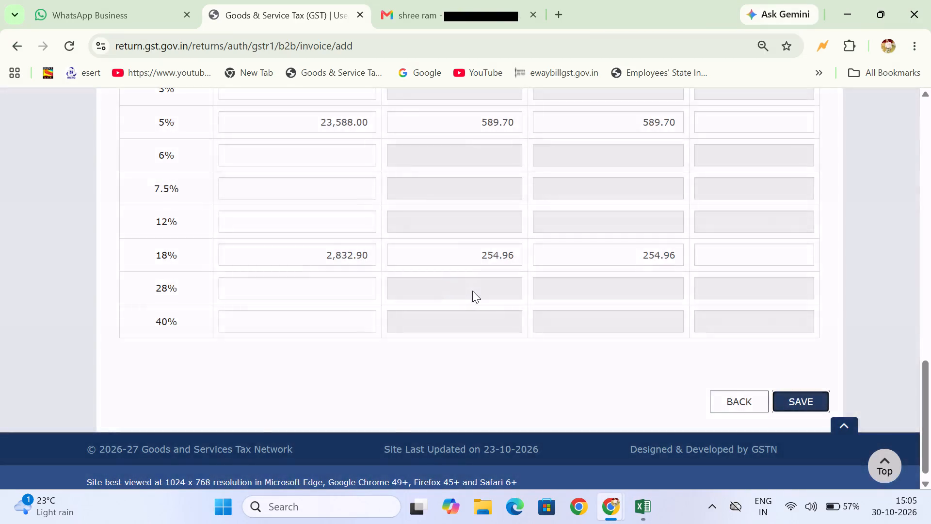
Highlight voucher 2026-27/SRP/288's row in yellow in the Excel sales register.
scroll(472, 291, down, 4)
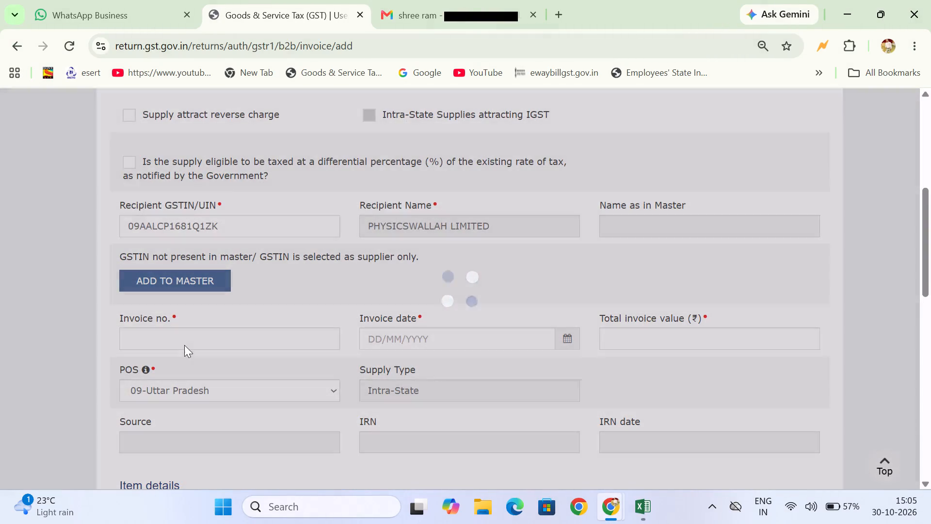
click(184, 345)
key(alt+Tab)
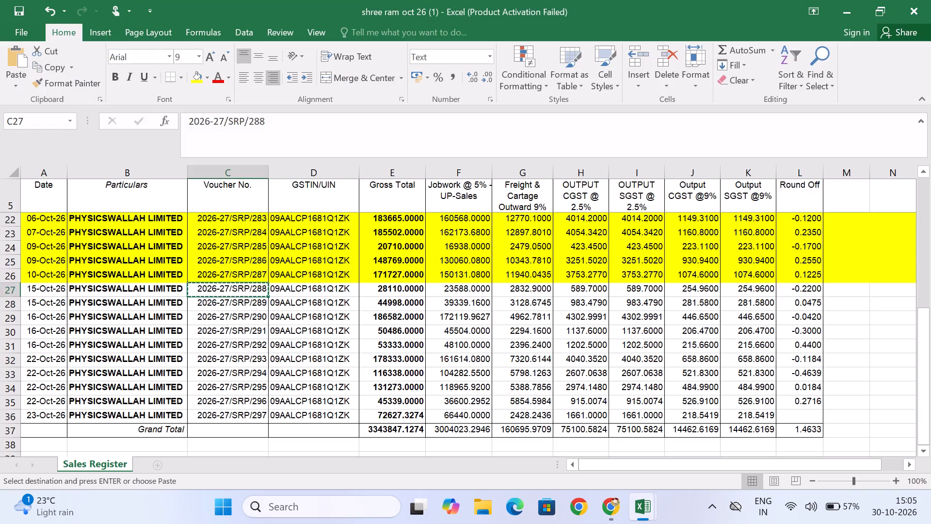
click(11, 298)
click(11, 288)
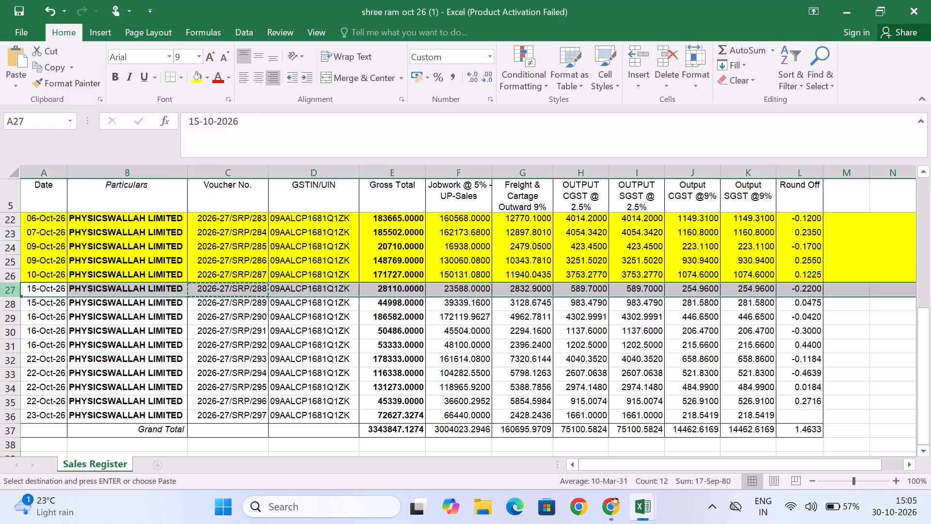
click(193, 84)
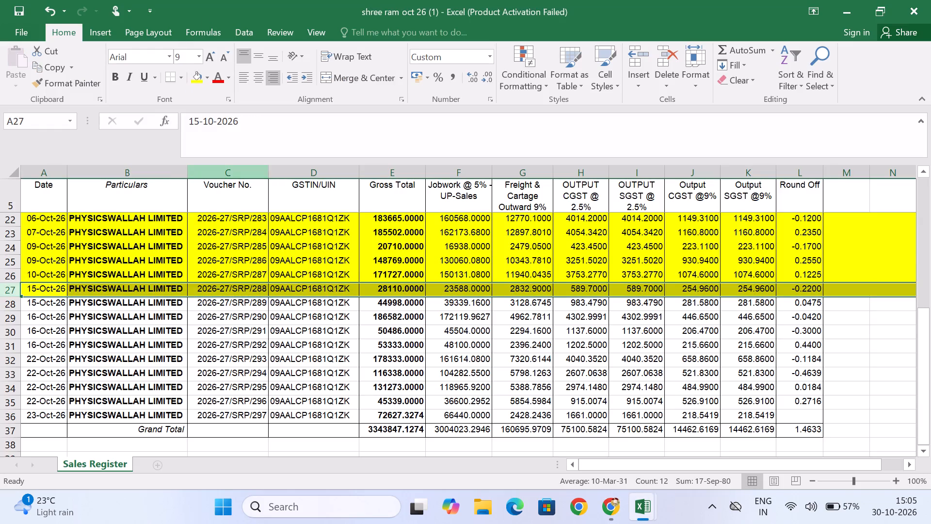
Copy voucher number 2026-27/SRP/289 from the register into the portal's new invoice and enter 15/10/2026 as the invoice date.
click(213, 306)
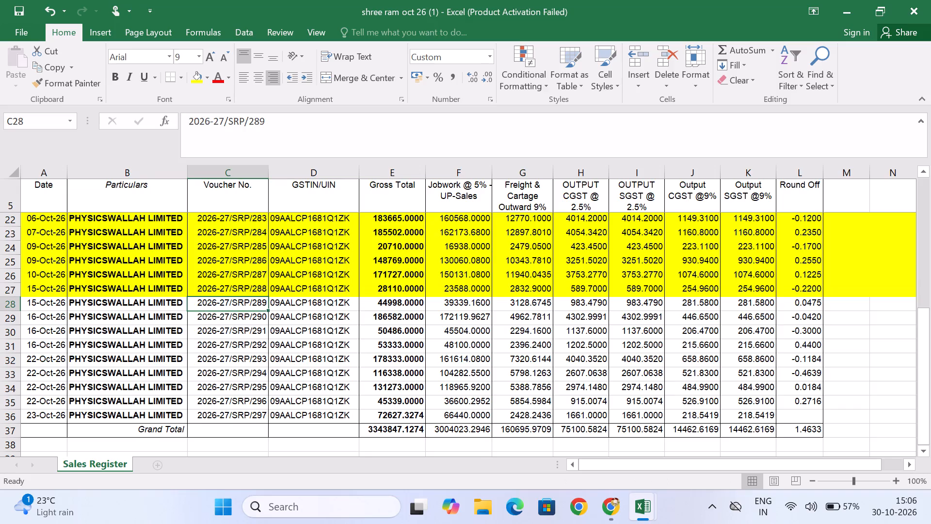
key(ctrl+c)
key(alt+Tab)
key(ctrl+v)
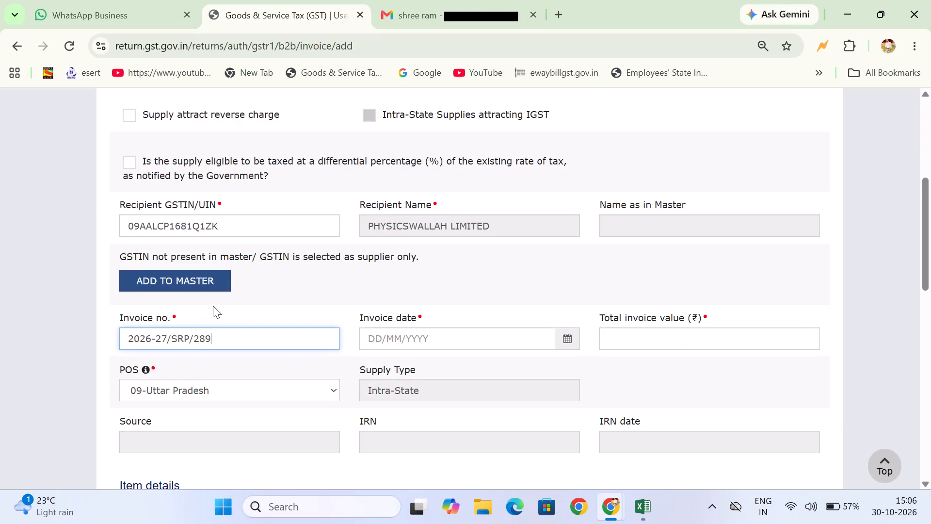
click(414, 342)
key(alt+Tab)
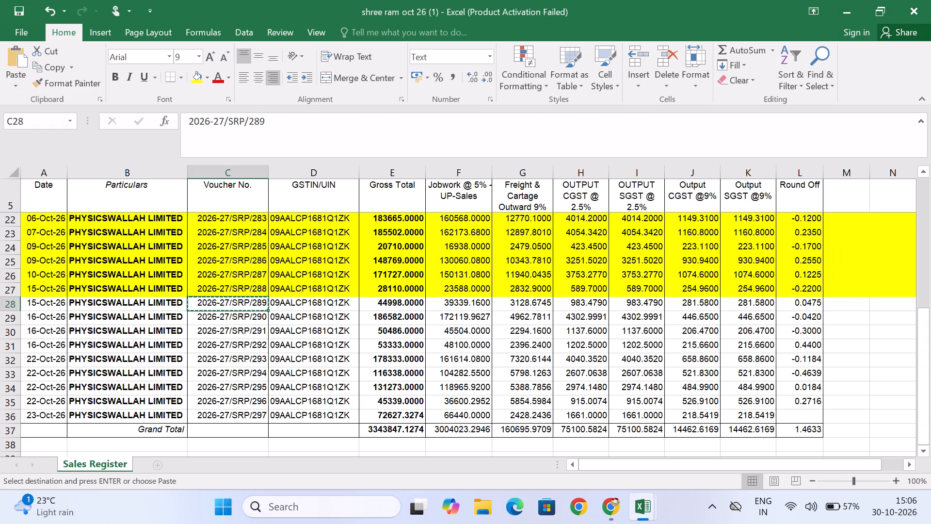
key(alt+Tab)
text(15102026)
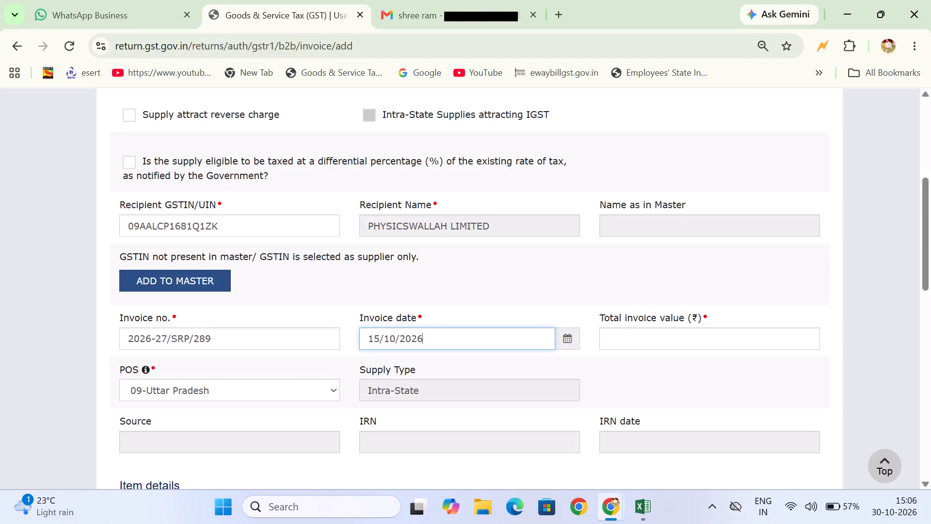
Look up voucher 2026-27/SRP/289's Gross Total in the register and enter 44998 as the total invoice value.
click(721, 341)
key(alt+Tab)
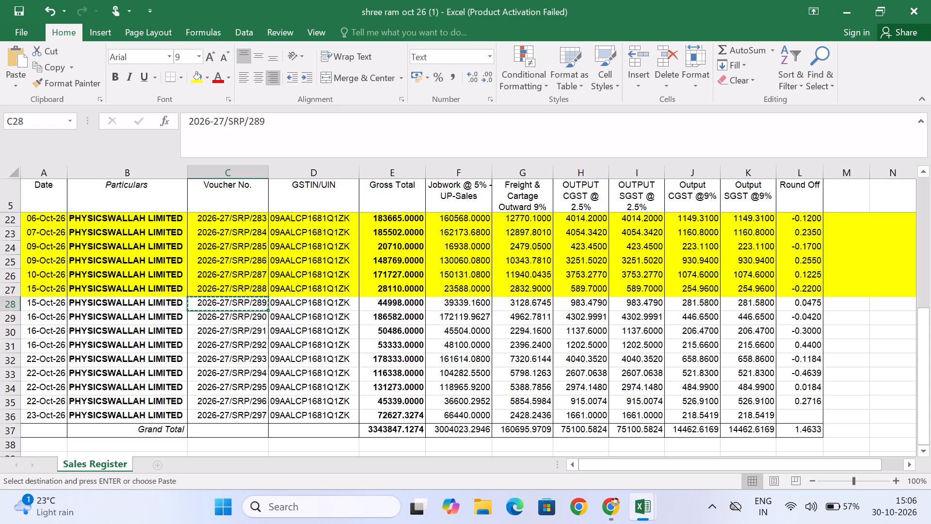
key(alt+Tab)
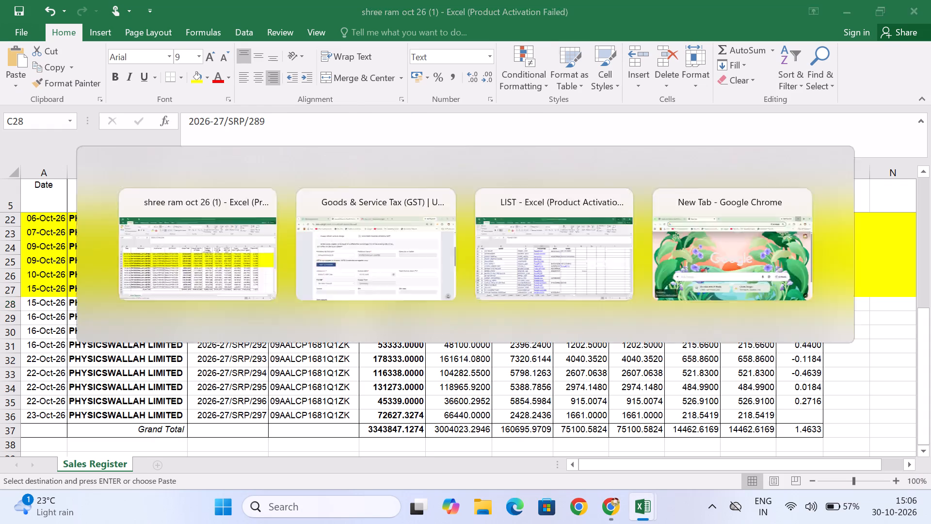
text(44998)
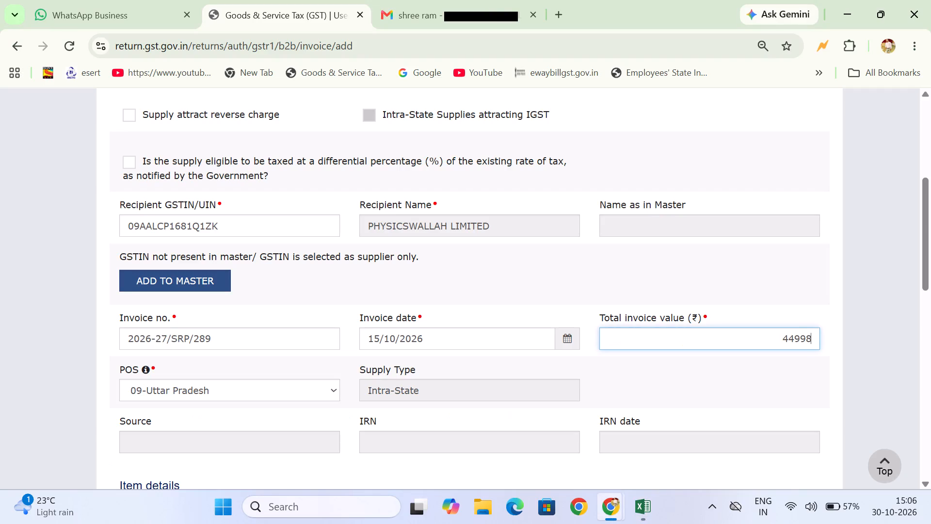
Enter 39339.16 as the 5% taxable value from the register's Jobwork @ 5% amount and check the 5% row against the register.
scroll(721, 341, down, 6)
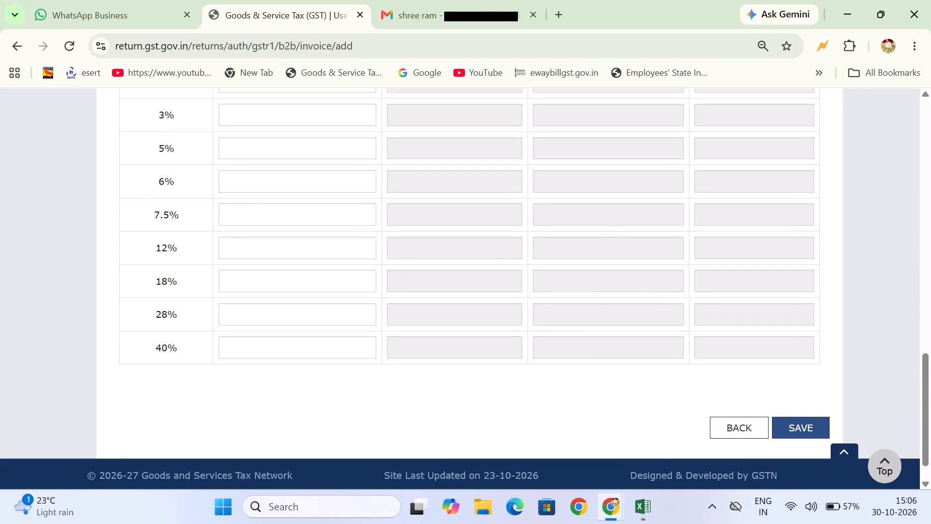
scroll(721, 341, down, 1)
click(305, 111)
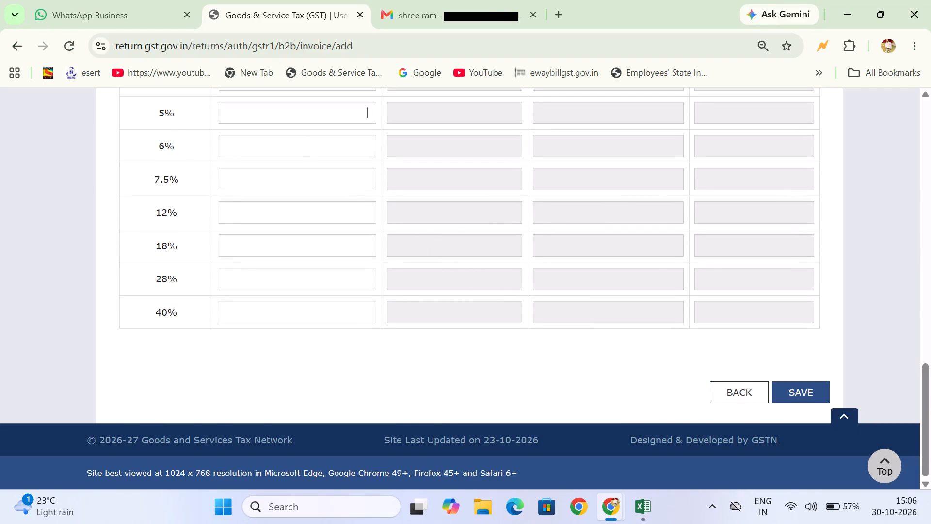
key(alt+Tab)
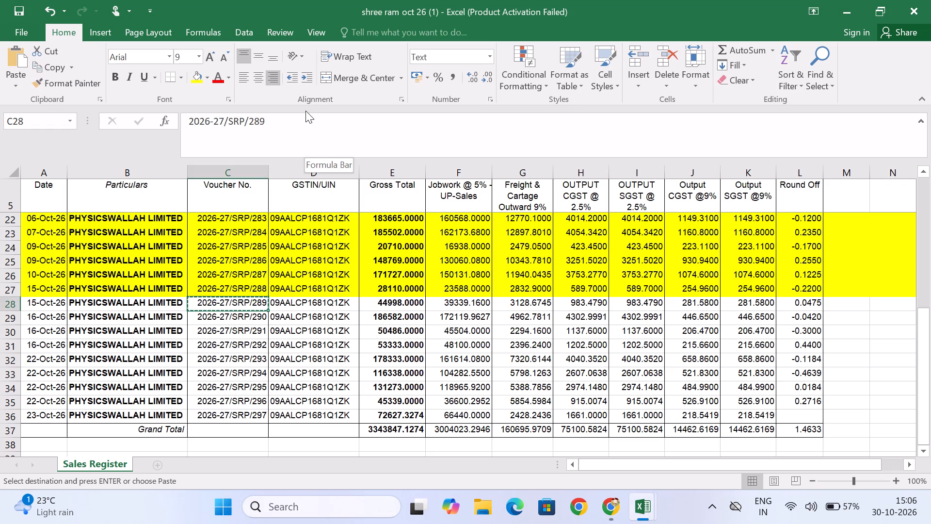
key(alt+Tab)
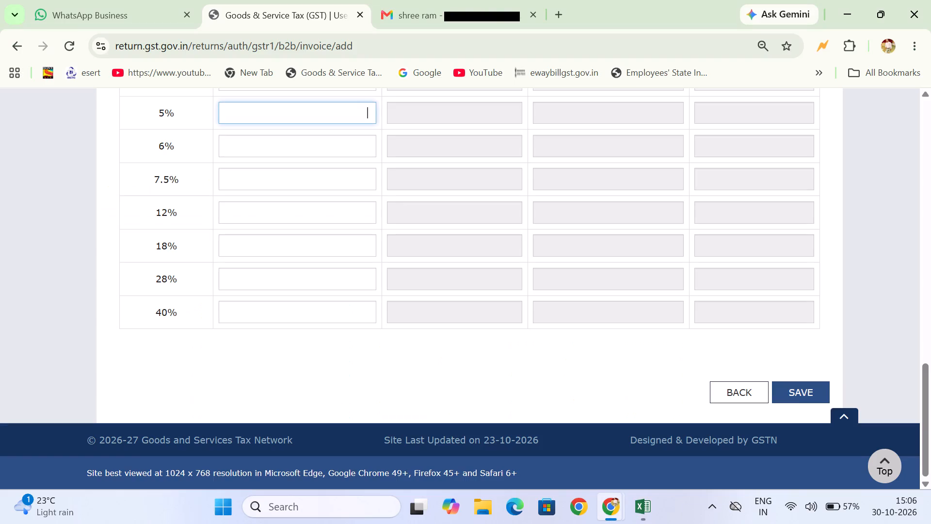
text(39339)
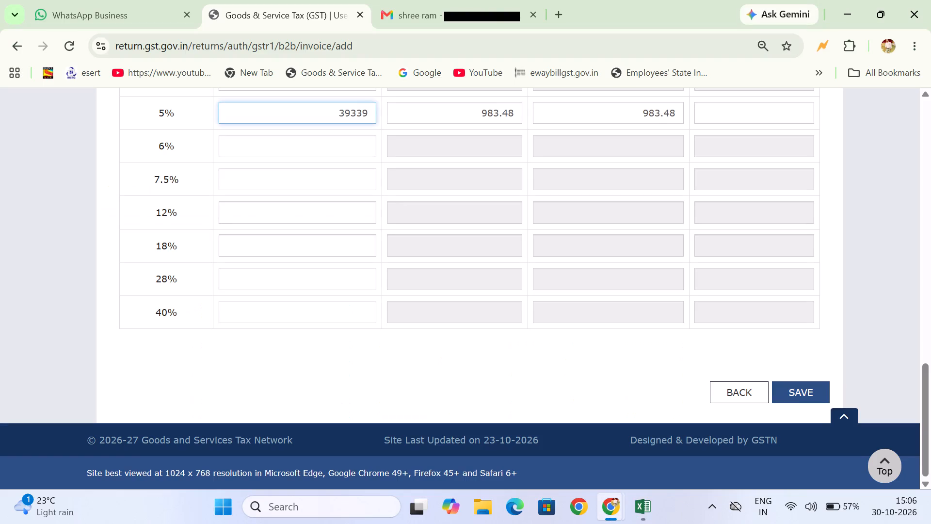
key(alt+Tab)
key(alt+Tab)
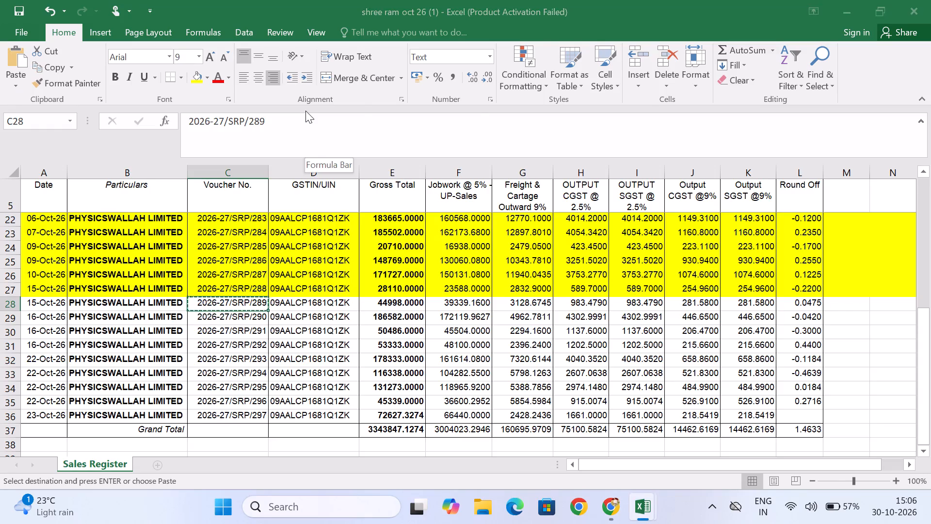
key(BackSpace)
key(BackSpace)
key(BackSpace)
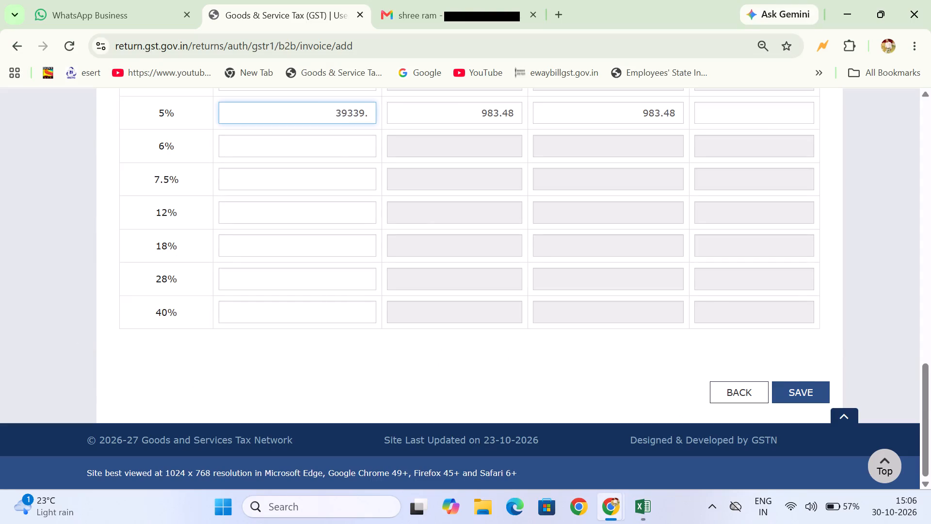
text(16)
key(alt+Tab)
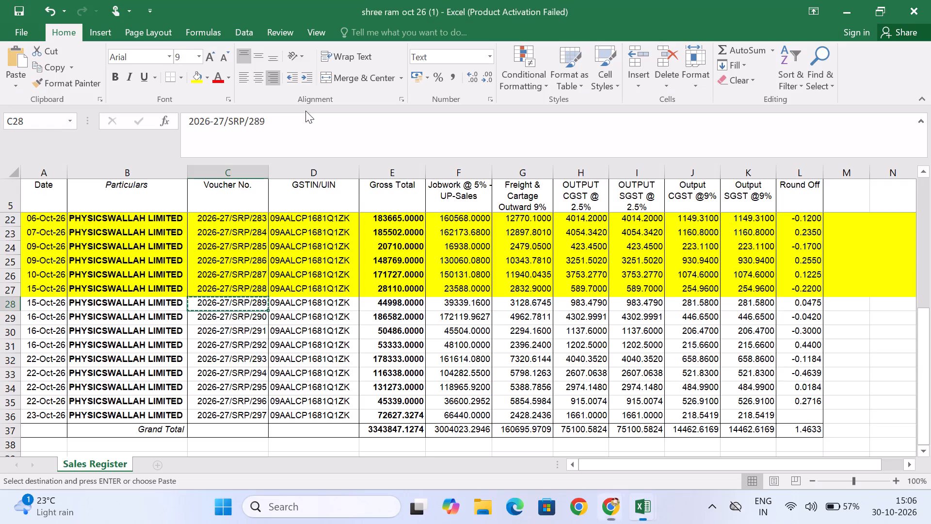
key(alt+Tab)
key(alt+Tab)
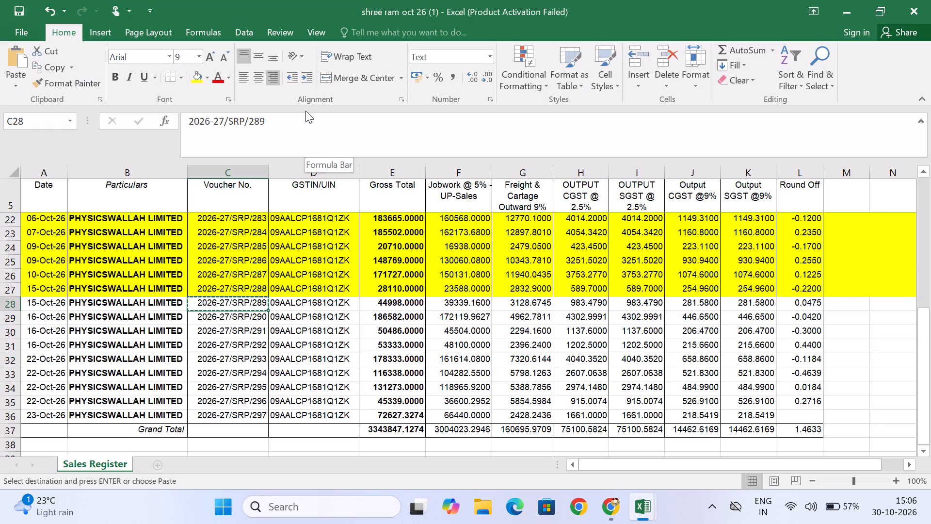
key(alt+Tab)
key(alt+Tab)
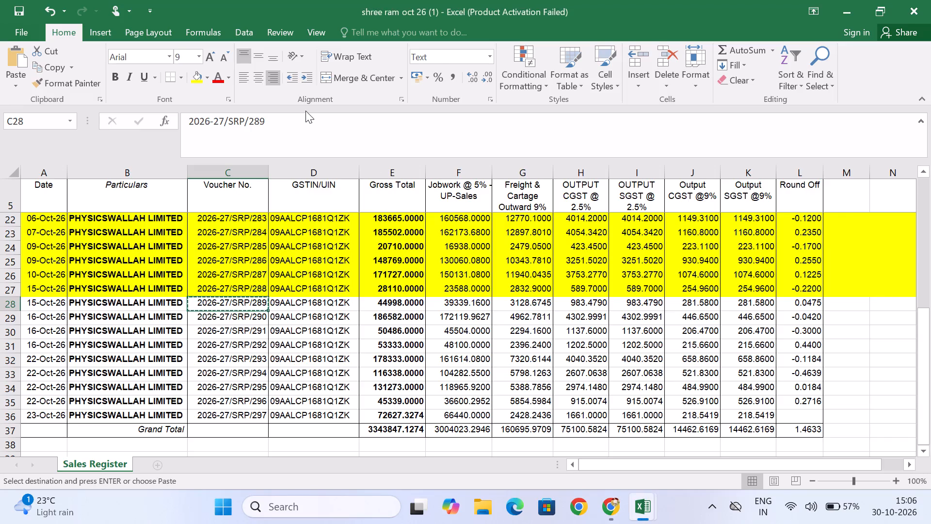
key(alt+Tab)
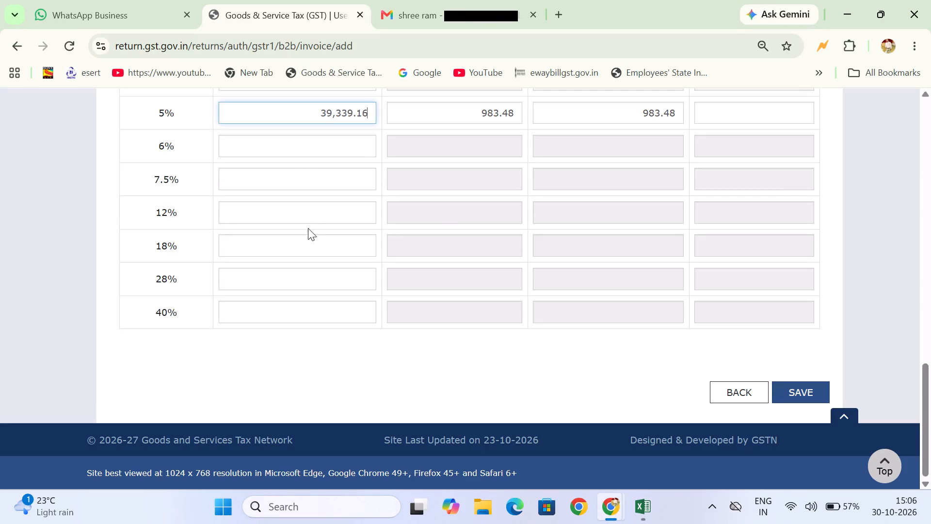
Enter 3128.67 as the 18% taxable value of 2026-27/SRP/289, taken from the register's Freight & Cartage amount.
click(308, 246)
key(alt+Tab)
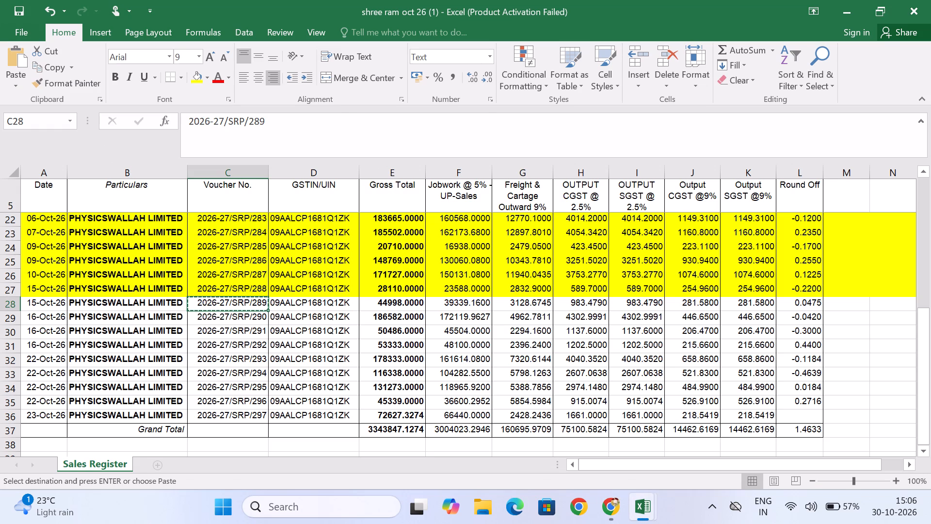
key(alt+Tab)
text(3128)
key(period)
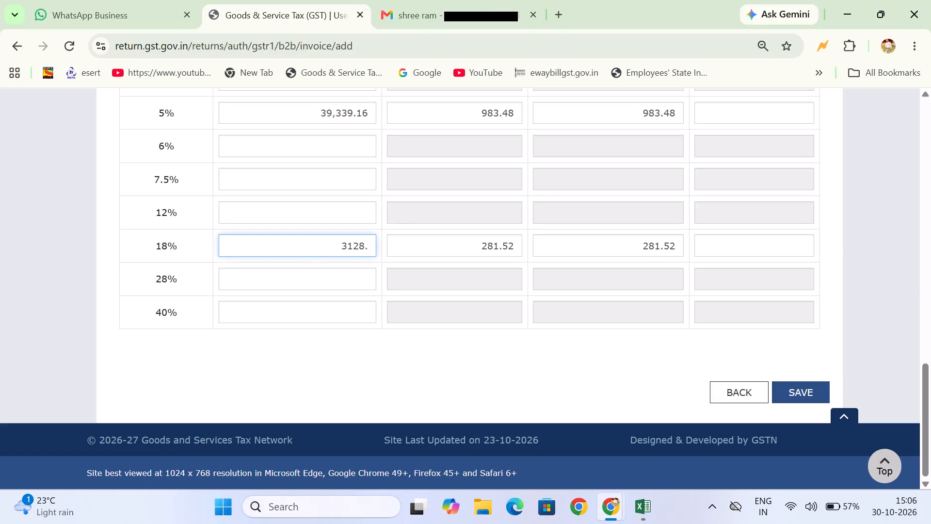
key(alt+Tab)
key(alt+Tab)
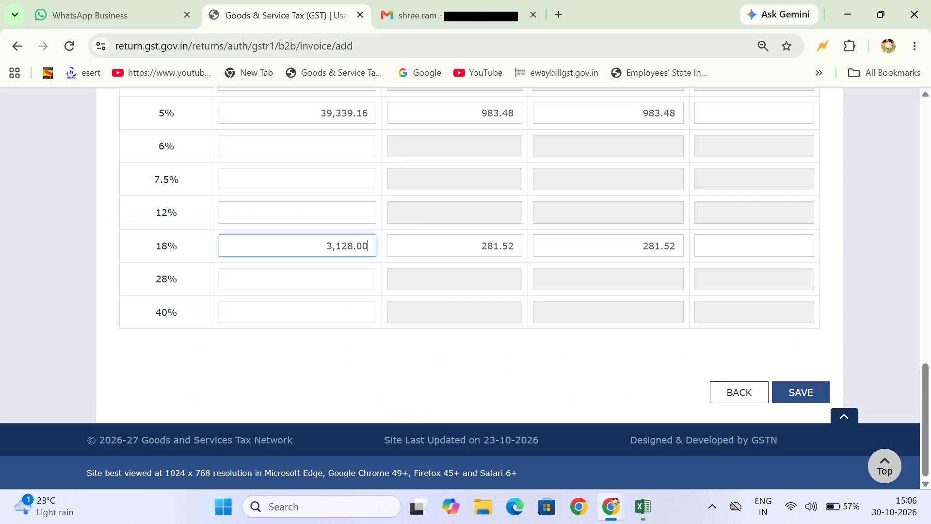
key(BackSpace)
key(BackSpace)
key(BackSpace)
text(67)
Compare the 18% row's amounts with the Excel register and save invoice 2026-27/SRP/289.
key(alt+Tab)
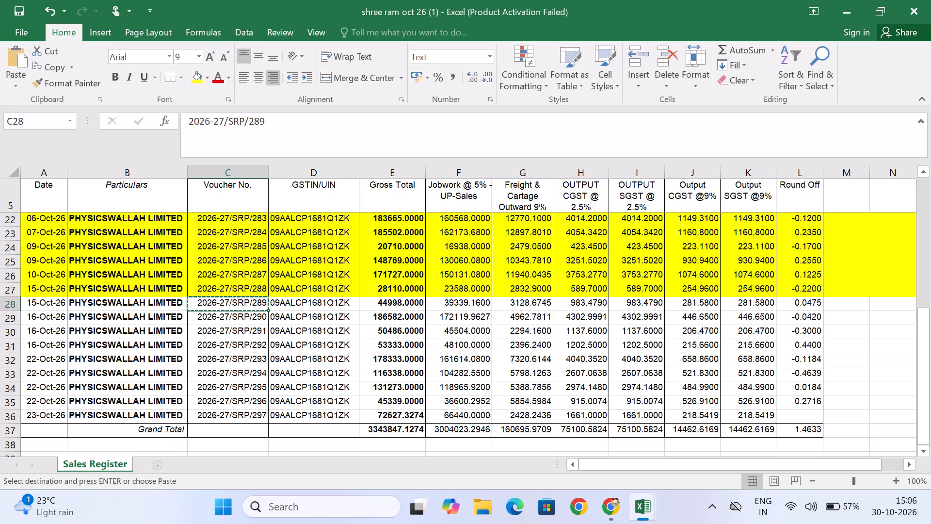
key(alt+Tab)
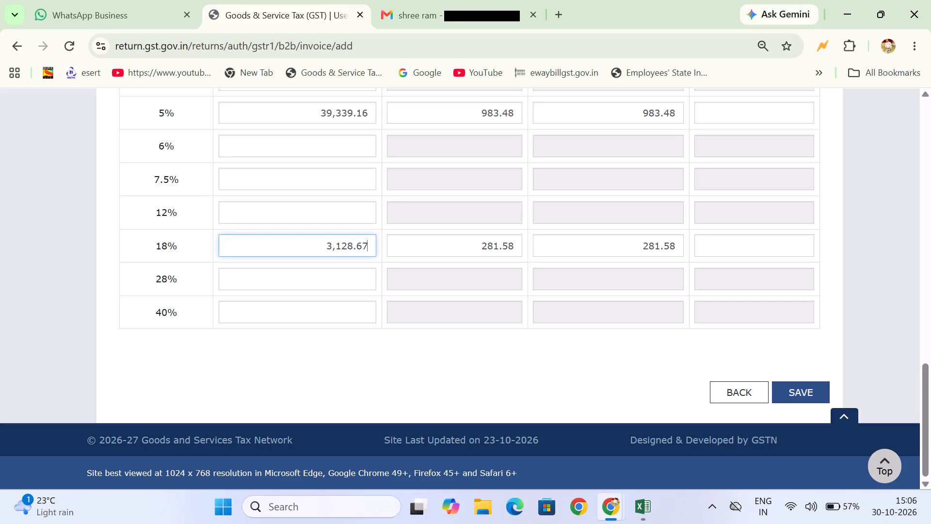
click(787, 387)
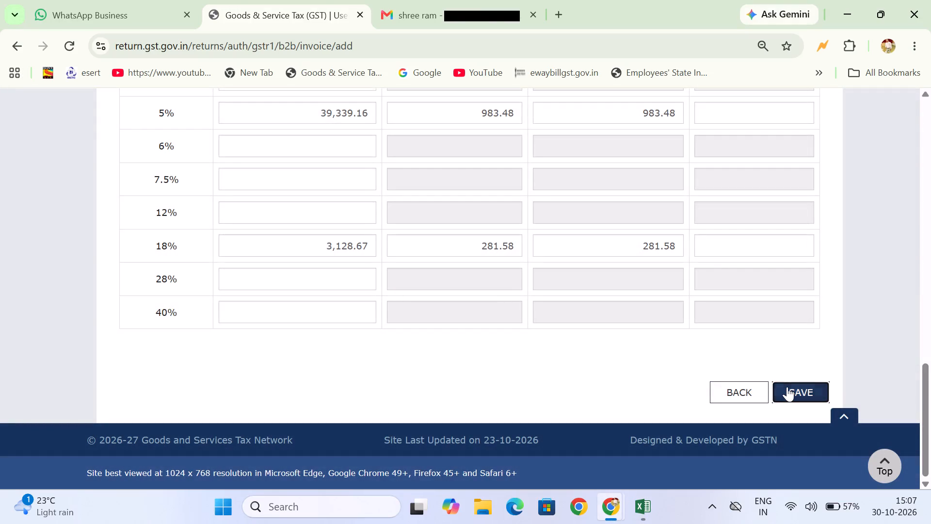
click(787, 387)
Highlight voucher 2026-27/SRP/289's row in yellow in the Excel sales register.
scroll(283, 397, down, 4)
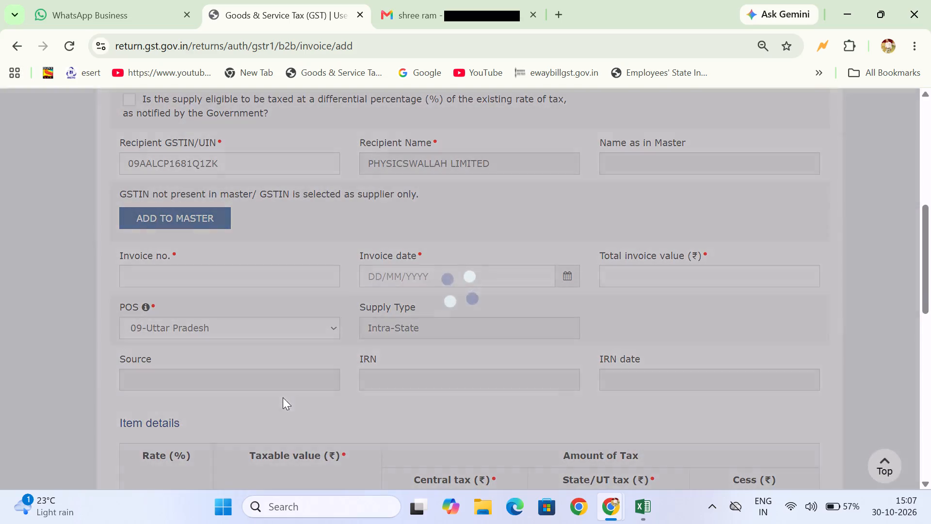
click(167, 266)
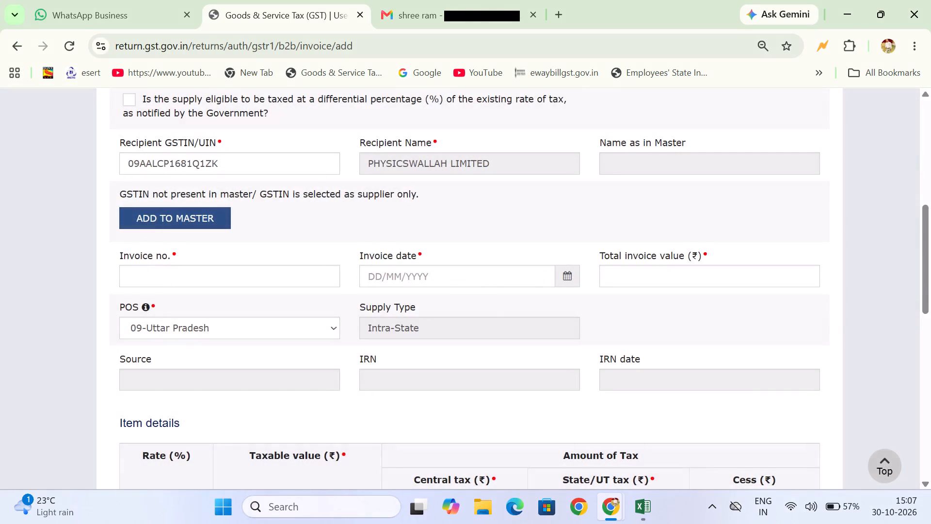
click(173, 273)
key(alt+Tab)
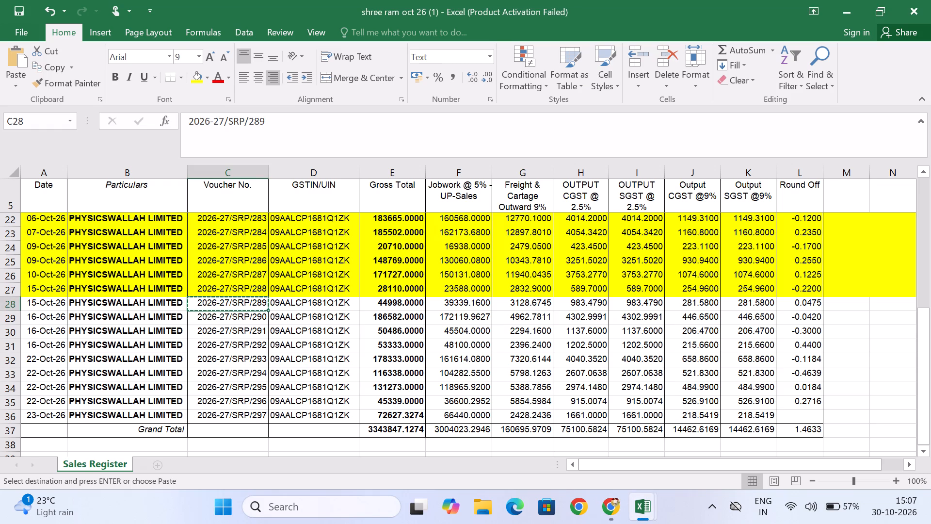
click(7, 303)
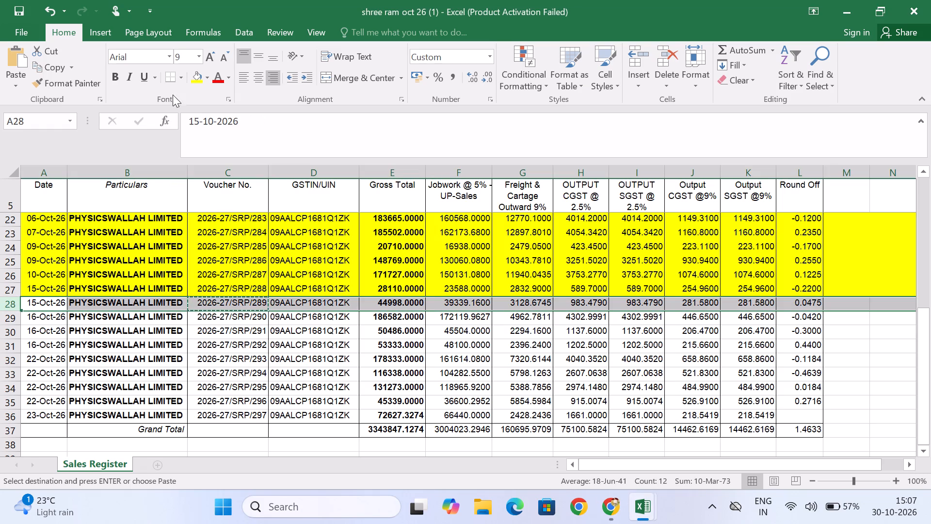
click(197, 80)
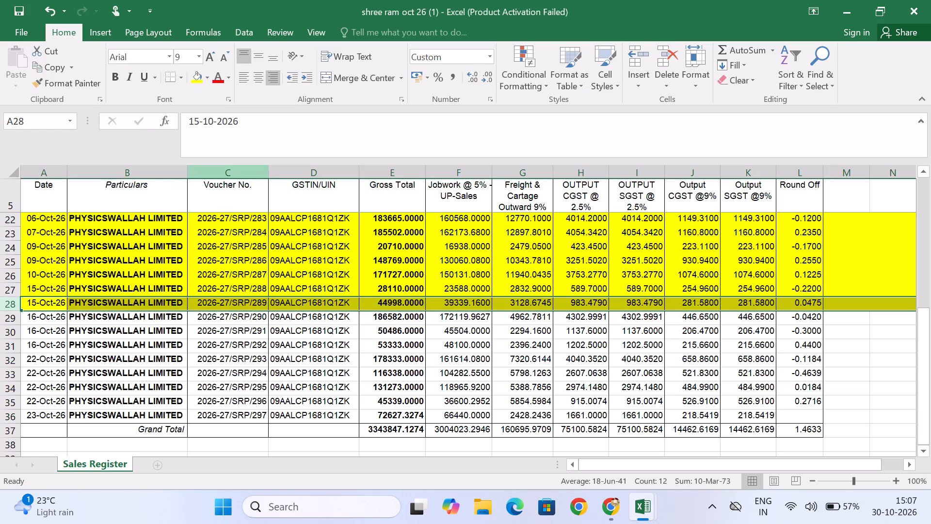
Copy voucher number 2026-27/SRP/290 from the Excel register into the new invoice's Invoice no. in Chrome.
click(242, 317)
key(ctrl+c)
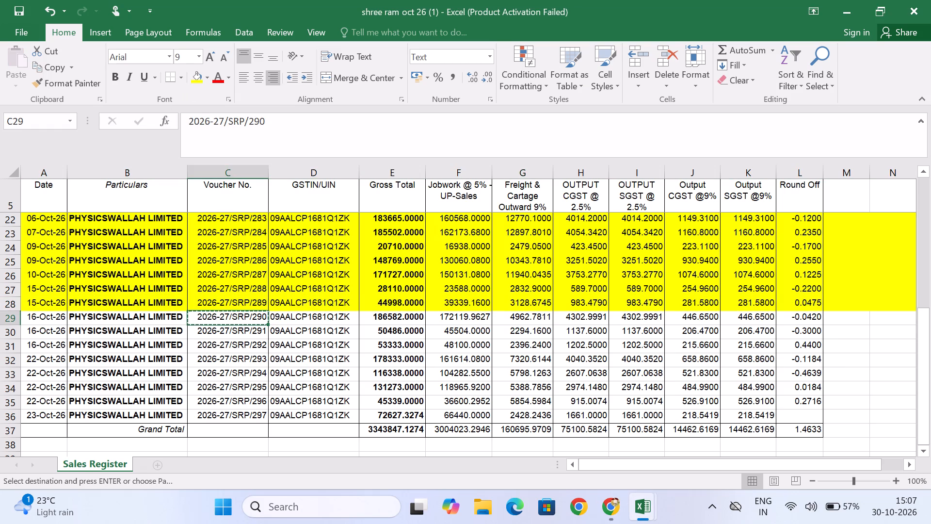
key(alt+Tab)
key(ctrl+v)
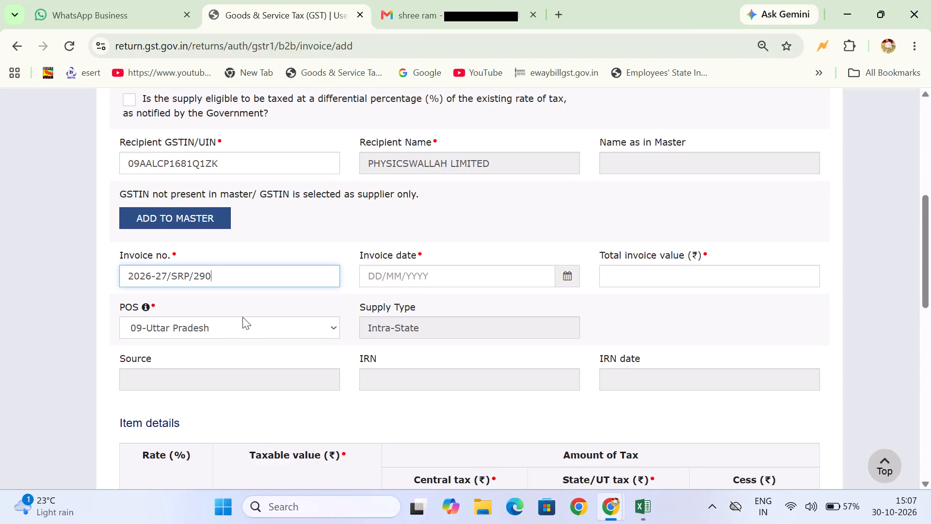
Set the invoice date of 2026-27/SRP/290 to 16/10/2026, as given in the Excel register.
drag(242, 317, 432, 272)
click(432, 272)
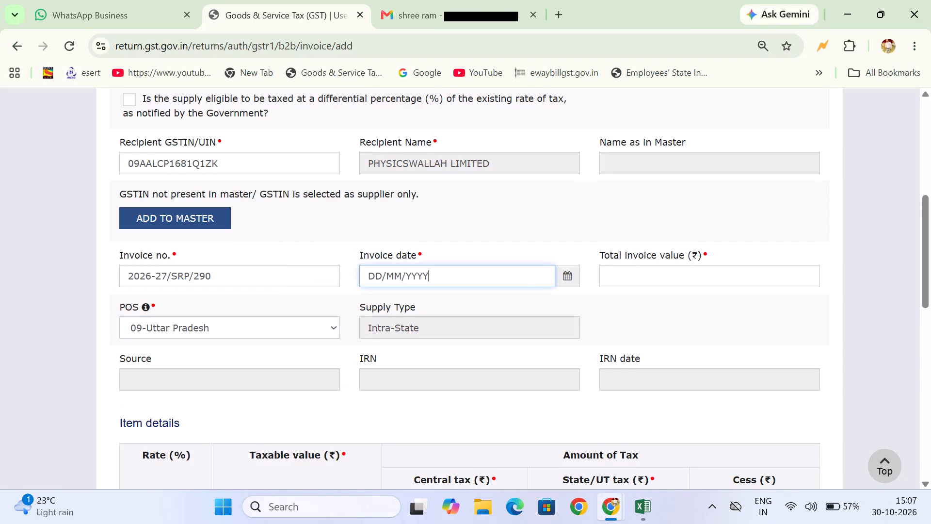
key(alt+Tab)
key(alt+Tab)
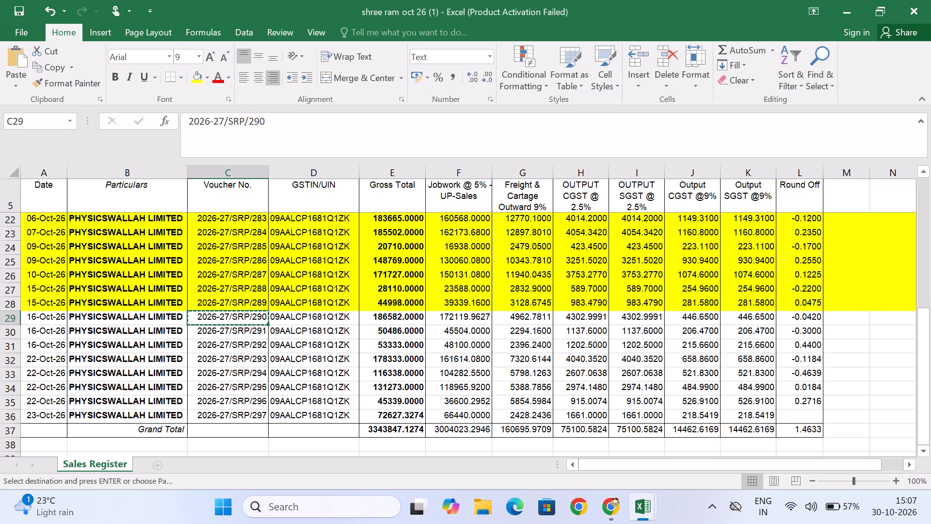
key(BackSpace)
key(BackSpace)
key(BackSpace)
key(BackSpace)
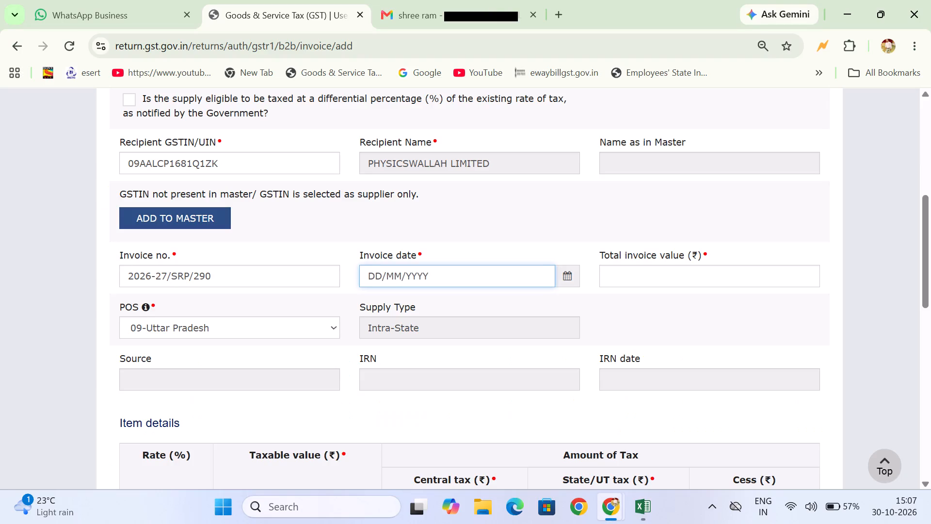
key(alt+Tab)
key(alt+Tab)
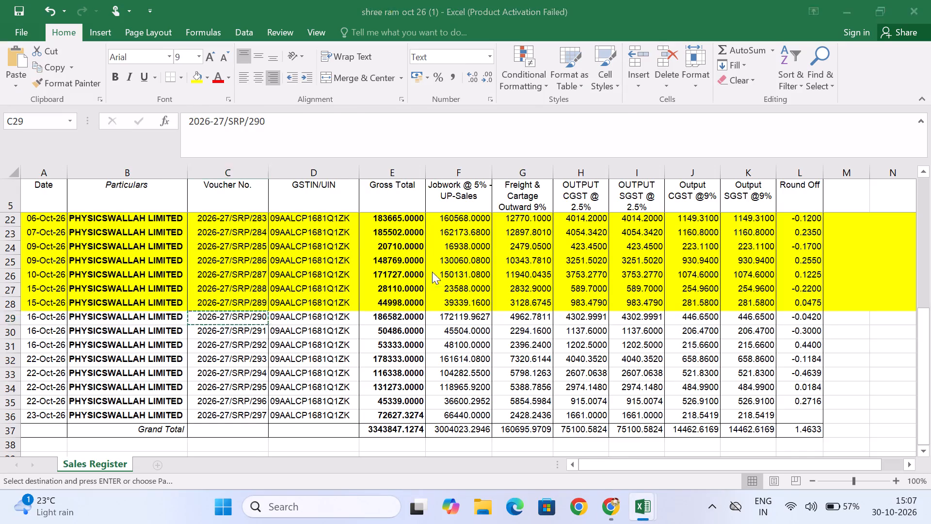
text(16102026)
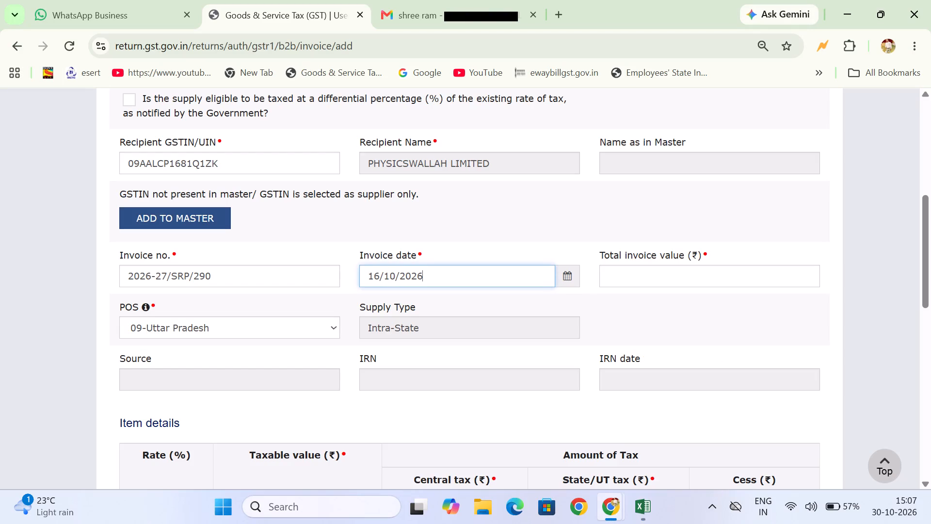
Enter 186582 as the total invoice value from the register's Gross Total and check it against the register.
click(690, 282)
key(alt+Tab)
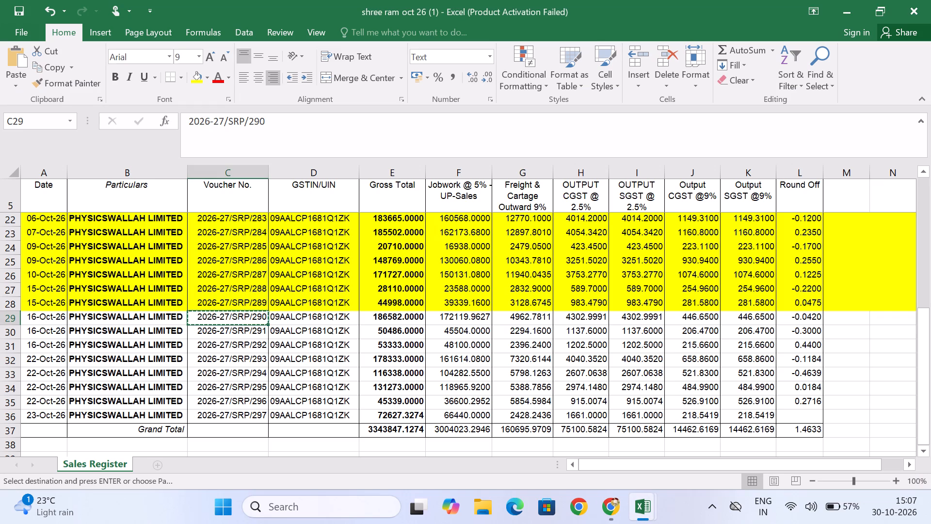
key(alt+Tab)
key(1)
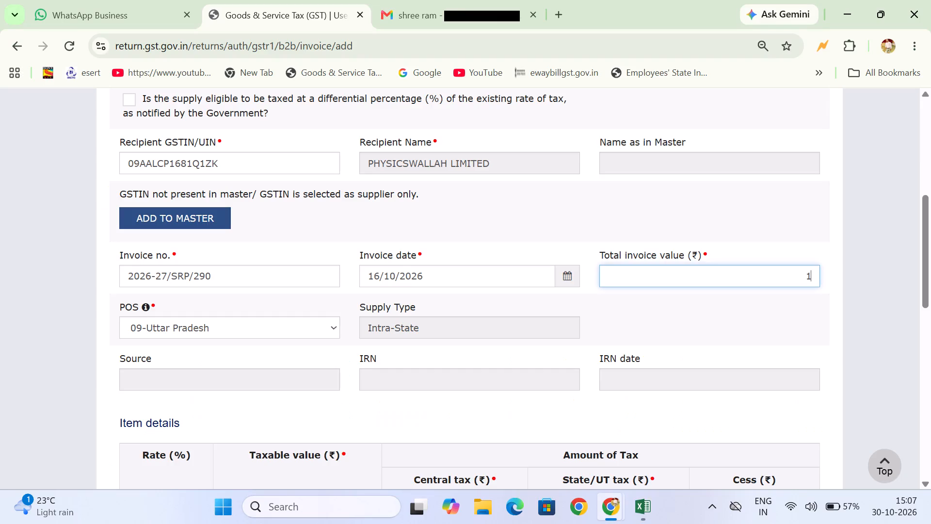
text(865)
text(82)
key(alt+Tab)
key(alt+Tab)
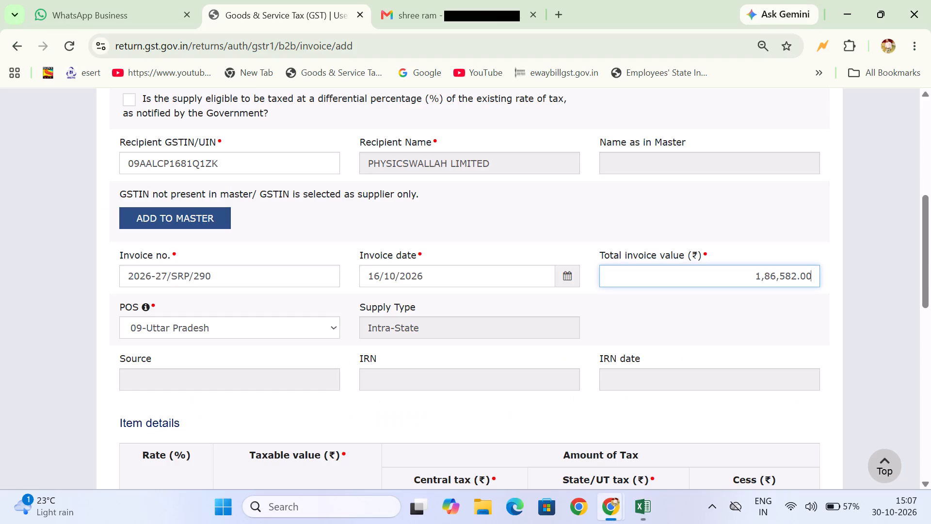
key(alt+Tab)
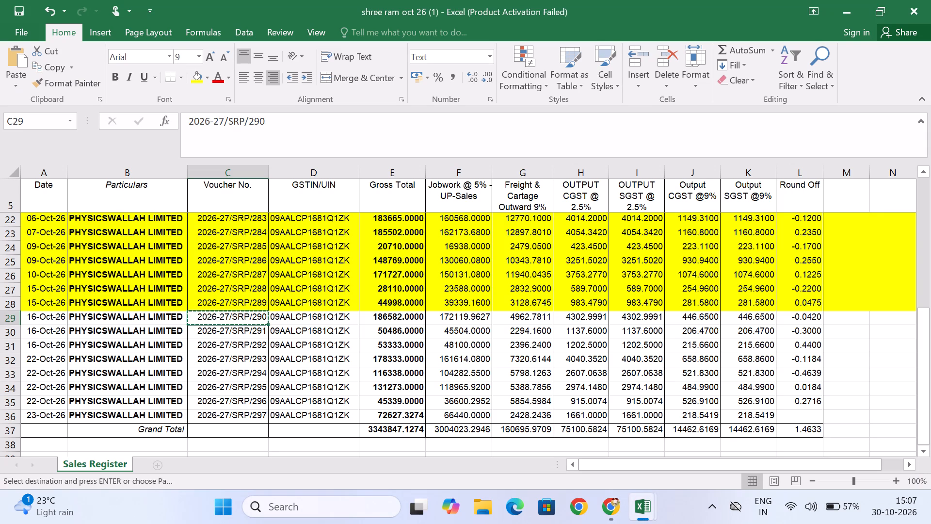
key(alt+Tab)
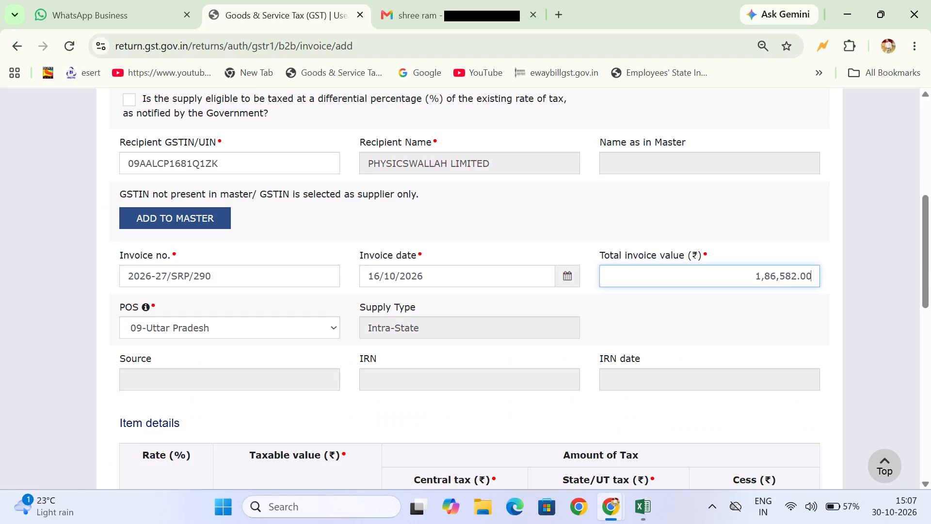
key(alt+Tab)
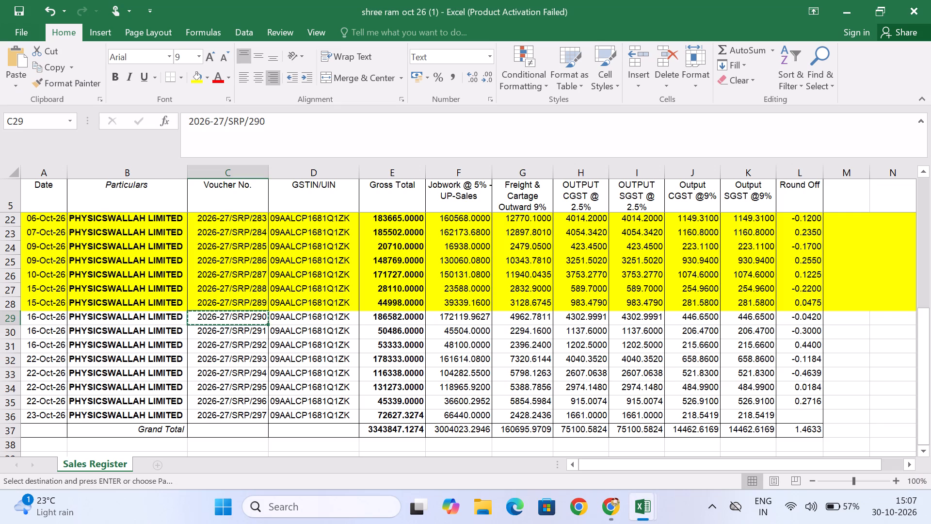
key(alt+Tab)
Enter 172119.96 as the 5% taxable value from the register's Jobwork @ 5% amount and check the 5% row against the register.
scroll(690, 282, down, 4)
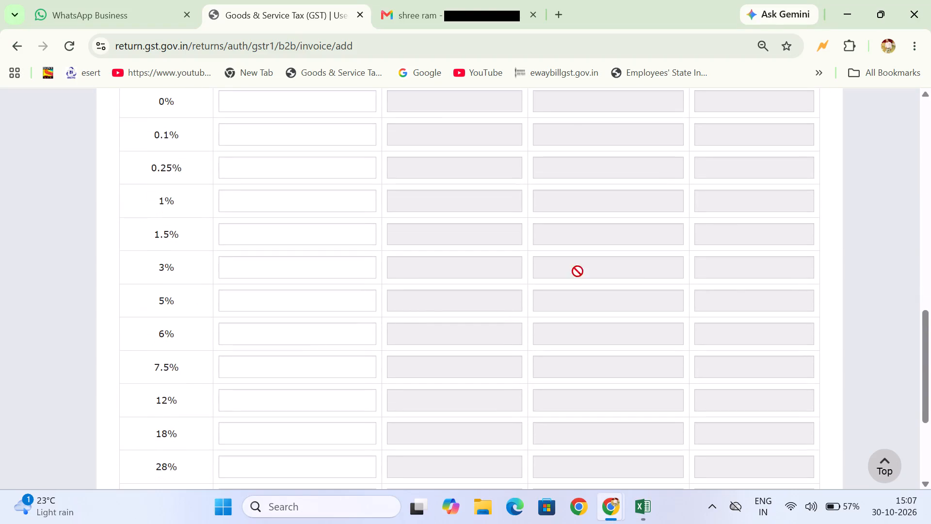
click(316, 303)
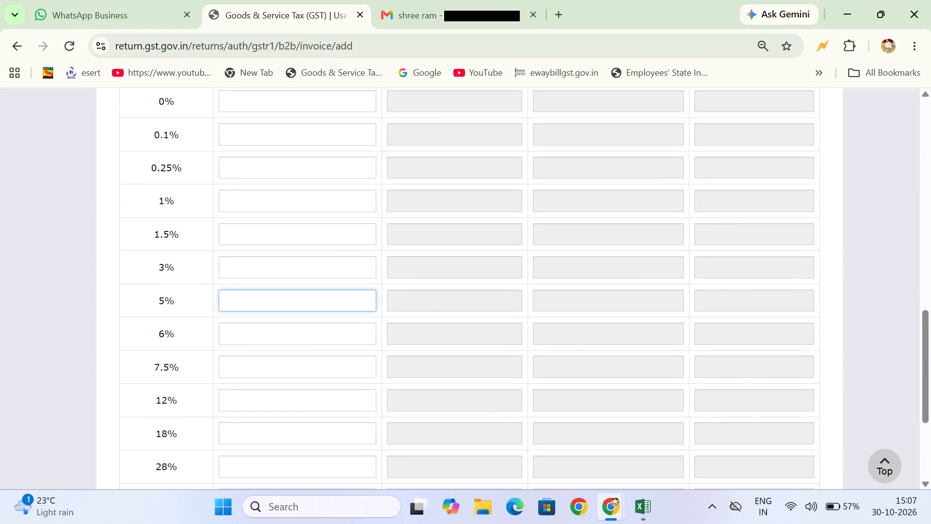
key(alt+Tab)
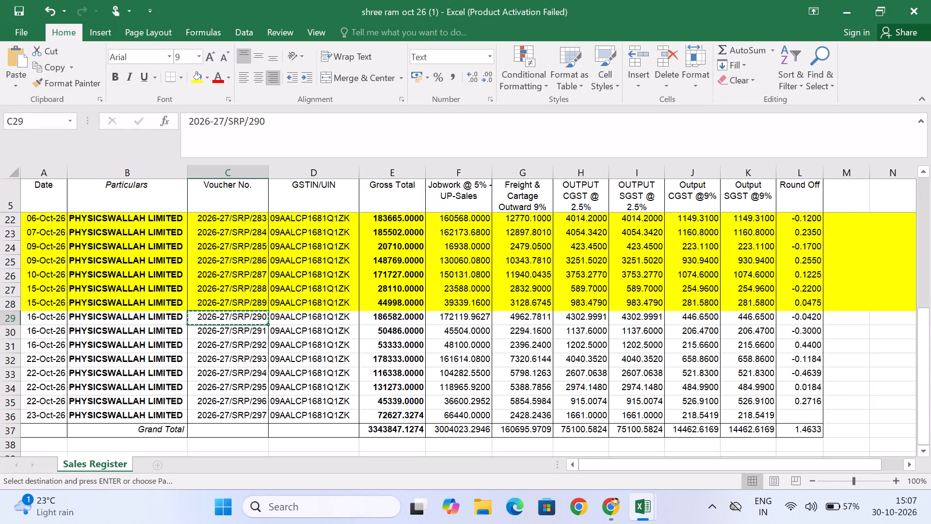
key(alt+Tab)
key(1)
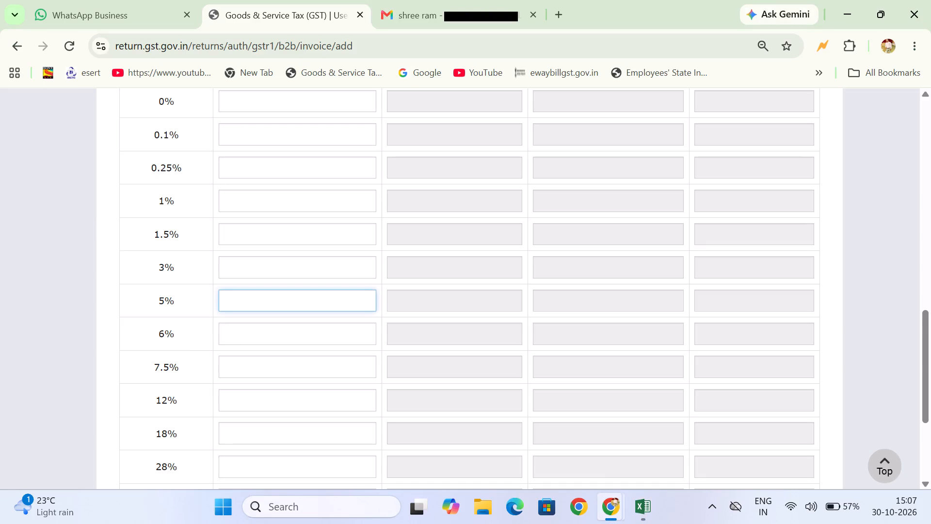
text(72119)
key(alt+Tab)
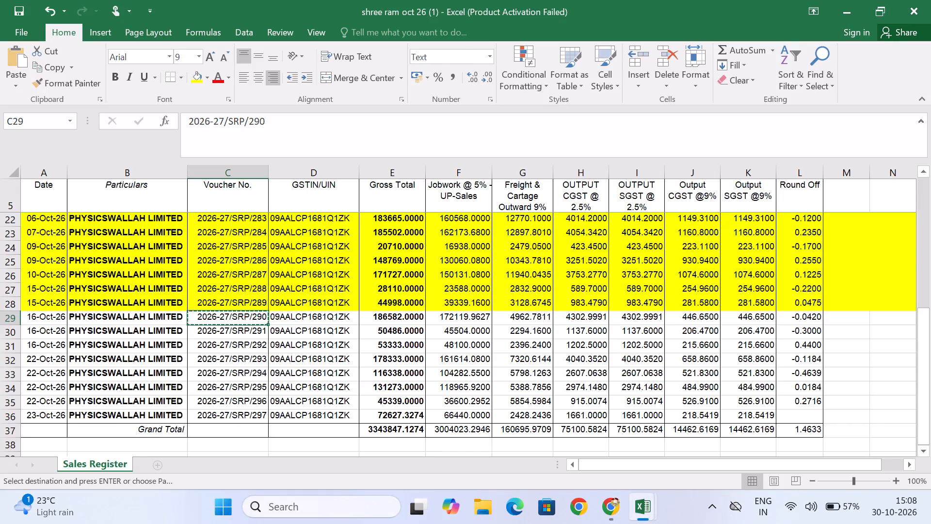
key(alt+Tab)
key(BackSpace)
key(BackSpace)
key(BackSpace)
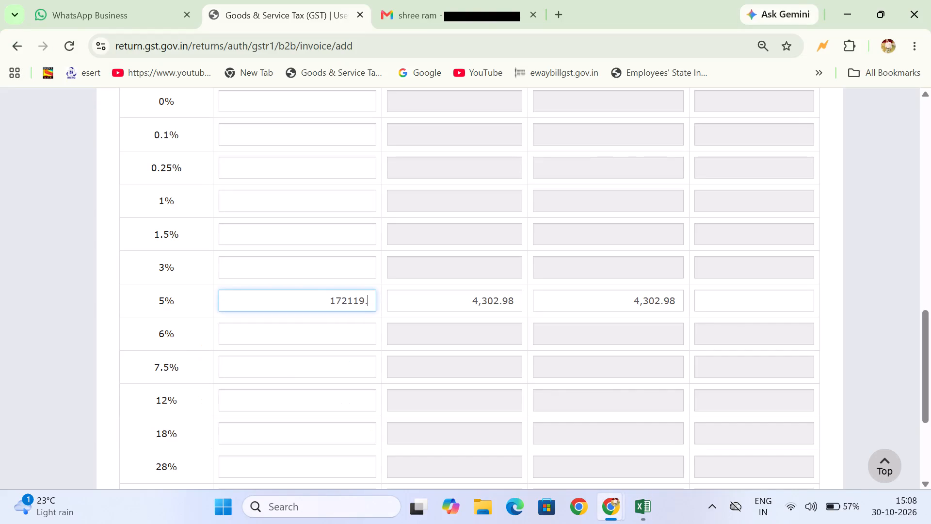
text(.96)
key(alt+Tab)
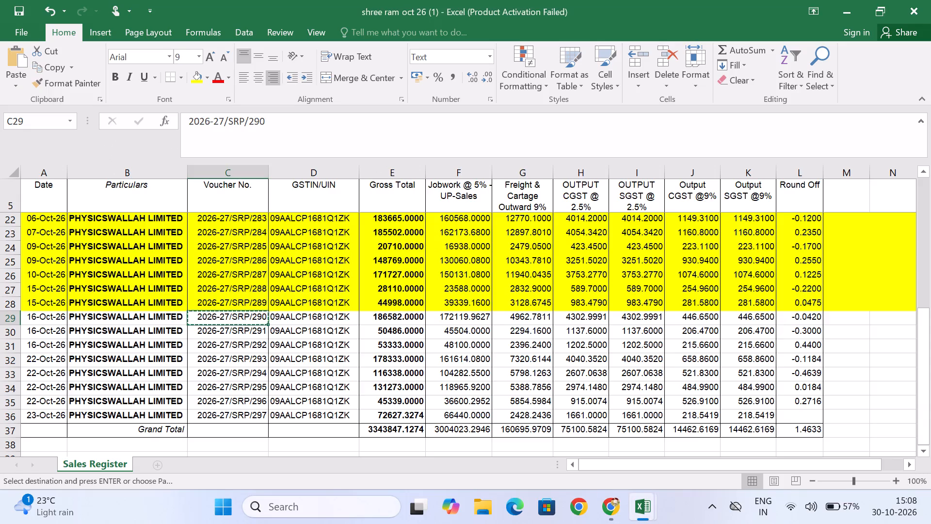
key(alt+Tab)
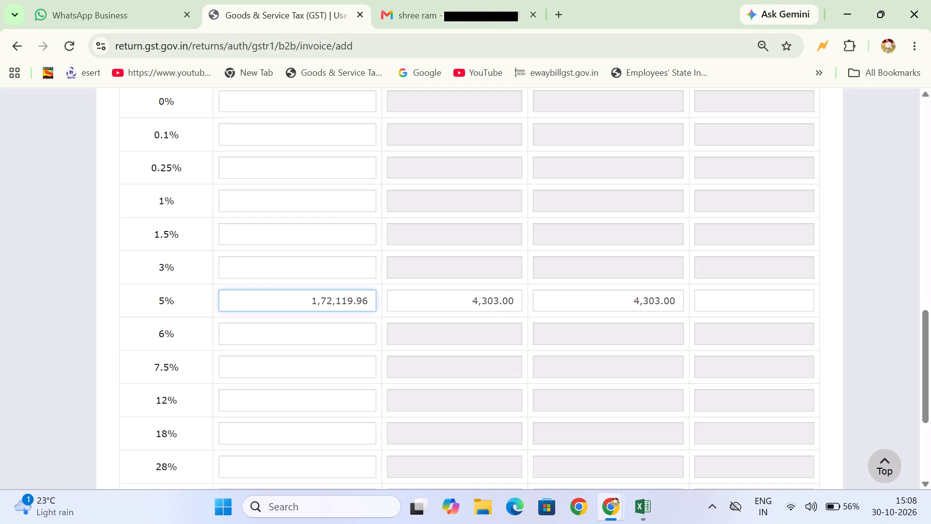
key(alt+Tab)
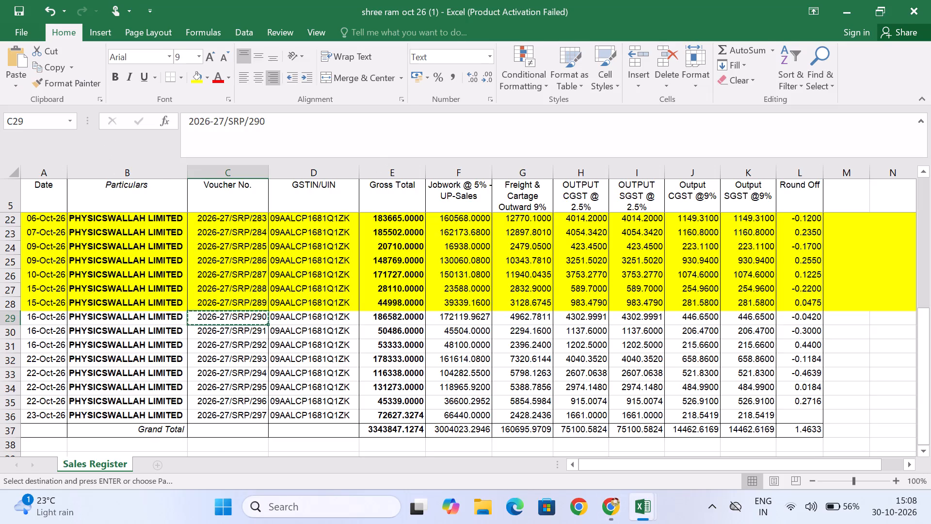
key(alt+Tab)
key(alt+Tab)
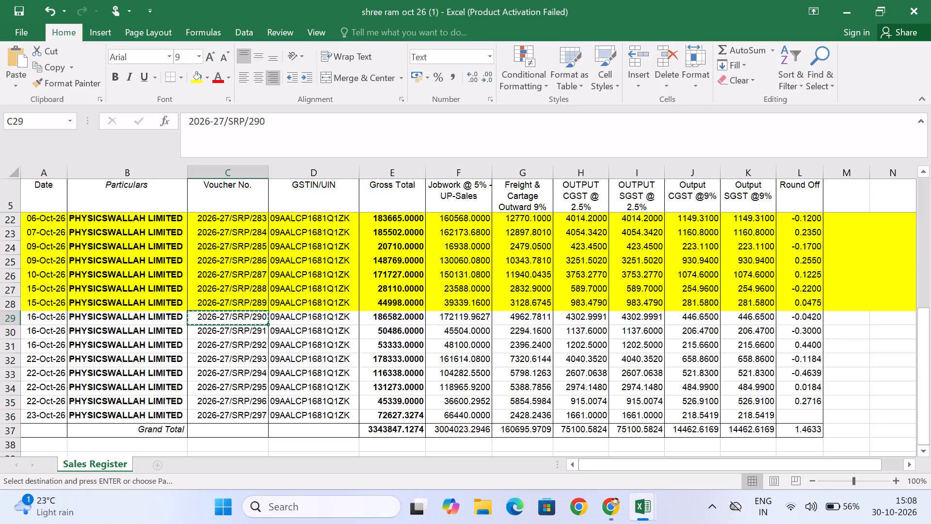
key(alt+Tab)
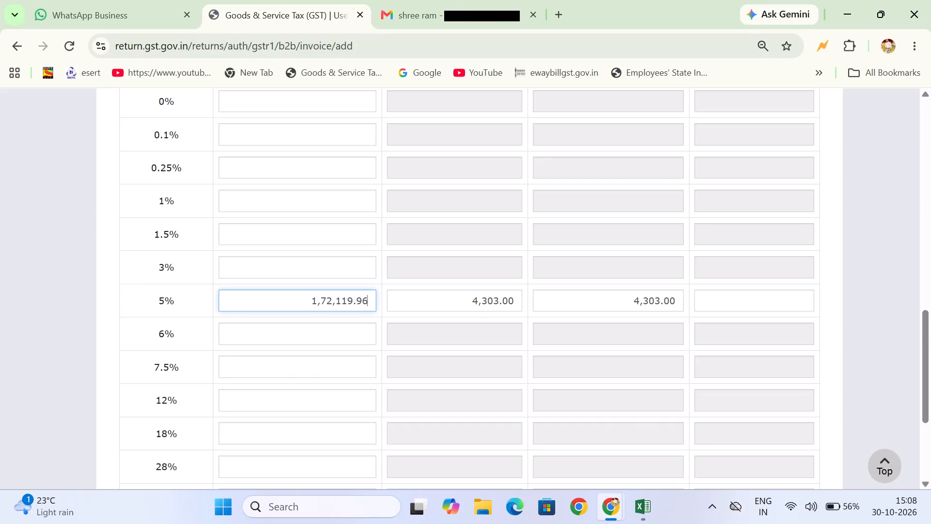
Enter 4962.78 as the 18% taxable value from the register's Freight & Cartage amount and check the 18% row against the register.
click(327, 428)
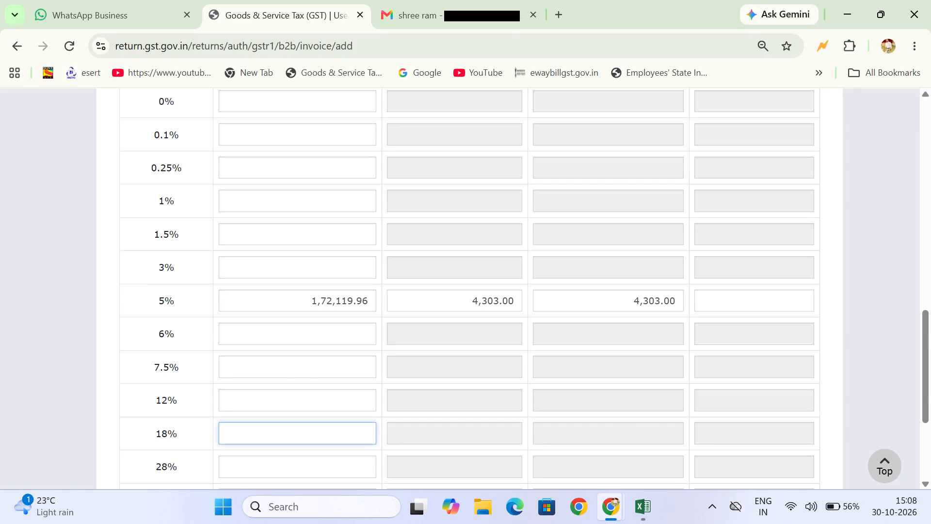
key(alt+Tab)
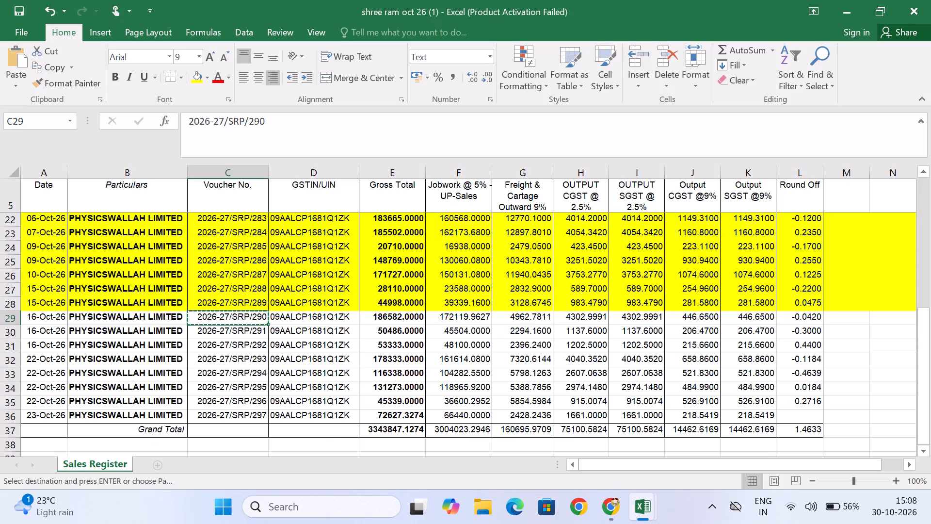
key(alt+Tab)
key(alt+Tab)
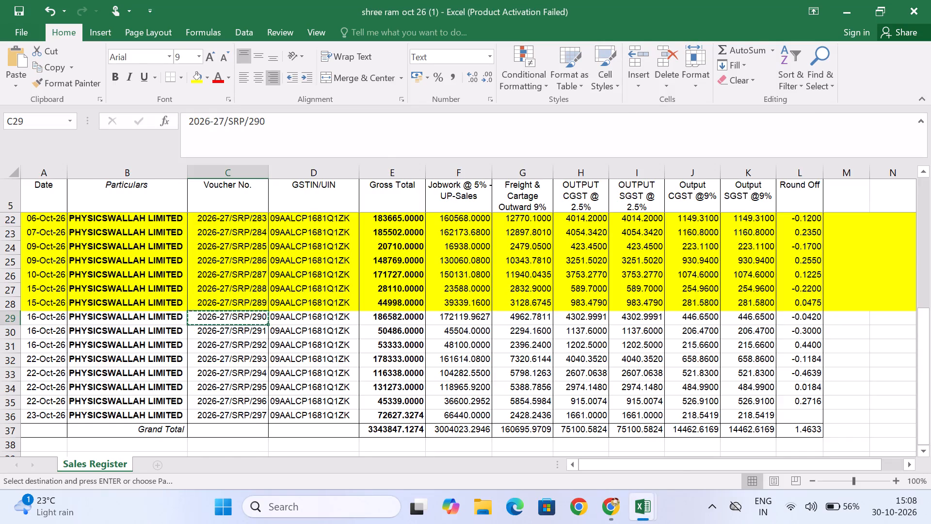
key(alt+Tab)
key(alt+Tab)
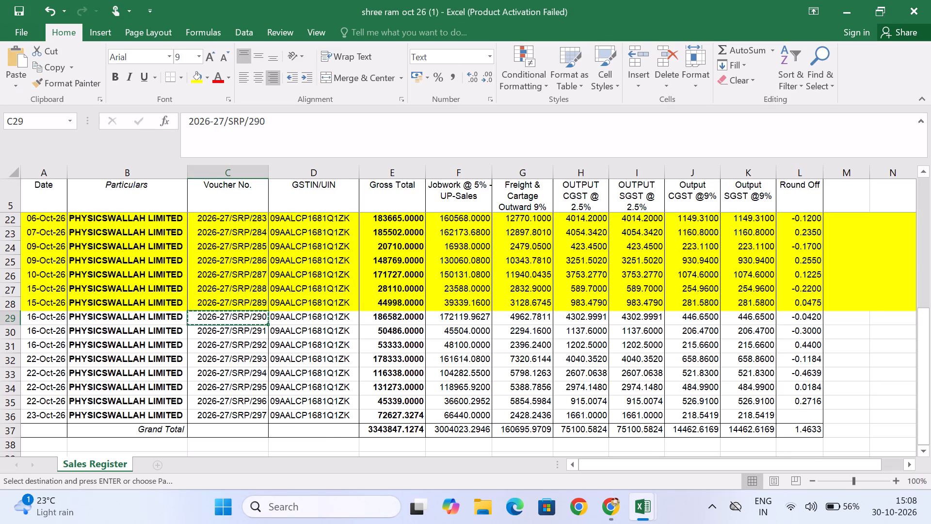
key(alt+Tab)
key(alt+Tab)
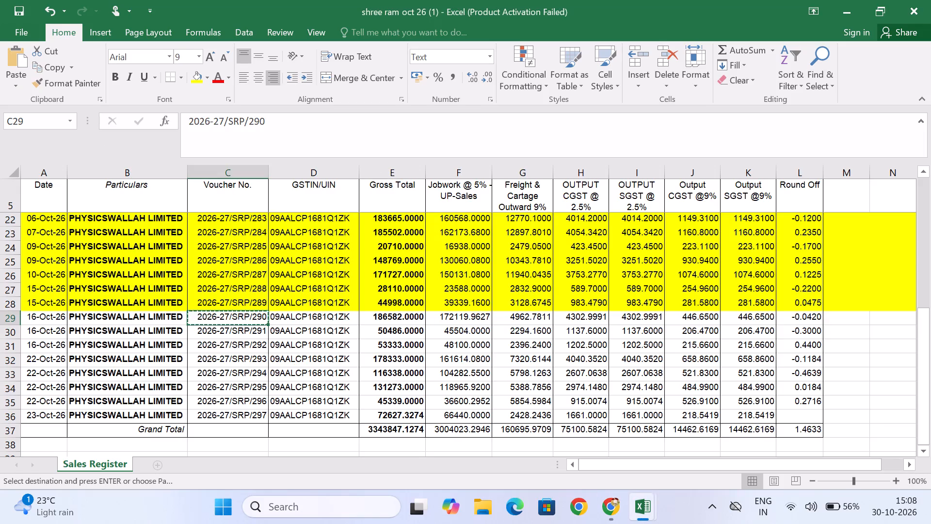
key(alt+Tab)
text(4962.)
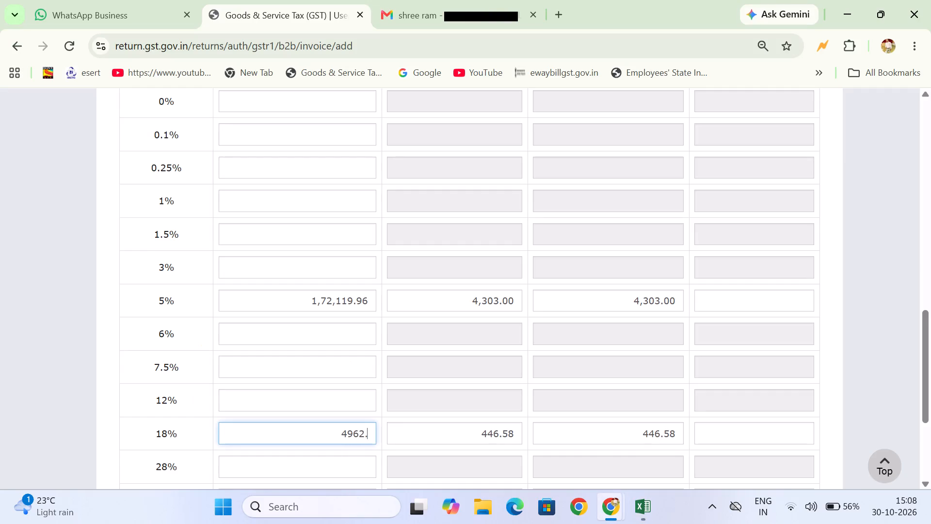
key(alt+Tab)
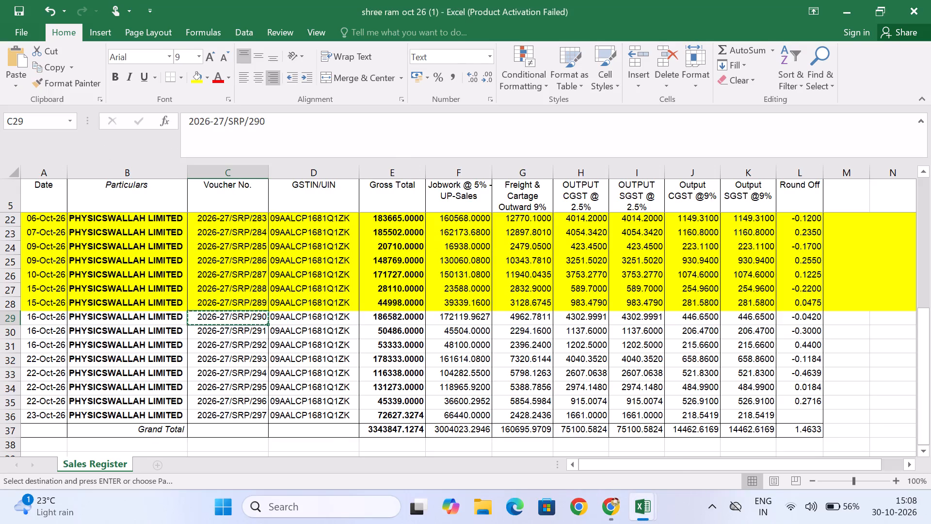
key(alt+Tab)
key(BackSpace)
key(BackSpace)
key(BackSpace)
text(78)
key(alt+Tab)
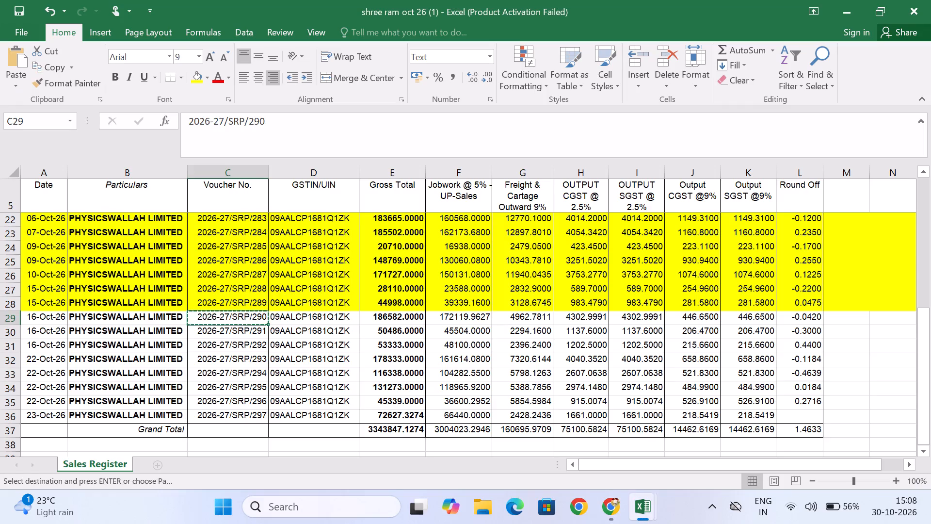
key(alt+Tab)
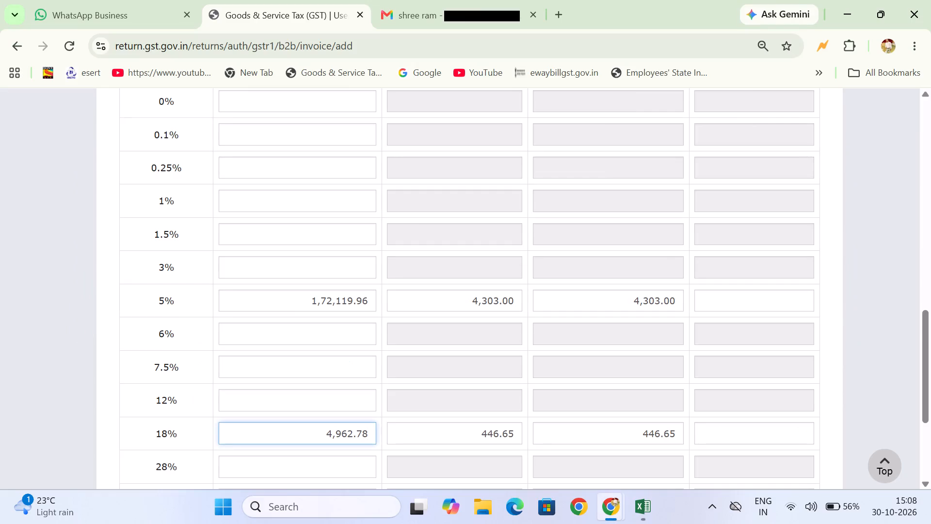
Save invoice 2026-27/SRP/290 on the GST portal.
scroll(327, 428, down, 4)
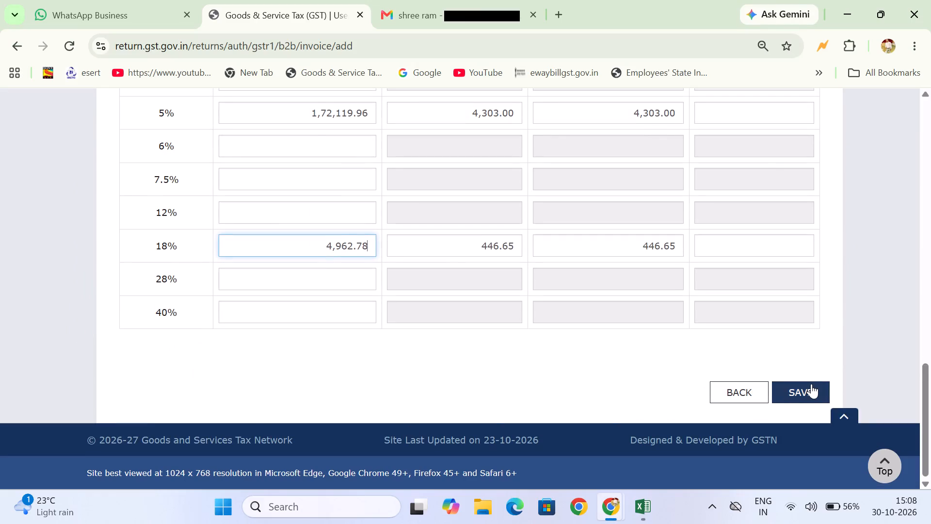
click(811, 384)
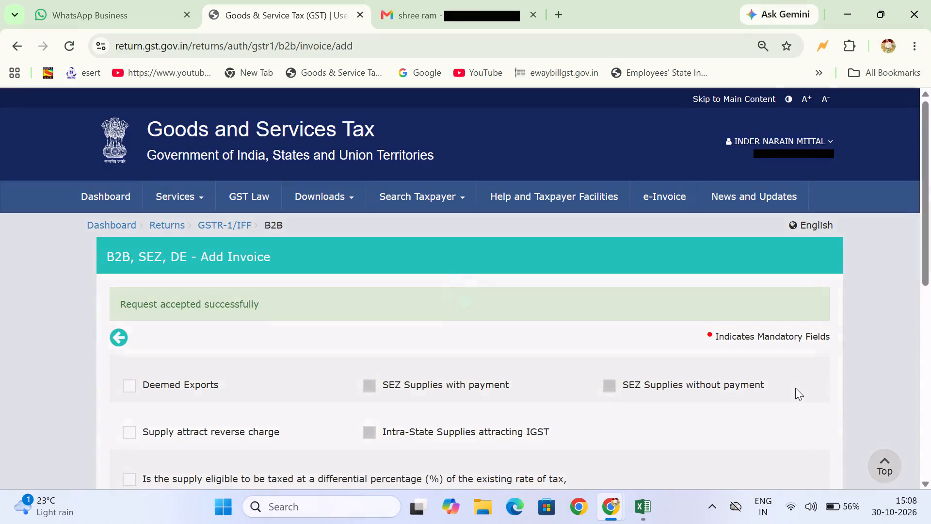
Switch to the Excel register and highlight the completed row of voucher 2026-27/SRP/290 in yellow.
scroll(410, 360, down, 6)
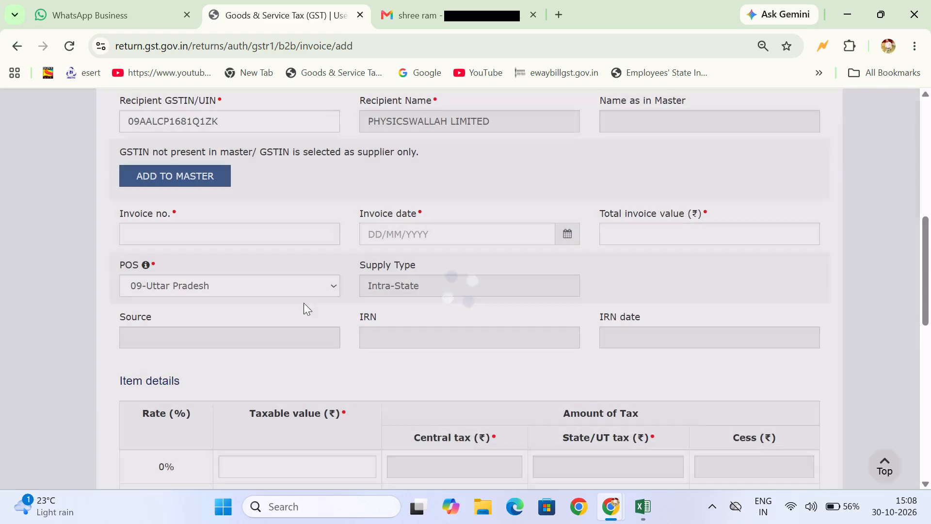
click(173, 237)
key(alt+Tab)
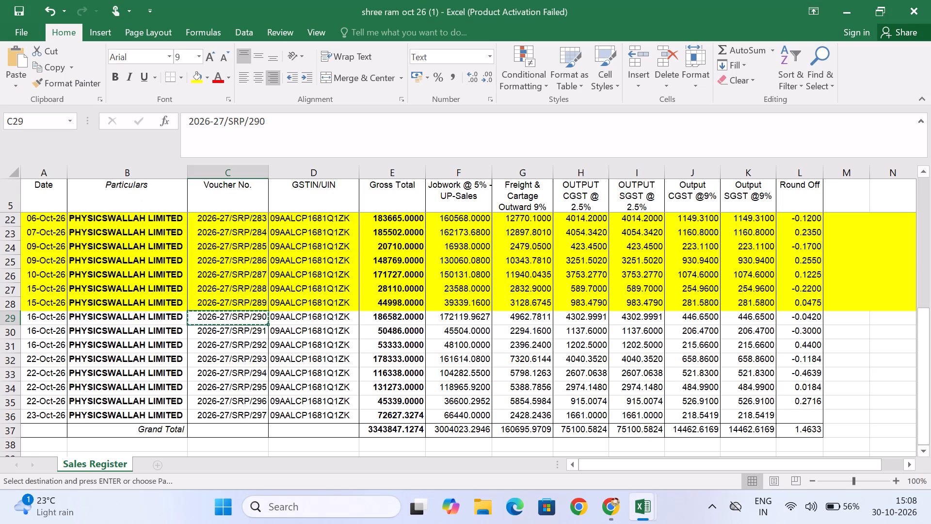
click(11, 317)
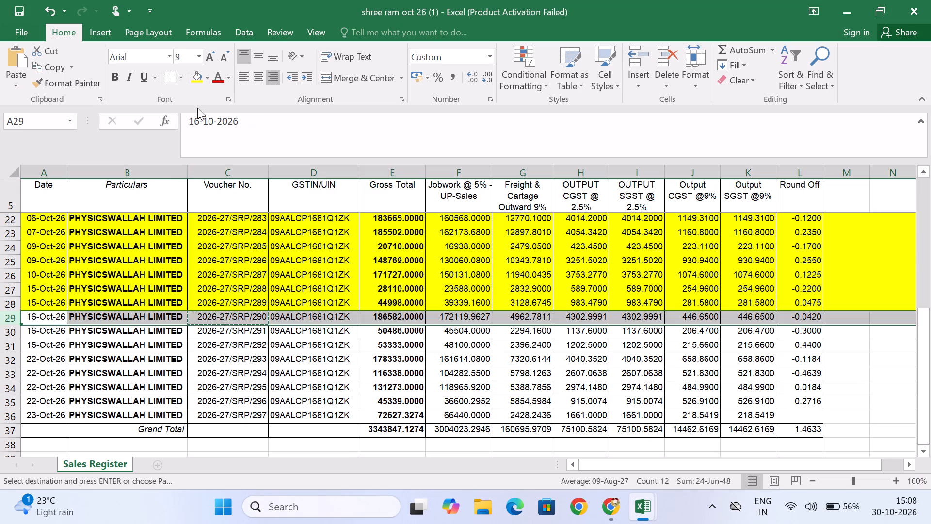
click(201, 76)
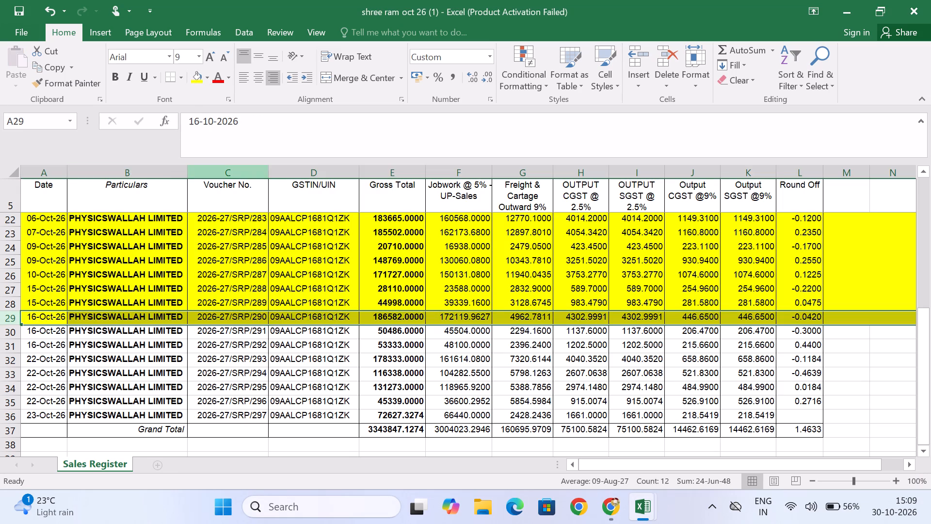
Copy voucher number 2026-27/SRP/291 from the Excel register into the new invoice's Invoice no. in Chrome.
click(236, 334)
key(ctrl+c)
key(alt+Tab)
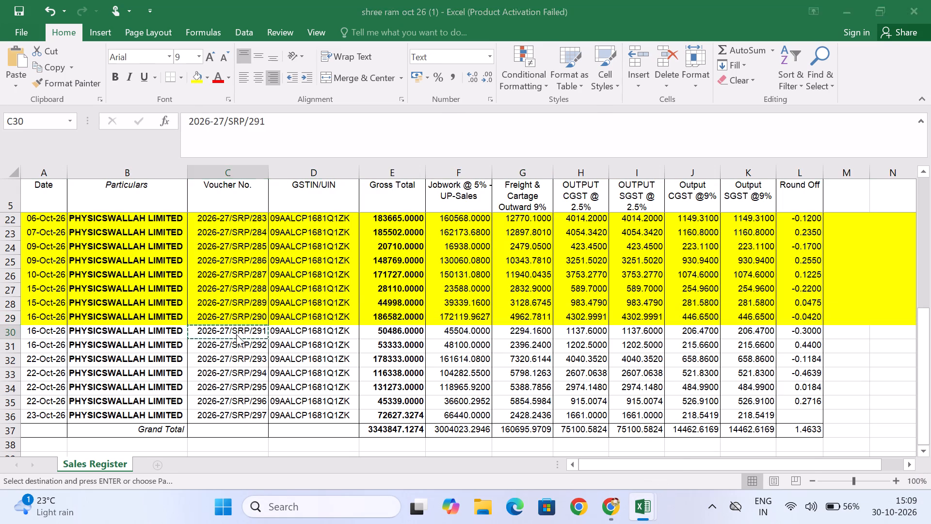
key(ctrl+v)
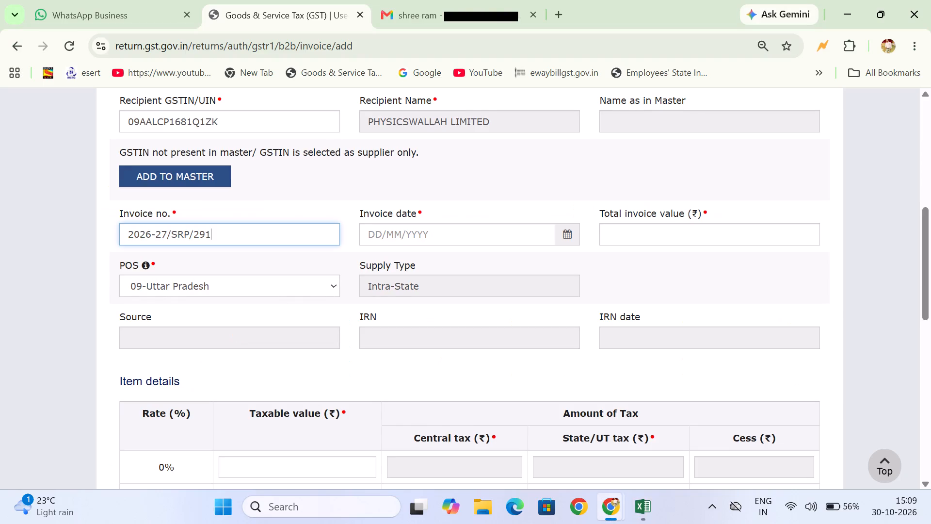
Set the invoice date of 2026-27/SRP/291 to 16/10/2026, as given in the Excel register.
click(397, 232)
key(alt+Tab)
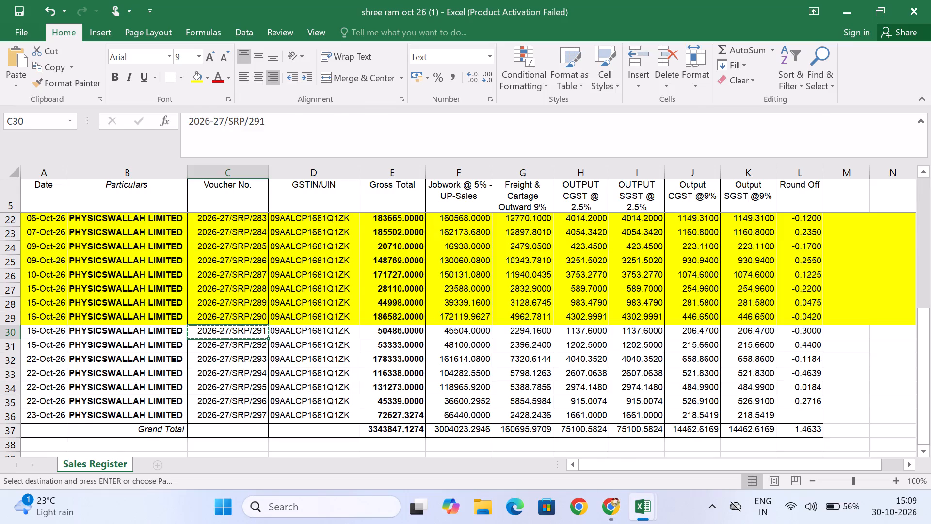
key(alt+Tab)
text(1`)
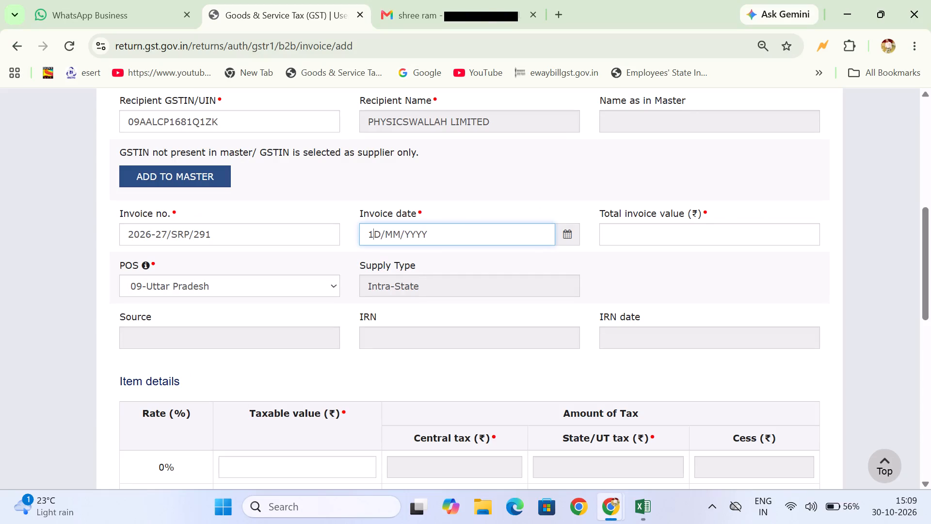
text(6101)
key(BackSpace)
text(2026)
Enter 50486 as the total invoice value from the register's Gross Total and check the invoice header against the register.
click(658, 228)
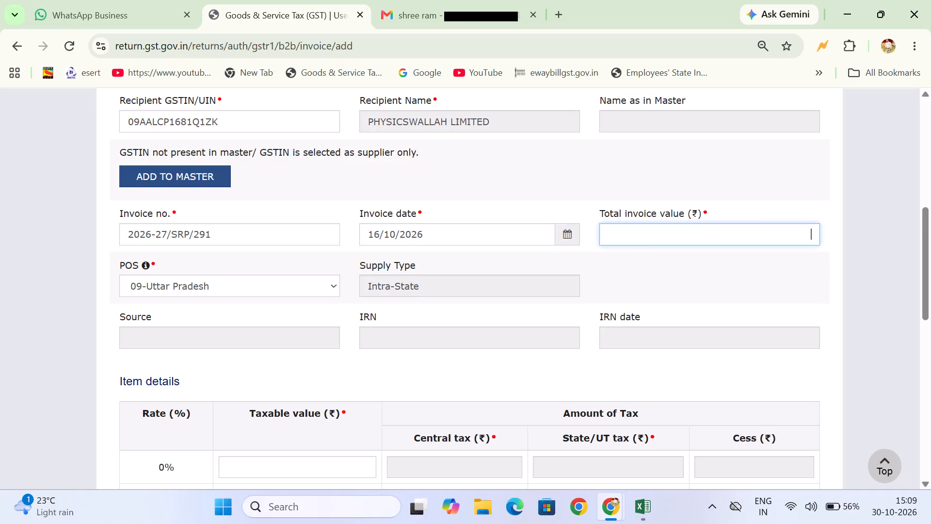
key(alt+Tab)
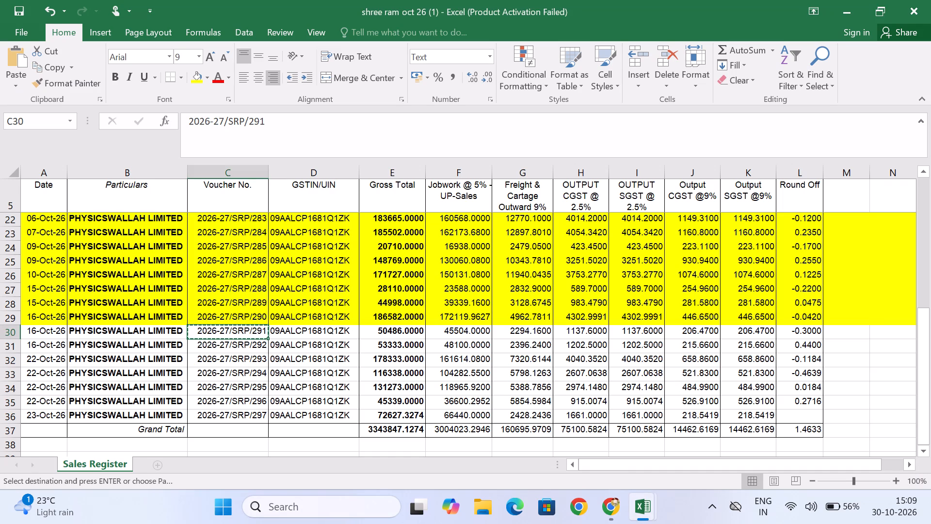
key(alt+Tab)
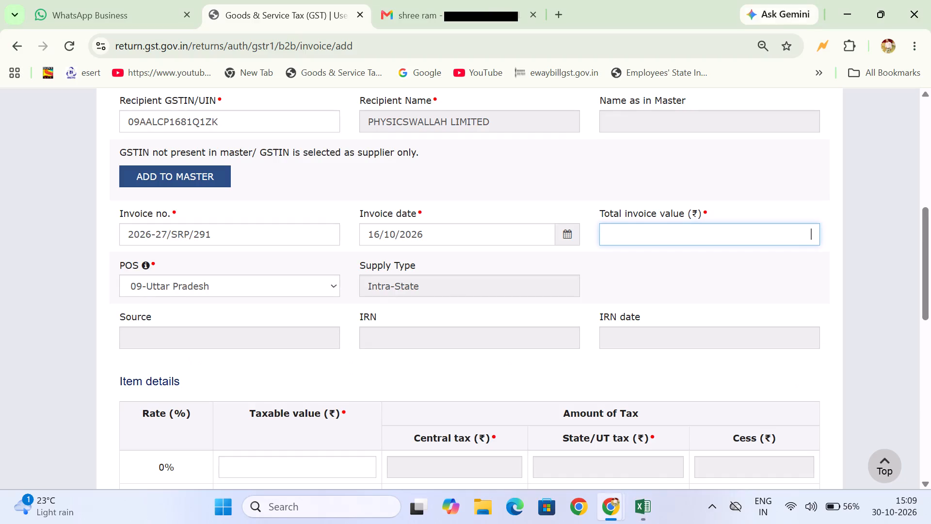
text(50486)
scroll(658, 228, down, 3)
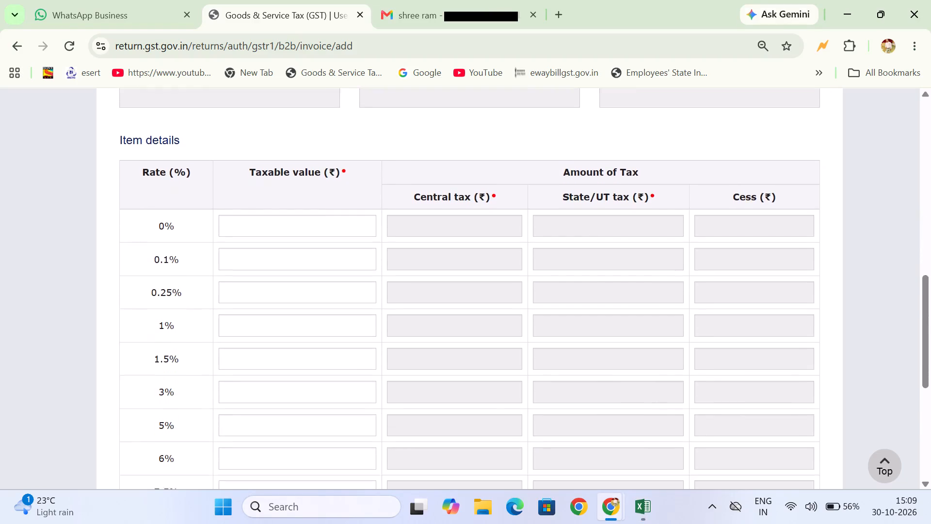
scroll(658, 228, down, 2)
click(295, 237)
scroll(295, 237, up, 2)
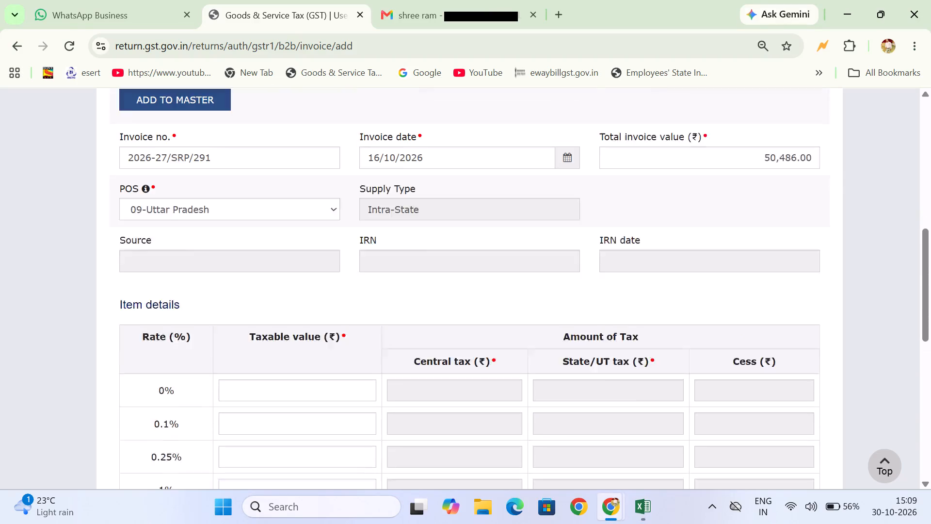
scroll(295, 237, up, 2)
key(alt+Tab)
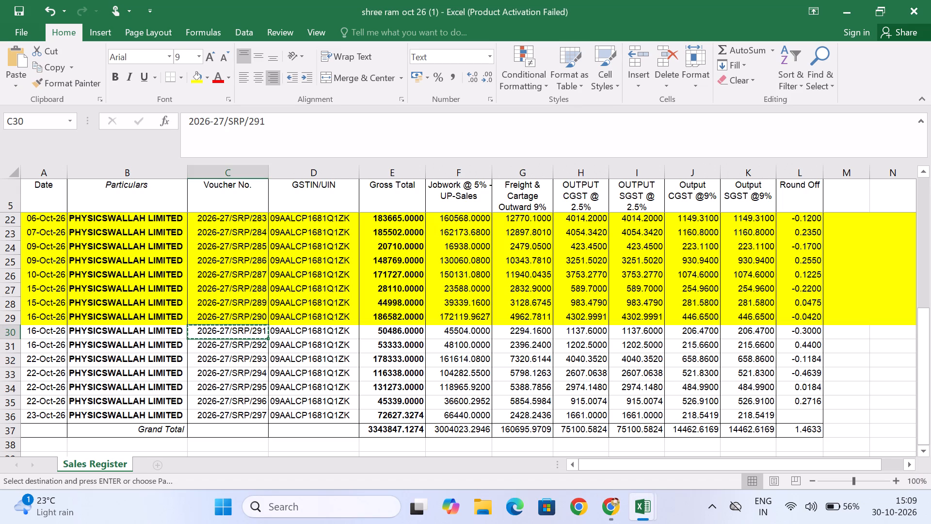
key(alt+Tab)
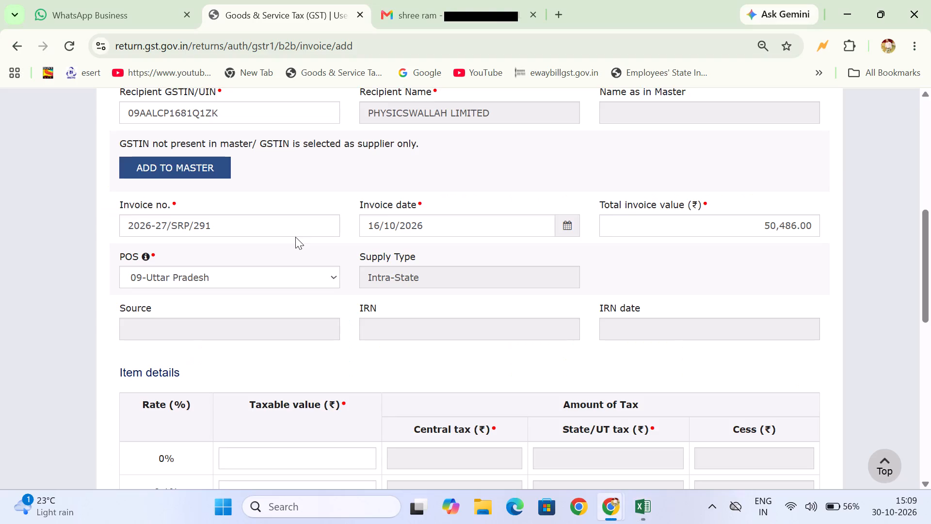
key(alt+Tab)
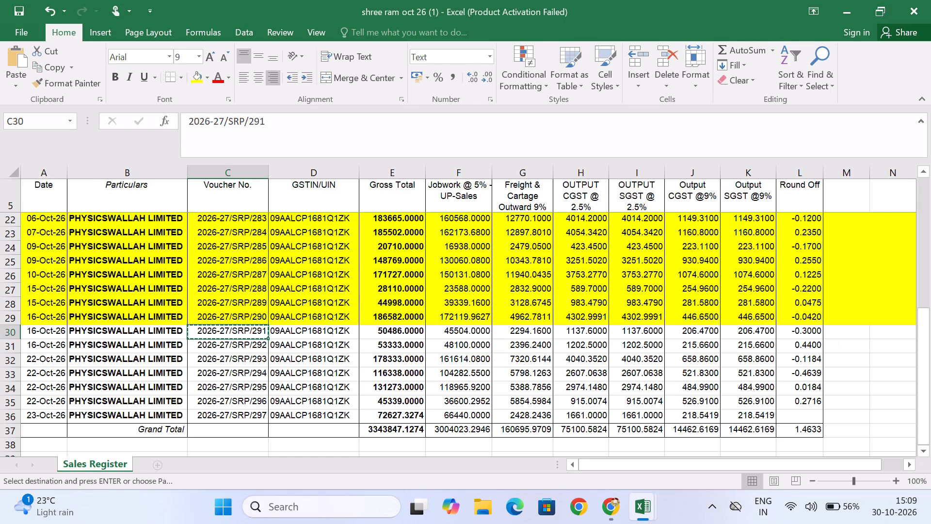
key(alt+Tab)
Enter 45504 as the 5% taxable value from the register's Jobwork @ 5% amount and check the 5% row against the register.
scroll(295, 237, down, 5)
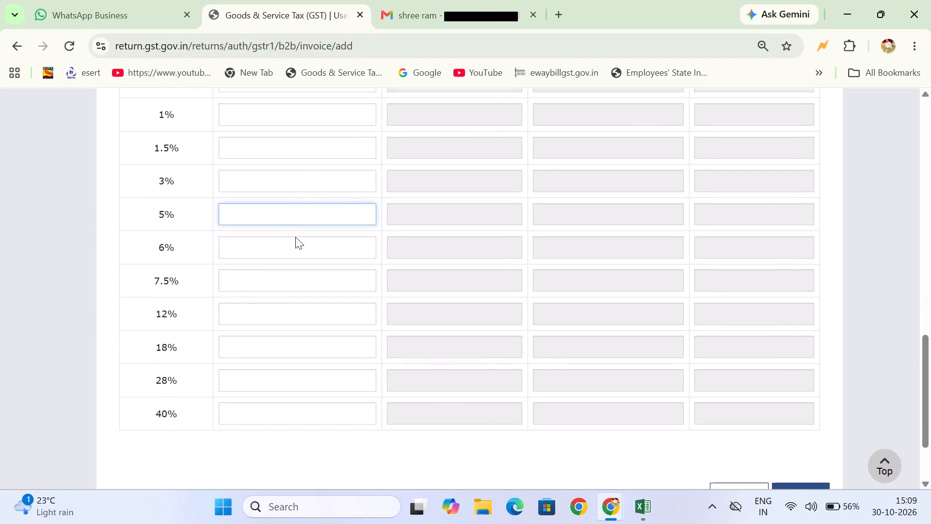
scroll(295, 237, down, 2)
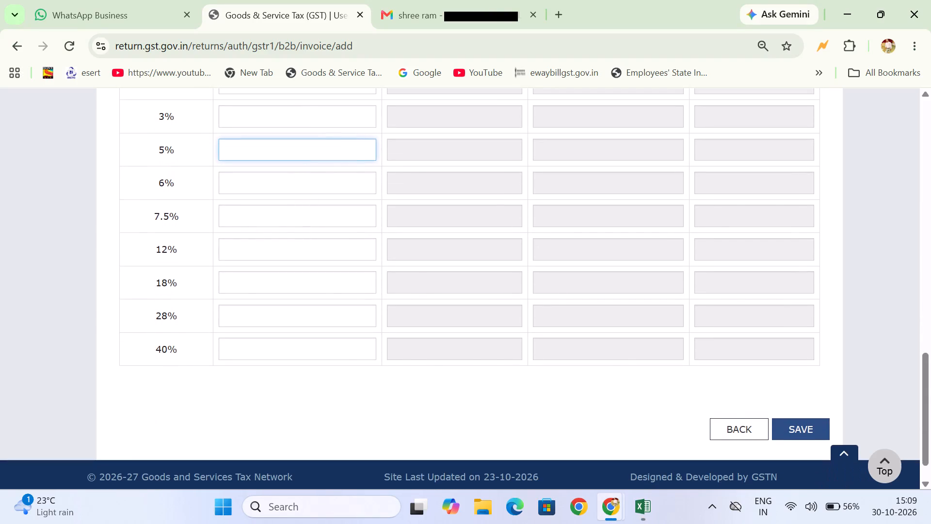
key(alt+Tab)
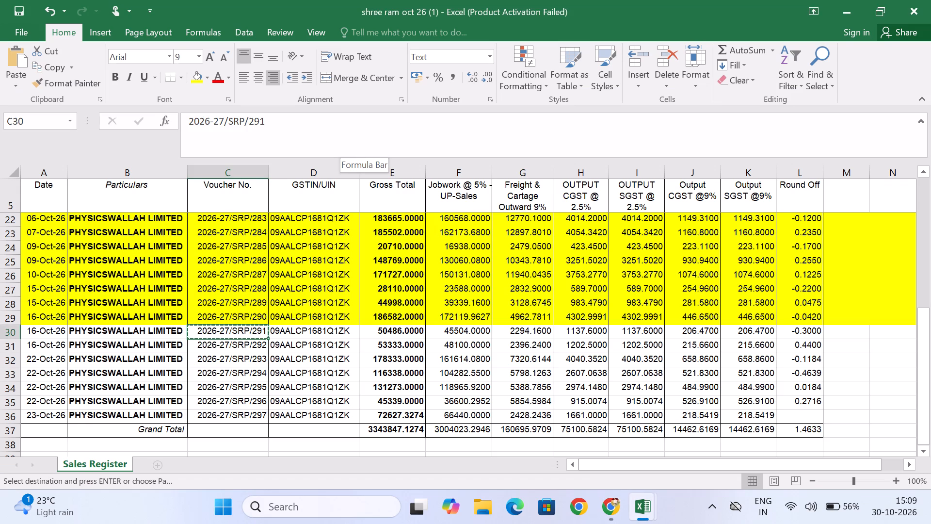
key(alt+Tab)
key(1)
key(BackSpace)
text(45504)
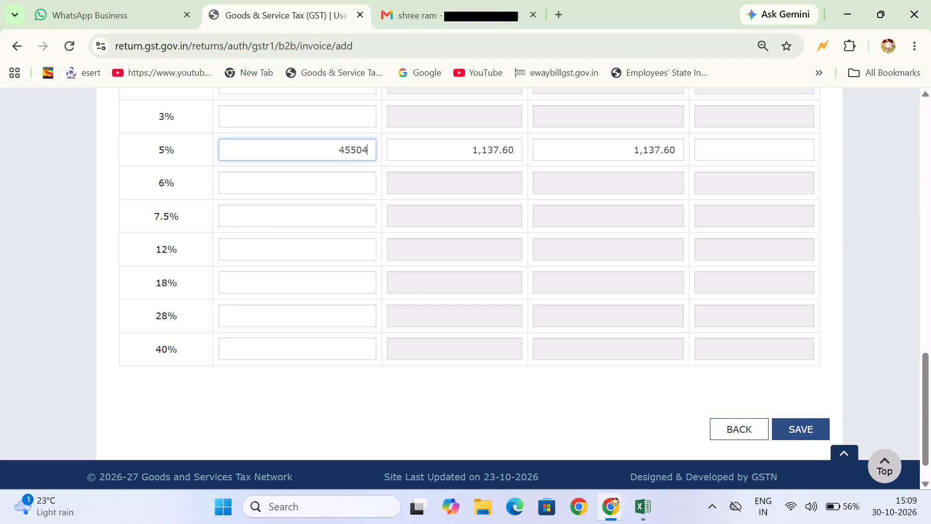
key(alt+Tab)
key(alt+Tab)
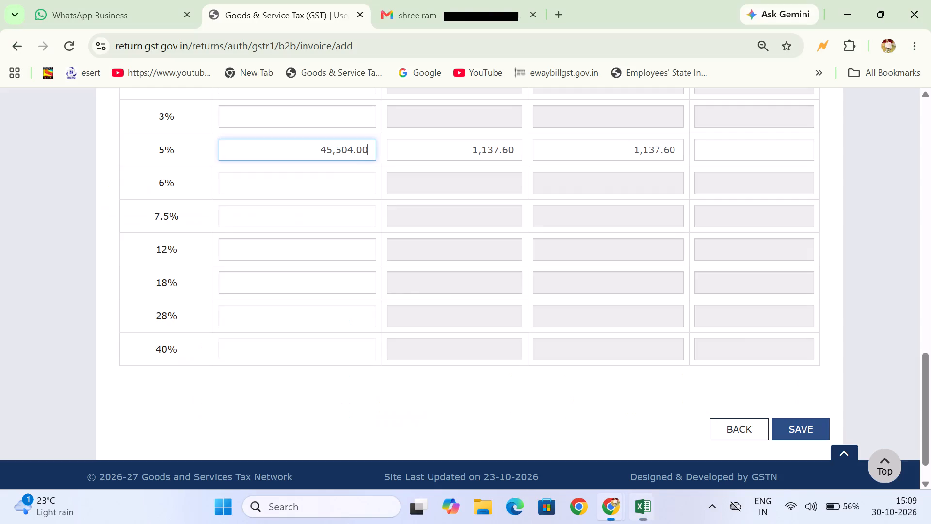
key(alt+Tab)
key(alt+Tab)
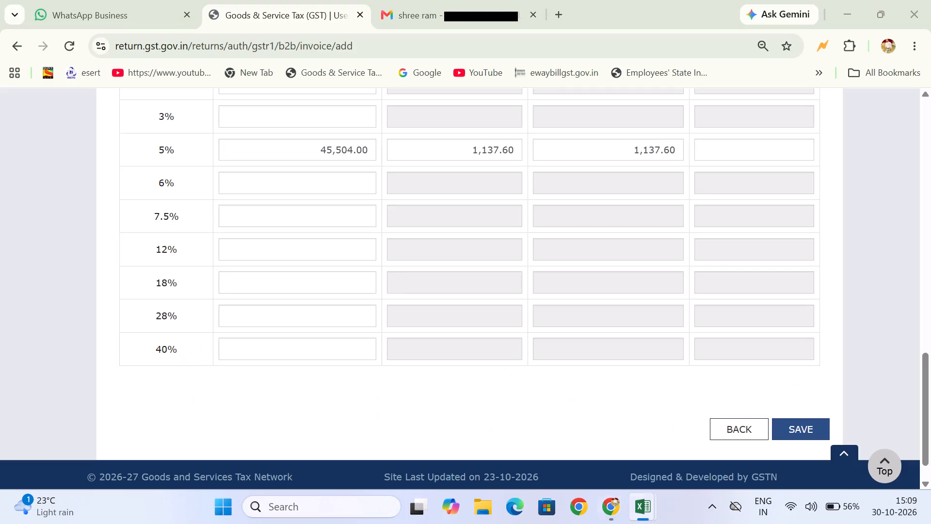
Enter 2294.16 as the 18% taxable value from the register's Freight & Cartage amount and check the 18% row against the register.
click(329, 278)
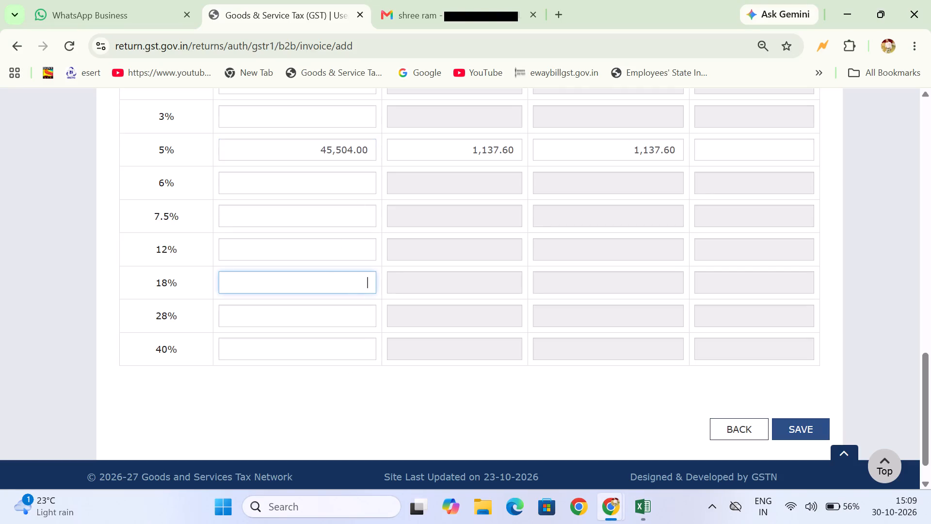
key(alt+Tab)
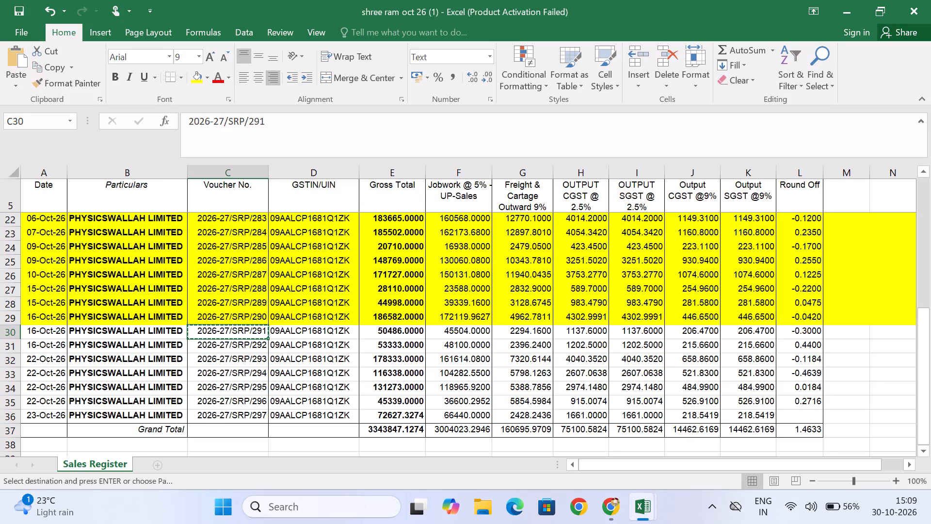
key(alt+Tab)
text(2219.)
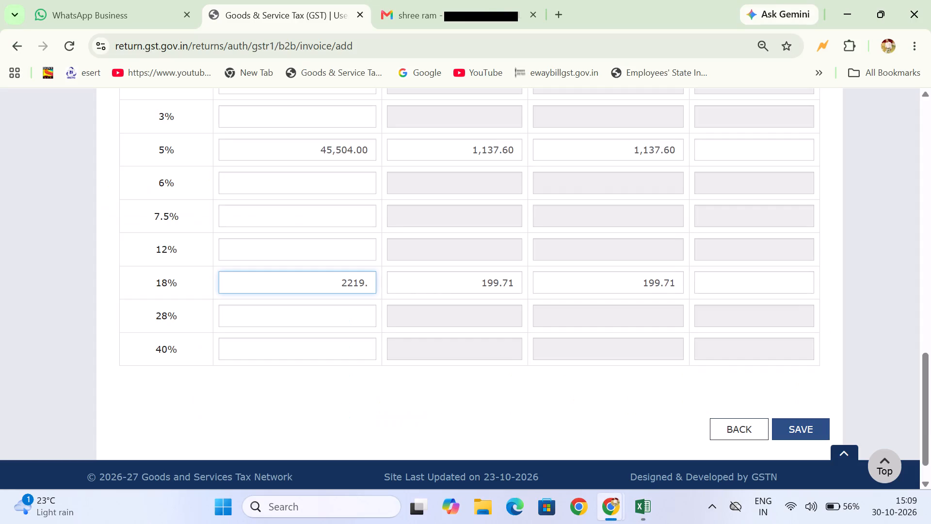
key(alt+Tab)
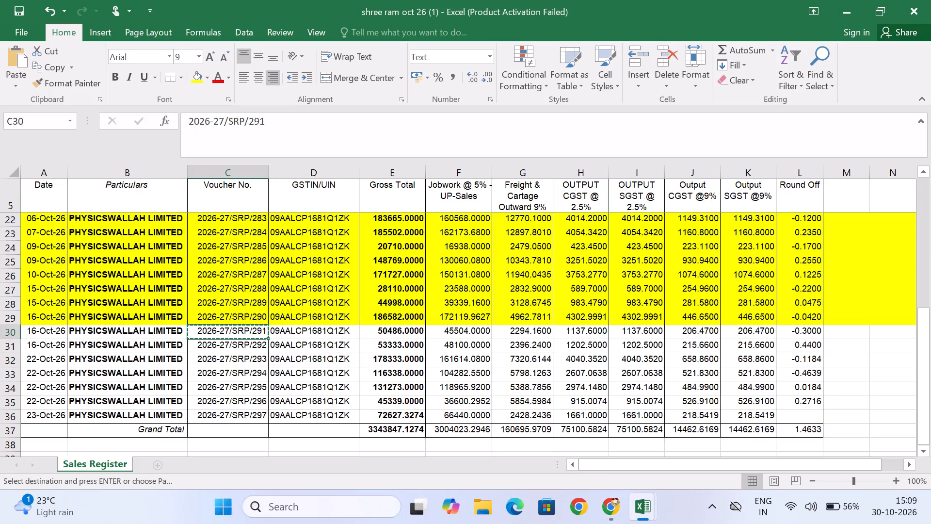
key(alt+Tab)
key(BackSpace)
key(BackSpace)
key(BackSpace)
key(BackSpace)
key(BackSpace)
key(BackSpace)
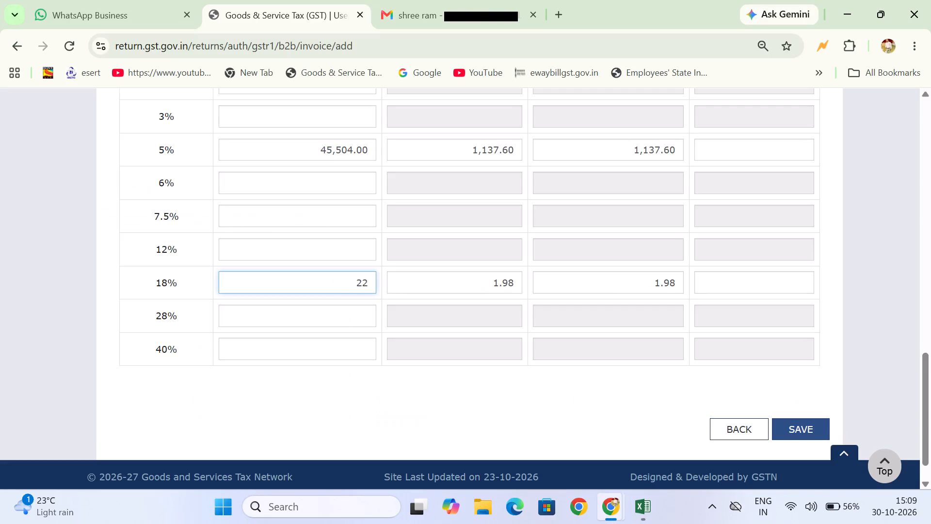
text(94.19)
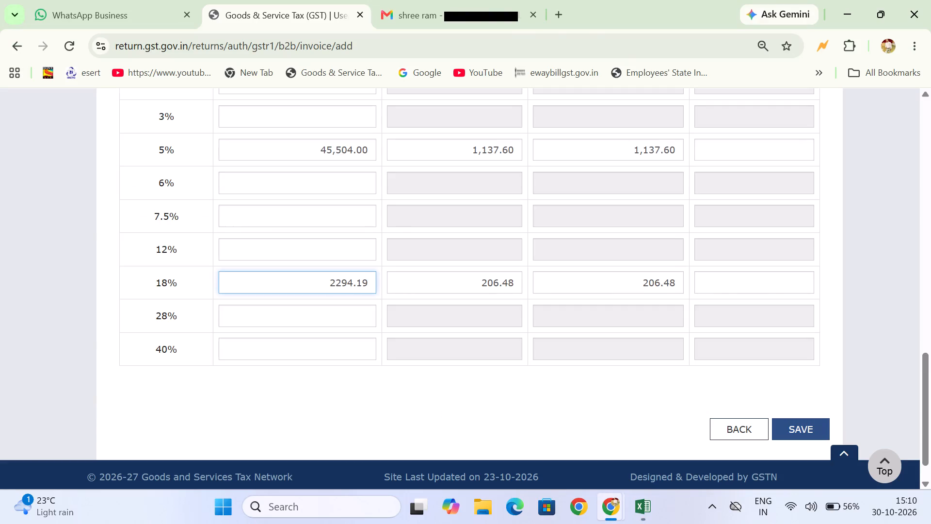
key(alt+Tab)
key(alt+Tab)
key(alt+Tab)
key(alt+Tab)
key(BackSpace)
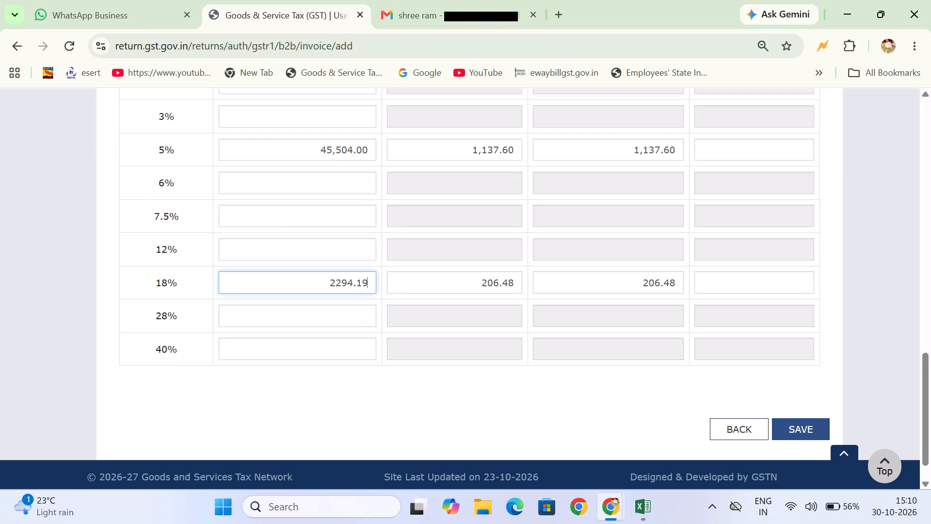
key(BackSpace)
key(6)
key(alt+Tab)
key(alt+Tab)
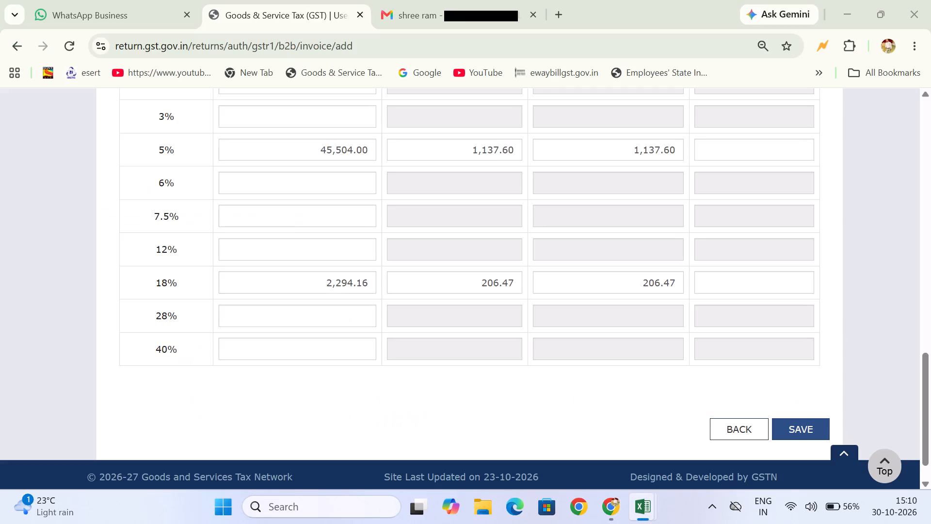
Save invoice 2026-27/SRP/291 in GSTR-1 and go to the Invoice no. of the next blank invoice.
click(784, 420)
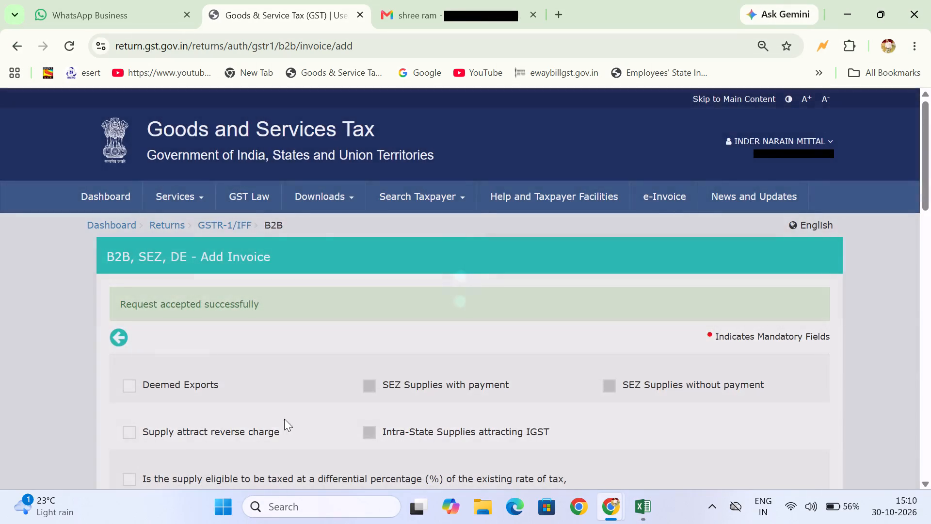
scroll(266, 418, down, 3)
click(194, 323)
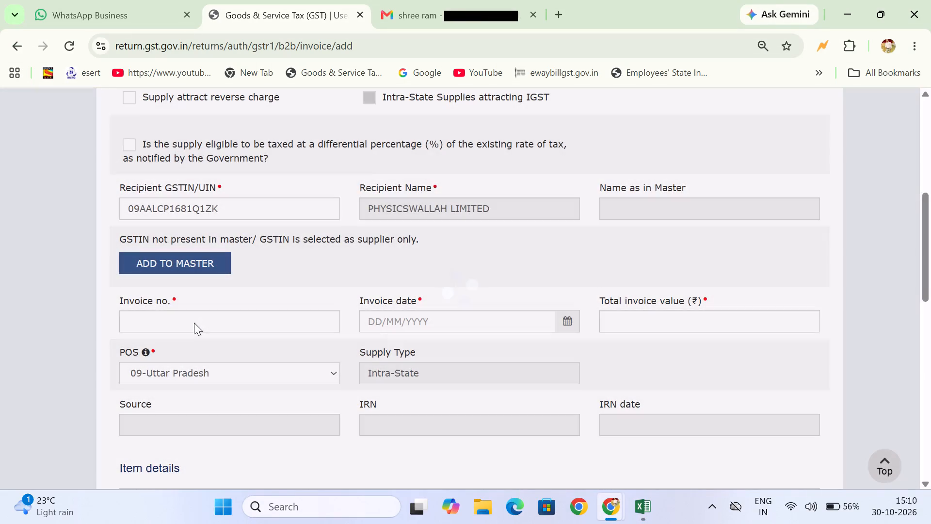
click(194, 323)
Highlight the row of 2026-27/SRP/291 in yellow in the Excel sales register.
key(alt+Tab)
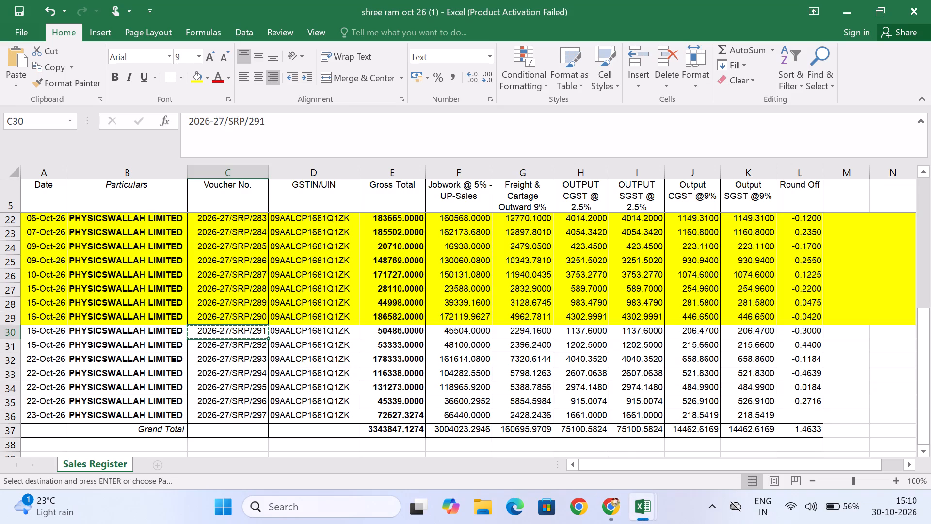
click(9, 330)
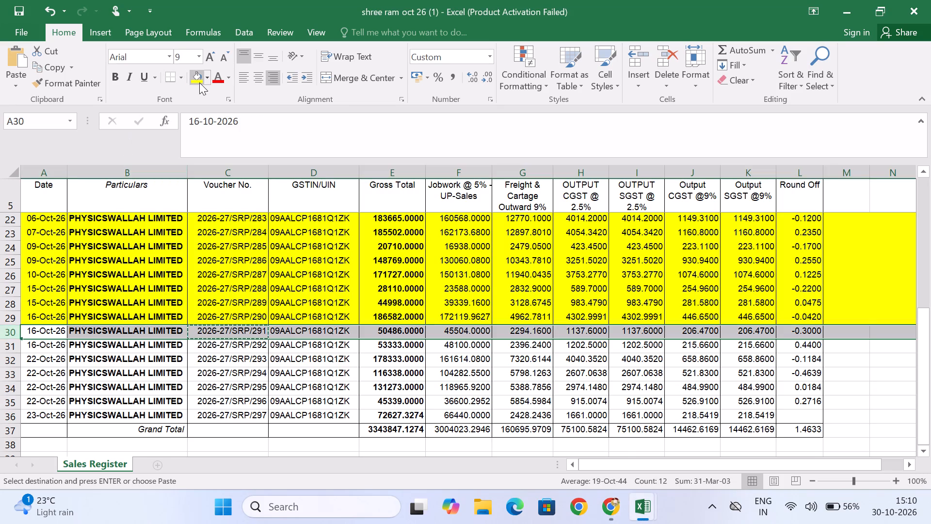
click(199, 82)
Copy voucher number 2026-27/SRP/292 from the Excel register into the new invoice's Invoice no. in Chrome.
click(245, 349)
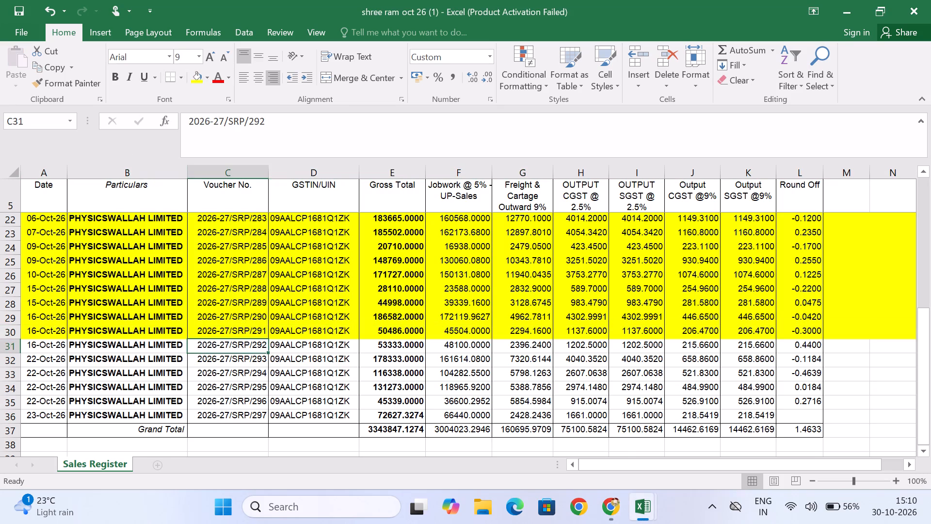
key(ctrl+c)
key(alt+Tab)
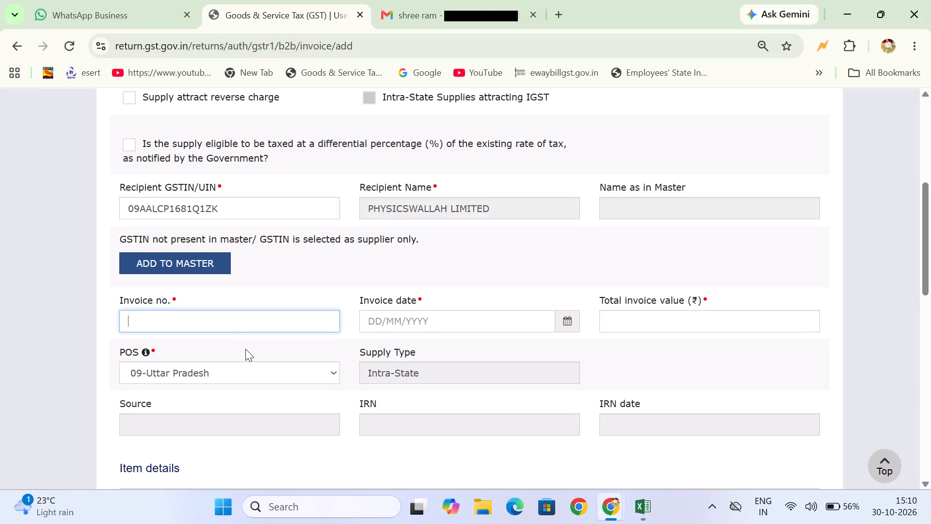
click(198, 313)
key(ctrl+v)
Set the invoice date of 2026-27/SRP/292 to 16/10/2026, as given in the Excel register.
key(alt+Tab)
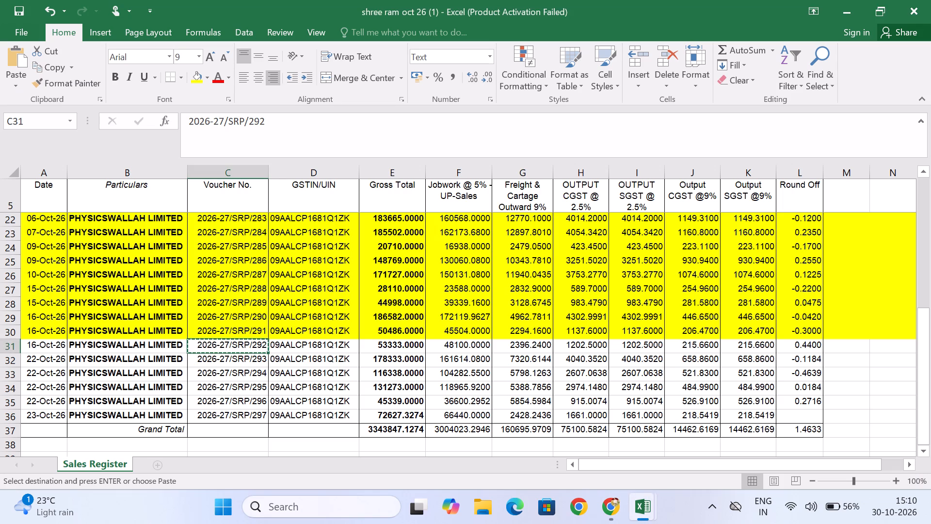
key(alt+Tab)
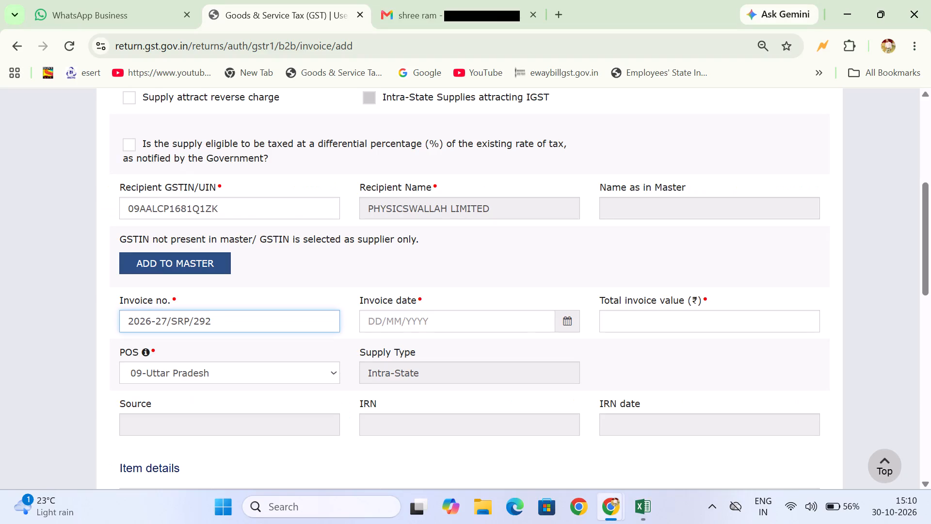
click(408, 324)
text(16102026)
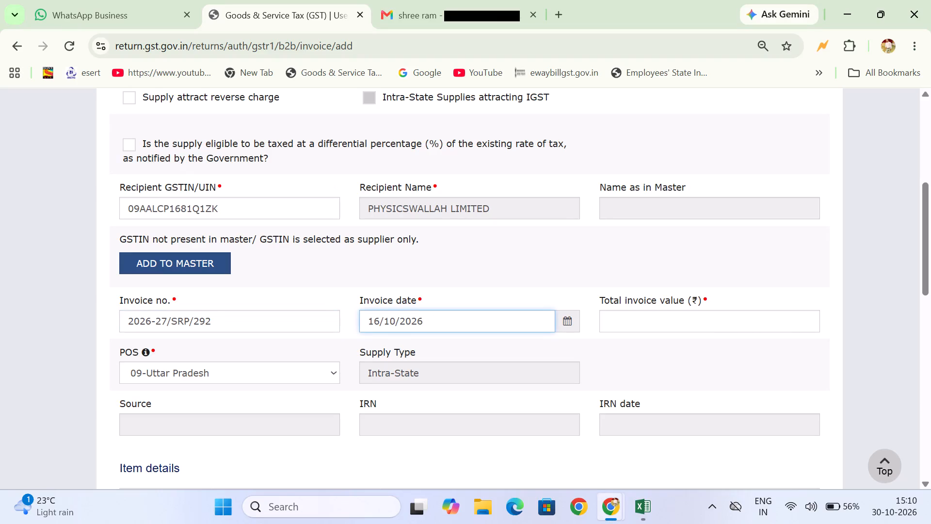
Enter 53333 as the total invoice value from the register's Gross Total and check the invoice header against the register.
click(673, 316)
key(alt+Tab)
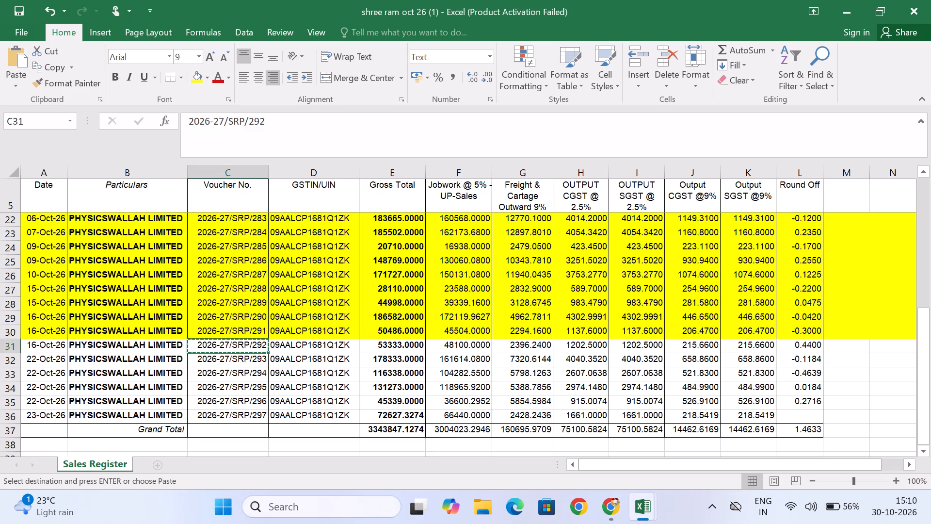
key(alt+Tab)
text(53333)
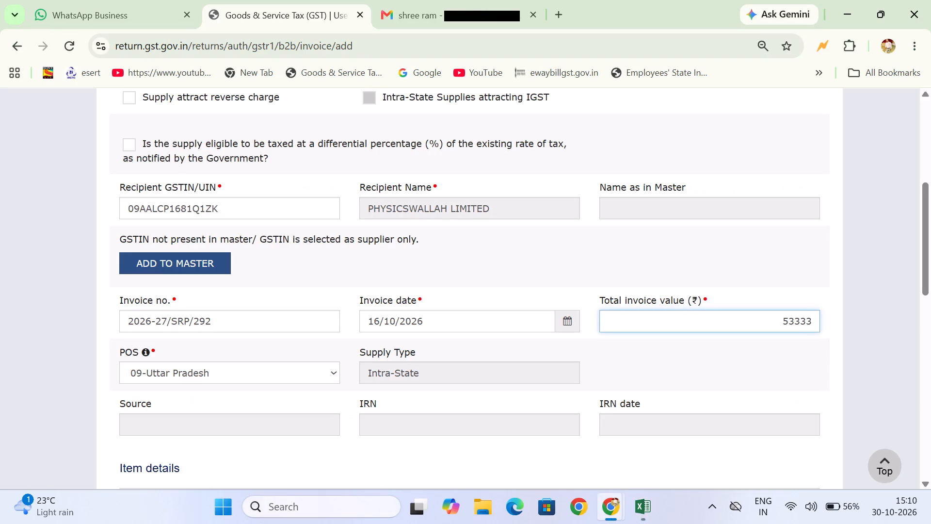
key(alt+Tab)
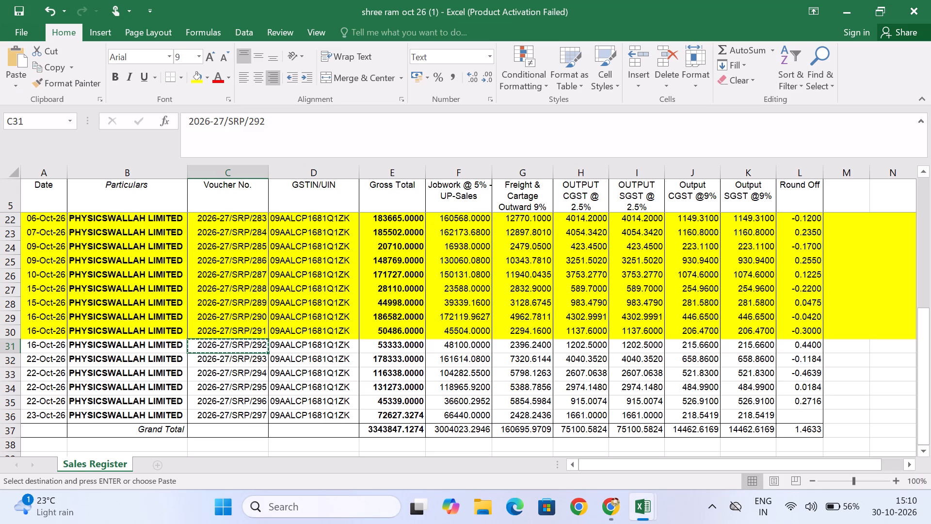
key(alt+Tab)
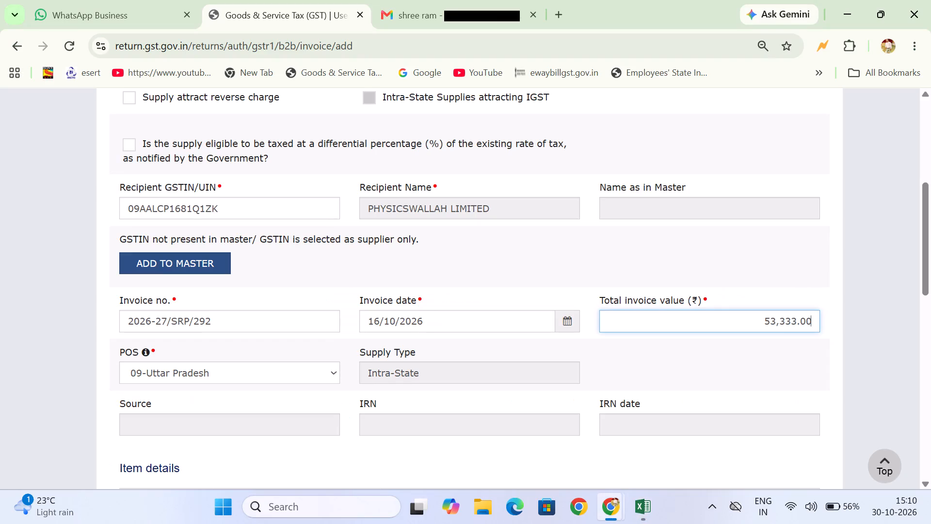
Enter 48100 as the 5% taxable value from the register's Jobwork @ 5% amount and check the 5% row against the register.
scroll(673, 316, down, 5)
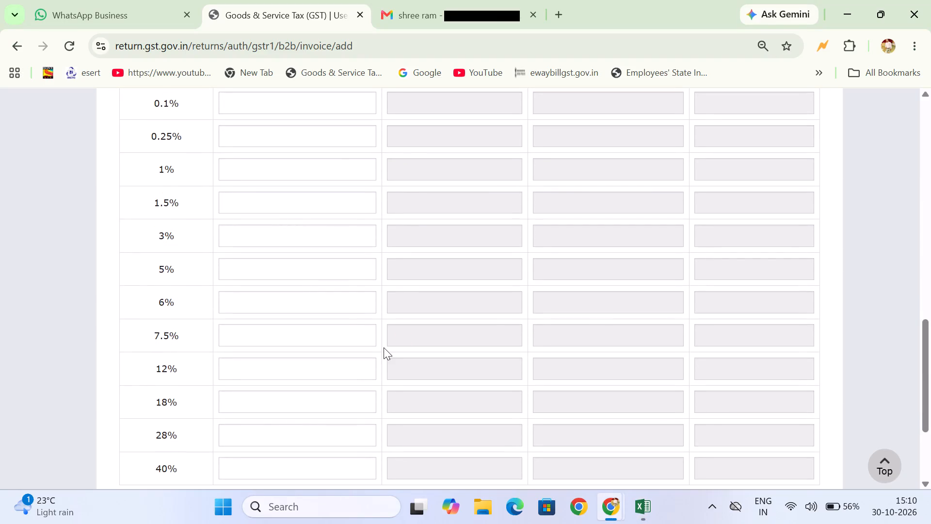
click(291, 270)
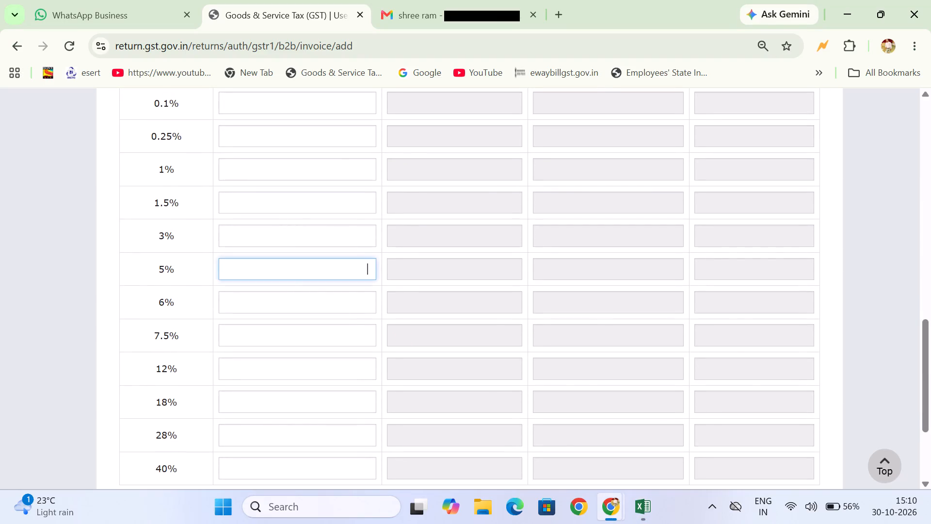
key(alt+Tab)
key(alt+Tab)
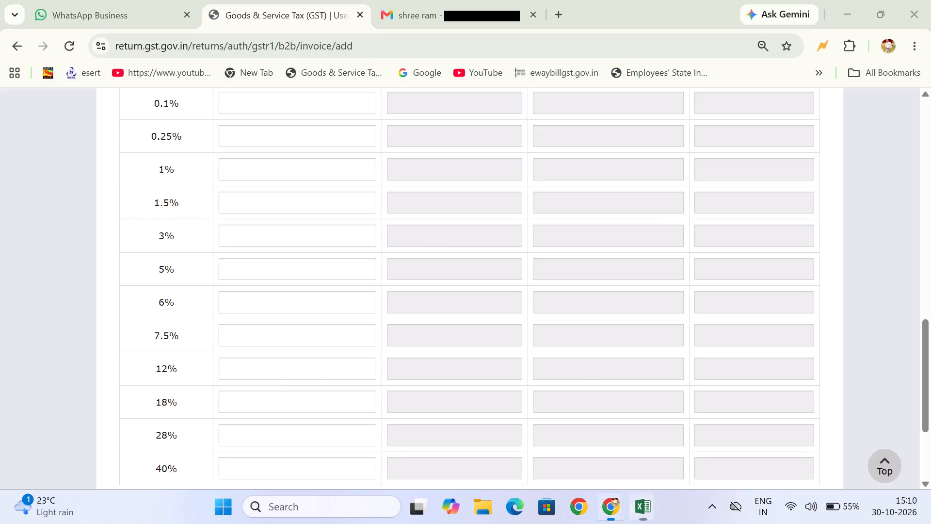
text(48100)
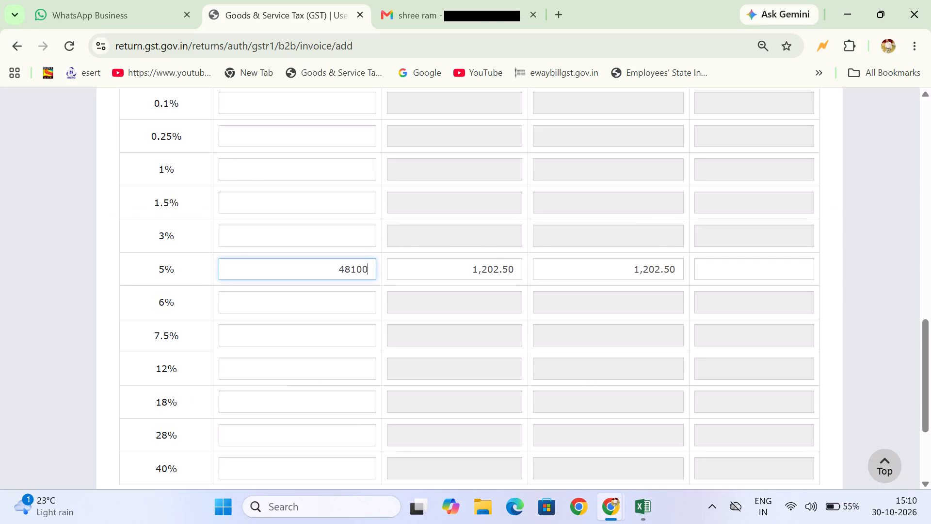
key(alt+Tab)
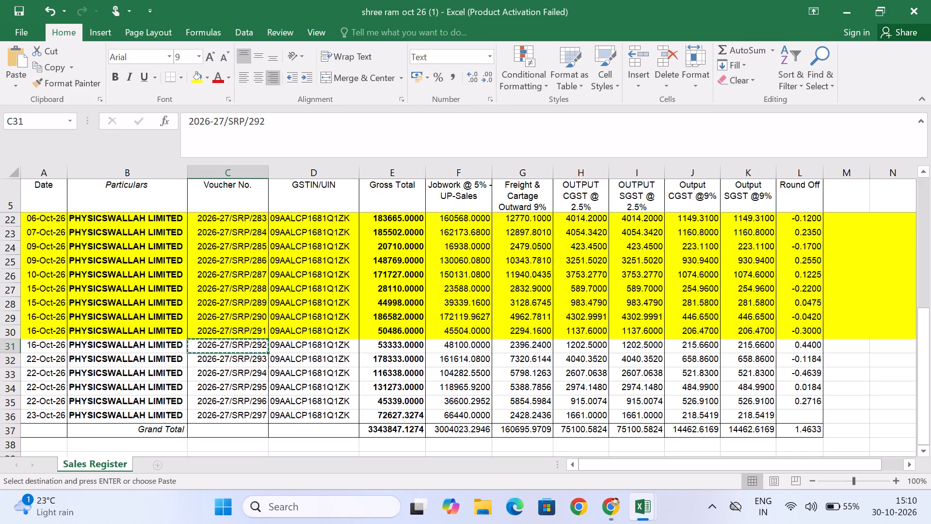
key(alt+Tab)
key(alt+Tab)
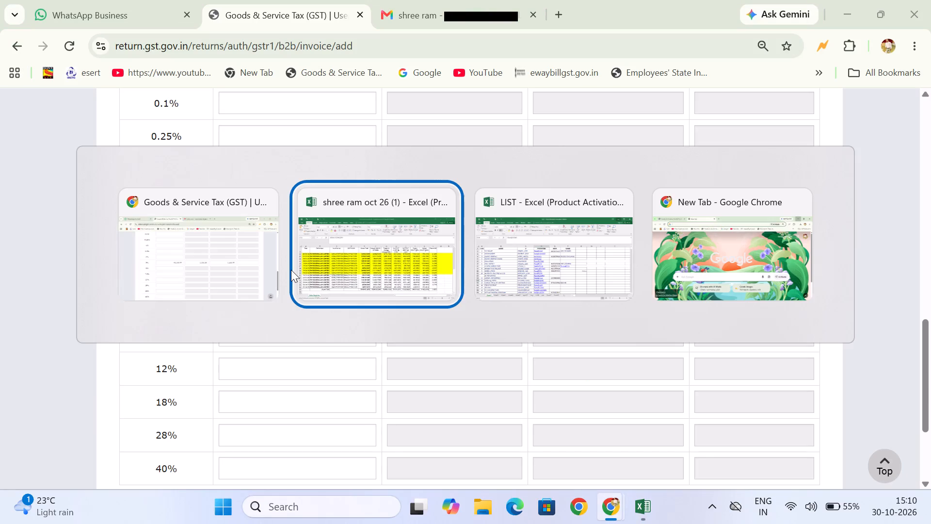
key(Return)
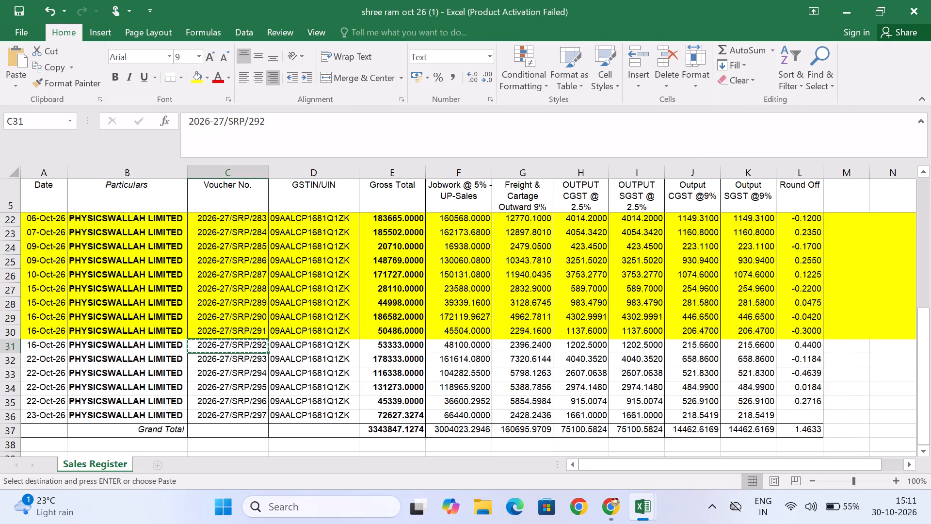
key(alt+Tab)
key(alt+Tab)
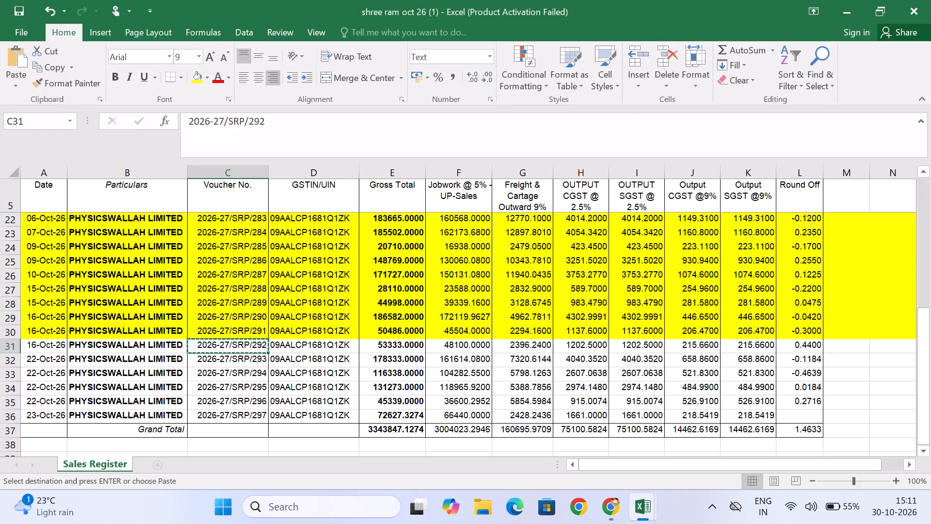
key(alt+Tab)
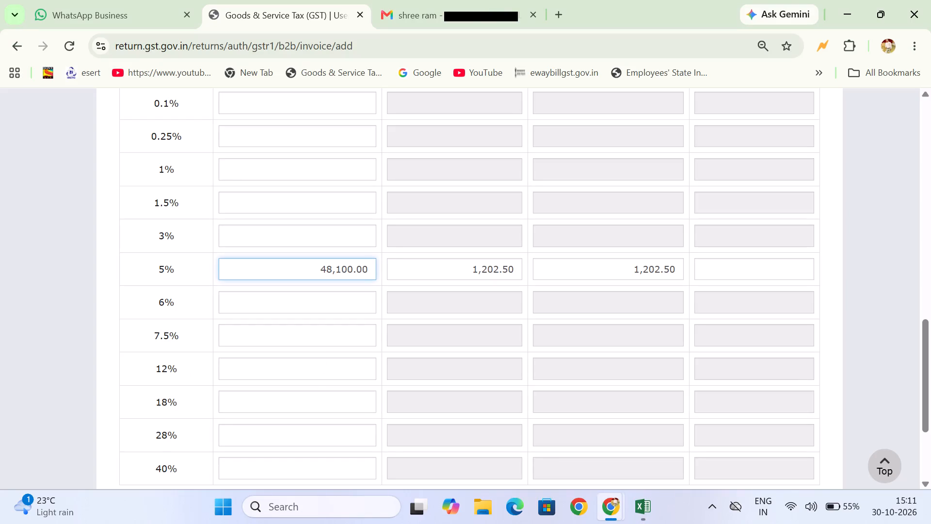
Enter 2396.24 as the 18% taxable value from the register's Freight & Cartage Outward amount and save invoice 2026-27/SRP/292.
click(313, 402)
key(alt+Tab)
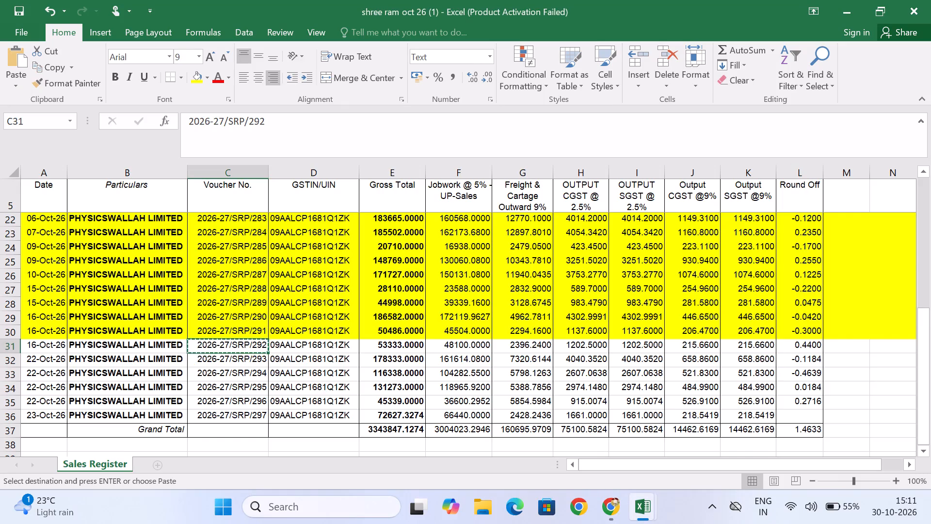
key(alt+Tab)
text(239)
text(6.23)
key(alt+Tab)
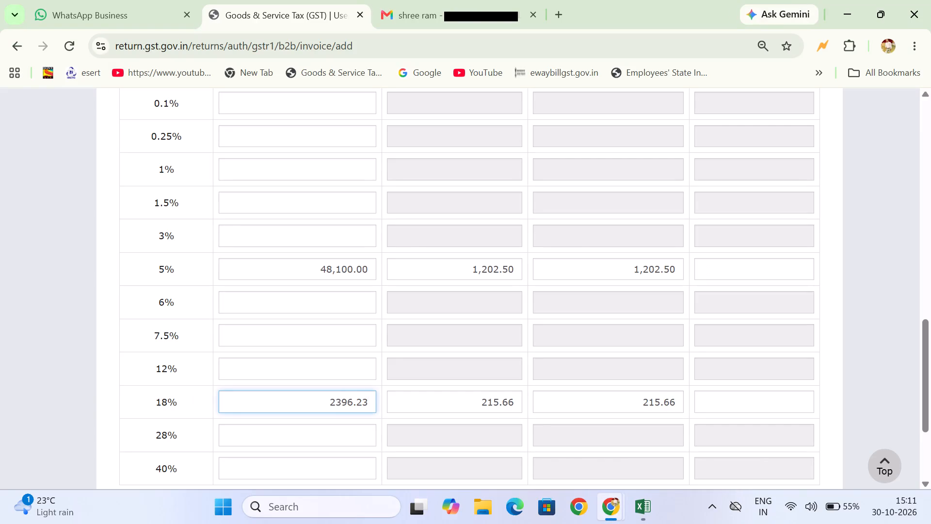
key(alt+Tab)
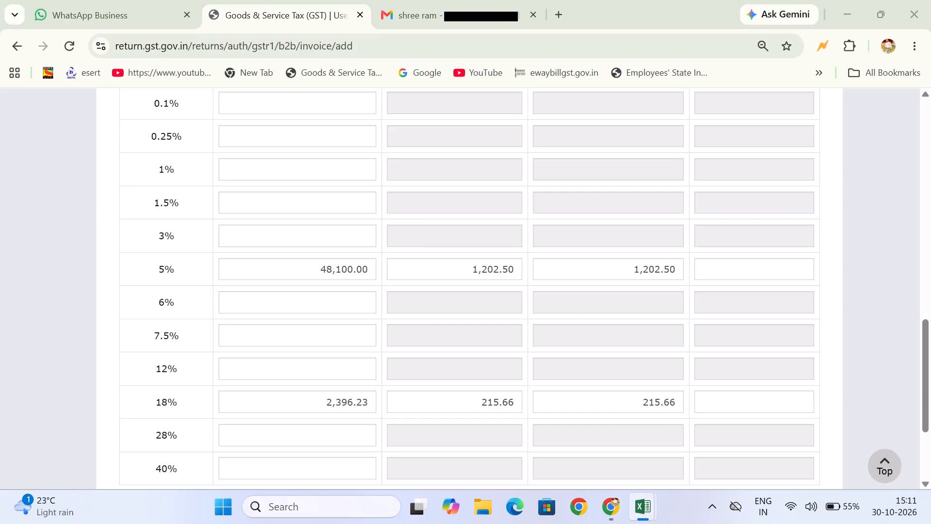
key(BackSpace)
key(BackSpace)
key(4)
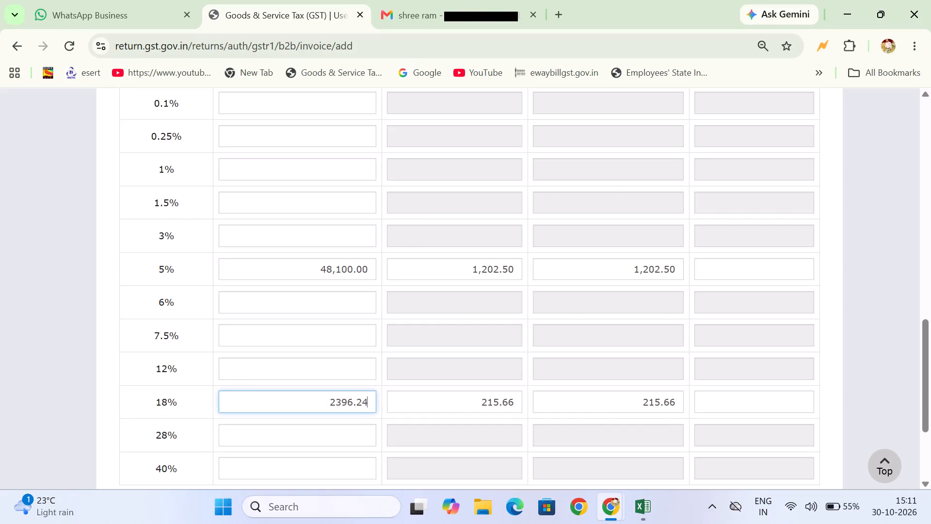
key(alt+Tab)
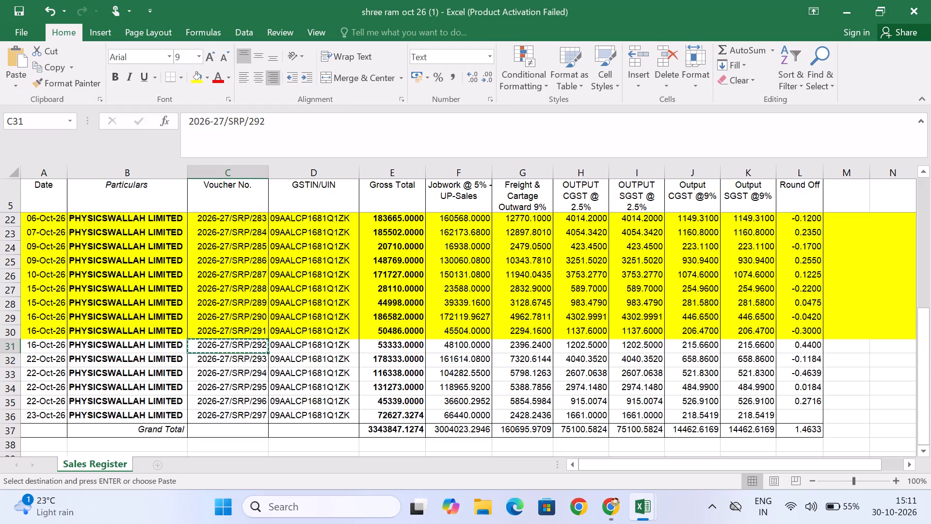
key(alt+Tab)
scroll(313, 402, down, 3)
click(787, 391)
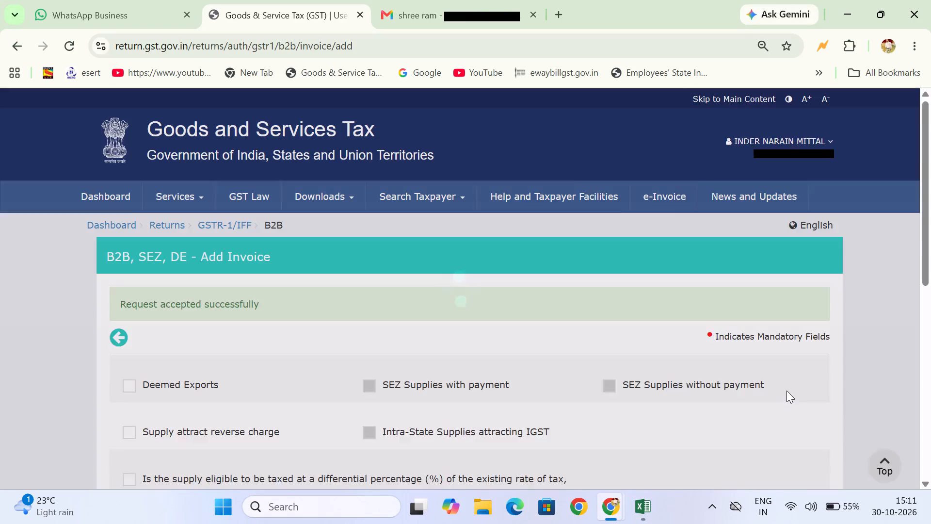
Highlight the completed row of voucher 2026-27/SRP/292 in yellow in the Excel register.
scroll(369, 374, down, 3)
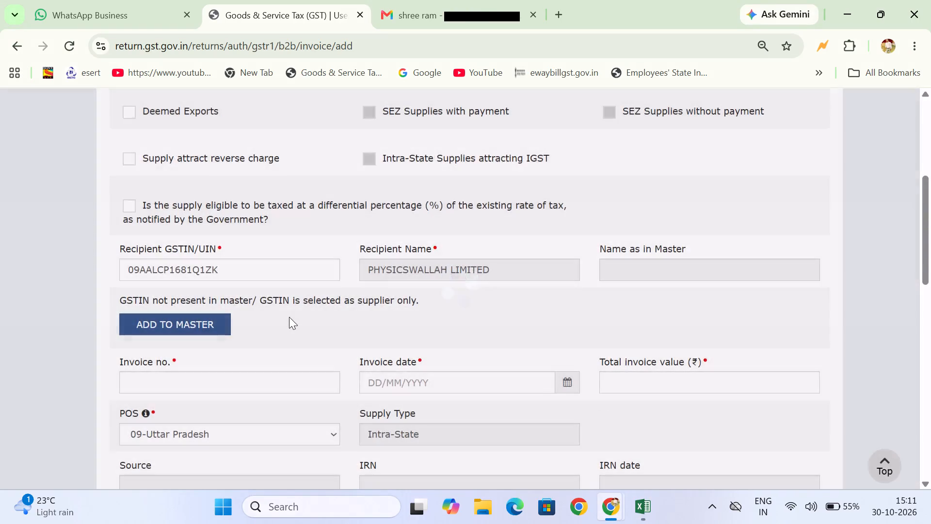
scroll(289, 317, down, 2)
click(245, 175)
click(245, 175)
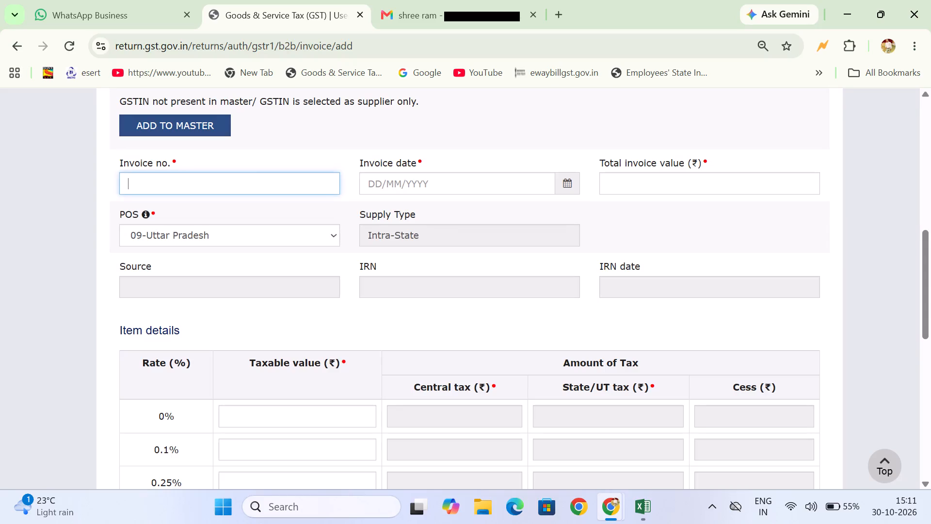
key(alt+Tab)
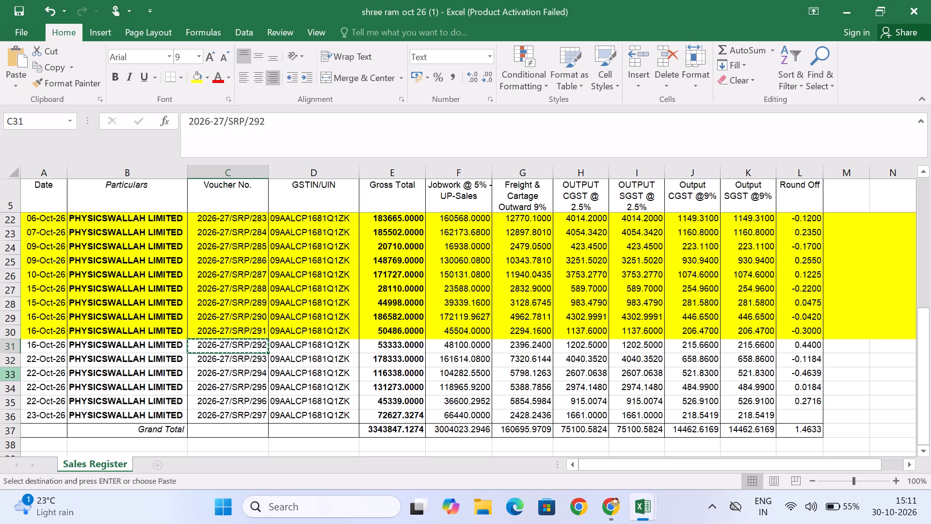
click(16, 344)
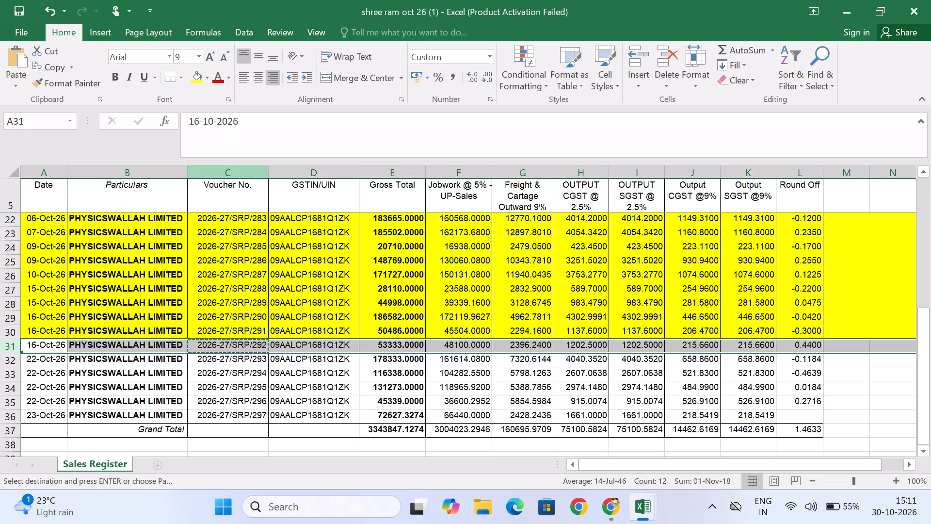
click(196, 82)
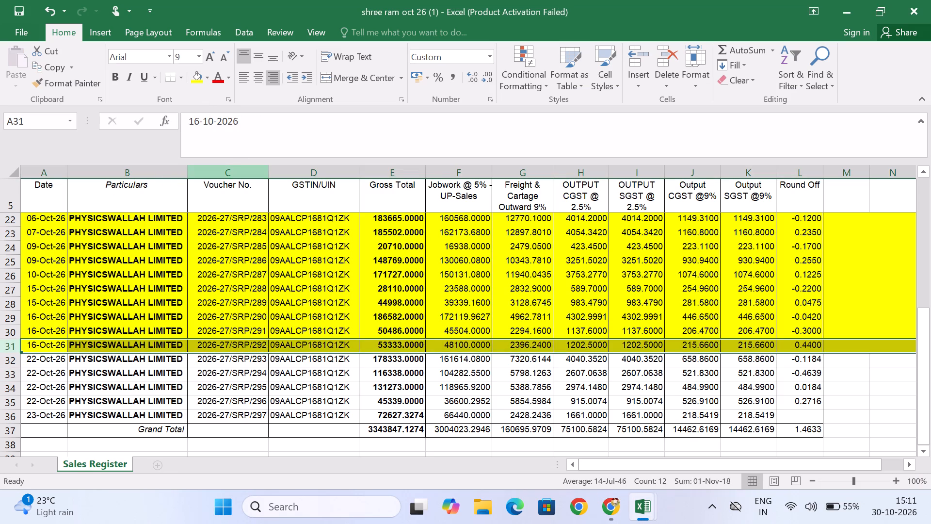
Copy voucher number 2026-27/SRP/293 from the Excel register into the new invoice's Invoice no. in Chrome.
click(250, 360)
key(ctrl+c)
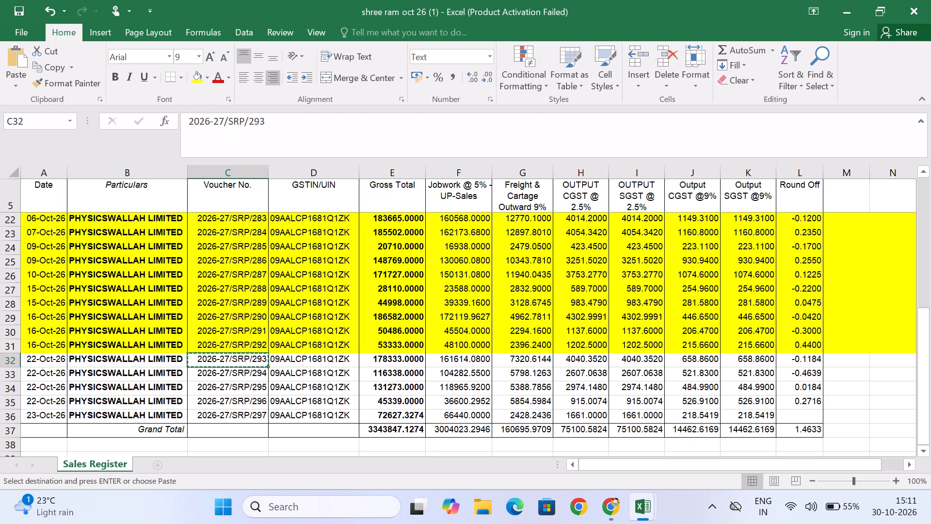
key(alt+Tab)
key(ctrl+v)
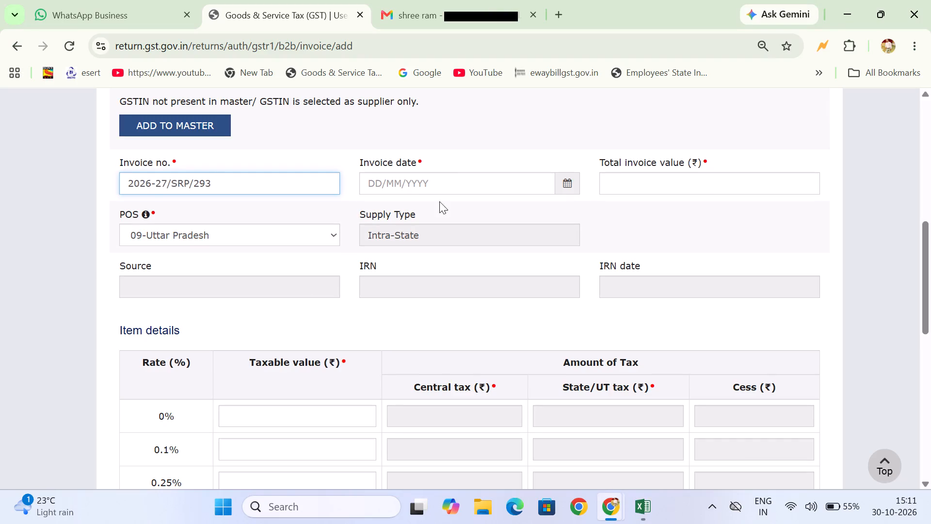
Set the invoice date of 2026-27/SRP/293 to 22/10/2026, as given in the Excel register.
click(445, 189)
key(alt+Tab)
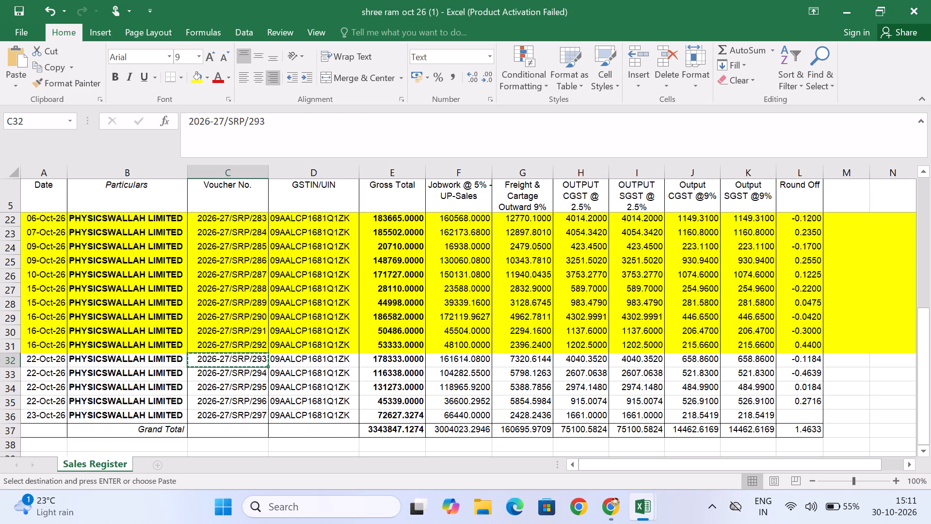
key(alt+Tab)
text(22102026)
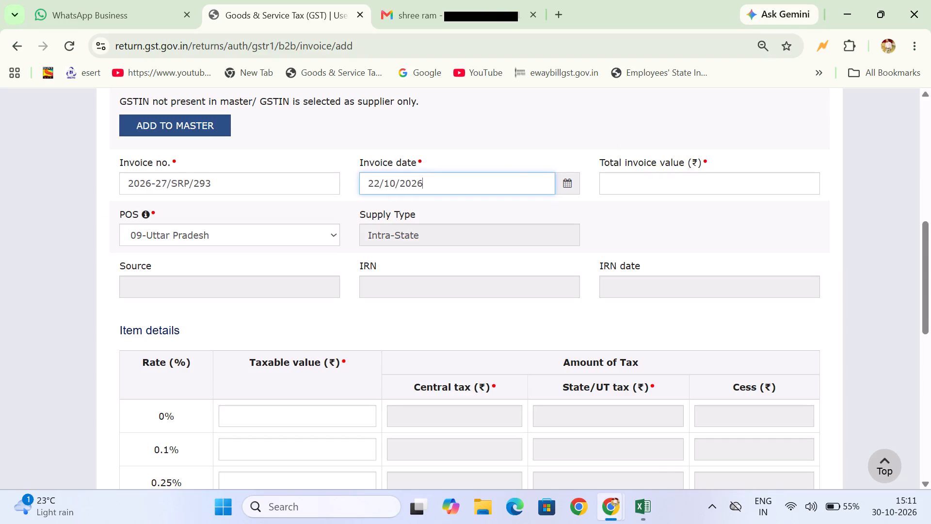
Enter 178333 as the total invoice value of 2026-27/SRP/293 from the register's Gross Total.
click(659, 179)
key(alt+Tab)
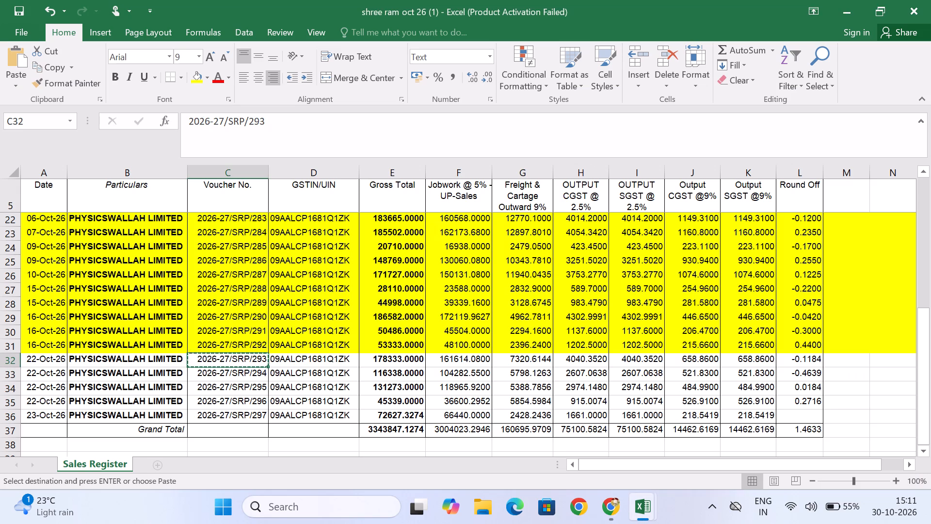
key(alt+Tab)
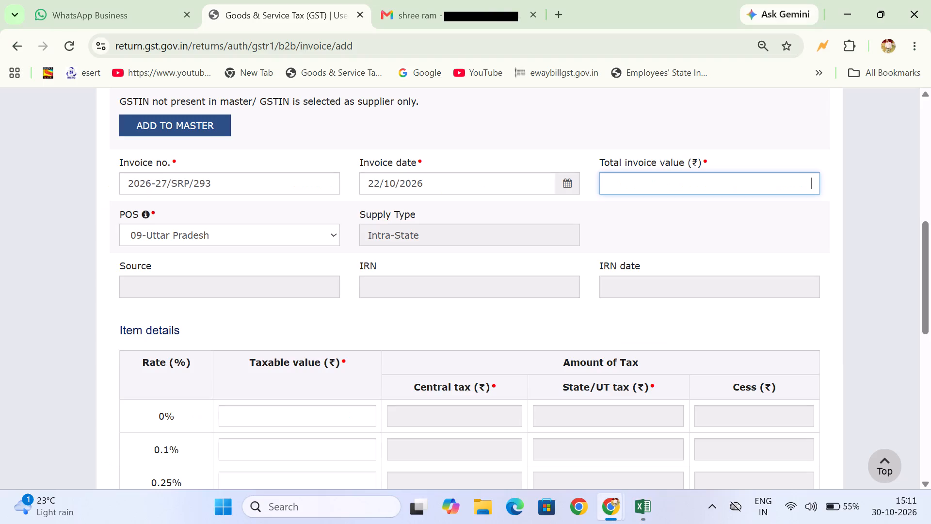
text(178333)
Enter 161614.08 as the 5% taxable value from the register's Jobwork @ 5% amount and check the 5% row against the register.
scroll(659, 179, down, 4)
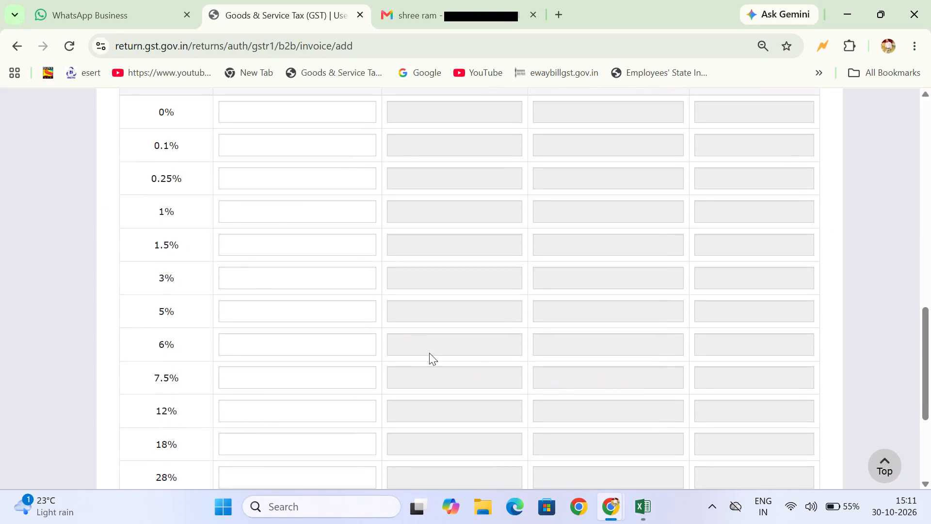
scroll(400, 344, down, 2)
click(293, 173)
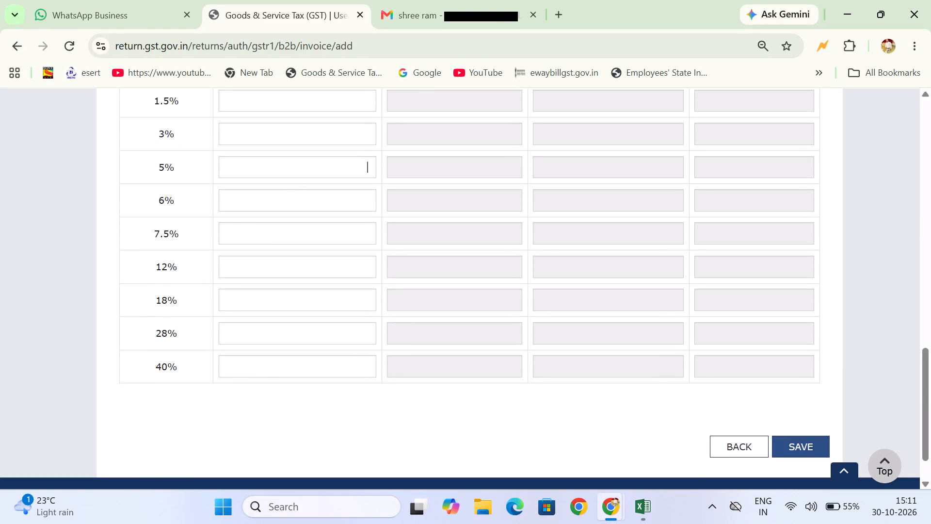
key(alt+Tab)
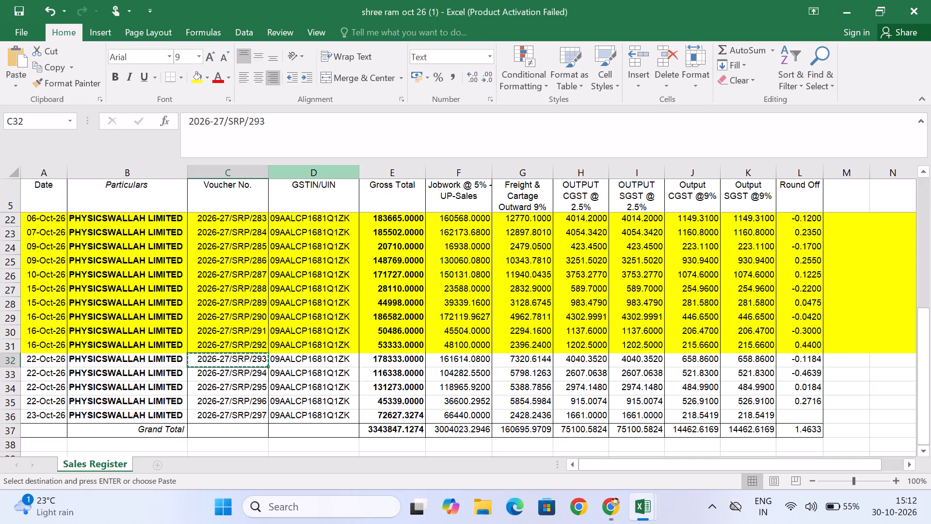
key(alt+Tab)
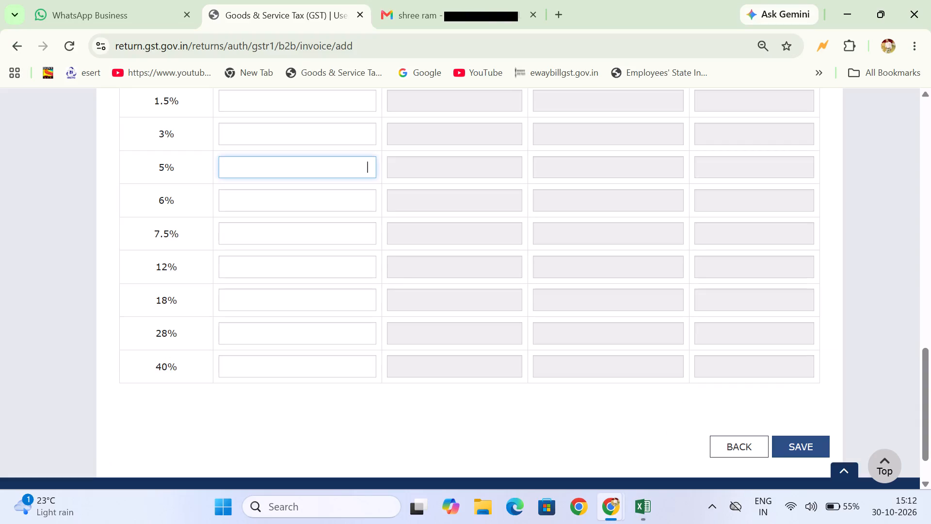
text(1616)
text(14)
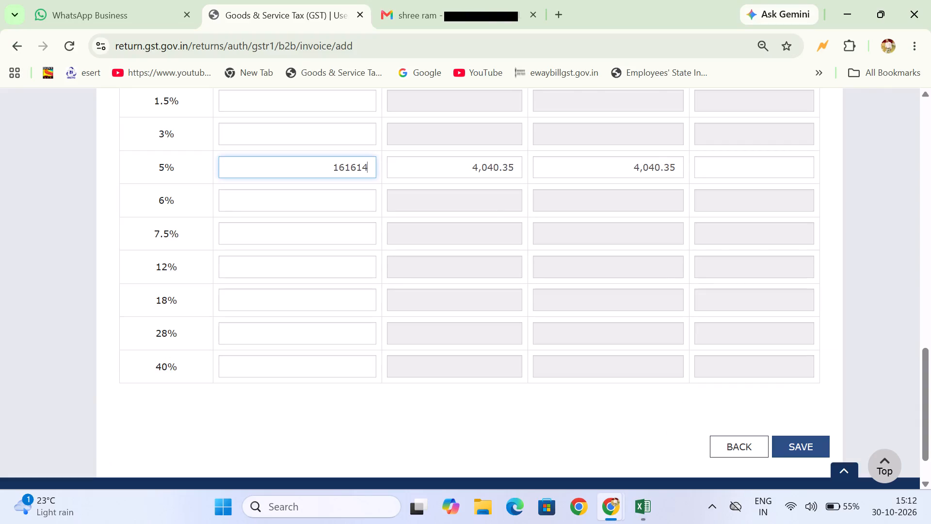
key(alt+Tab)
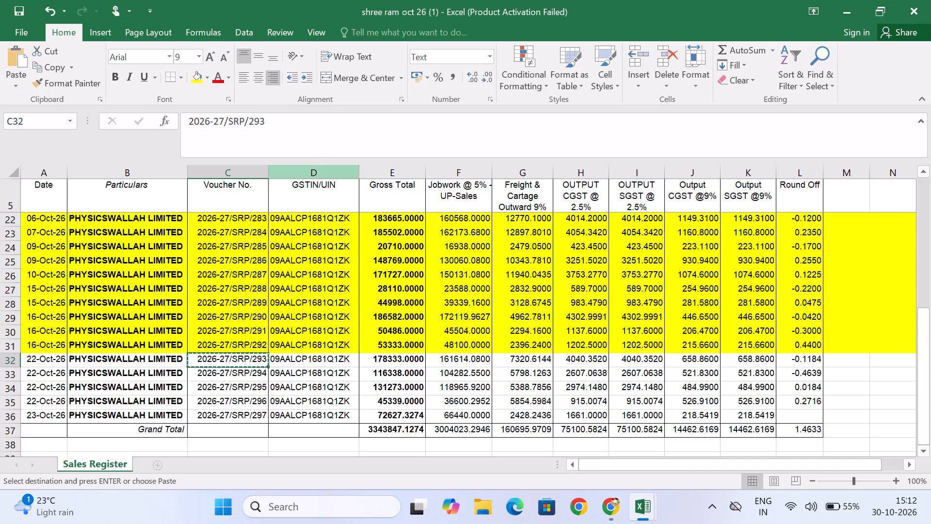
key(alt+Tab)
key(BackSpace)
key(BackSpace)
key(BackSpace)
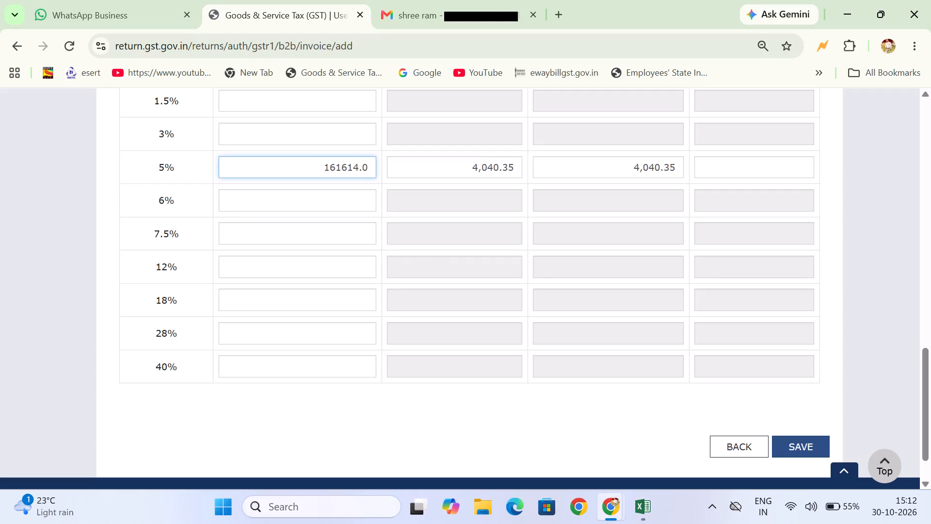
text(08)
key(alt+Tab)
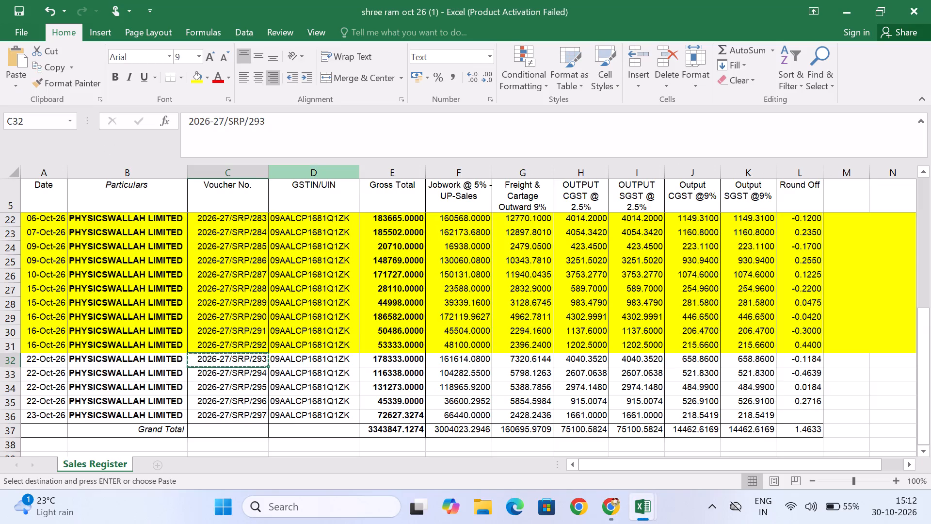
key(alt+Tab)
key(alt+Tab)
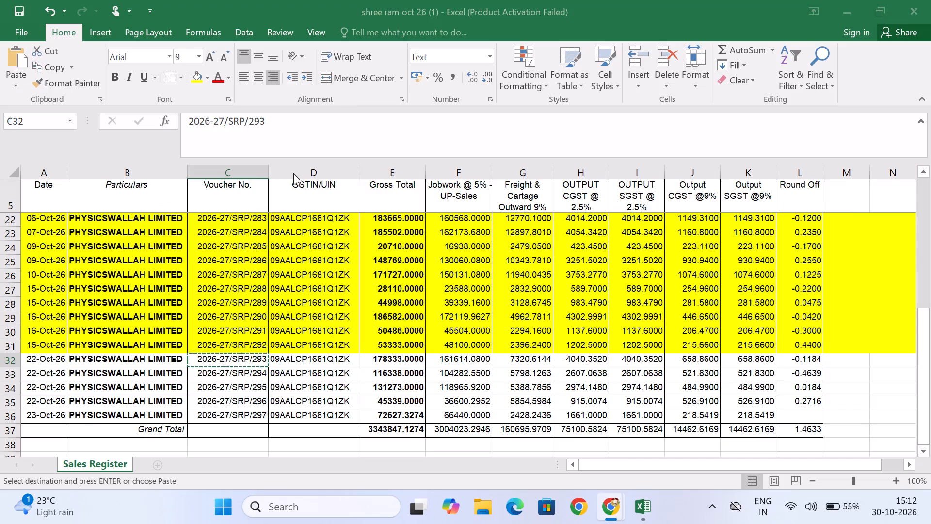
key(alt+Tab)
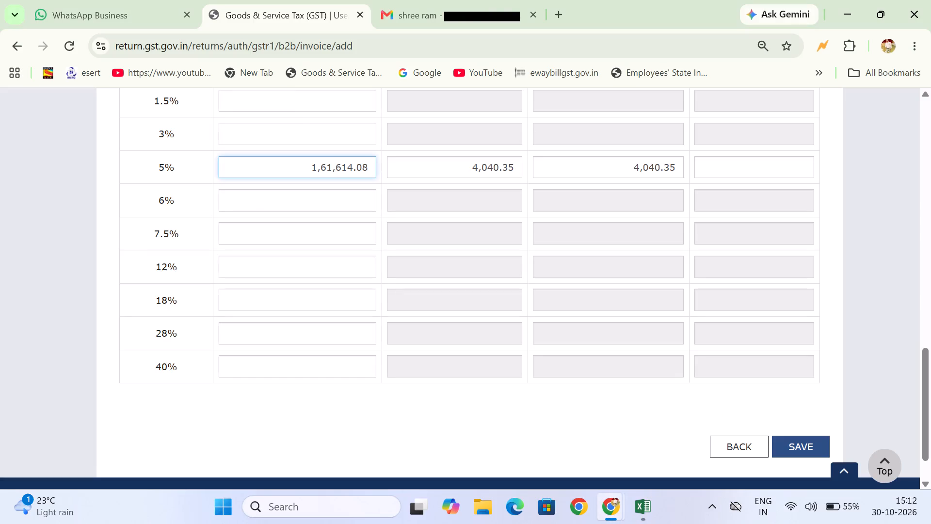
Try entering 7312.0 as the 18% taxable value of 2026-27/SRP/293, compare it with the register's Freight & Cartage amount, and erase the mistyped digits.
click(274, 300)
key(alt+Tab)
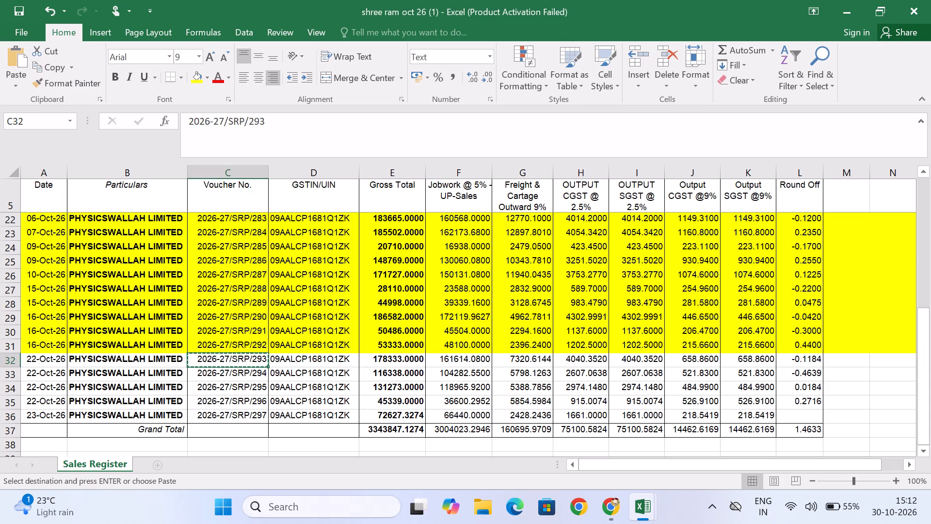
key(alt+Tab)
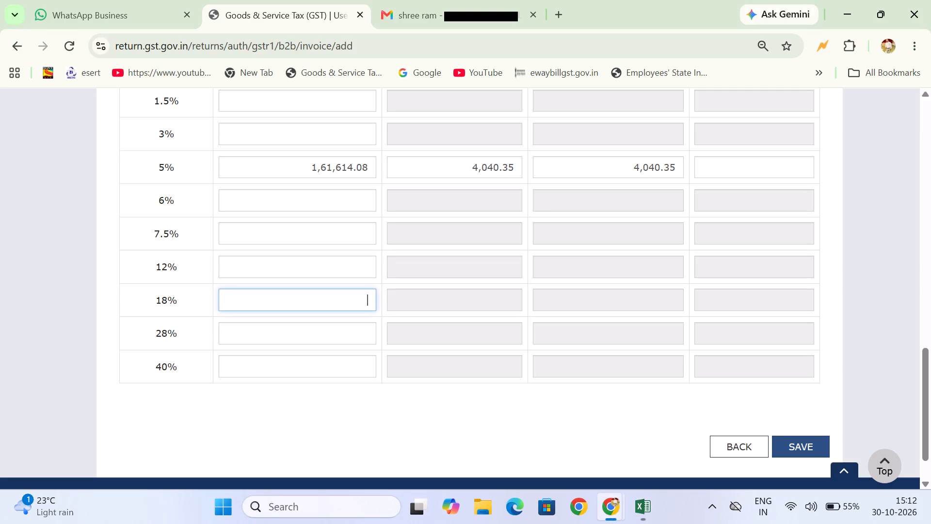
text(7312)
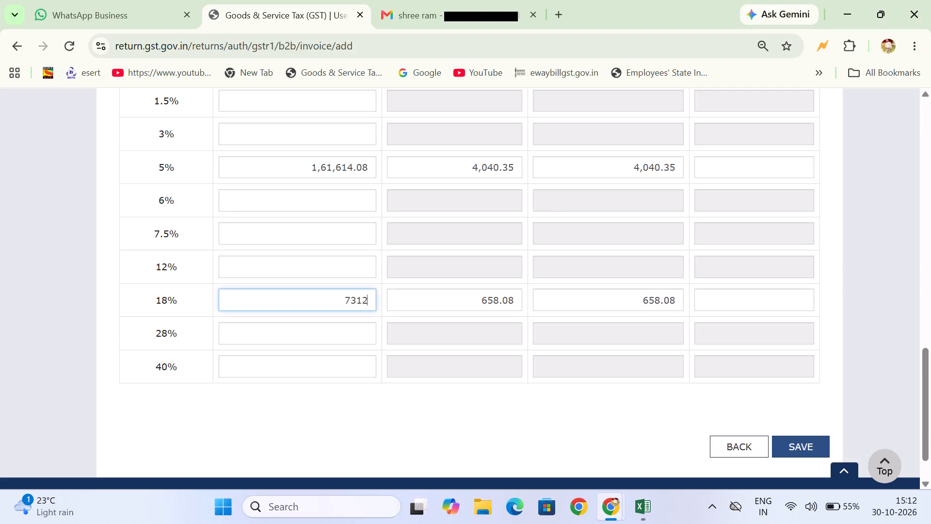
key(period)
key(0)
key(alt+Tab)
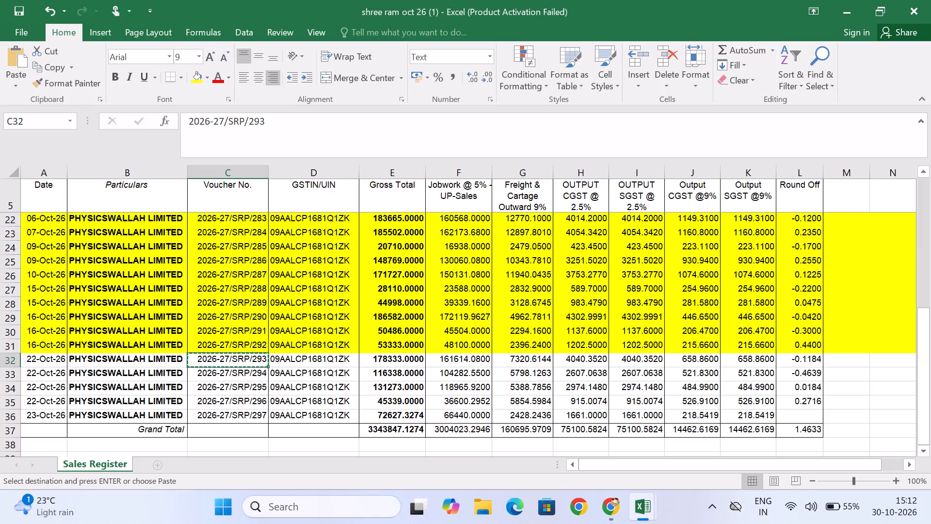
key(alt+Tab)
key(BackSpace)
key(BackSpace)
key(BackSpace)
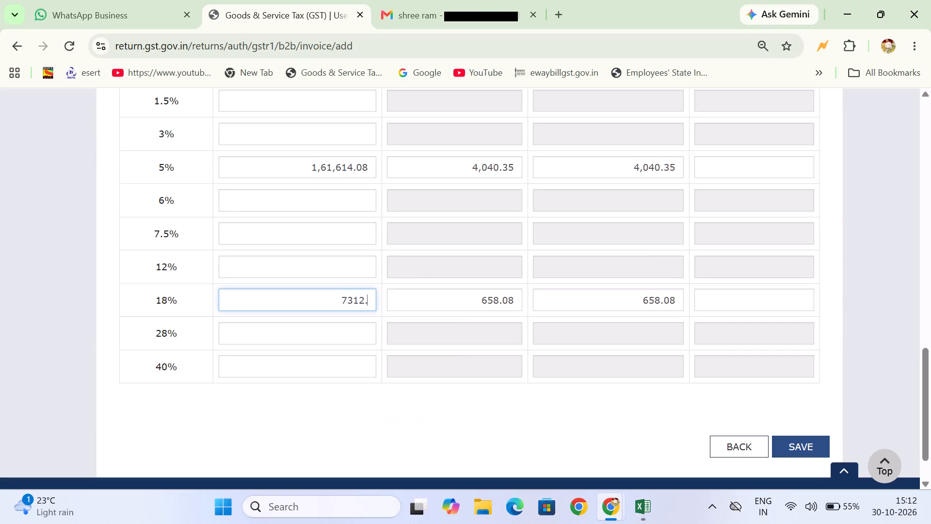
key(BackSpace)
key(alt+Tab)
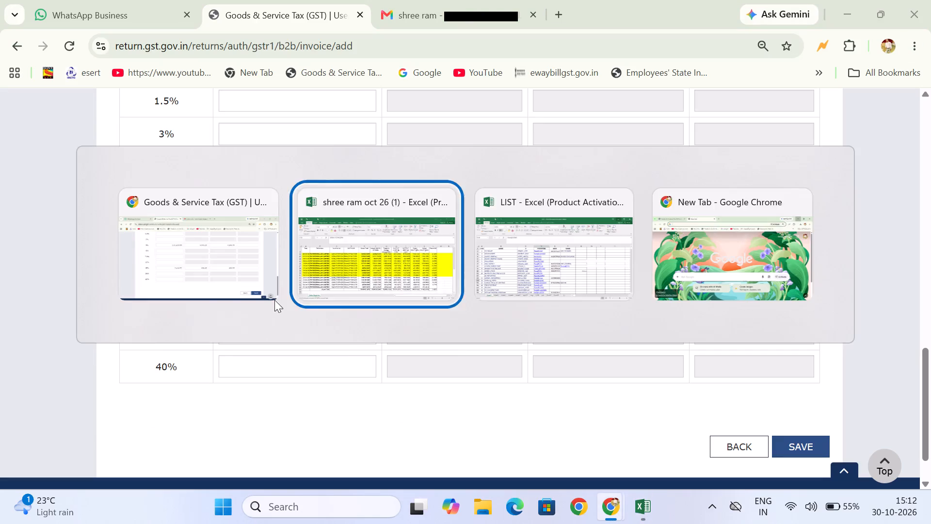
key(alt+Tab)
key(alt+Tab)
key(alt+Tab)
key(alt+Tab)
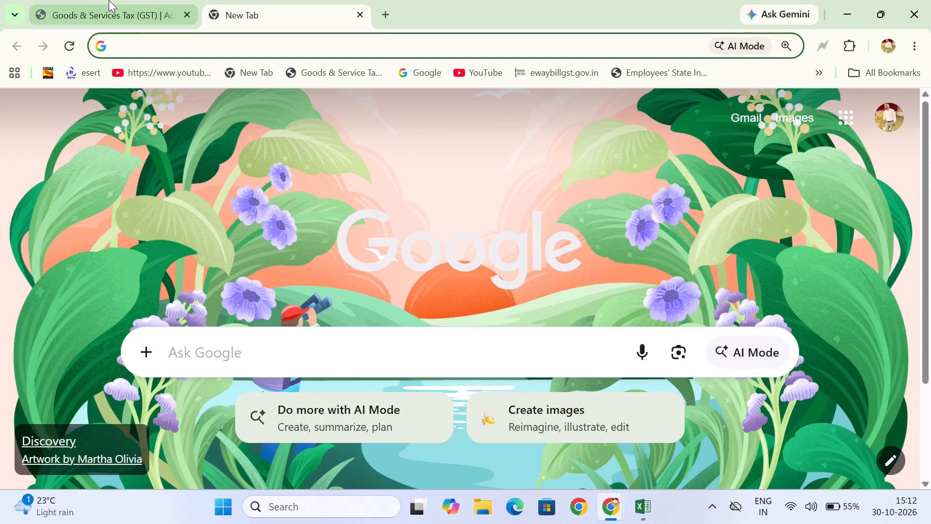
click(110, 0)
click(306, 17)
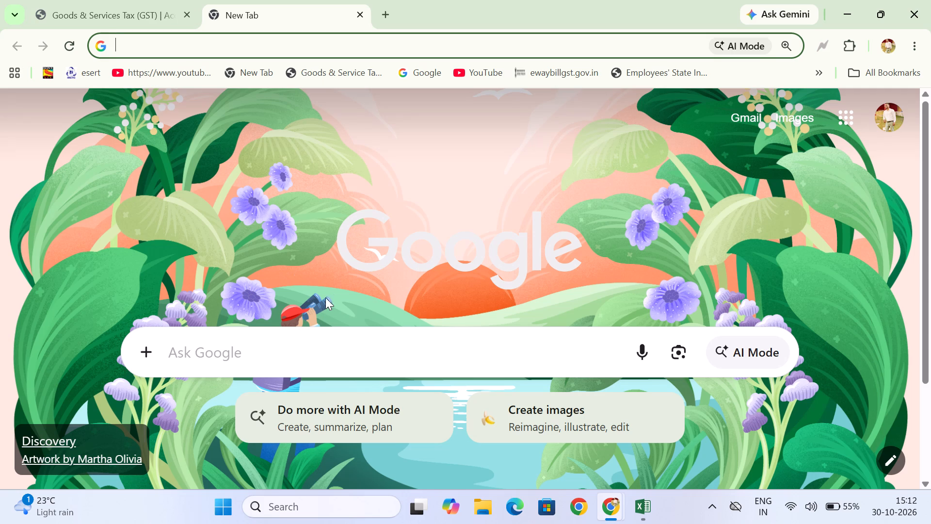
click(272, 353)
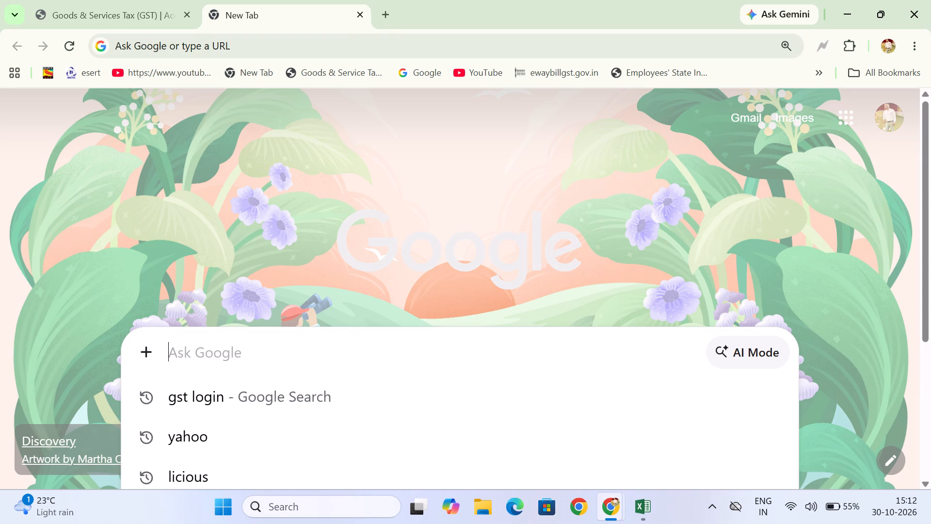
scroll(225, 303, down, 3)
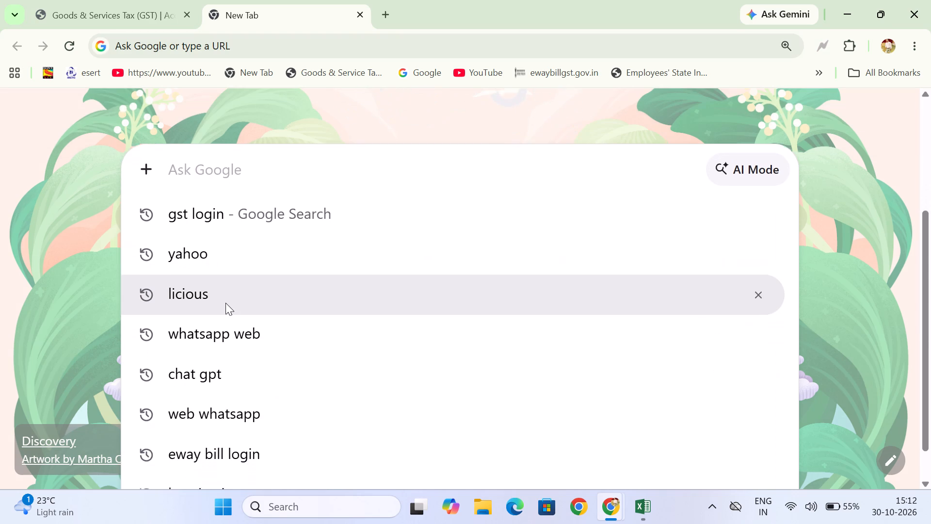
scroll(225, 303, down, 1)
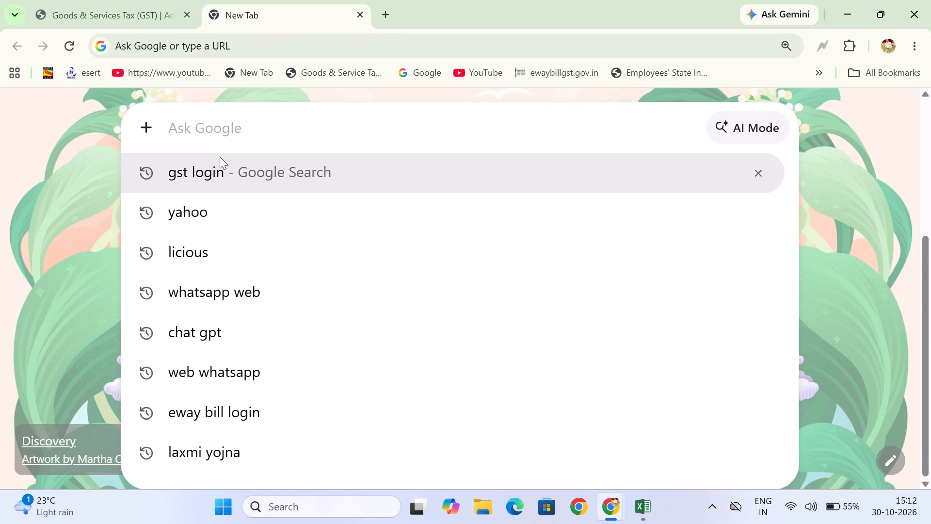
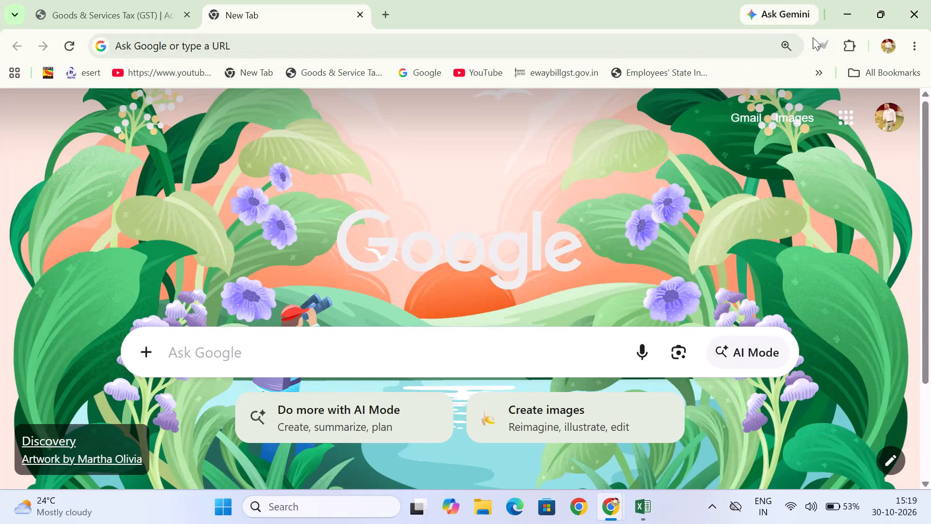
Check the GST portal session page, switch to Excel and review the voucher rows of the October Sales Register.
click(85, 15)
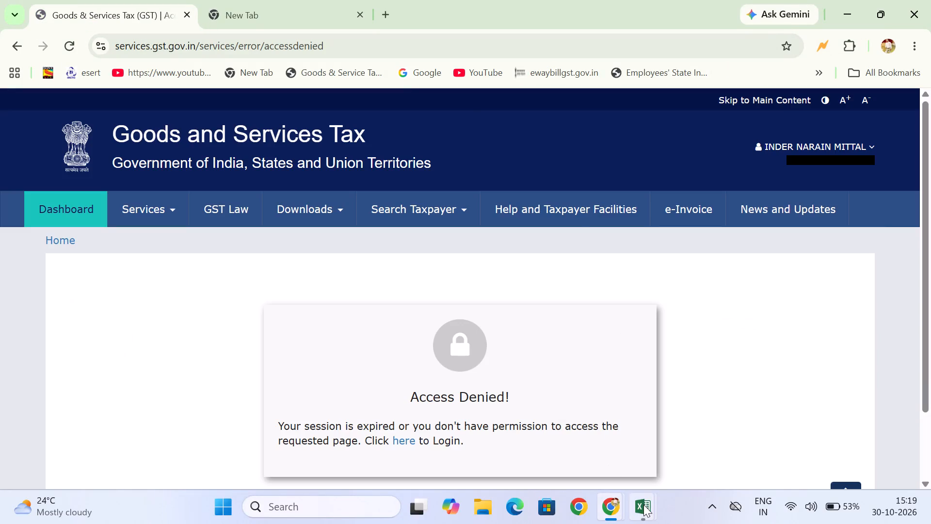
click(605, 445)
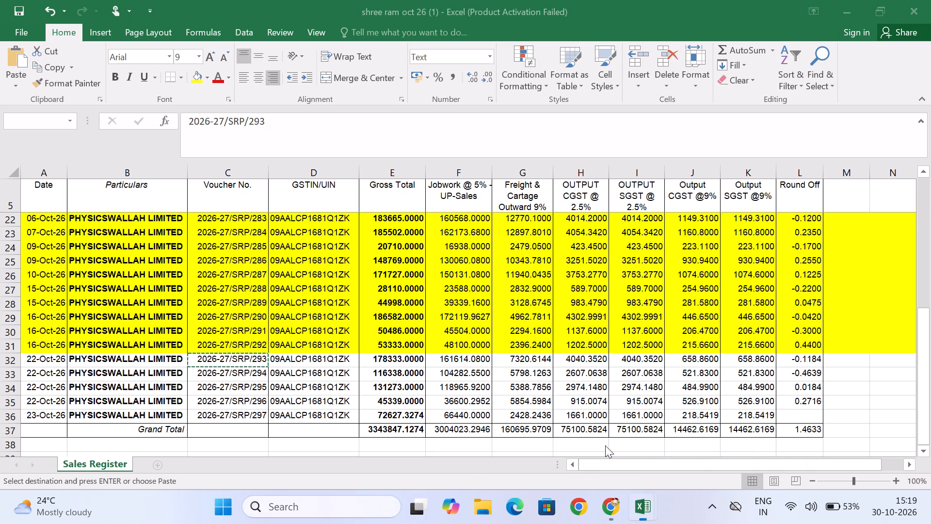
scroll(567, 335, up, 7)
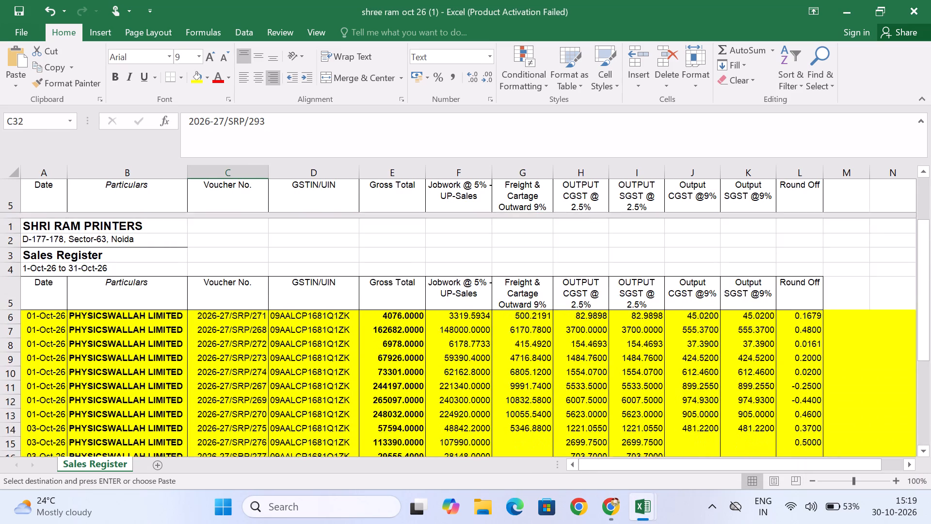
scroll(567, 335, down, 5)
scroll(567, 335, up, 1)
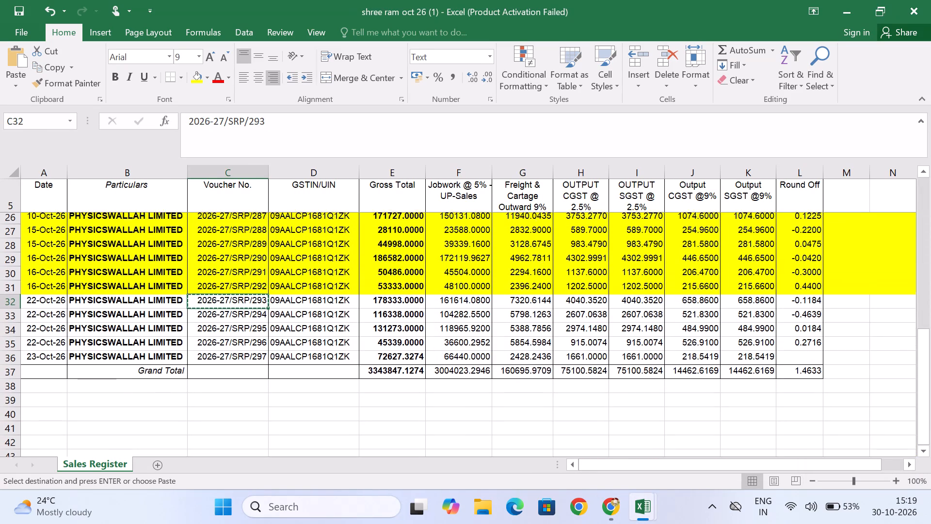
scroll(567, 335, up, 3)
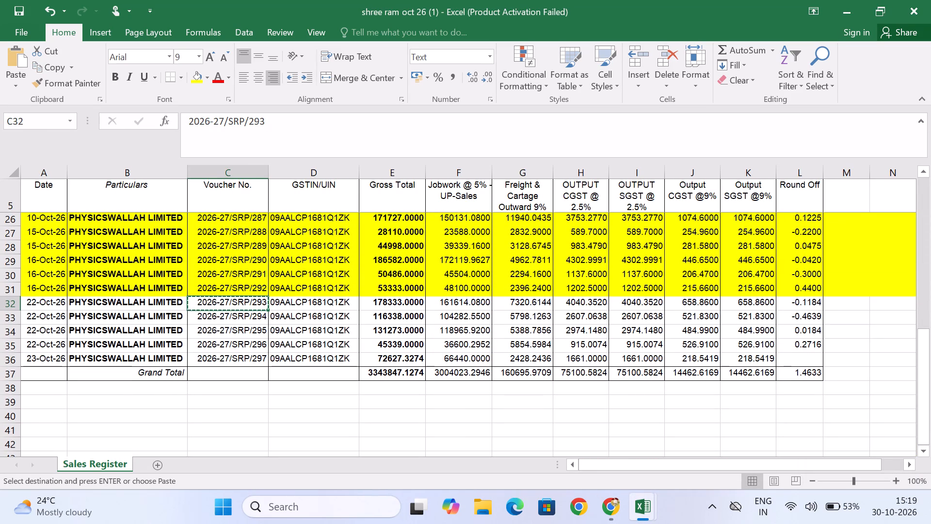
scroll(567, 335, up, 4)
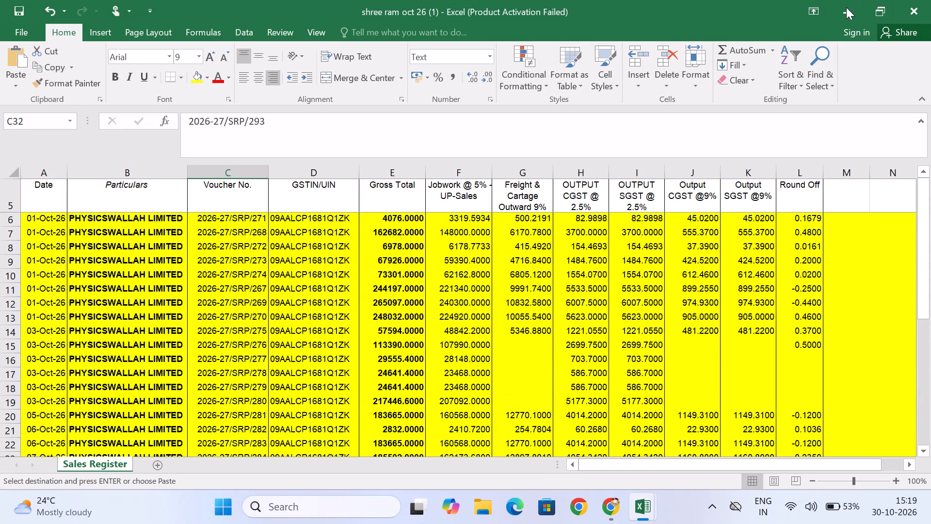
Compare the GSTR-1 B2B entry for invoice 2026-27/SRP/293 in Chrome with its row in the Excel Sales Register.
click(846, 8)
click(846, 8)
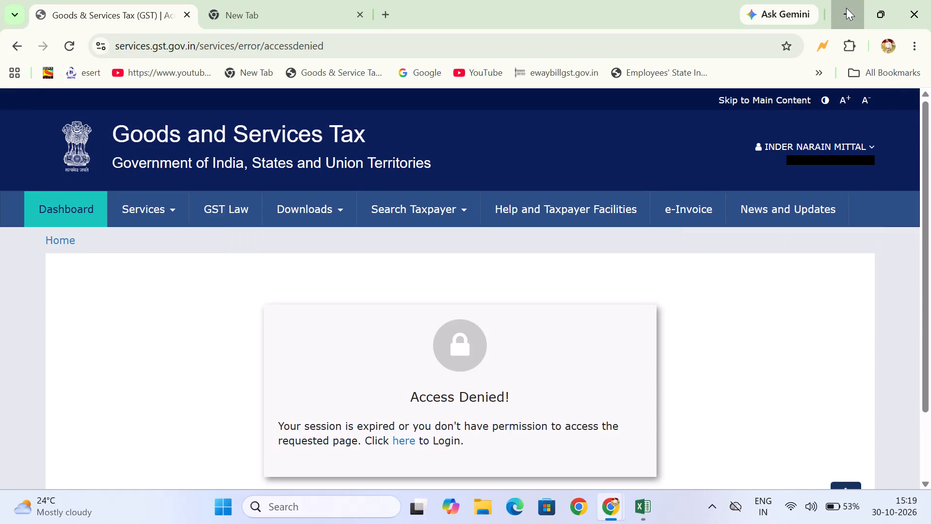
click(846, 8)
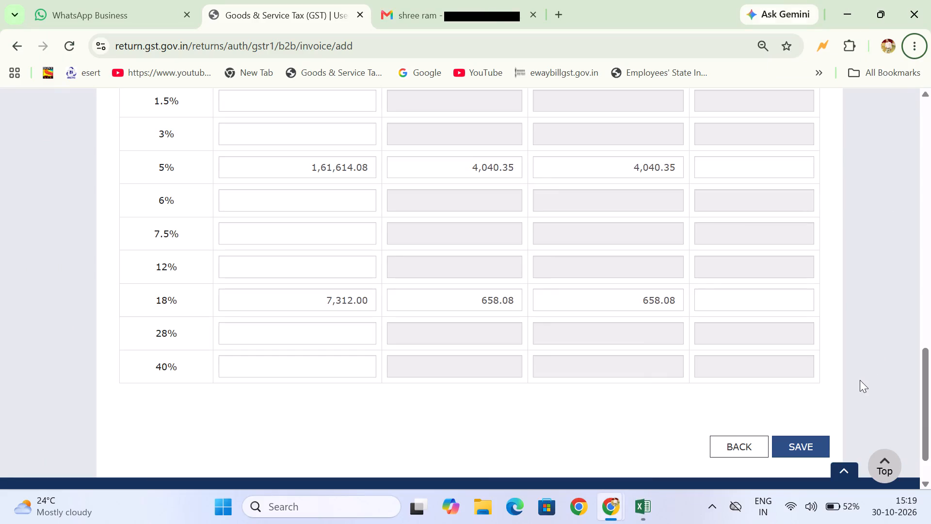
scroll(877, 351, up, 5)
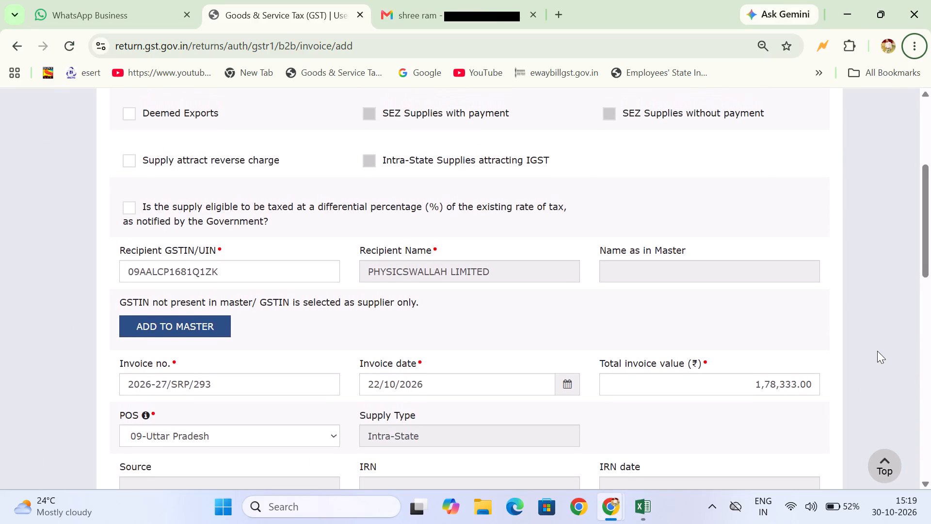
scroll(877, 351, down, 1)
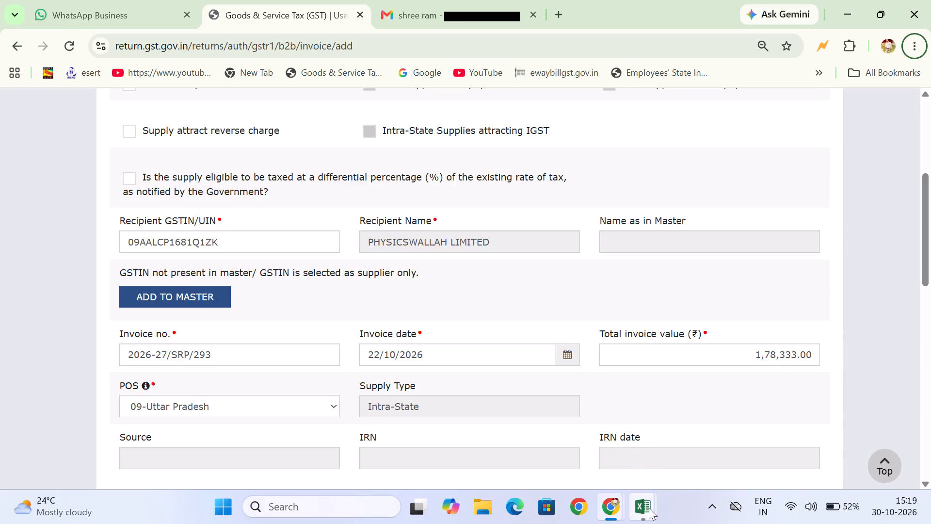
click(588, 408)
scroll(588, 408, down, 3)
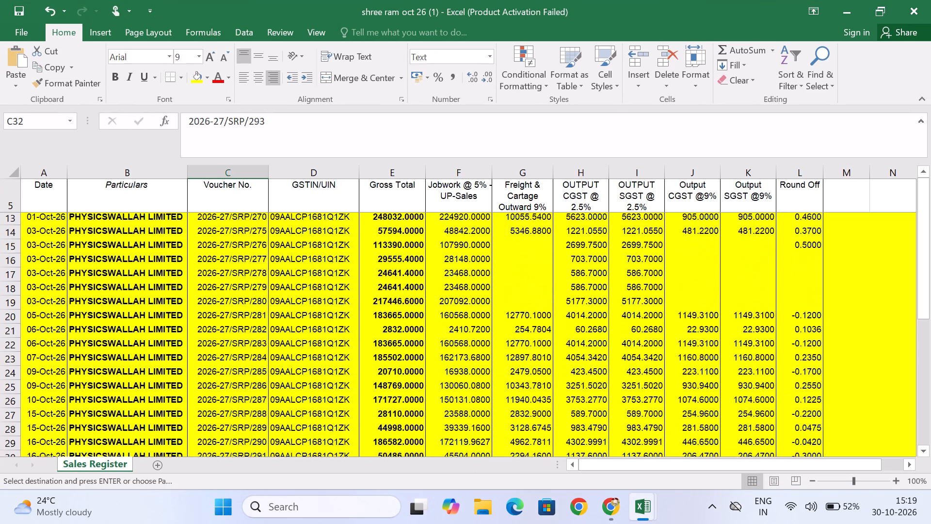
scroll(588, 408, down, 4)
scroll(588, 408, up, 2)
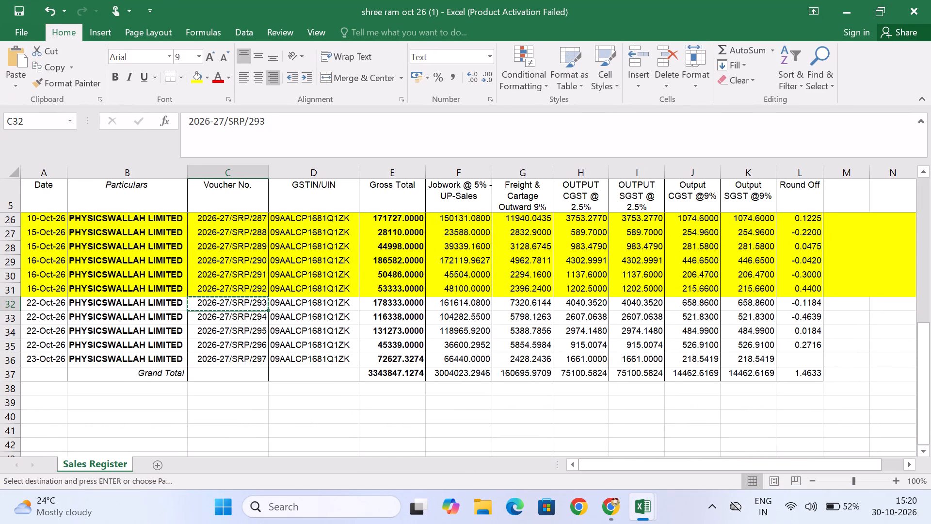
click(851, 8)
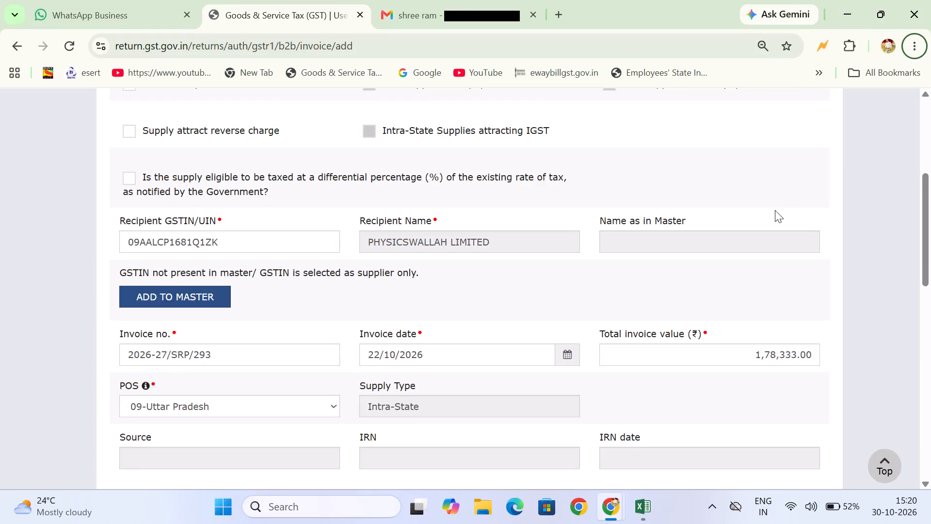
Save invoice 2026-27/SRP/293 in the GSTR-1 B2B Add Invoice form in Chrome.
scroll(775, 210, down, 11)
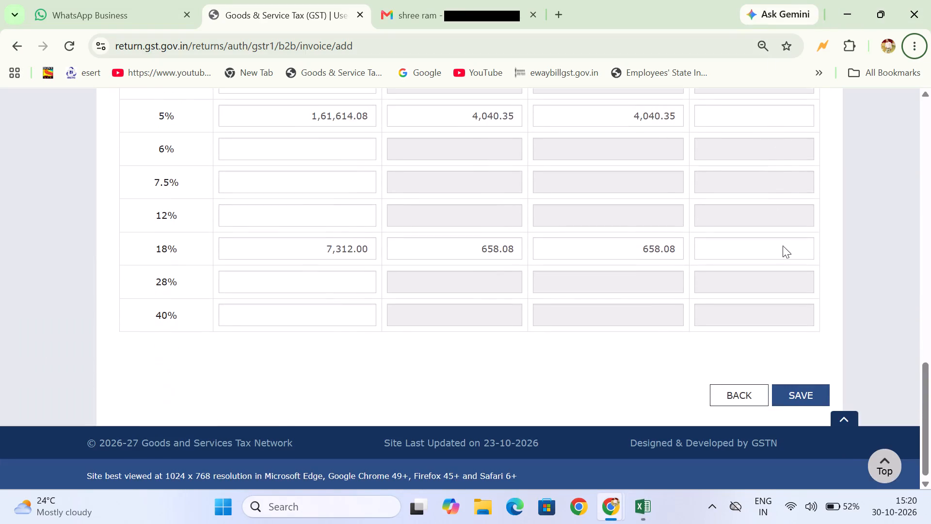
click(796, 390)
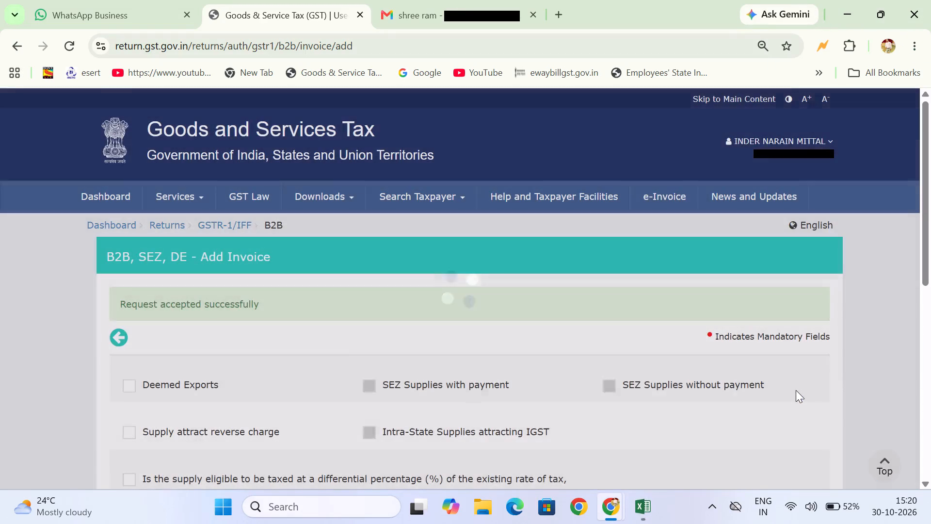
In the Excel Sales Register, highlight the whole row of voucher 2026-27/SRP/293 in yellow.
scroll(796, 390, down, 4)
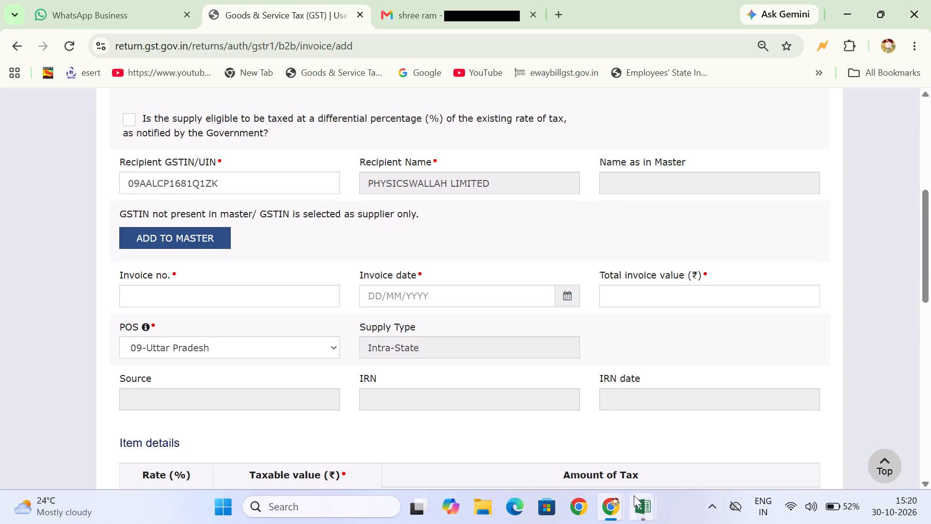
click(593, 450)
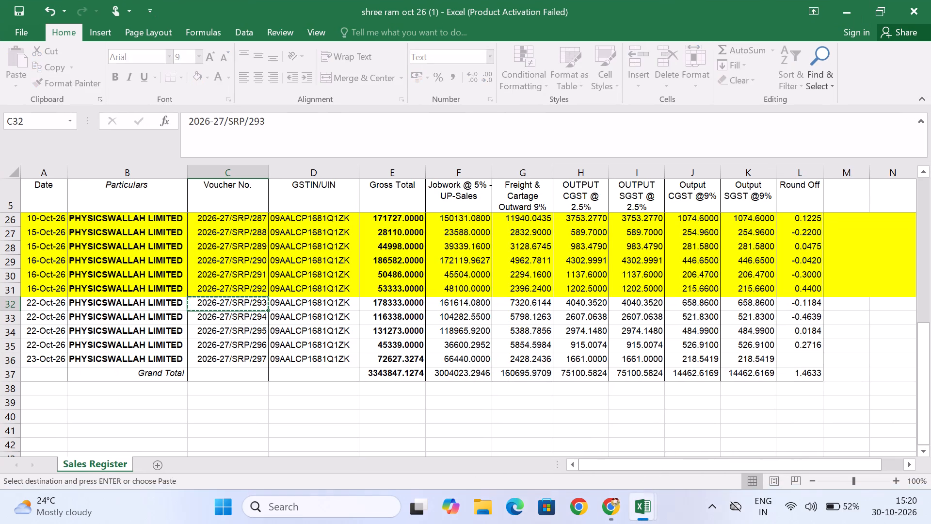
click(14, 307)
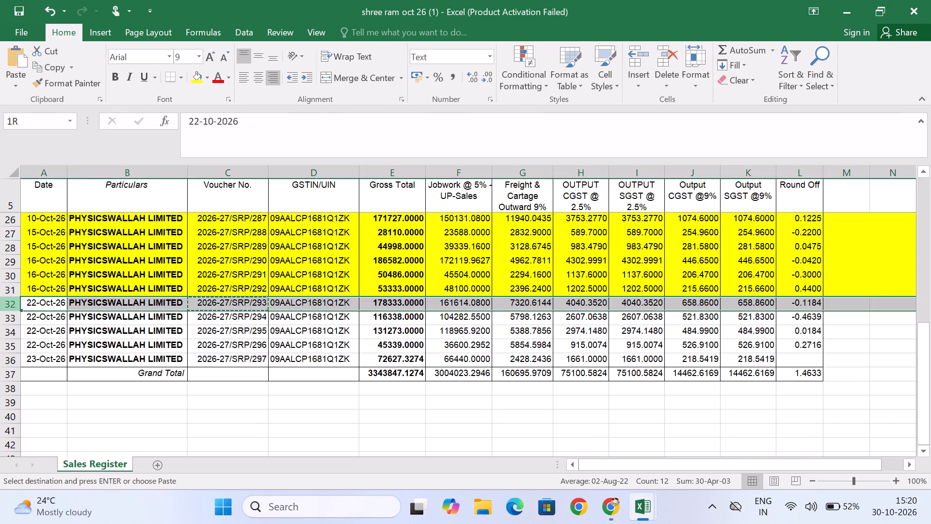
click(197, 77)
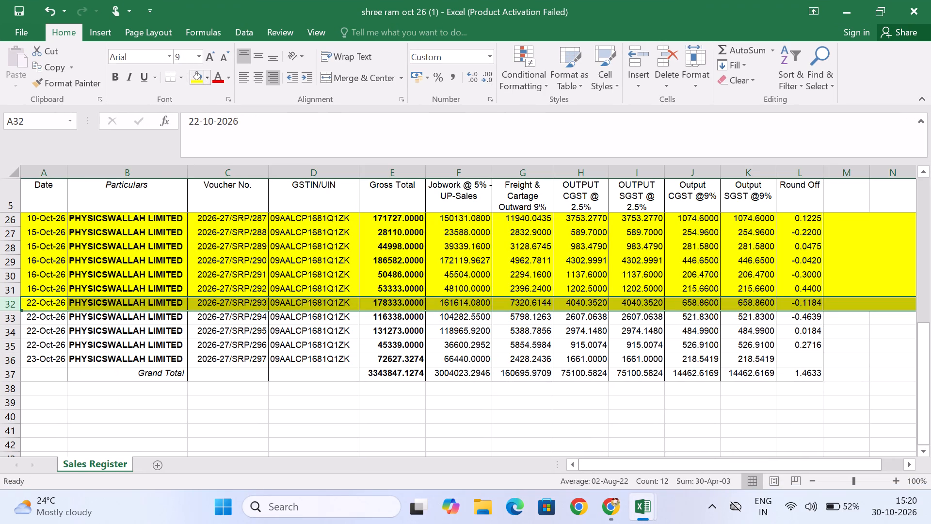
Copy voucher number 2026-27/SRP/294 from the Sales Register into the invoice number of the new GST invoice in Chrome.
click(308, 323)
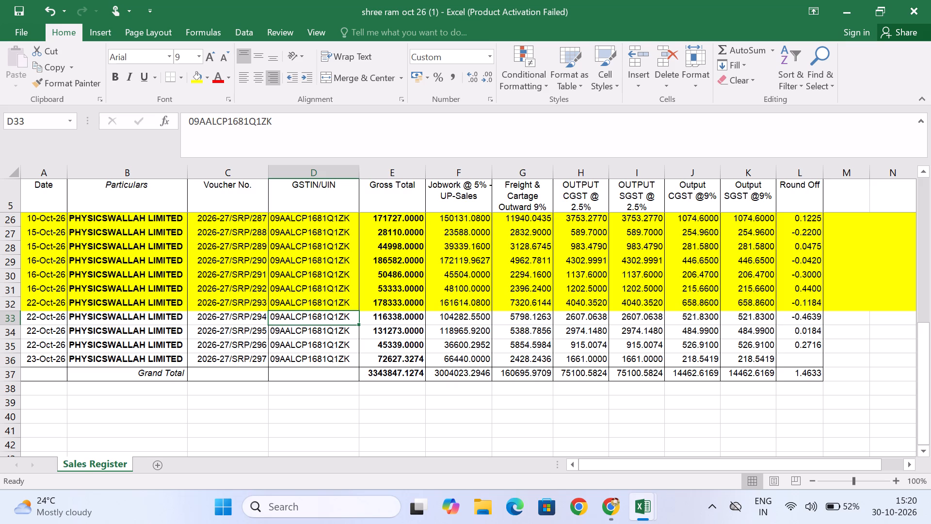
click(234, 316)
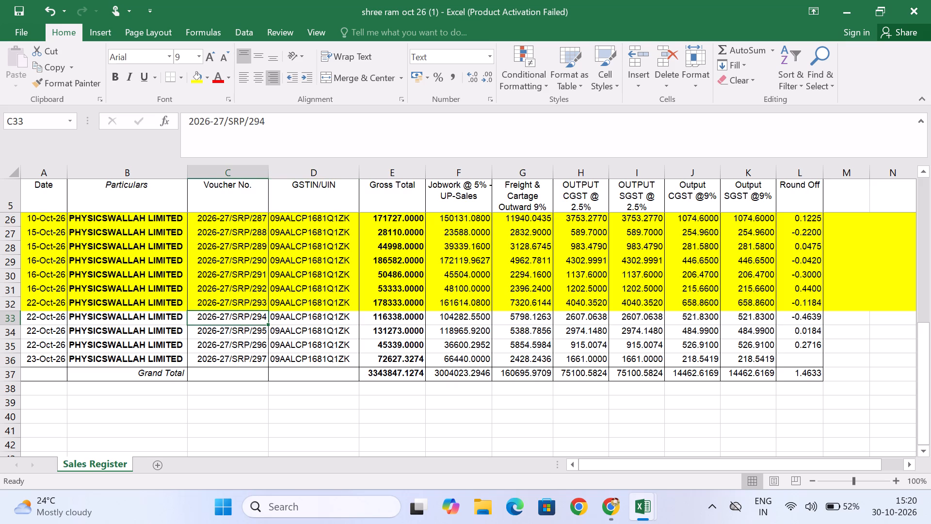
key(ctrl+c)
key(alt+Tab)
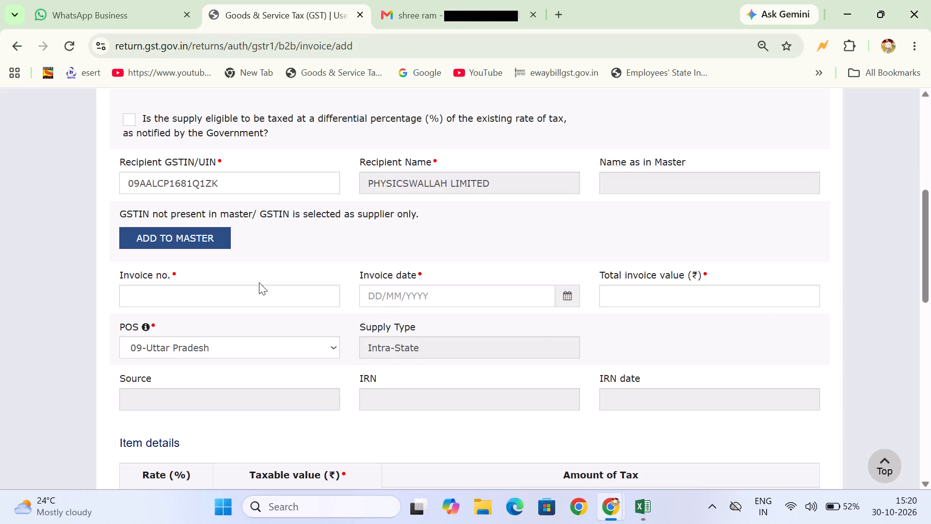
click(224, 298)
key(ctrl+v)
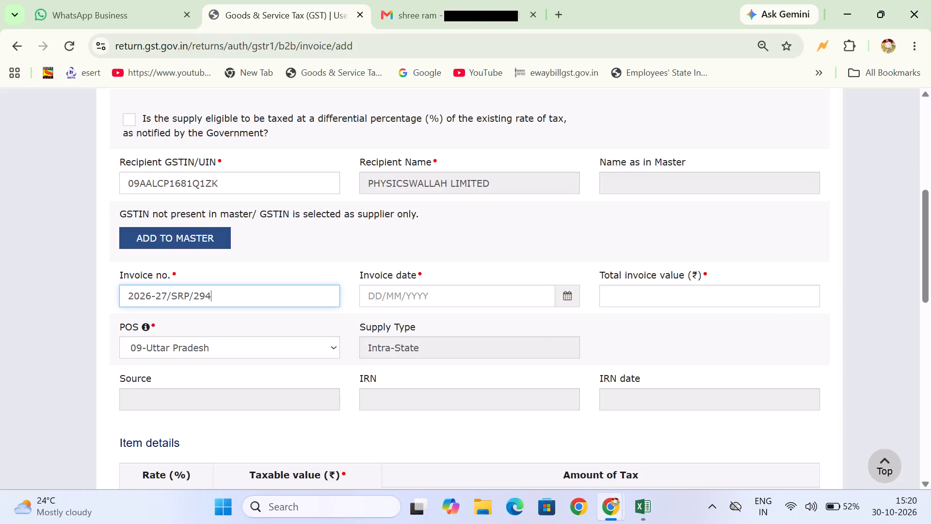
Set the invoice date of 2026-27/SRP/294 to 22/10/2026, checking the date in the Sales Register.
click(376, 301)
key(alt+Tab)
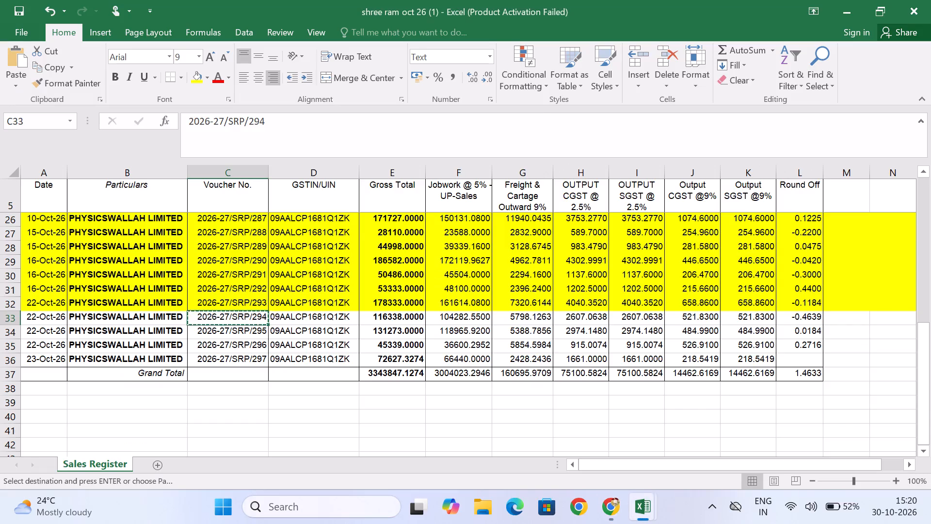
key(alt+Tab)
text(22)
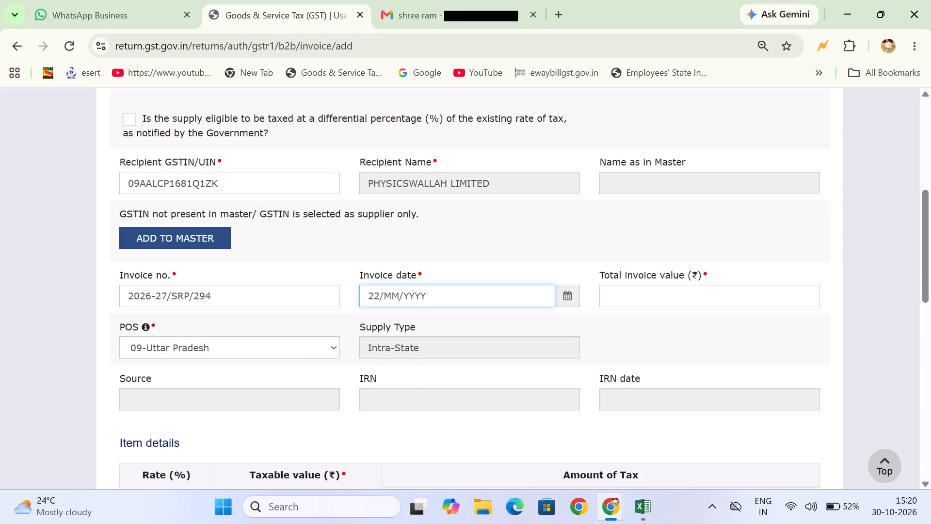
text(/10/2026)
Look up the gross total of voucher 2026-27/SRP/294 in Excel and enter 116338 as the total invoice value in the GST form.
click(636, 294)
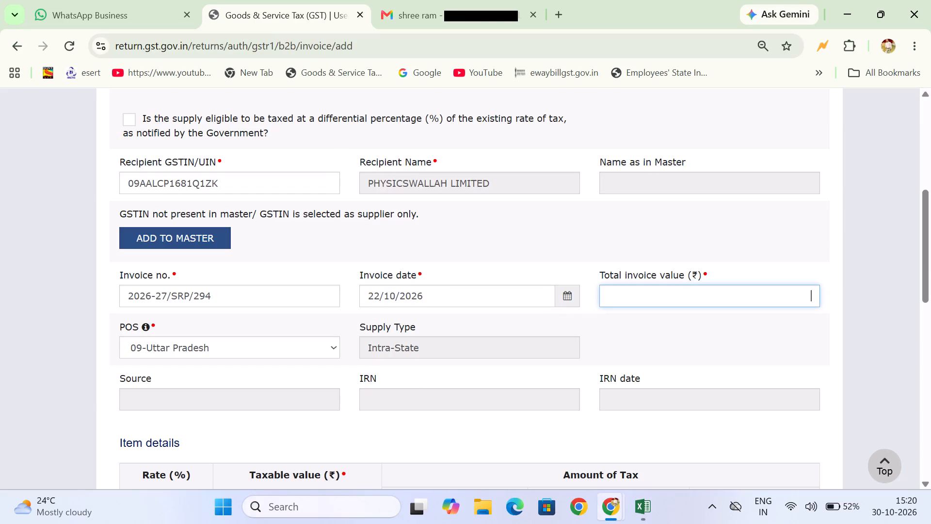
key(alt+Tab)
key(Right)
key(Right)
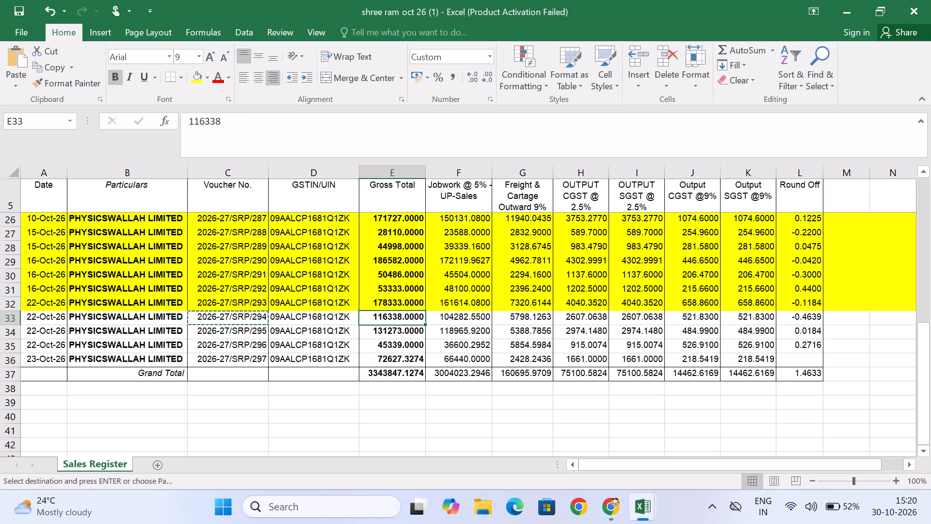
key(alt+Tab)
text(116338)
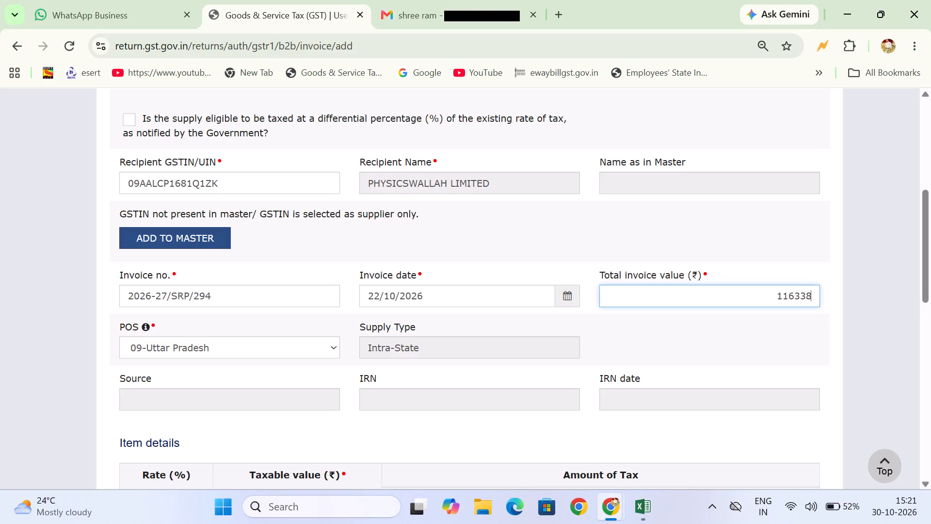
click(702, 335)
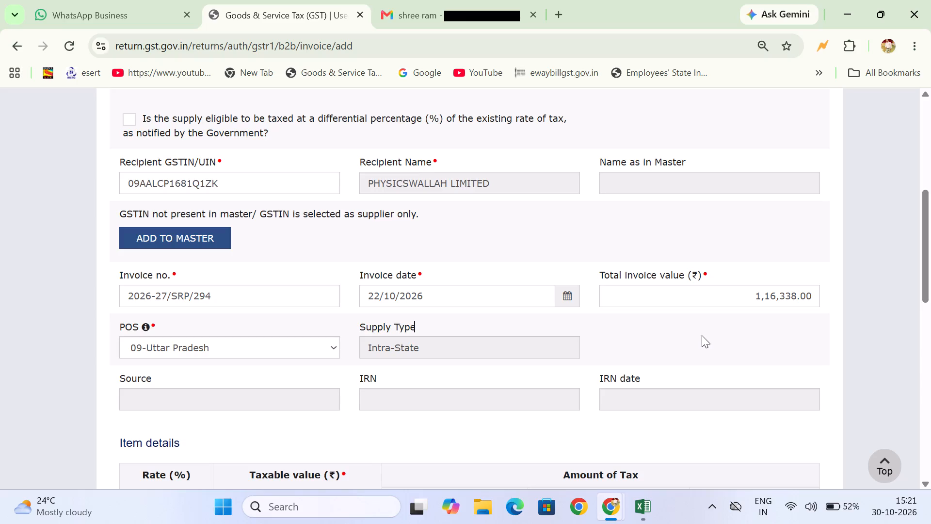
Look up the jobwork amount of voucher 2026-27/SRP/294 in Excel and enter 104282.55 as the 5% taxable value in the GST form.
scroll(559, 319, down, 1)
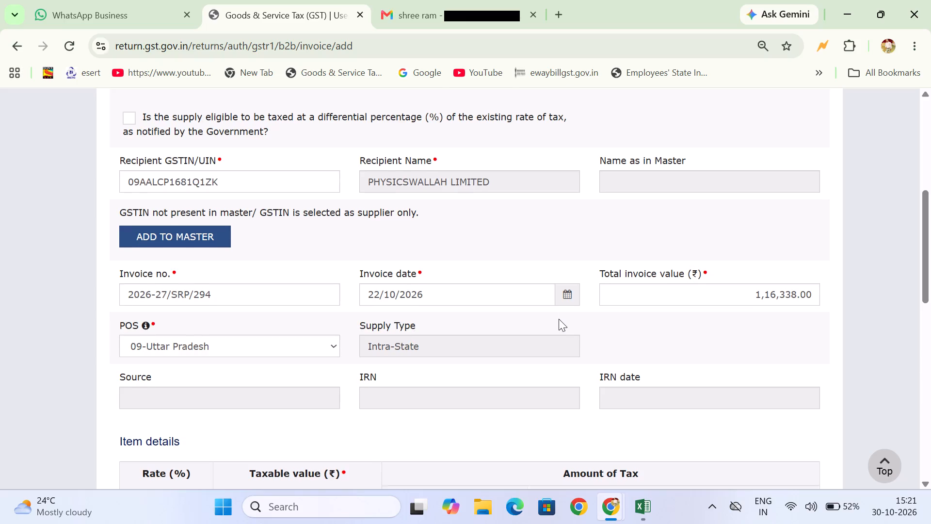
scroll(559, 319, down, 2)
key(alt+Tab)
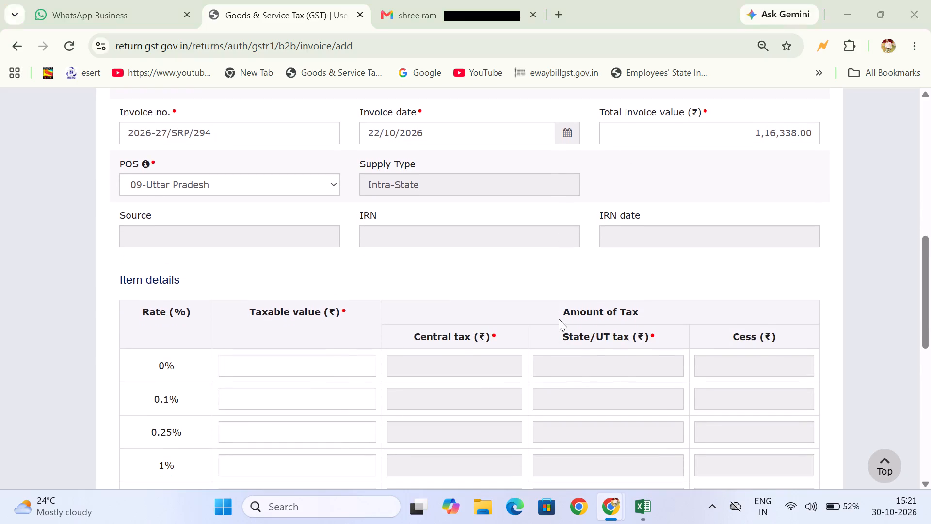
key(alt+Tab)
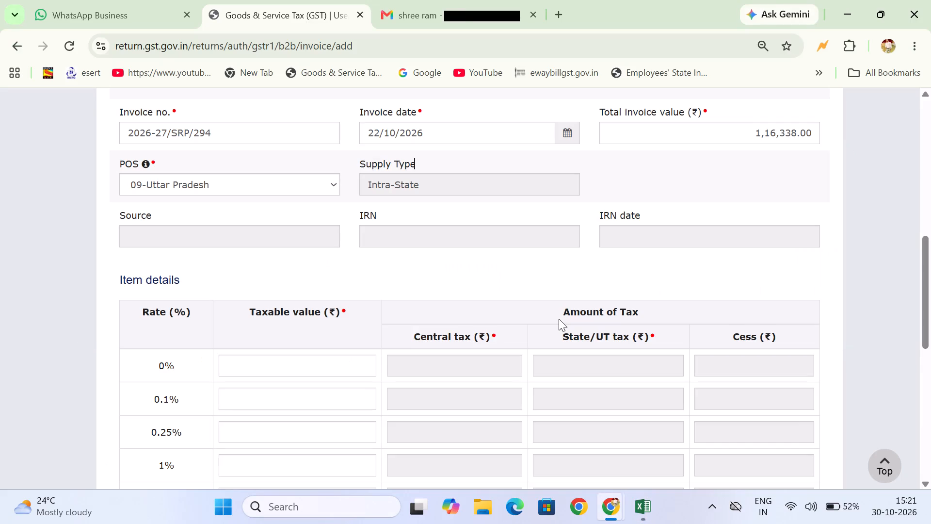
key(alt+Tab)
key(alt+Tab)
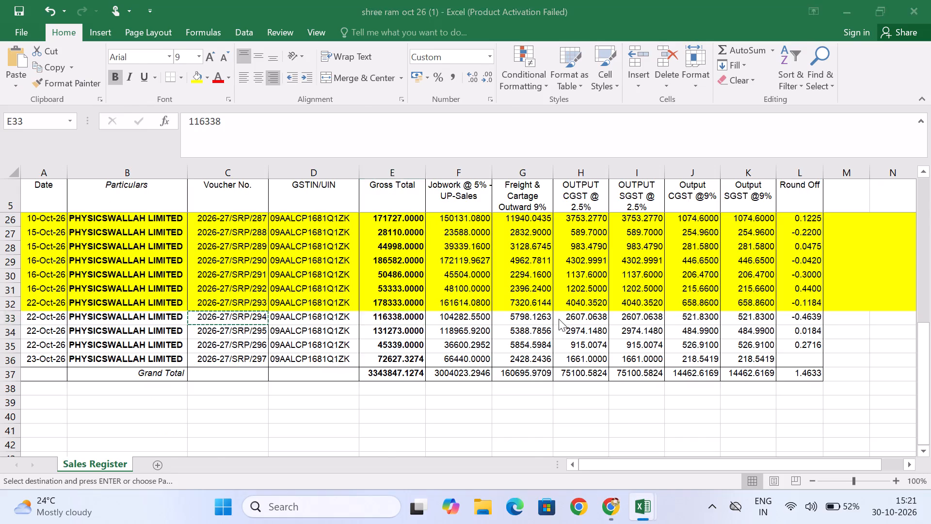
scroll(559, 319, down, 5)
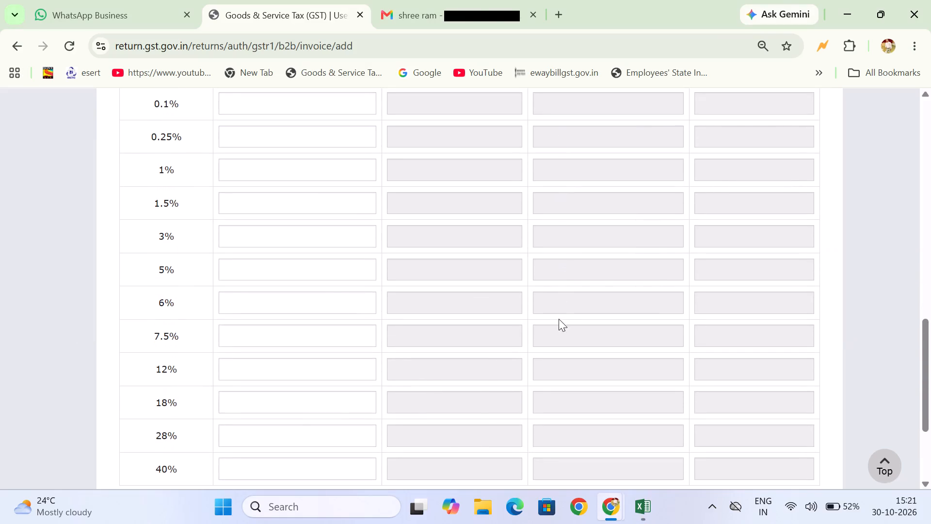
double_click(304, 272)
key(alt+Tab)
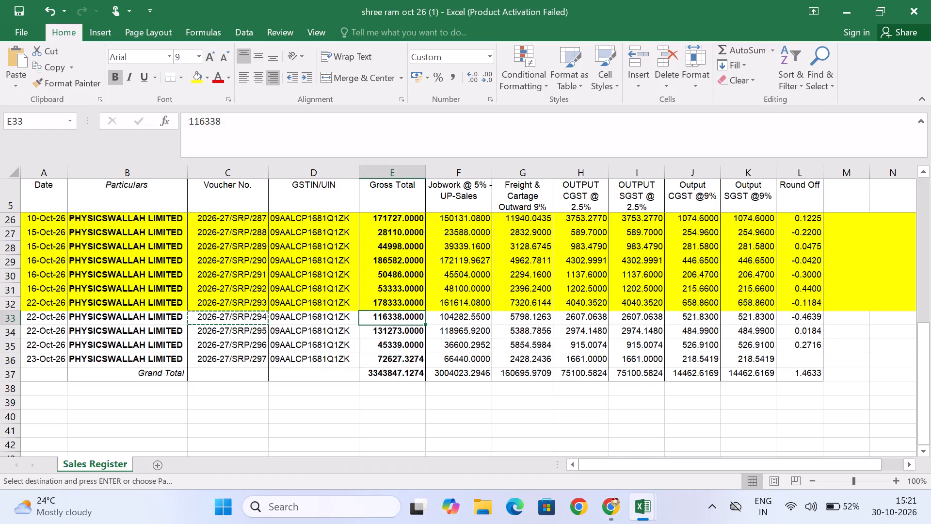
key(alt+Tab)
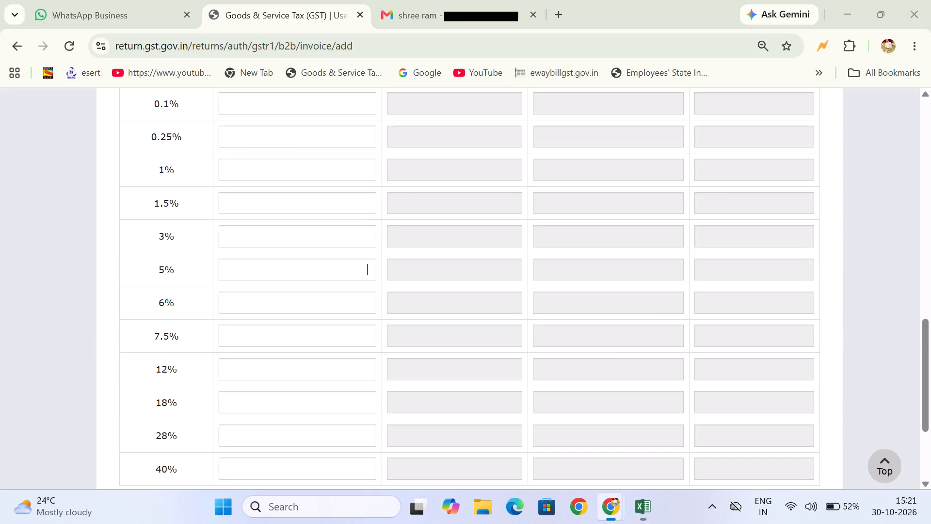
text(104282.)
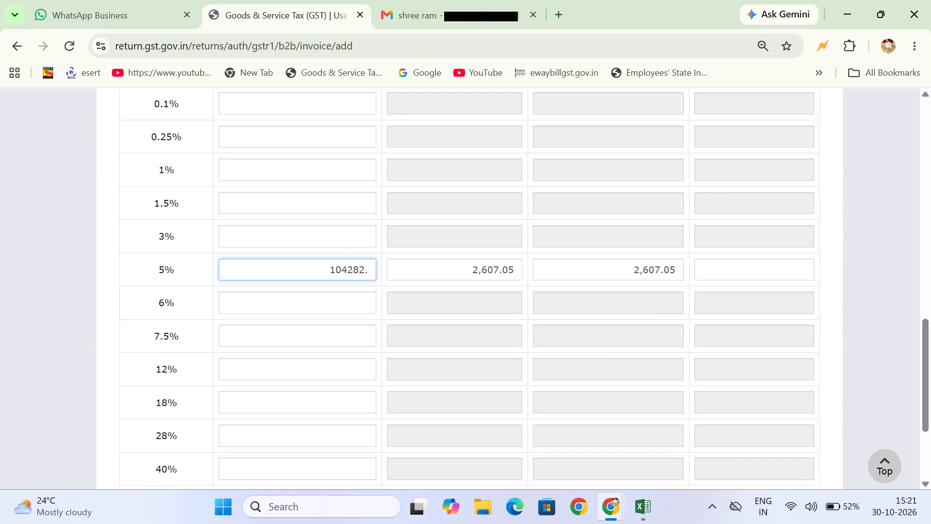
key(alt+Tab)
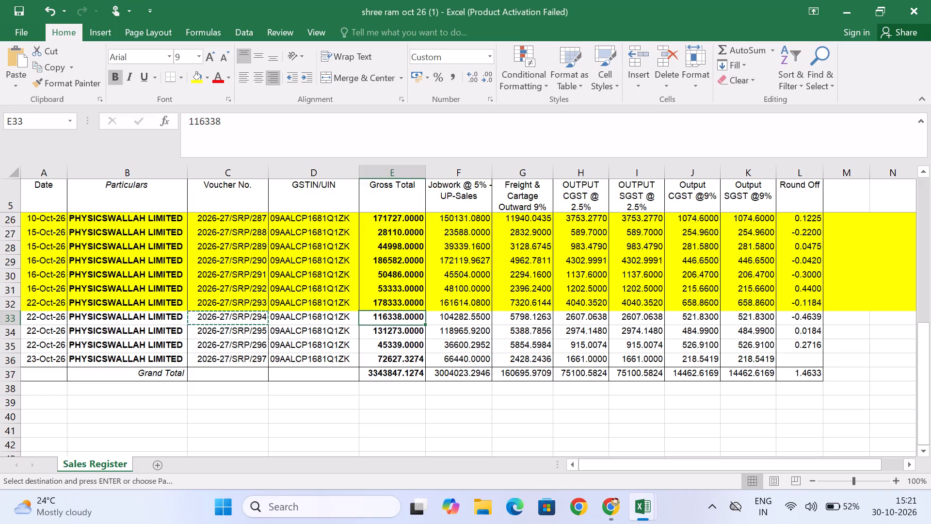
key(alt+Tab)
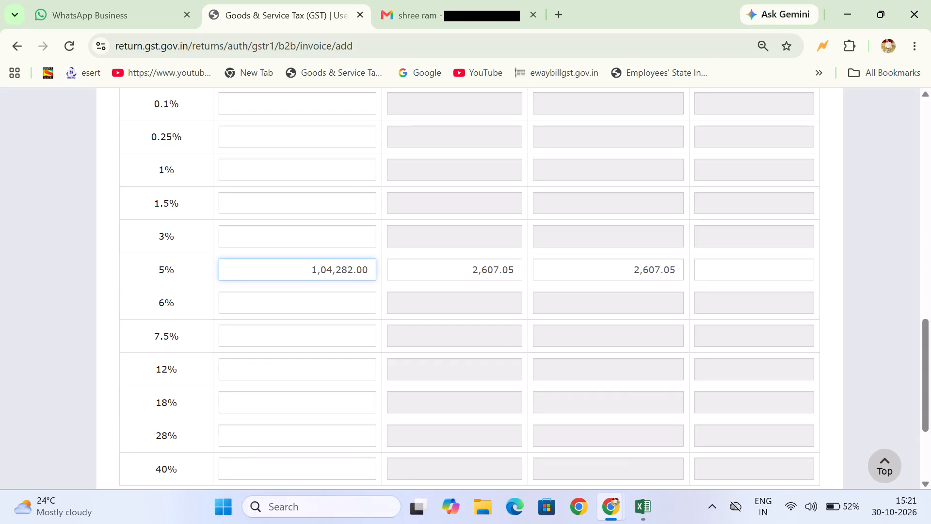
key(alt+Tab)
key(alt+Tab)
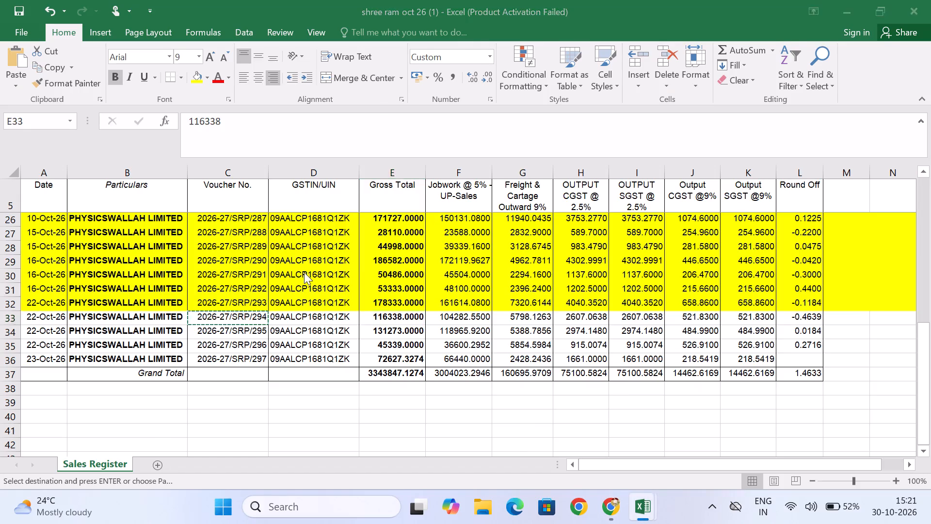
key(BackSpace)
key(BackSpace)
key(BackSpace)
text(55)
key(alt+Tab)
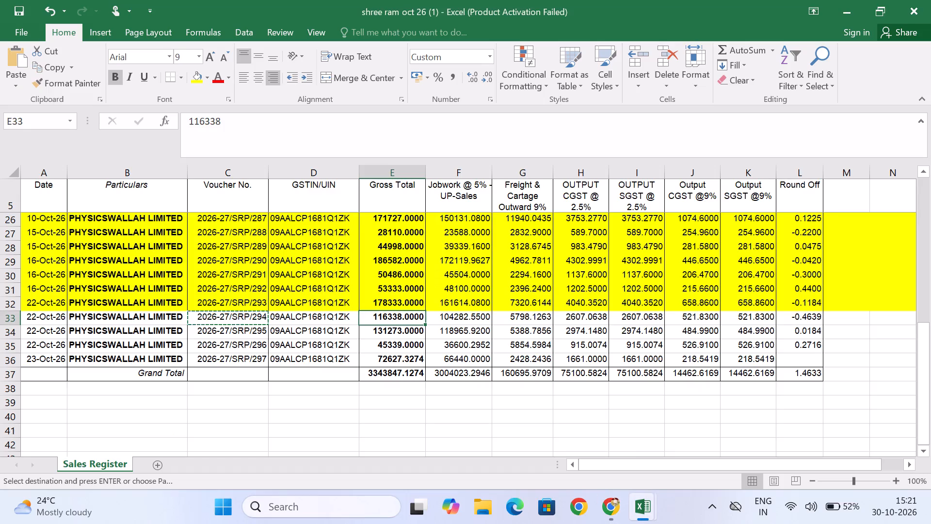
key(alt+Tab)
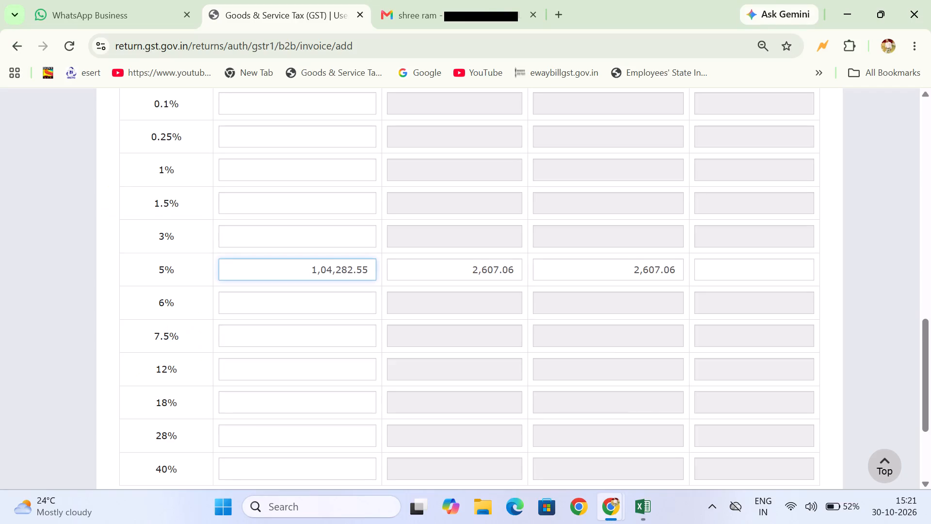
Look up the freight and cartage amount of voucher 2026-27/SRP/294 in Excel and enter 5798.12 as the 18% taxable value in the GST form.
scroll(304, 272, down, 2)
click(300, 294)
key(alt+Tab)
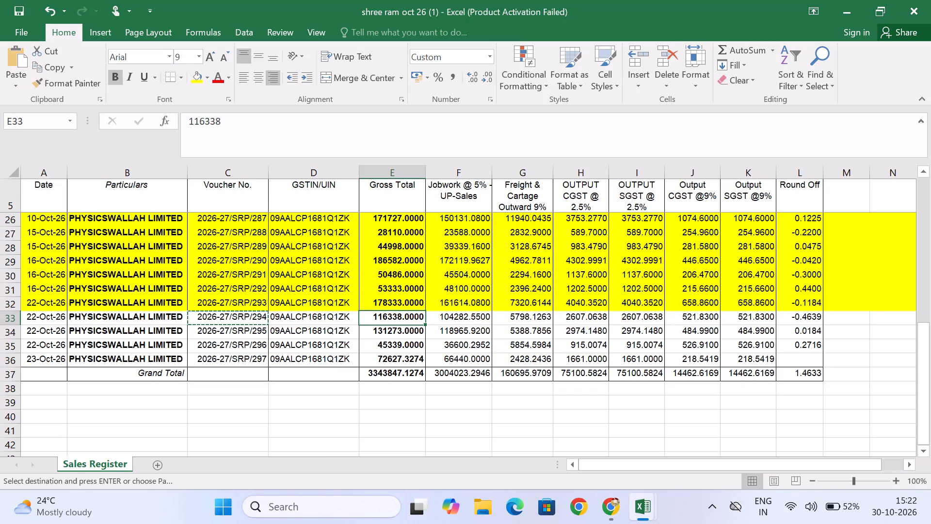
key(alt+Tab)
key(alt+Tab)
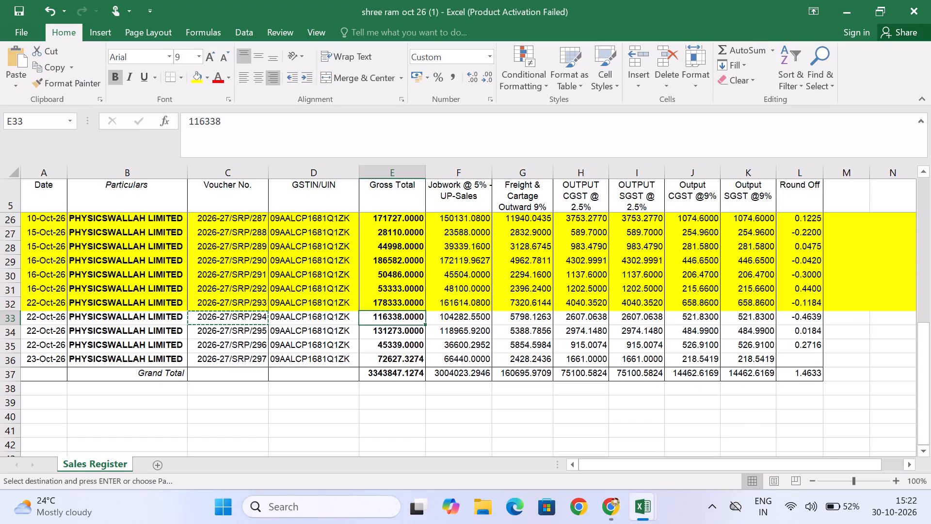
key(alt+Tab)
key(alt+Tab)
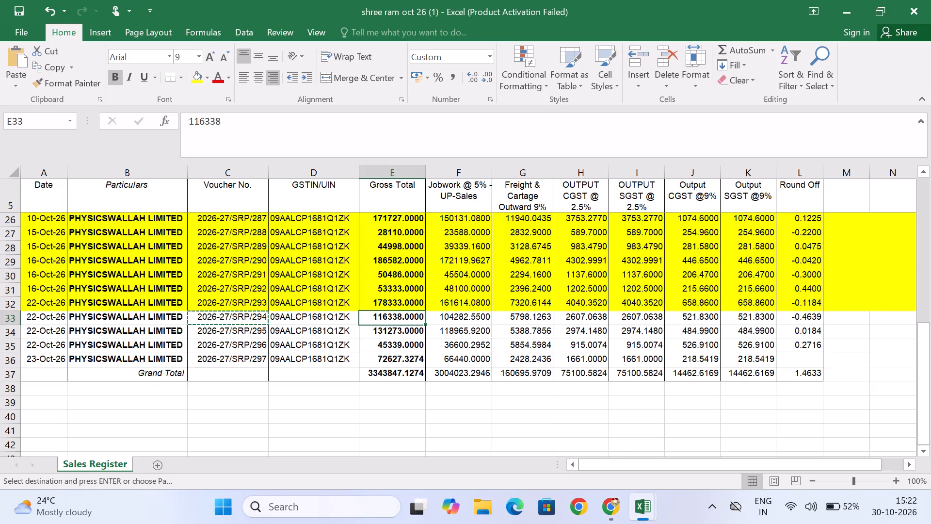
key(alt+Tab)
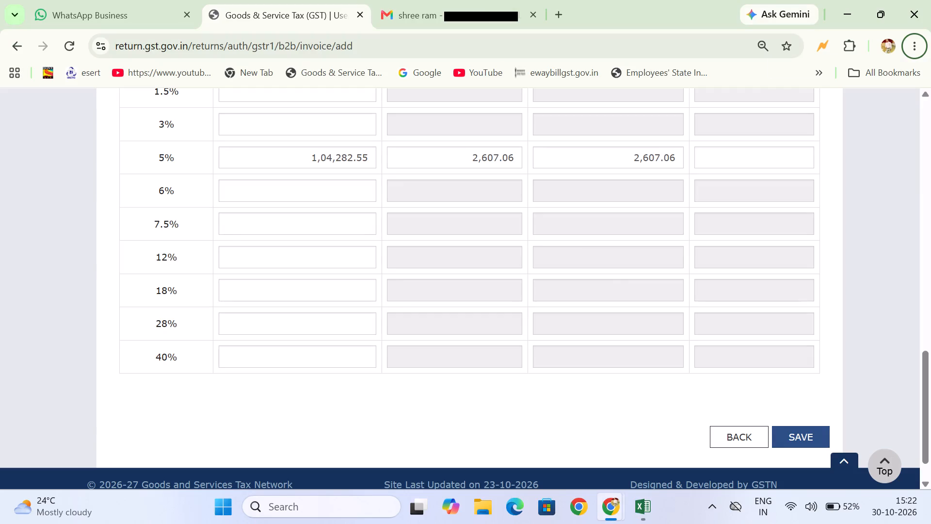
click(300, 294)
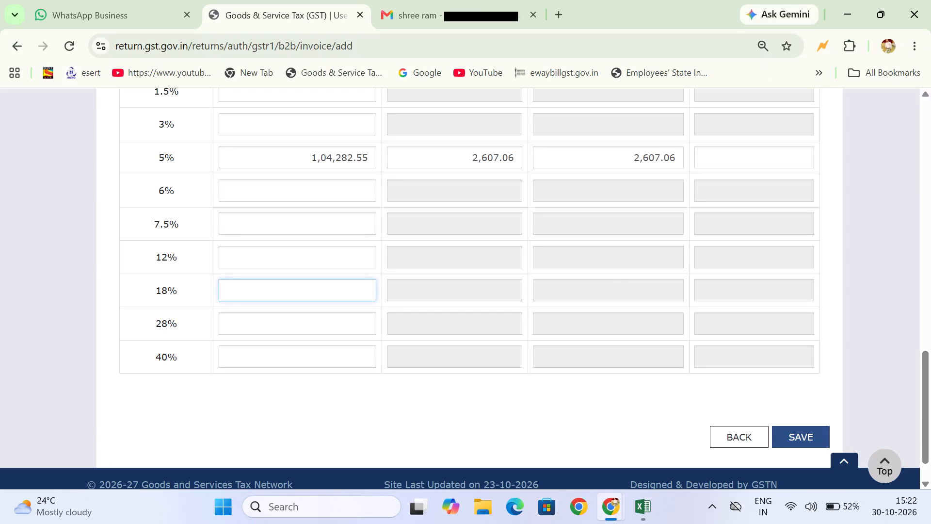
text(57)
key(alt+Tab)
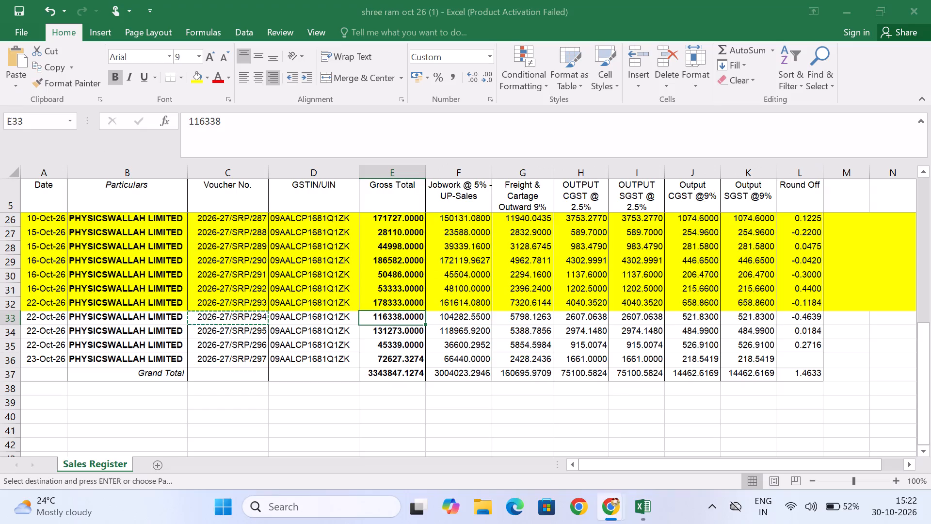
key(alt+Tab)
key(BackSpace)
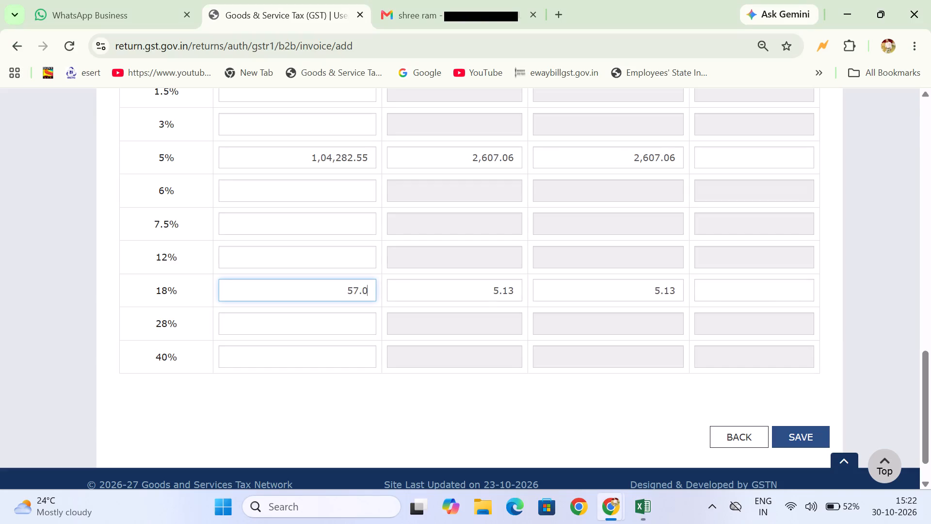
key(BackSpace)
key(BackSpace)
text(98.16)
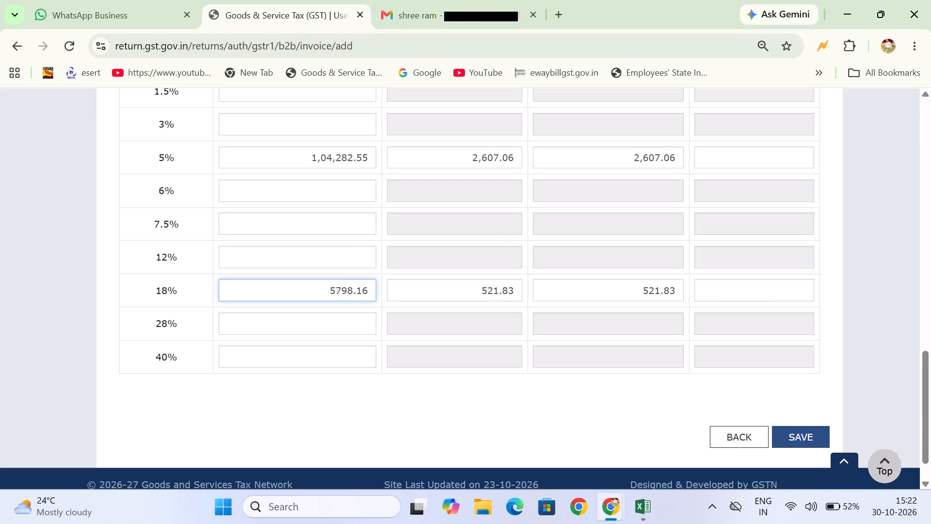
key(alt+Tab)
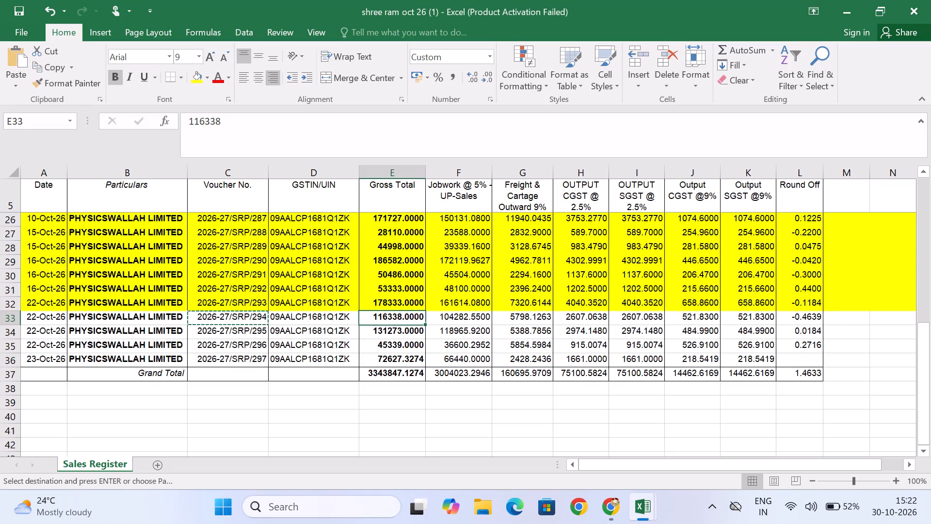
key(alt+Tab)
key(BackSpace)
key(BackSpace)
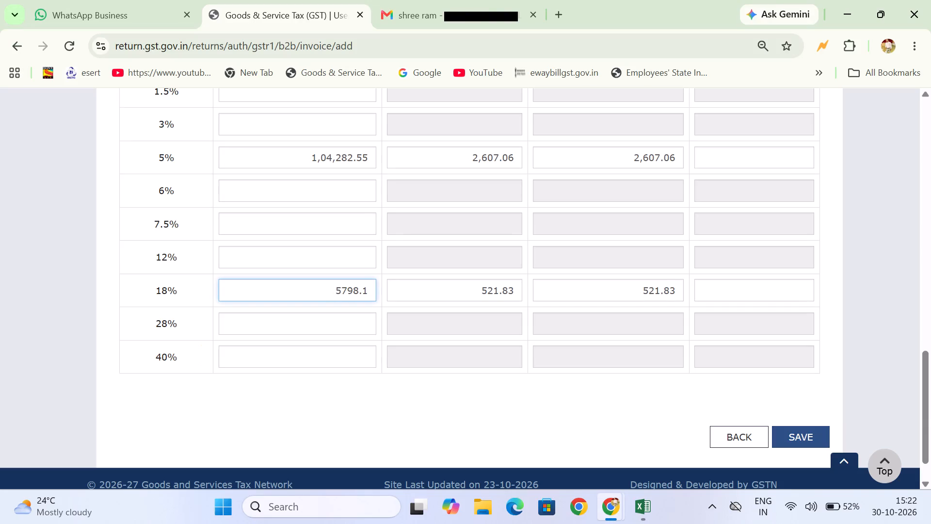
key(3)
key(BackSpace)
key(2)
Check the amounts against the Sales Register, save invoice 2026-27/SRP/294, and activate the invoice number of the next blank invoice.
scroll(300, 294, down, 1)
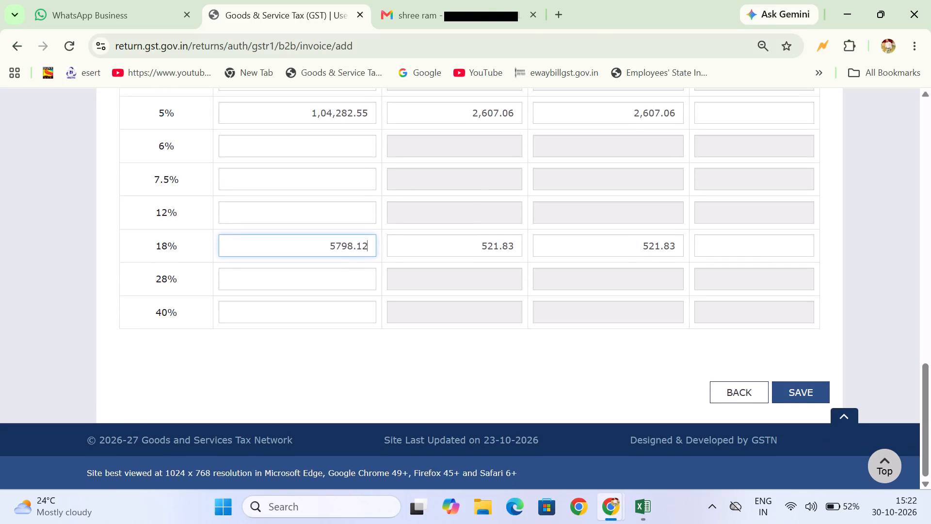
key(alt+Tab)
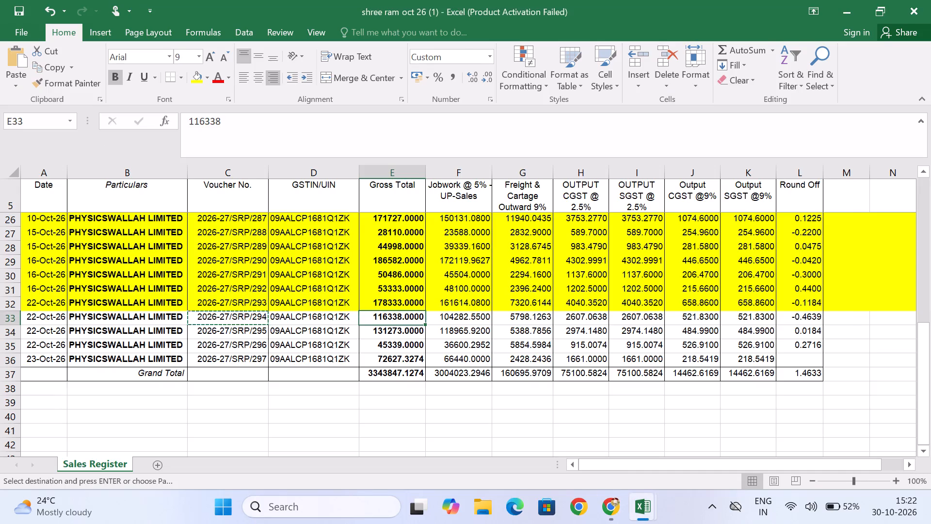
key(alt+Tab)
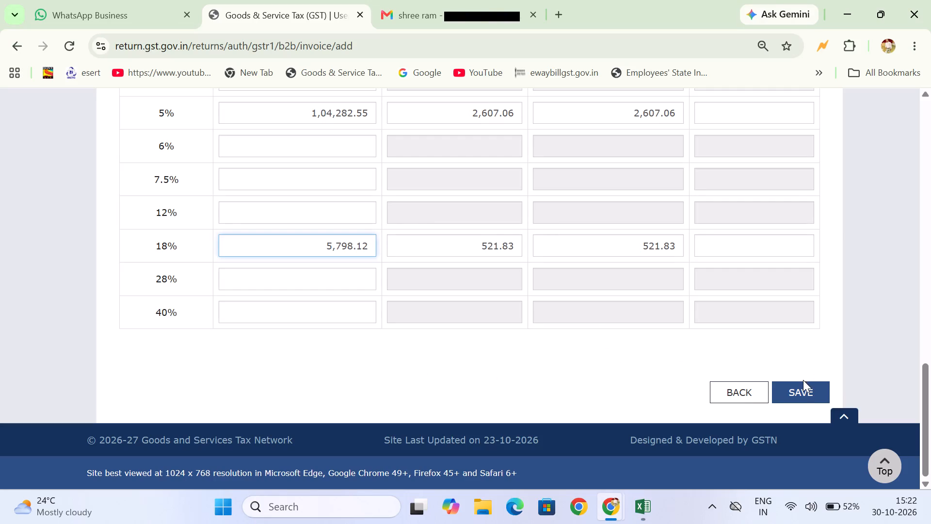
click(803, 395)
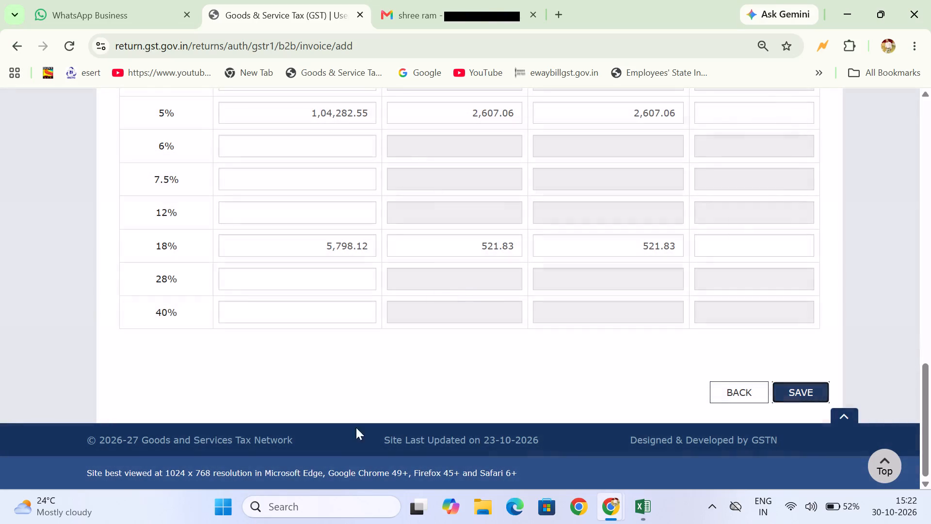
click(793, 391)
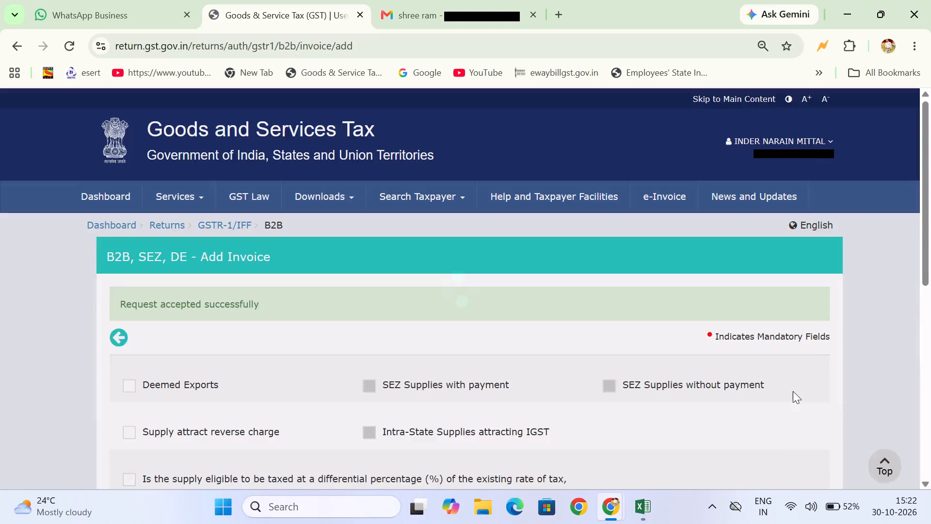
scroll(255, 305, down, 4)
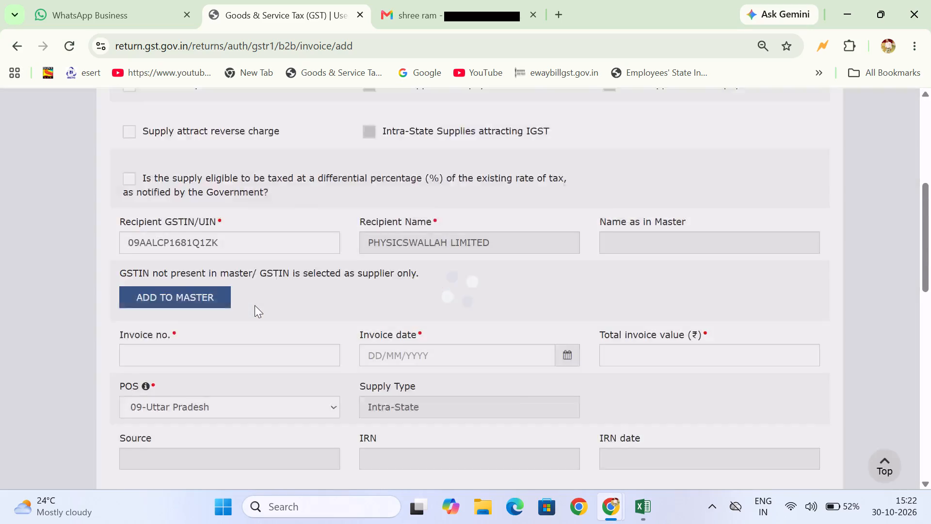
scroll(255, 305, down, 1)
click(255, 305)
click(255, 305)
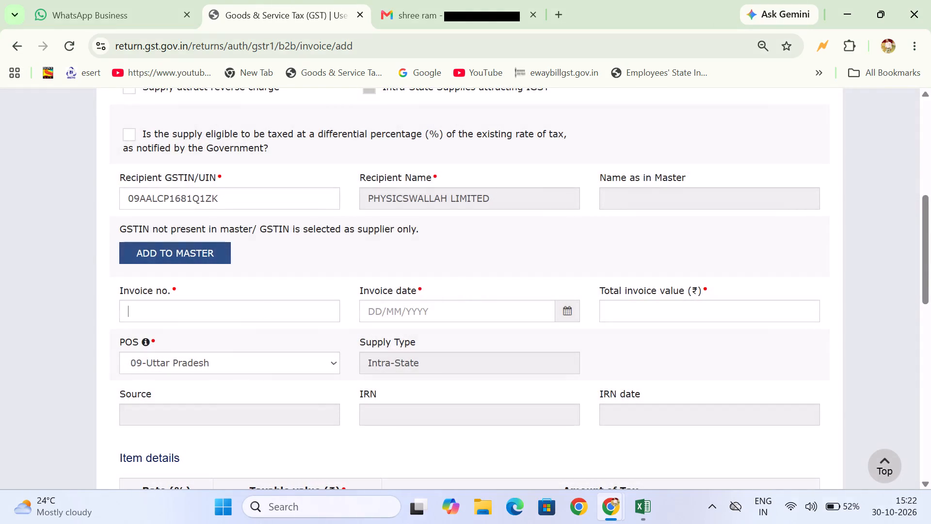
In the Excel Sales Register, highlight the whole row of voucher 2026-27/SRP/294 in yellow.
key(alt+Tab)
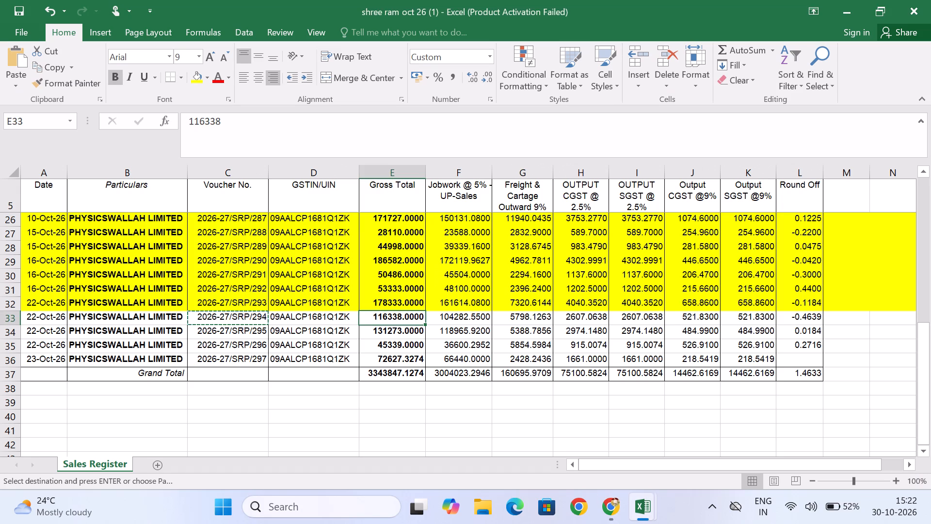
click(12, 320)
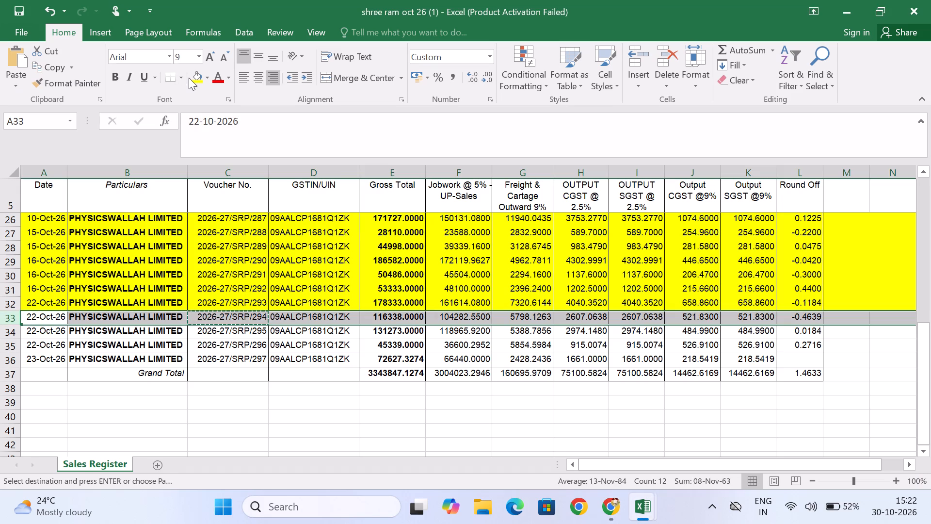
click(194, 76)
Copy voucher number 2026-27/SRP/295 from the Excel Sales Register into the invoice number of the GST form.
click(226, 335)
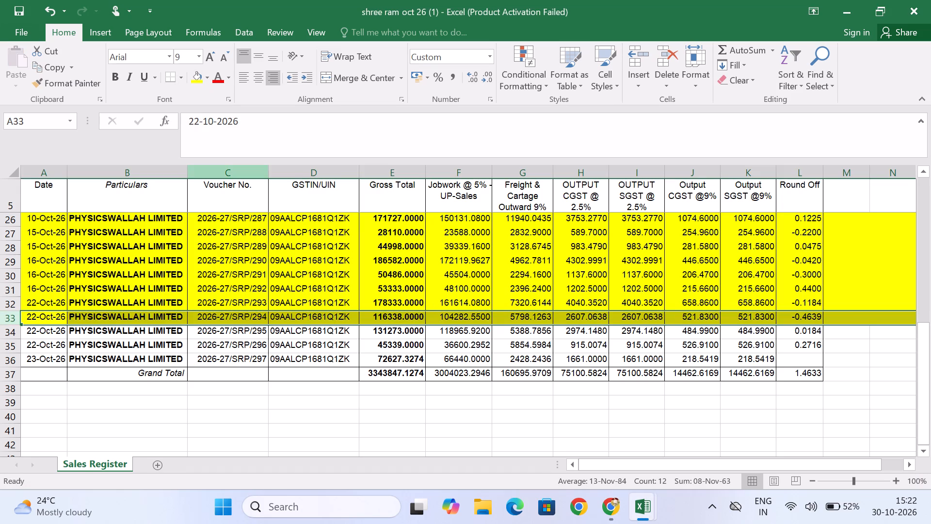
key(ctrl+c)
key(alt+Tab)
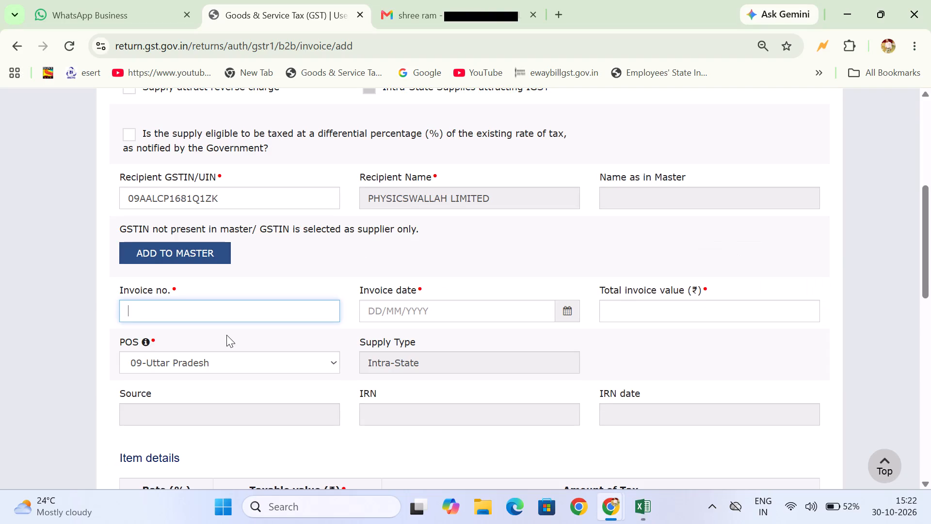
key(ctrl+v)
Look up the date of voucher 2026-27/SRP/295 in Excel and enter 22/10/2026 as the invoice date in the GST form.
key(alt+Tab)
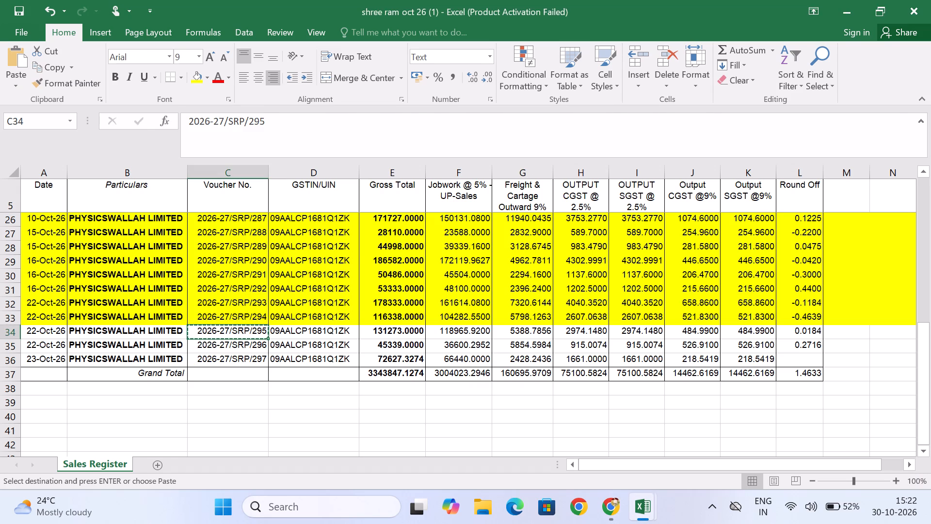
key(alt+Tab)
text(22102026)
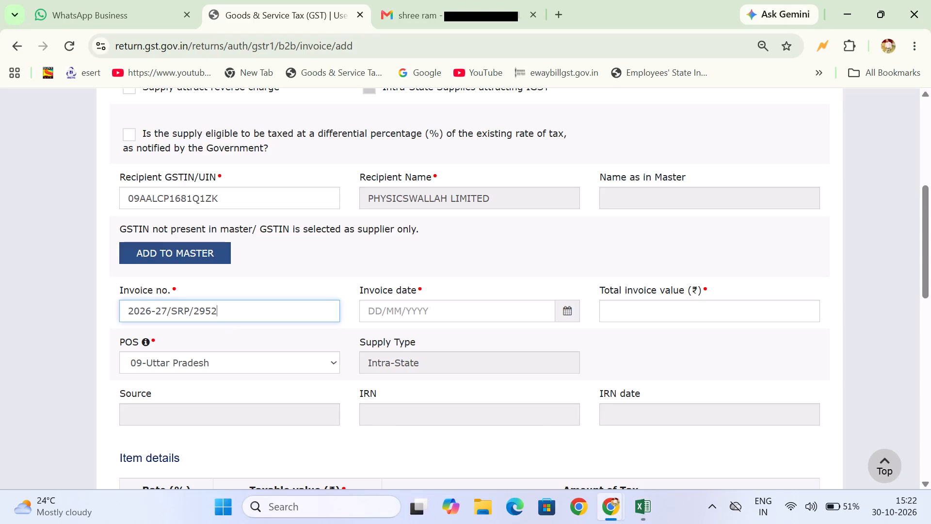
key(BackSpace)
click(394, 317)
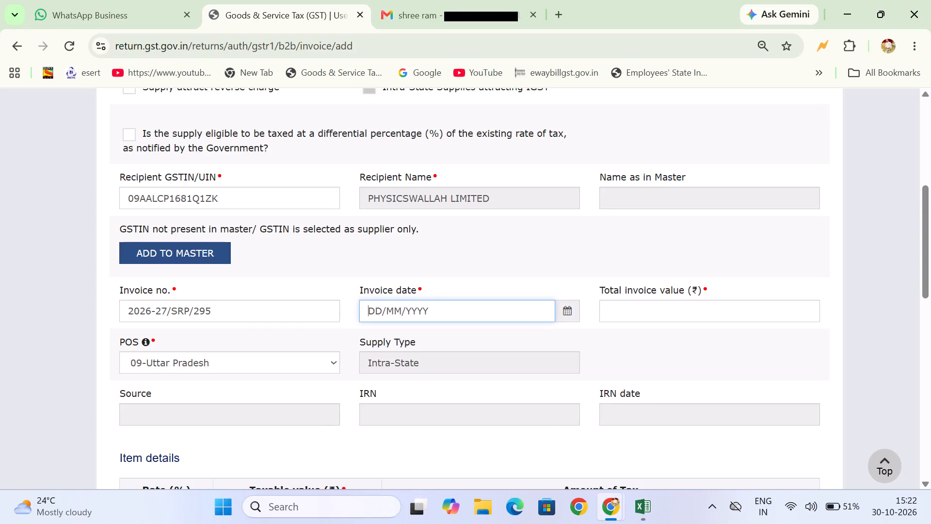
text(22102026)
Look up the gross total of voucher 2026-27/SRP/295 in Excel and enter 131273 as the total invoice value in the GST form.
click(658, 318)
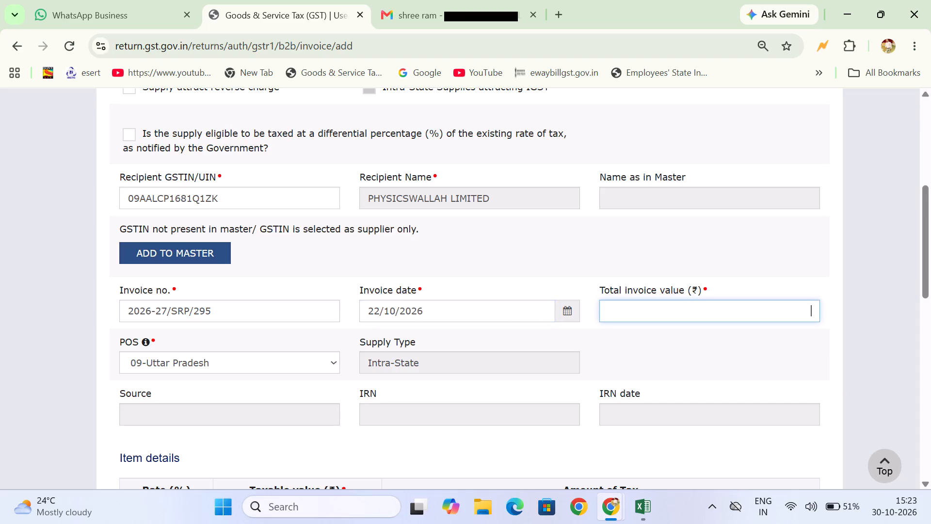
key(alt+Tab)
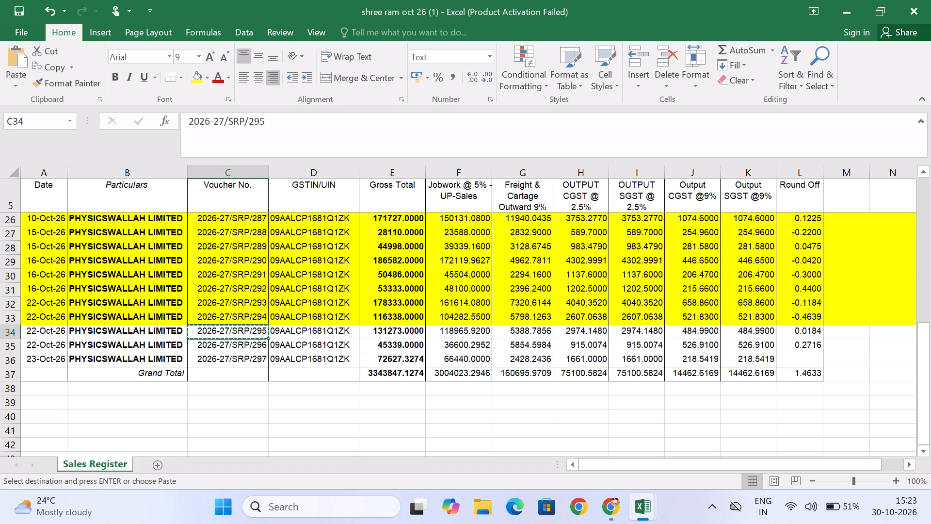
key(alt+Tab)
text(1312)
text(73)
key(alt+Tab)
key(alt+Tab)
Look up the jobwork amount of voucher 2026-27/SRP/295 in Excel and enter 118965.87 as the 5% taxable value in the GST form.
scroll(658, 318, down, 1)
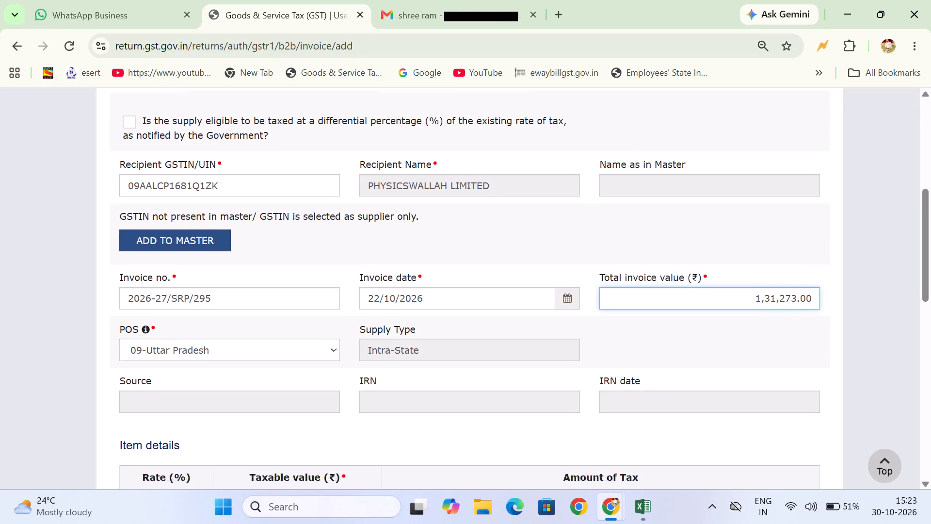
scroll(658, 318, down, 3)
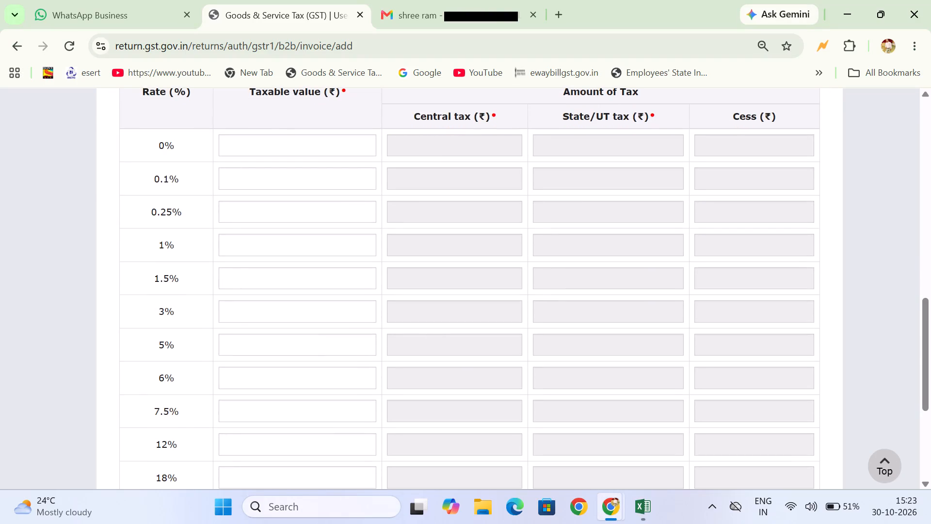
click(291, 345)
key(alt+Tab)
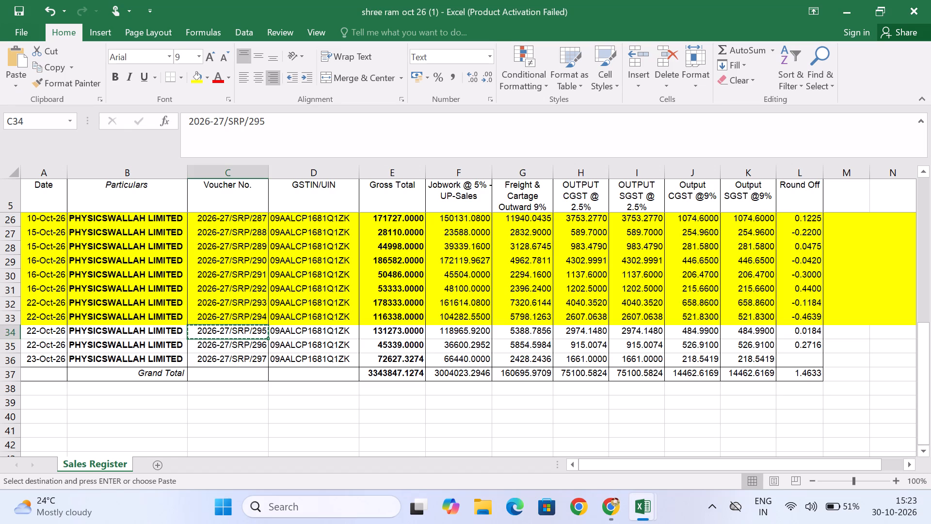
key(alt+Tab)
text(11)
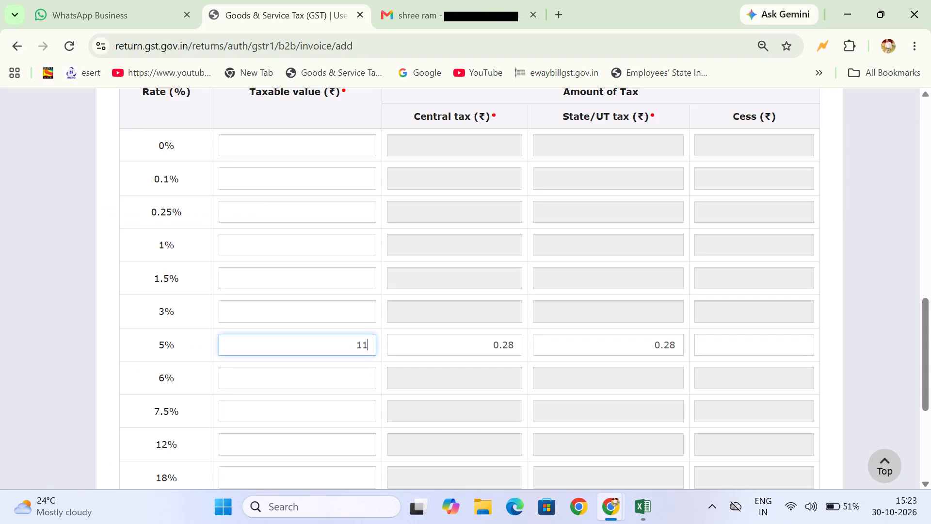
key(9)
key(BackSpace)
text(89)
text(65.)
text(87)
Recheck the jobwork amount of voucher 2026-27/SRP/295 in Excel, correct the 5% taxable value to 118965.92, and compare it with the Sales Register.
key(alt+Tab)
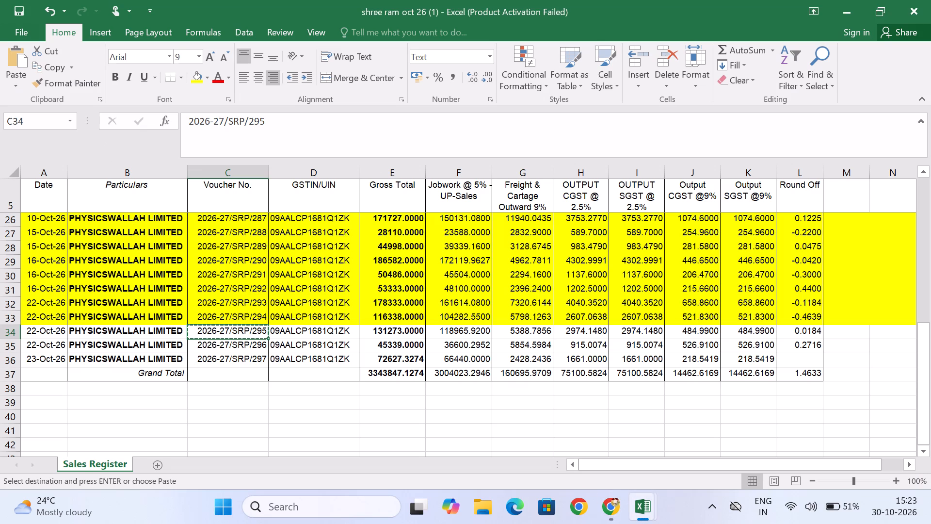
key(alt+Tab)
key(BackSpace)
key(BackSpace)
key(BackSpace)
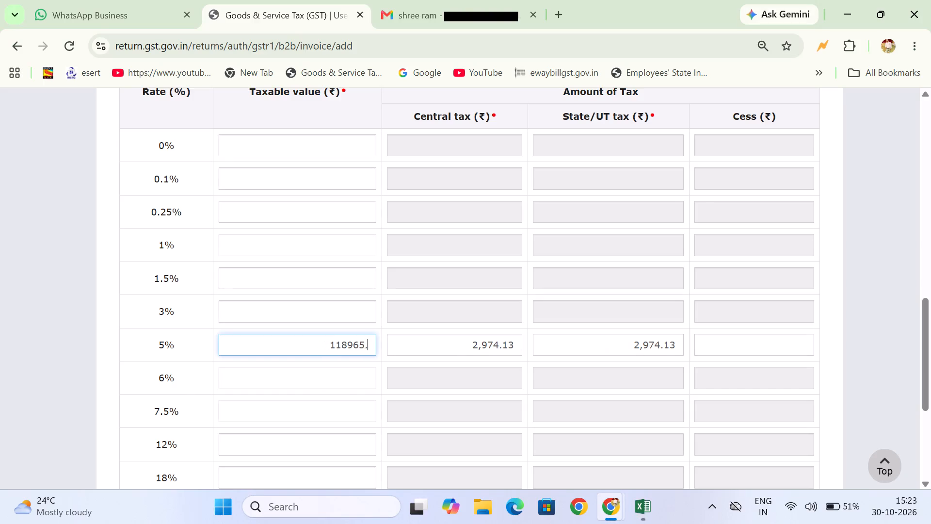
key(alt+Tab)
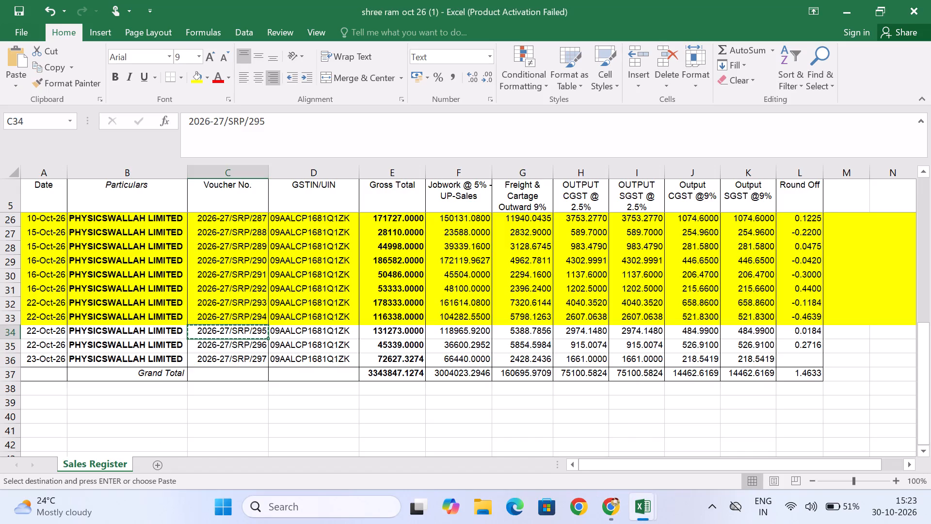
key(alt+Tab)
key(BackSpace)
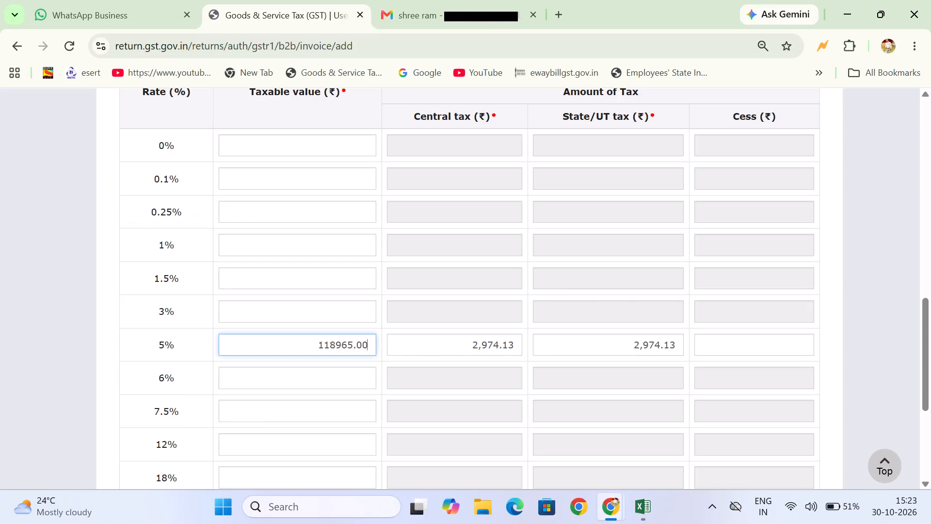
key(BackSpace)
key(BackSpace)
key(9)
key(2)
key(alt+Tab)
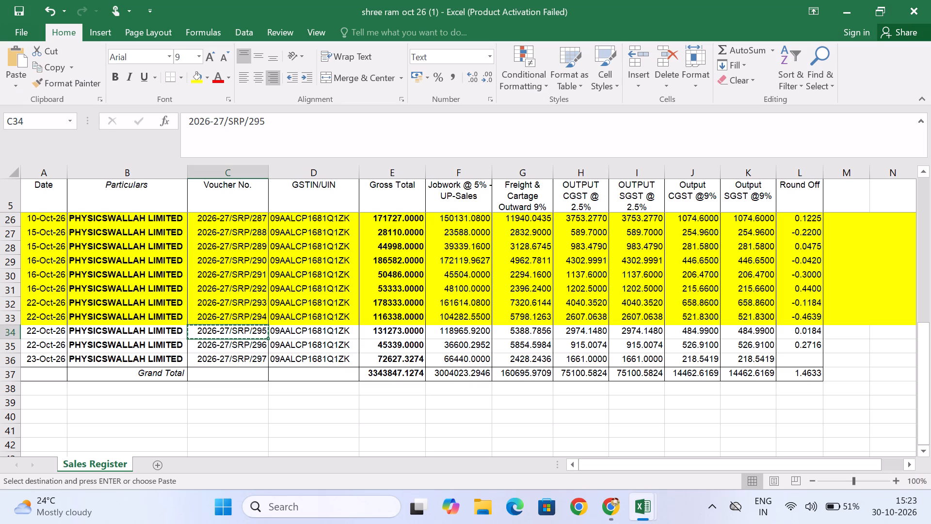
key(alt+Tab)
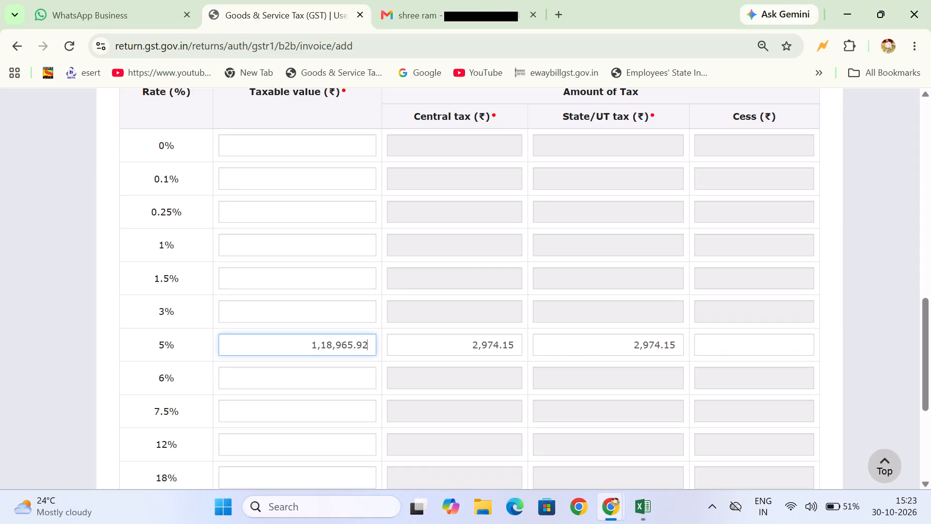
key(alt+Tab)
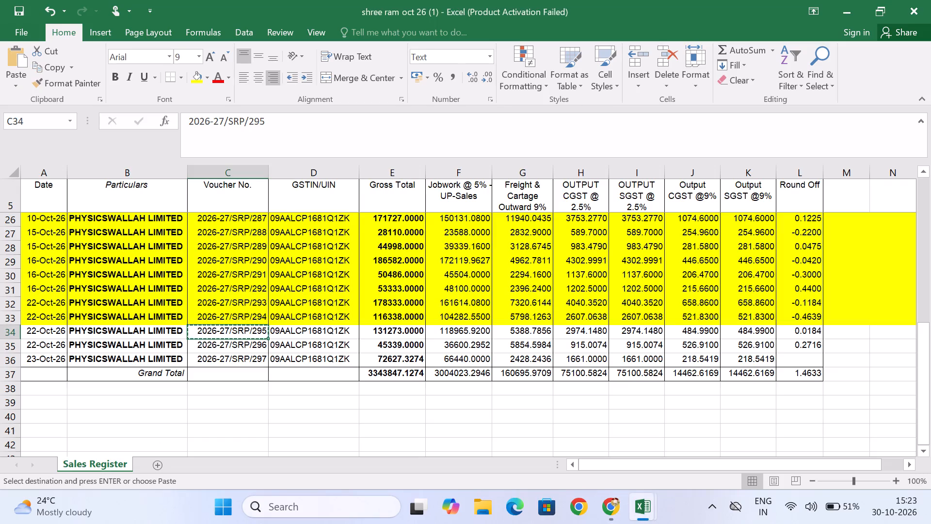
key(alt+Tab)
key(alt+Tab)
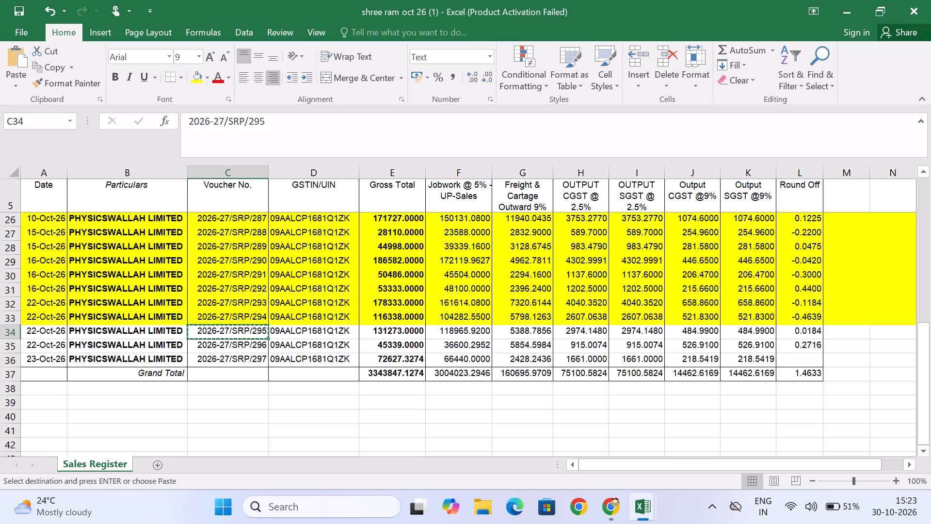
key(alt+Tab)
Look up the freight and cartage amount of voucher 2026-27/SRP/295 in Excel and enter 5388.78 as the 18% taxable value in the GST form.
scroll(291, 345, down, 3)
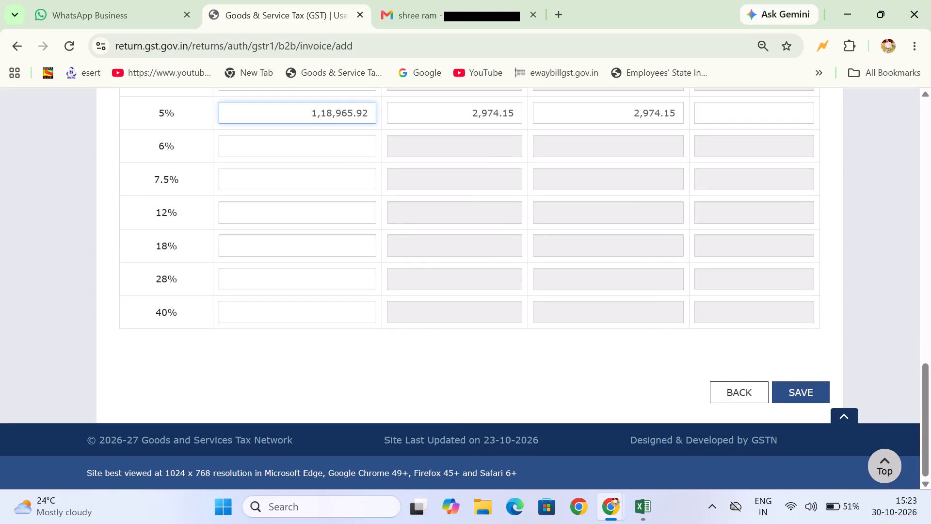
click(317, 245)
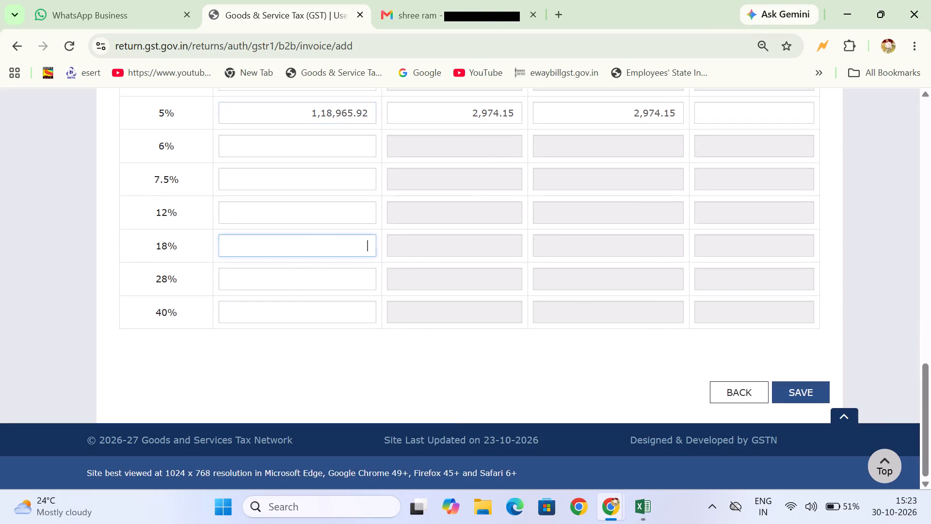
key(alt+Tab)
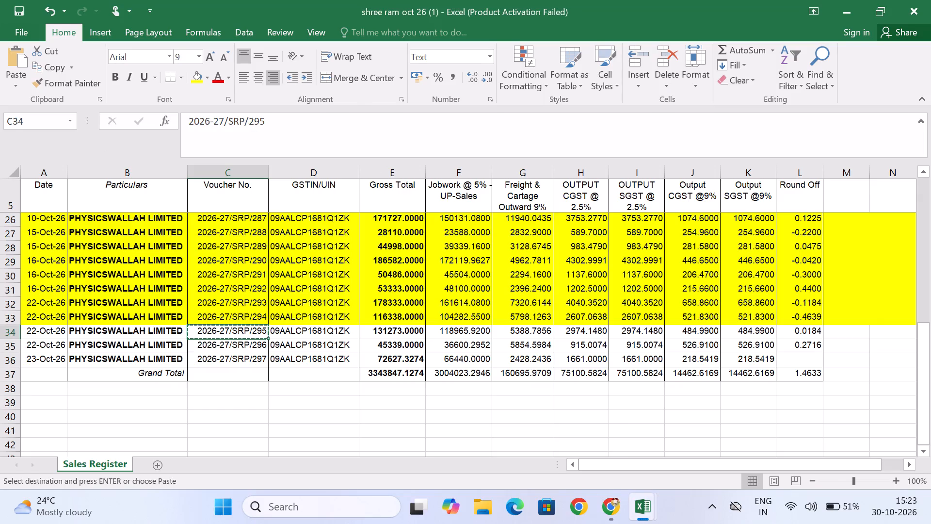
key(alt+Tab)
key(alt+Tab)
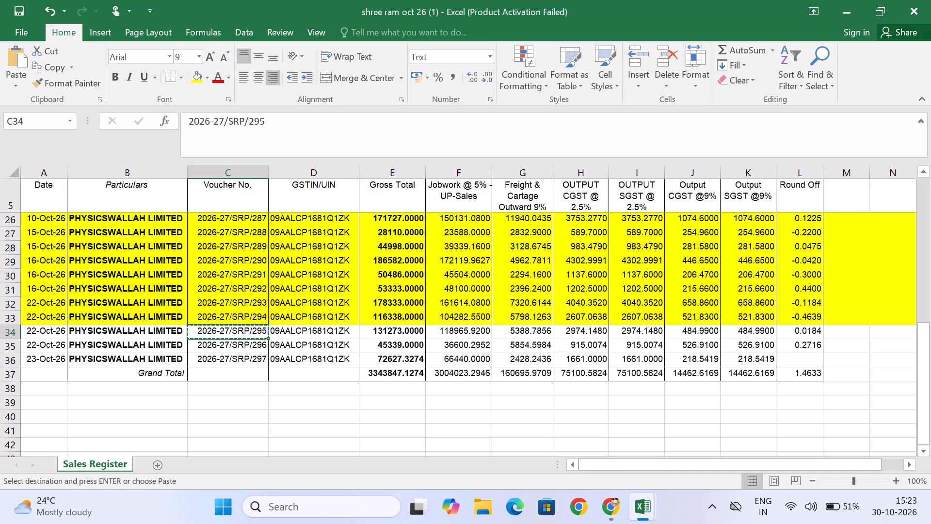
key(alt+Tab)
text(5388.)
key(alt+Tab)
key(alt+Tab)
key(BackSpace)
key(BackSpace)
key(backslash)
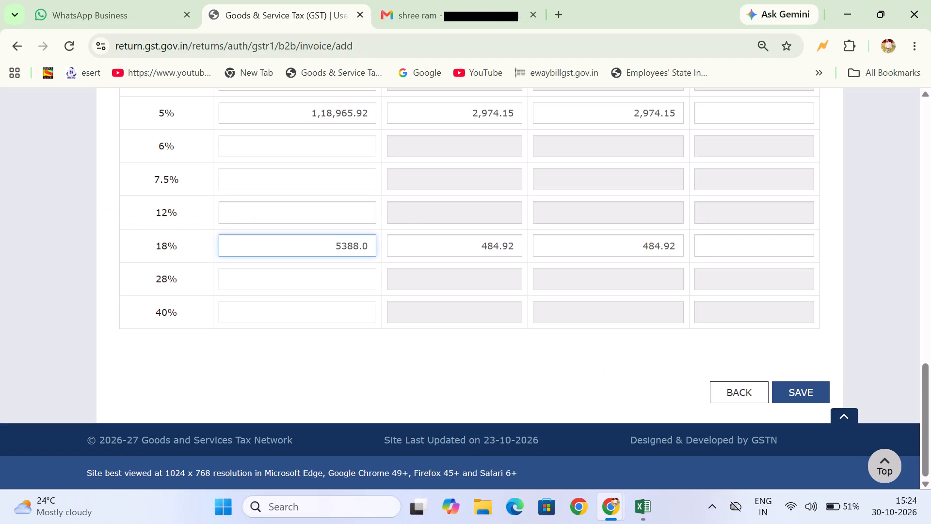
key(BackSpace)
text(78)
scroll(317, 245, down, 1)
Check the amounts against the Sales Register, save invoice 2026-27/SRP/295, and activate the invoice number of the next blank invoice.
key(alt+Tab)
key(alt+Tab)
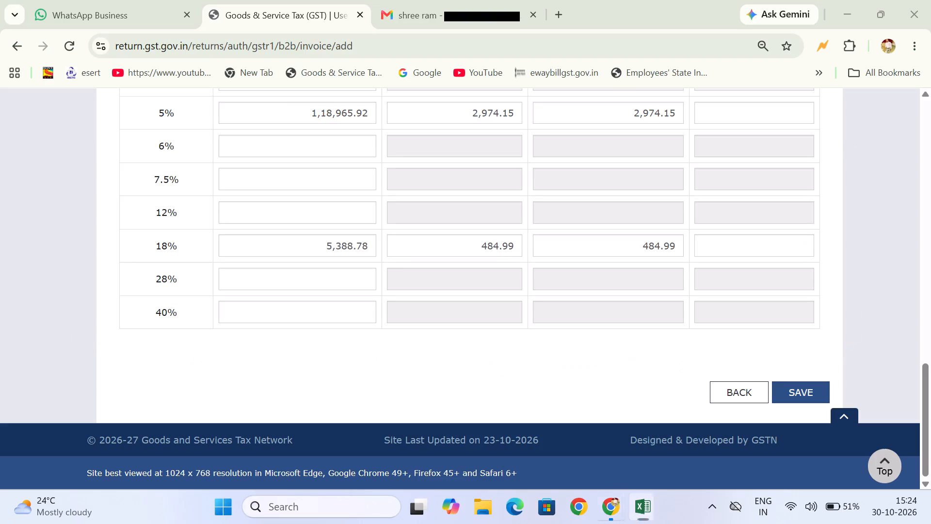
click(816, 389)
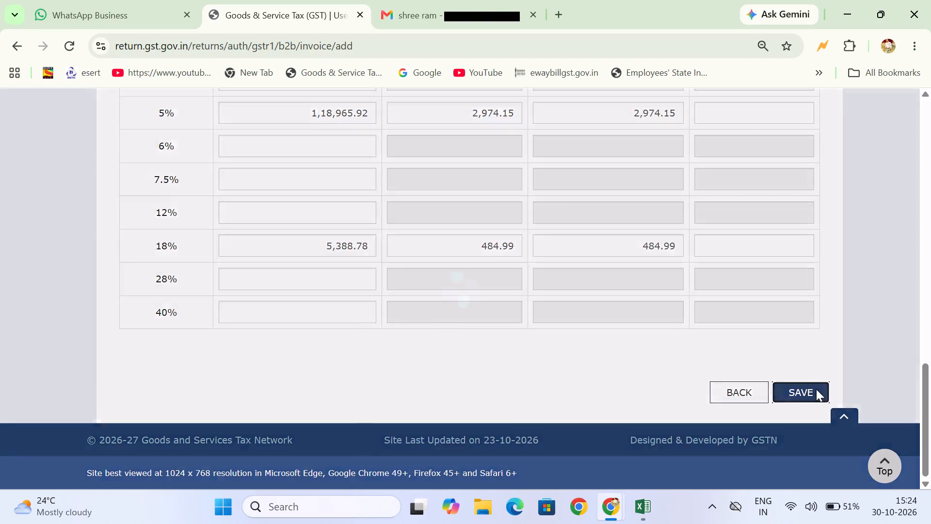
scroll(510, 313, down, 2)
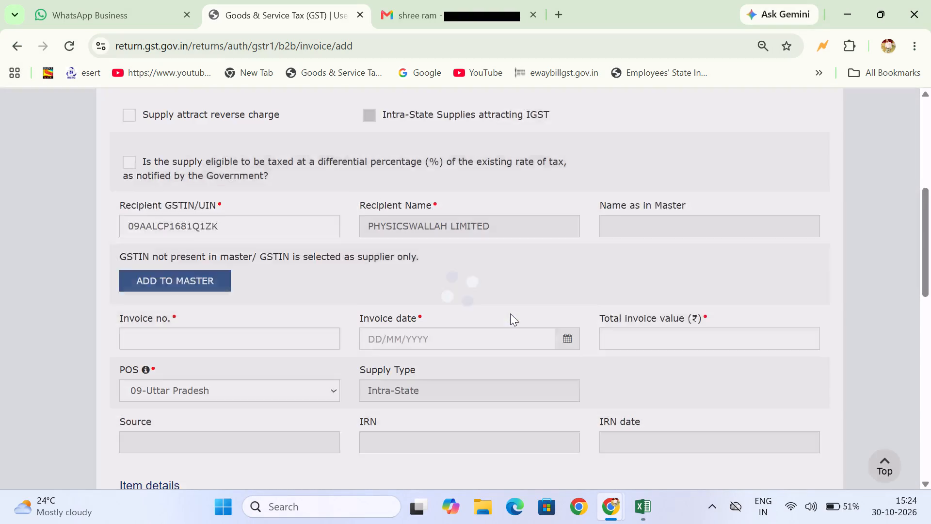
scroll(510, 313, down, 1)
click(174, 338)
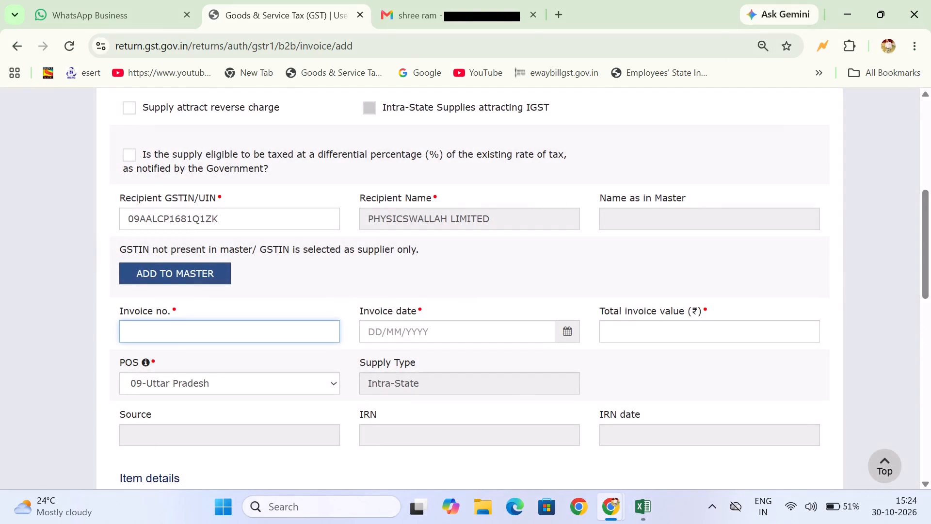
In the Excel Sales Register, highlight the whole row of voucher 2026-27/SRP/295 in yellow.
key(alt+Tab)
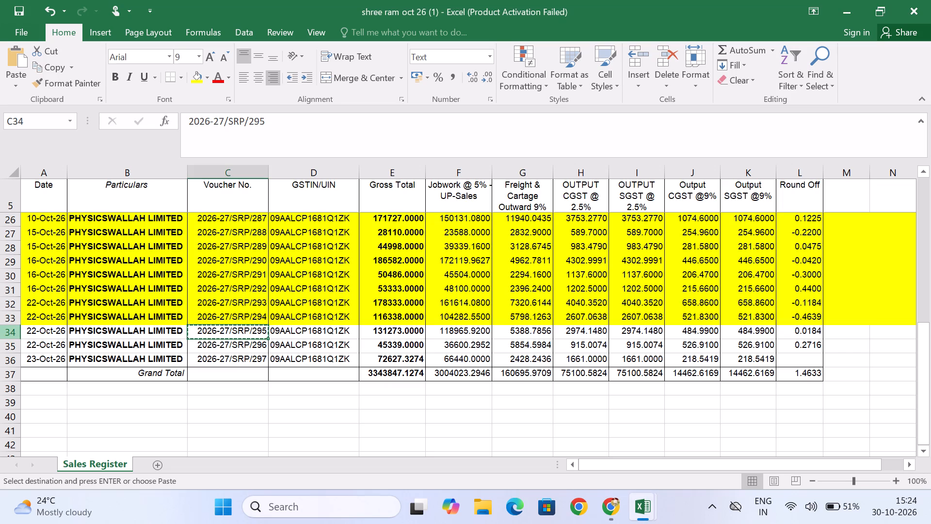
click(9, 333)
click(199, 76)
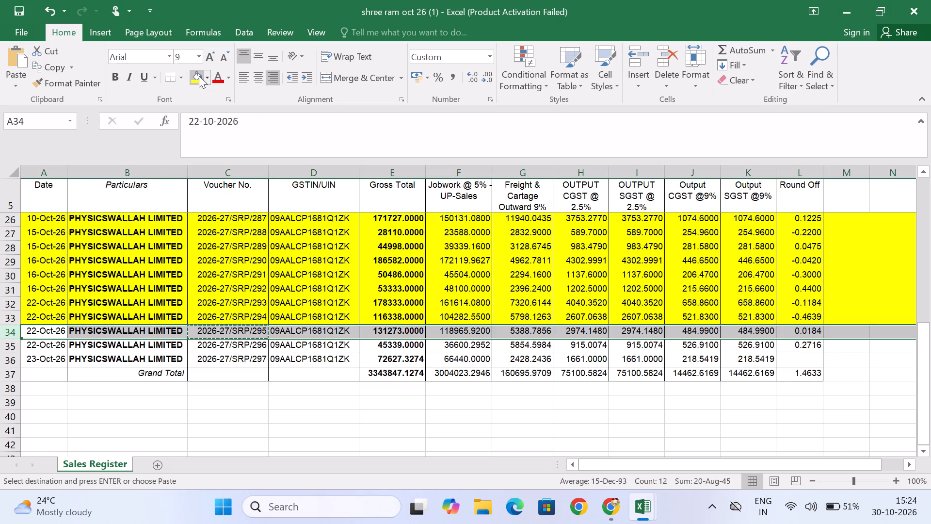
Copy voucher number 2026-27/SRP/296 from the Excel Sales Register into the invoice number of the GST form.
click(249, 351)
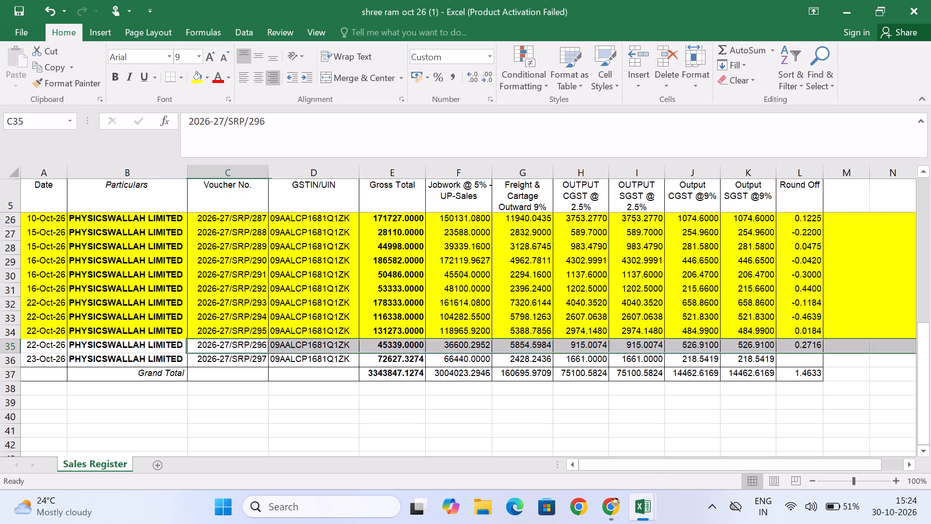
key(ctrl+v)
key(ctrl+c)
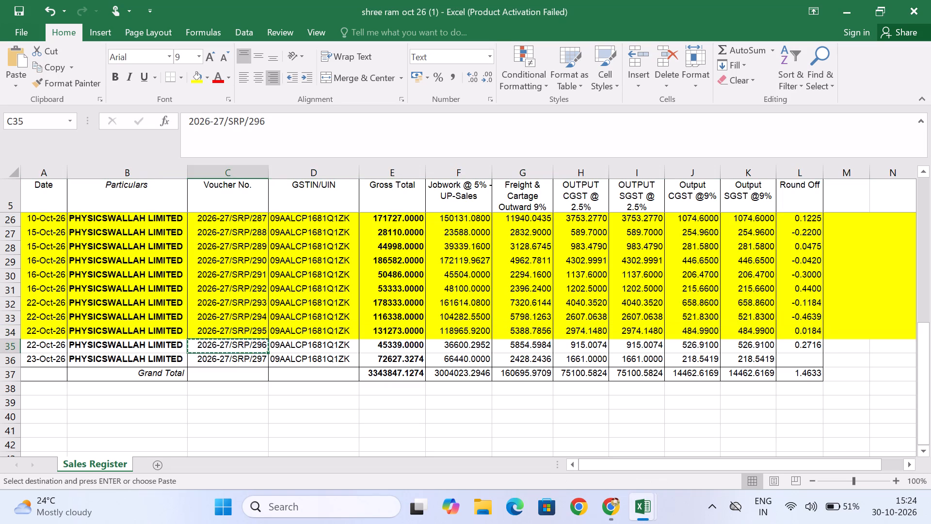
key(alt+Tab)
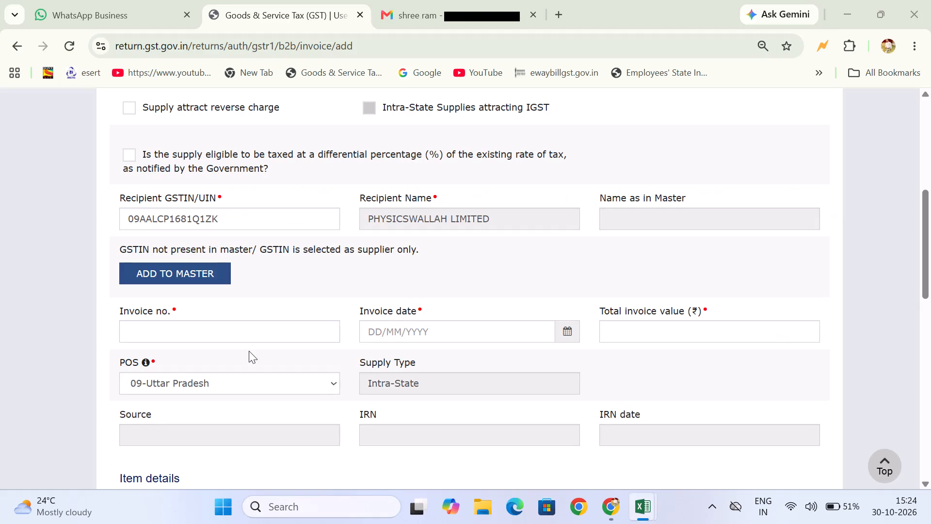
click(185, 335)
key(ctrl+v)
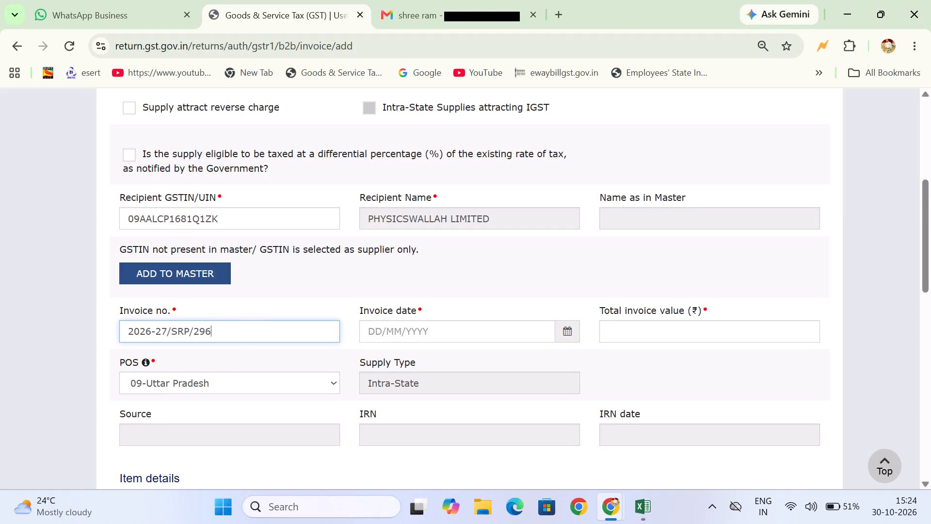
Look up the date of voucher 2026-27/SRP/296 in Excel and enter 22/10/2026 as the invoice date in the GST form.
key(alt+Tab)
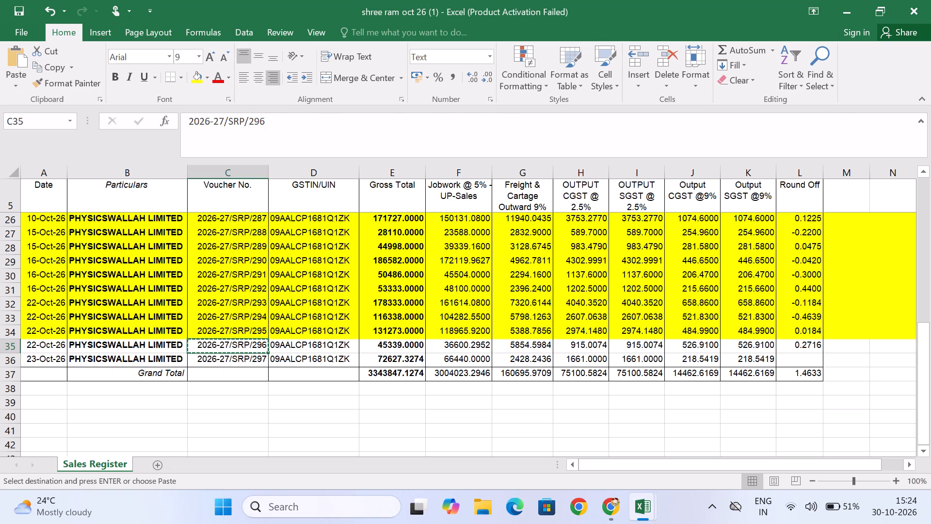
key(alt+Tab)
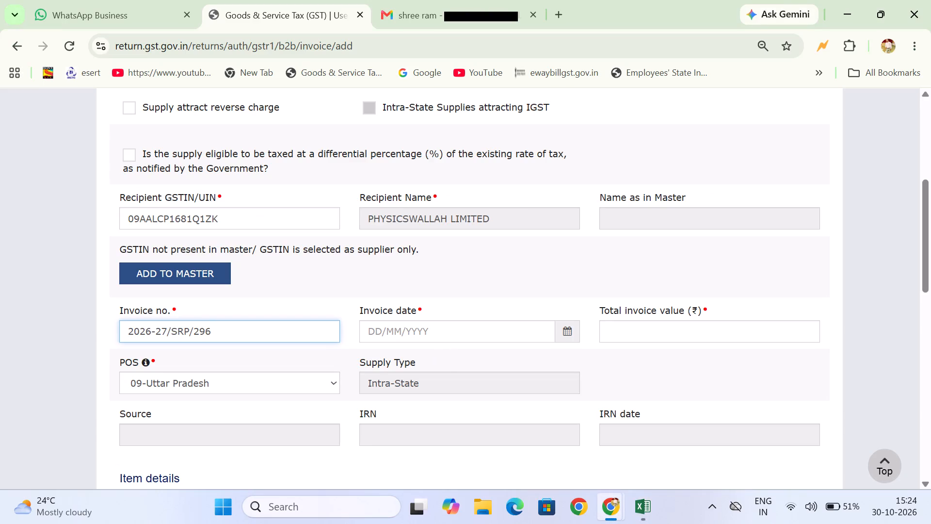
click(440, 337)
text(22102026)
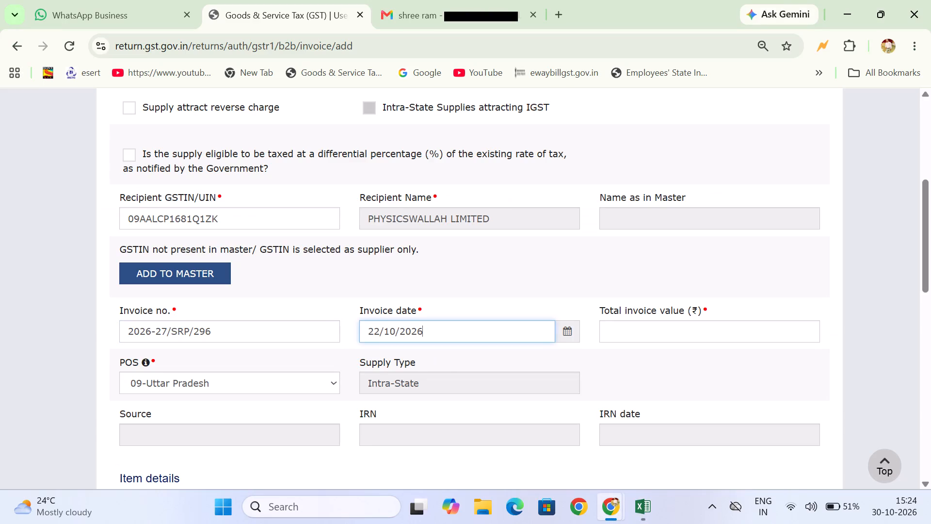
Look up the gross total of voucher 2026-27/SRP/296 in Excel, enter 45339 as the total invoice value, and compare it with the Sales Register.
click(717, 327)
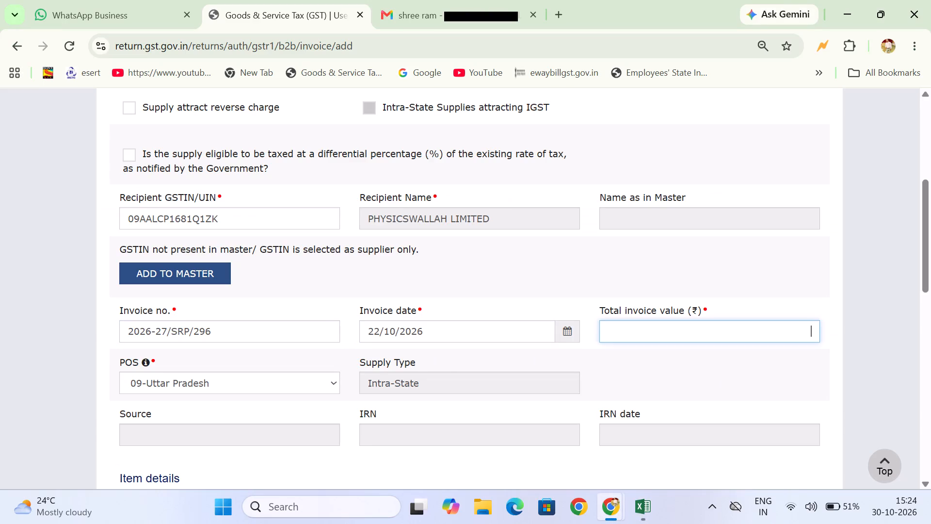
key(alt+Tab)
key(Return)
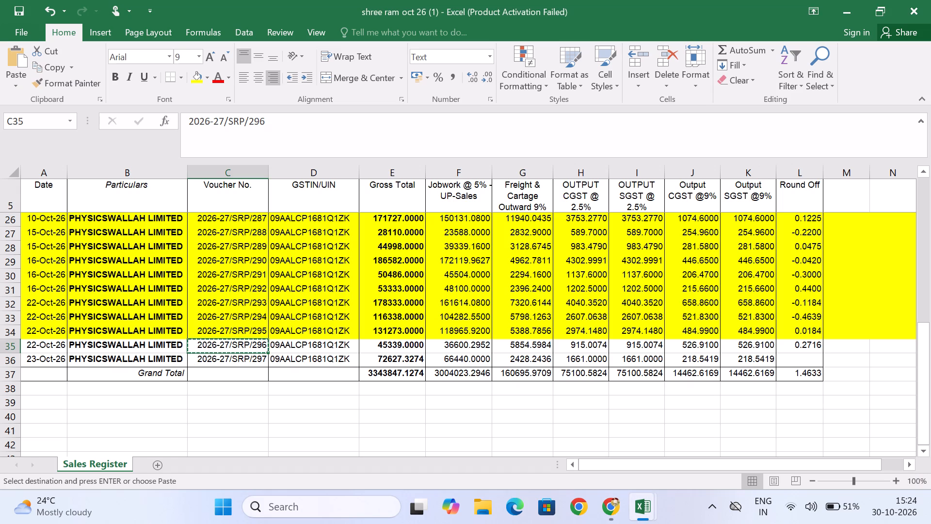
key(alt+Tab)
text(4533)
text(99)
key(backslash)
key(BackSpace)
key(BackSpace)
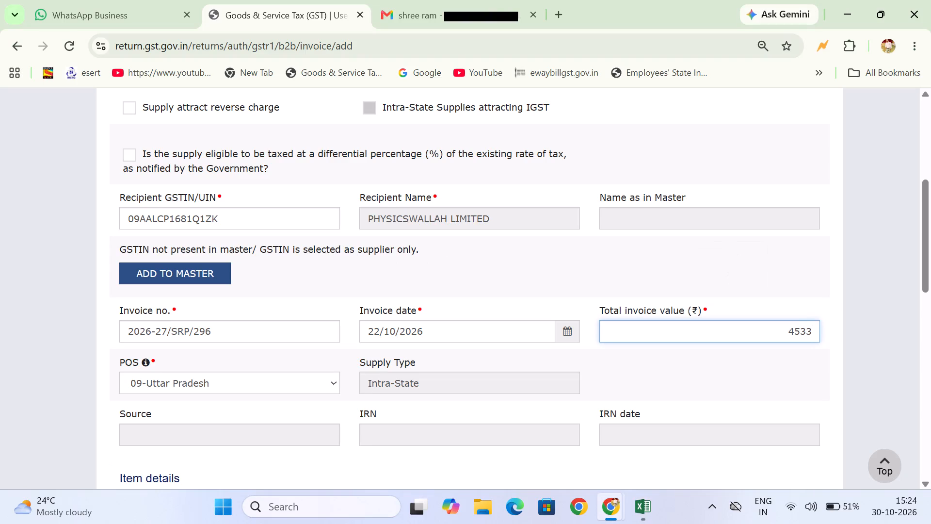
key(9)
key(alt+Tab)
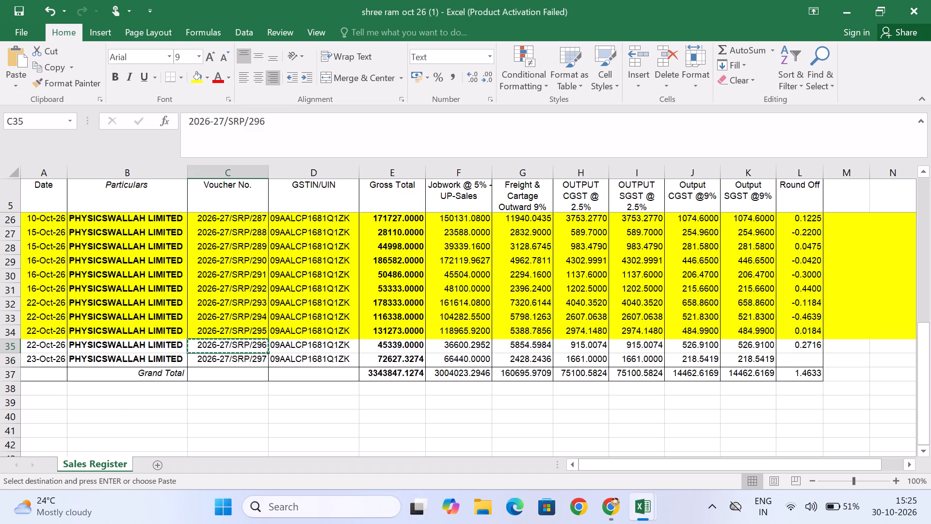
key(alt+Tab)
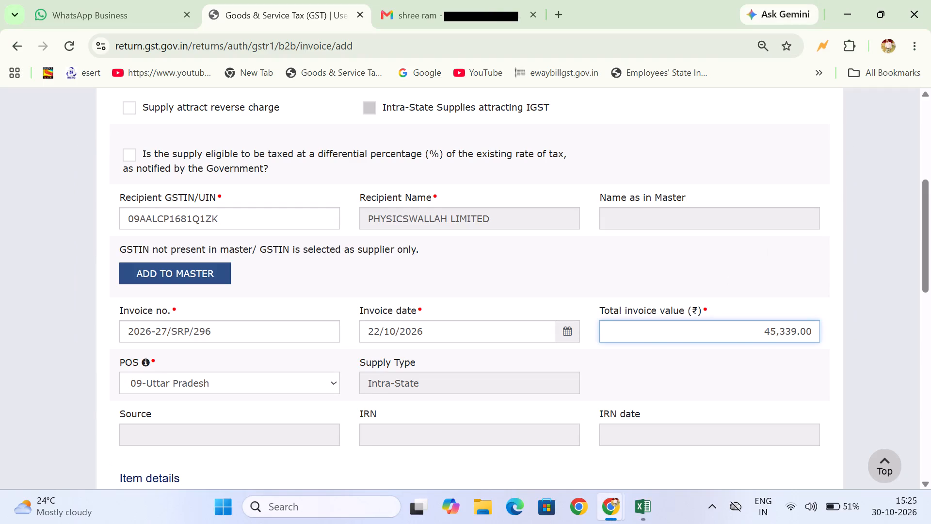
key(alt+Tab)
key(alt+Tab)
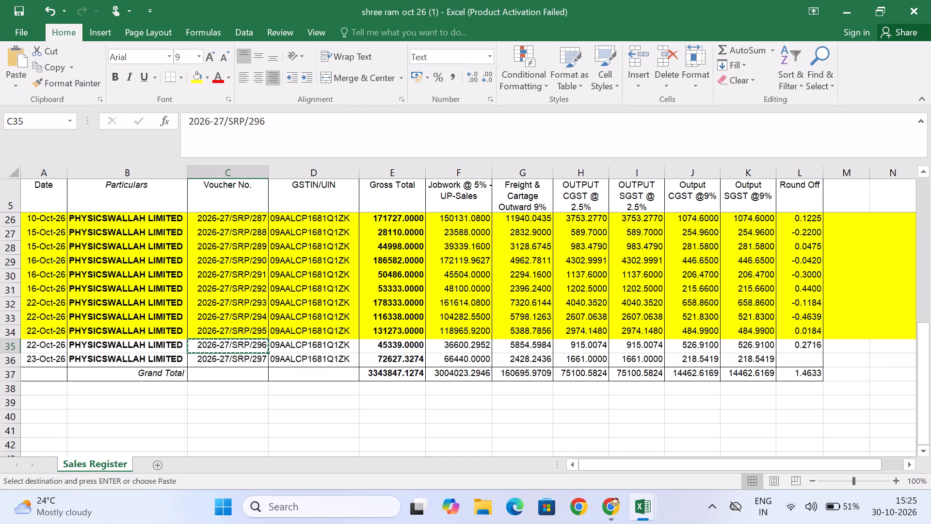
Look up the jobwork amount of voucher 2026-27/SRP/296 in Excel, enter 36600.29 as the 5% taxable value, and compare it with the Sales Register.
scroll(717, 327, down, 6)
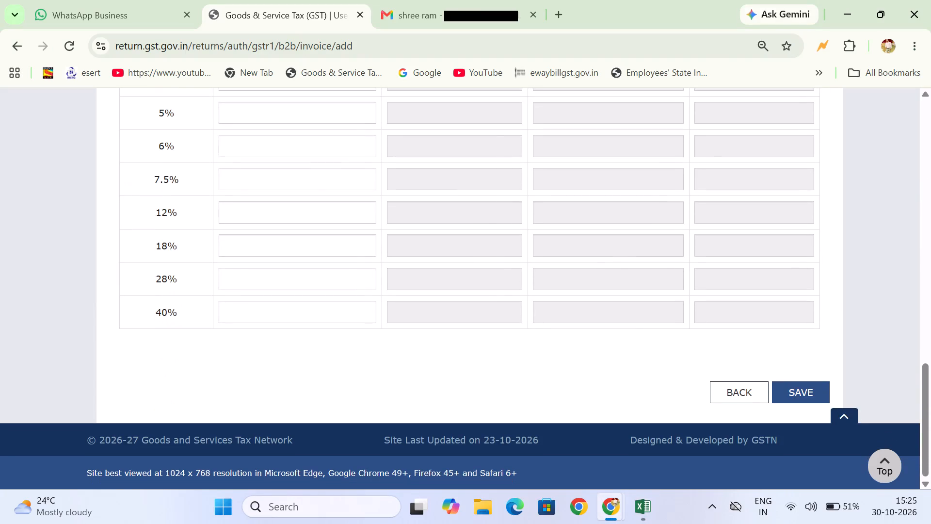
click(317, 112)
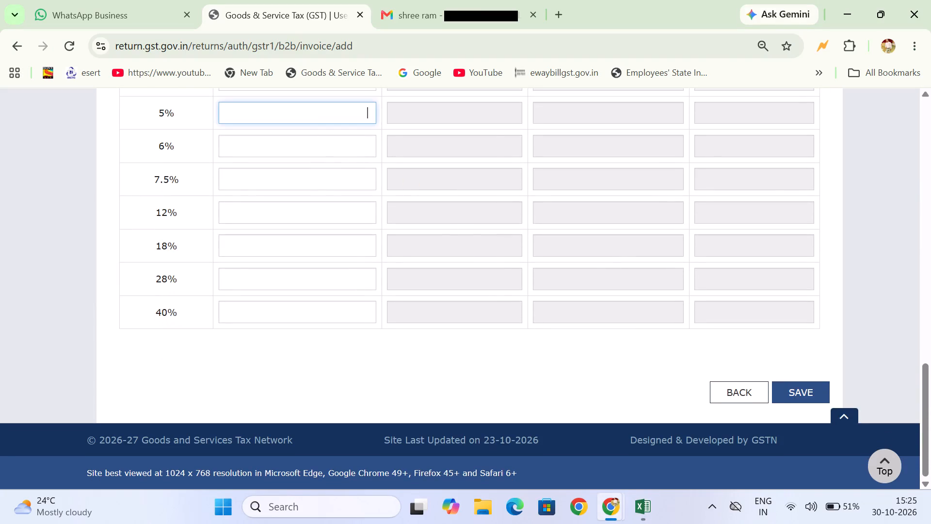
key(alt+Tab)
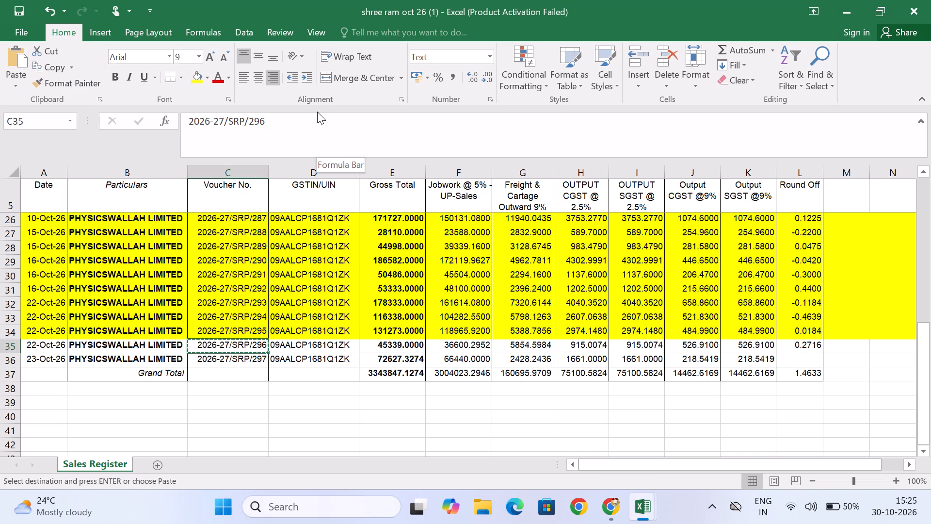
key(alt+Tab)
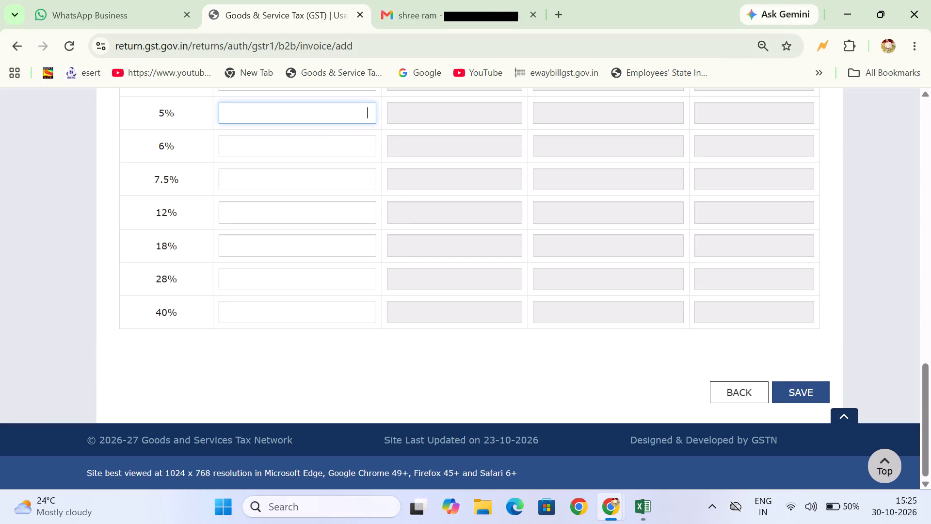
text(36600.62)
key(alt+Tab)
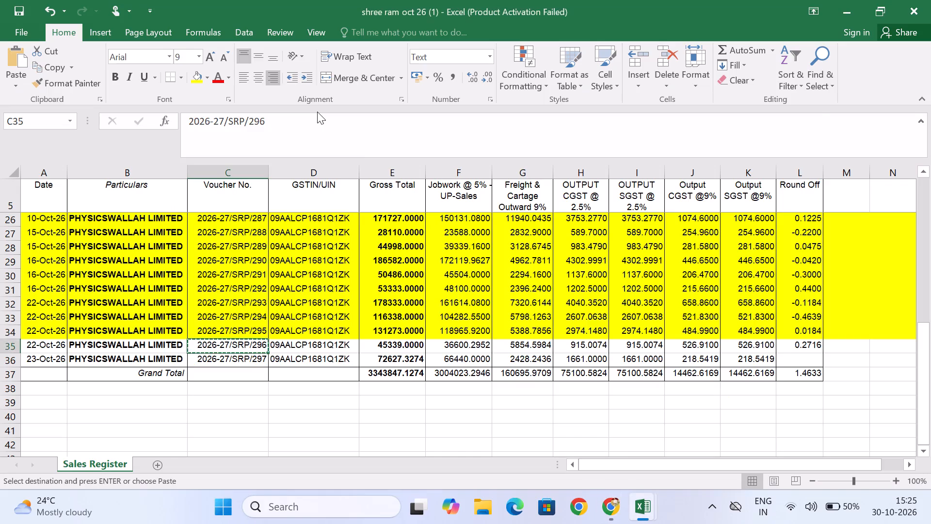
key(alt+Tab)
key(BackSpace)
key(BackSpace)
key(BackSpace)
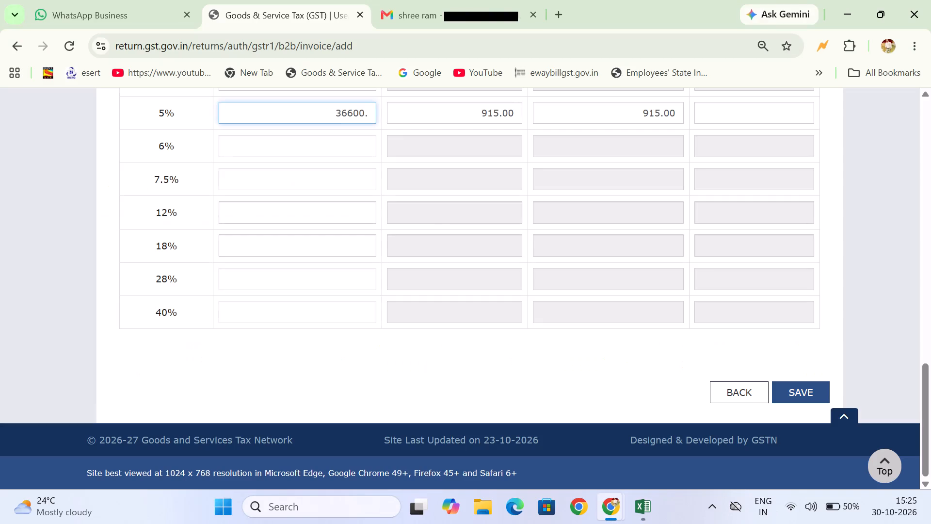
text(29)
key(alt+Tab)
key(alt+Tab)
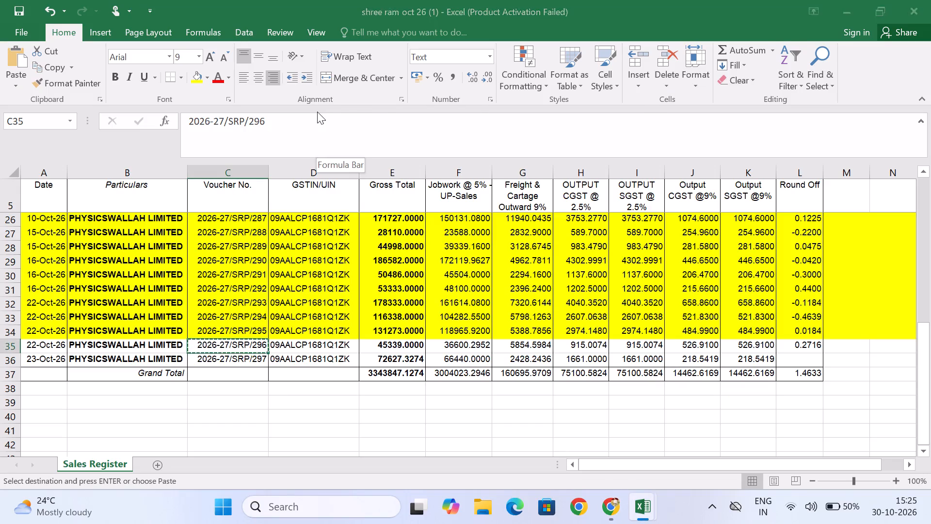
key(alt+Tab)
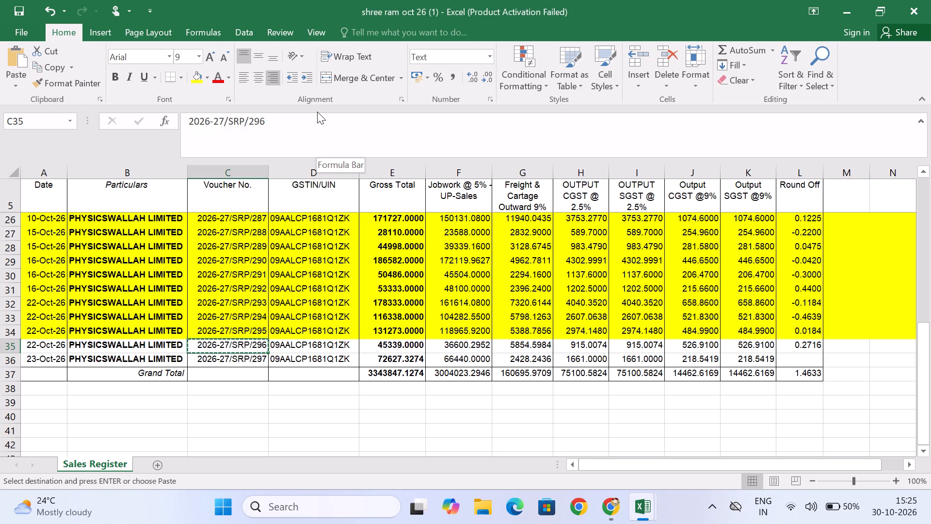
key(alt+Tab)
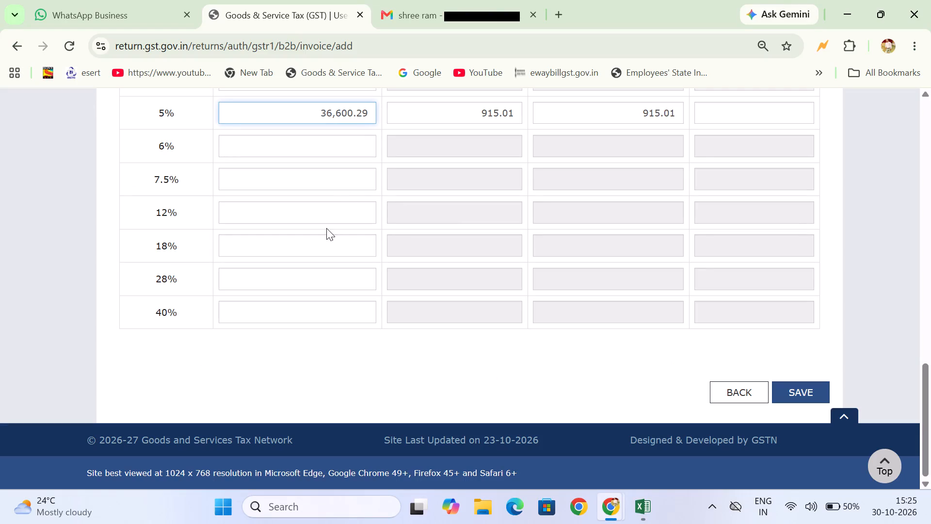
Look up the freight and cartage amount of voucher 2026-27/SRP/296 in Excel and enter 5854.59 as the 18% taxable value in the GST form.
click(324, 238)
key(alt+Tab)
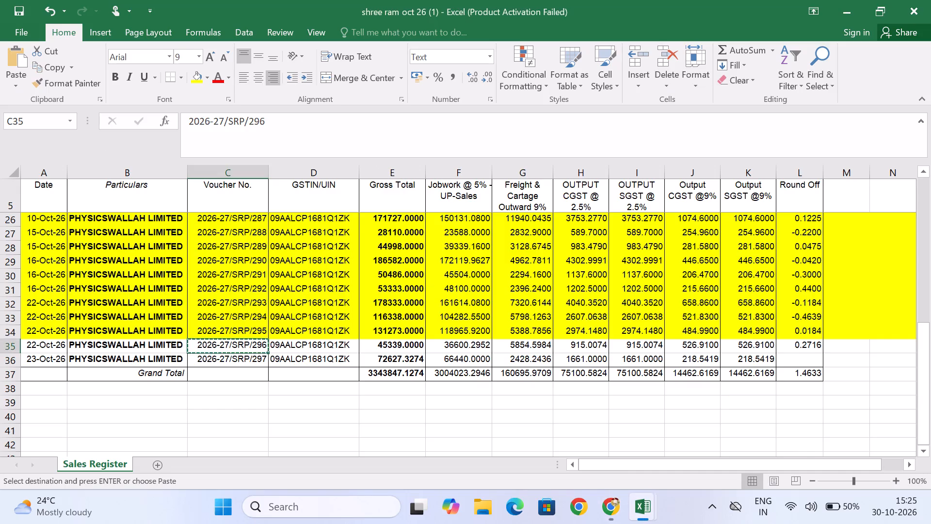
key(alt+Tab)
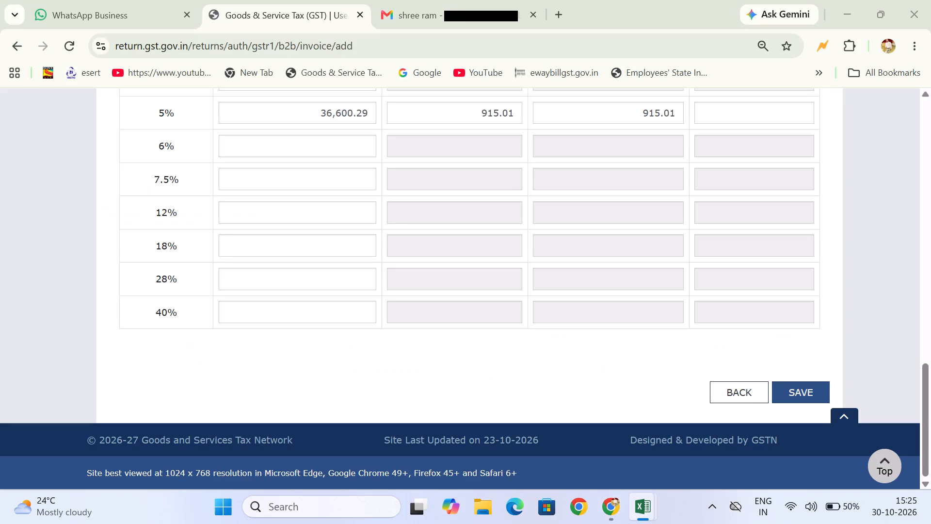
text(5854.)
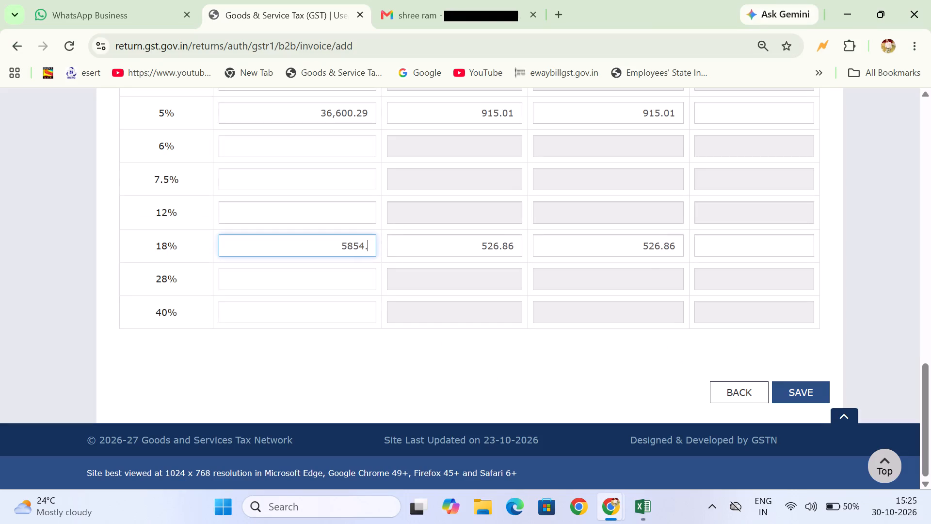
text(59)
Check the amounts against the Sales Register, save invoice 2026-27/SRP/296, and activate the invoice number of the next blank invoice.
key(alt+Tab)
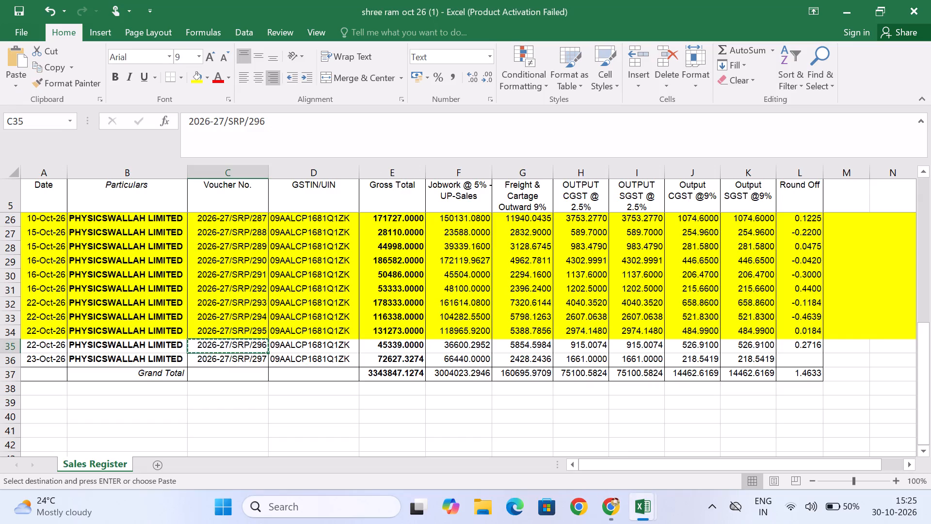
key(alt+Tab)
key(alt+Tab)
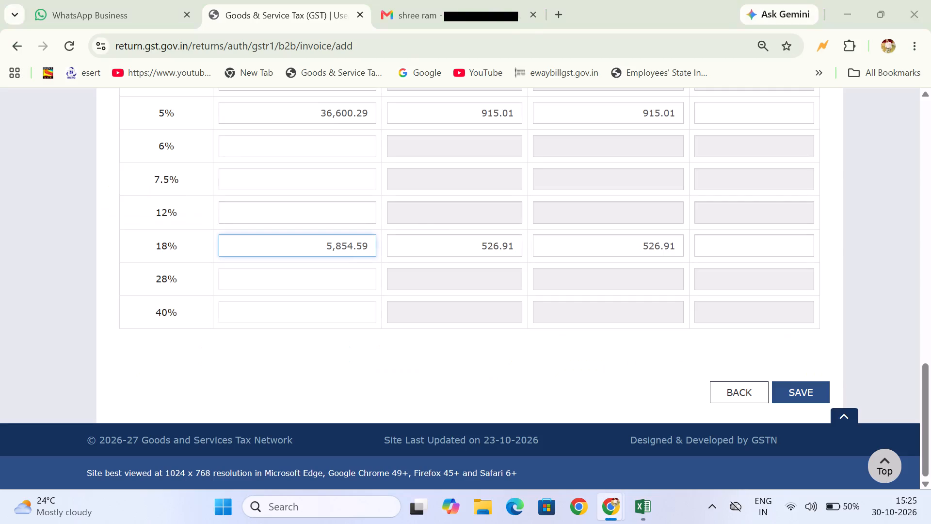
key(alt+Tab)
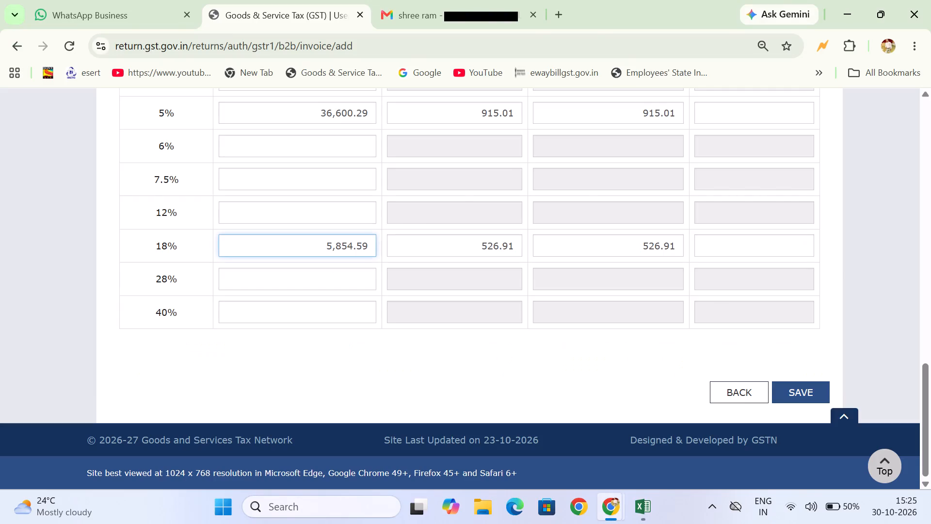
key(alt+Tab)
key(alt+Tab)
click(795, 392)
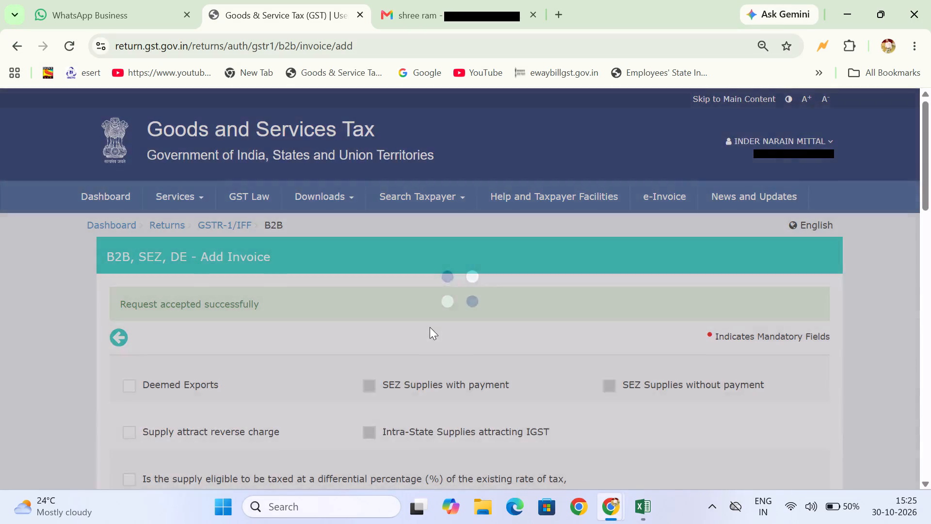
scroll(430, 327, down, 5)
scroll(147, 217, up, 2)
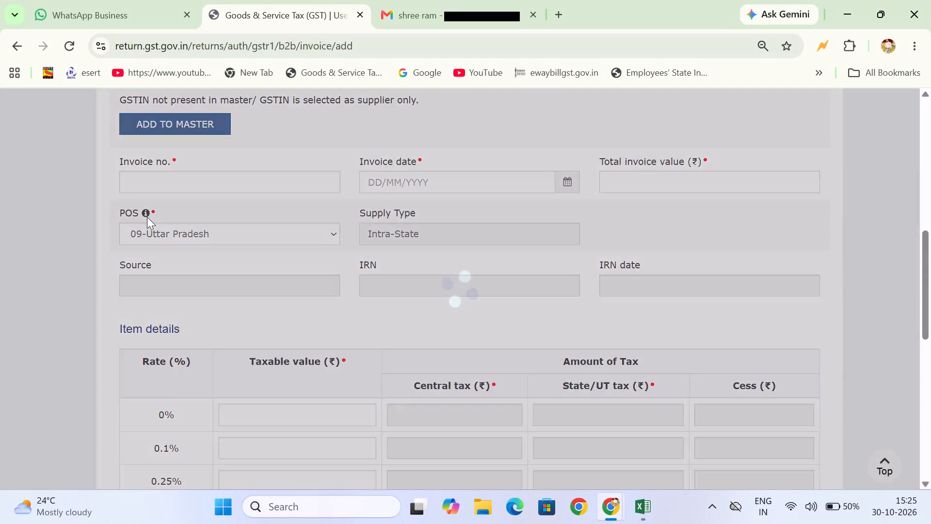
click(168, 170)
click(168, 172)
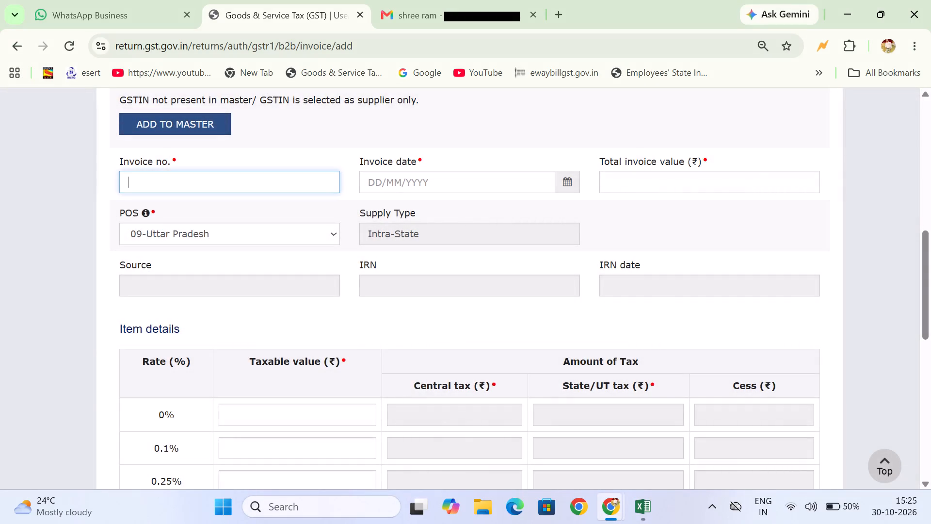
In Excel, highlight the Sales Register row of voucher 2026-27/SRP/296 in yellow.
key(alt+Tab)
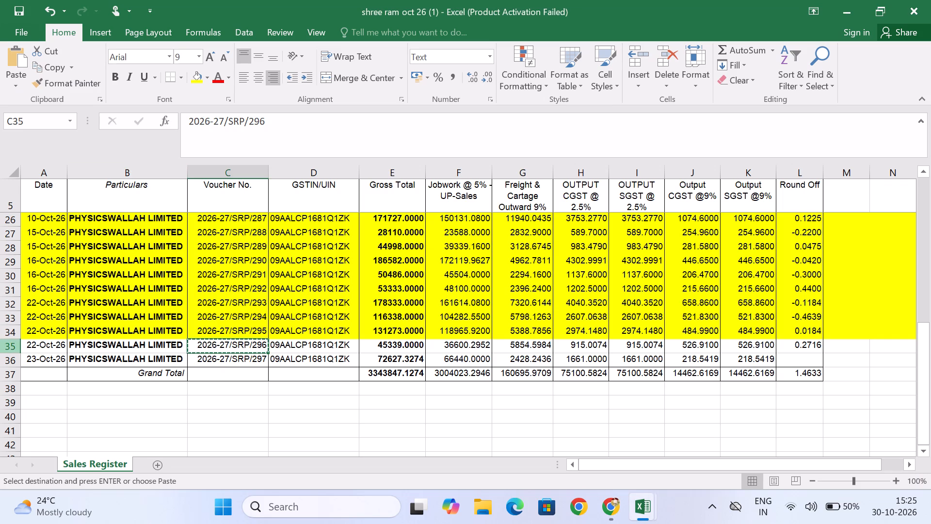
click(19, 344)
click(198, 75)
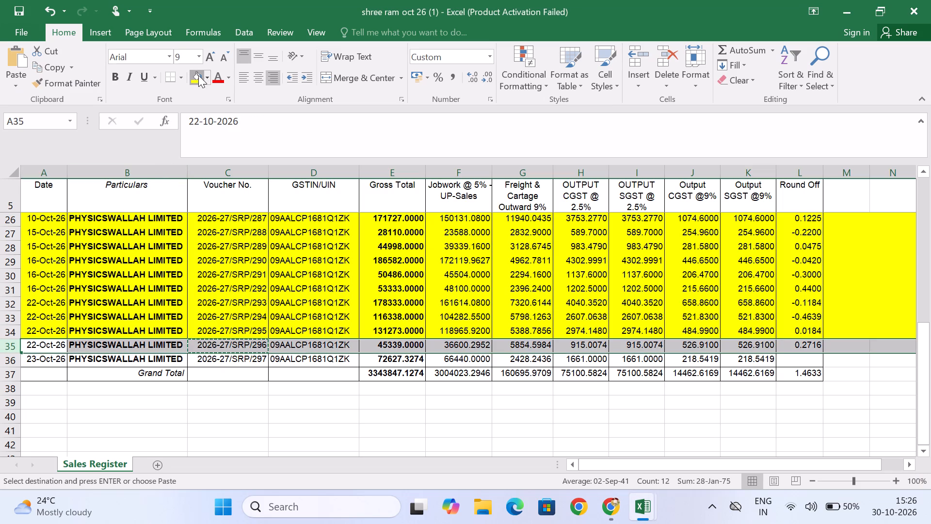
Copy voucher number 2026-27/SRP/297 from the Sales Register into the invoice number of the blank GST invoice.
click(238, 361)
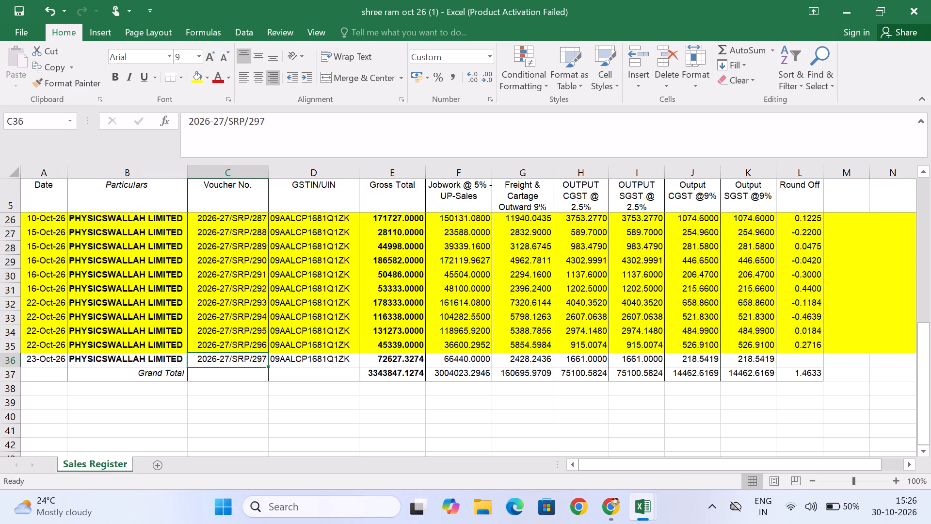
key(ctrl+c)
key(alt+Tab)
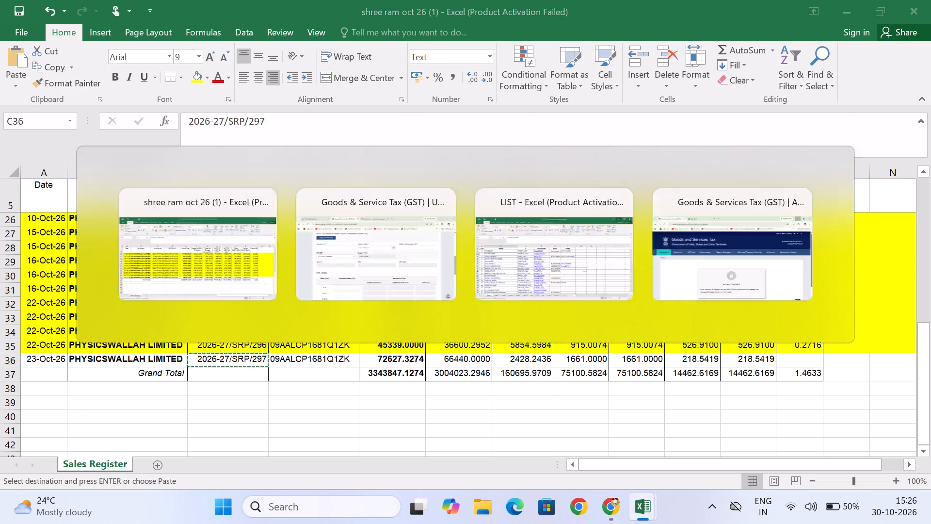
click(156, 187)
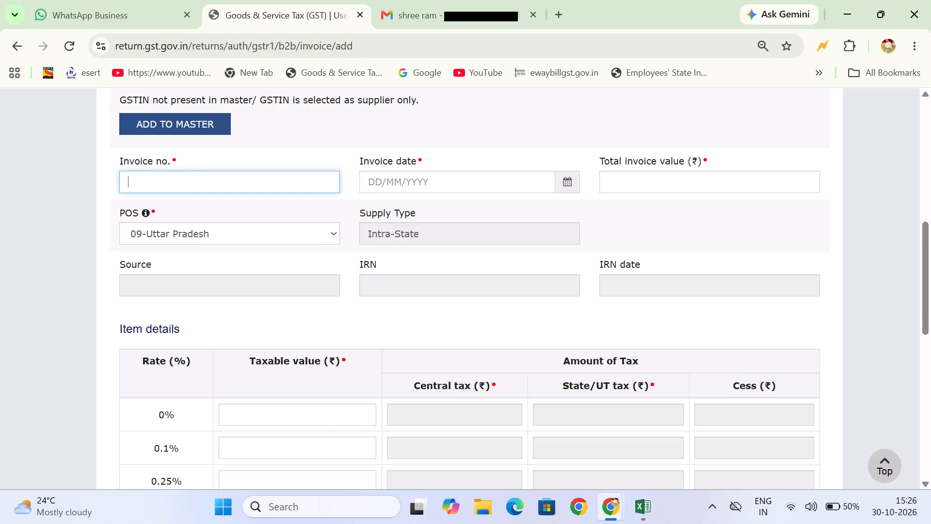
key(ctrl+v)
Look up the date of voucher 2026-27/SRP/297 in Excel and enter 23/10/2026 as the invoice date in the GST form.
click(400, 187)
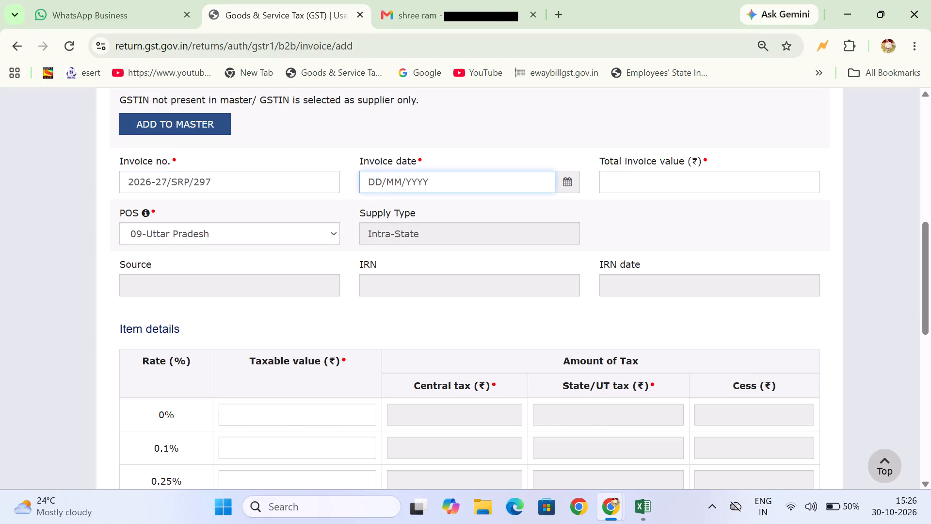
key(alt+Tab)
key(alt+Tab)
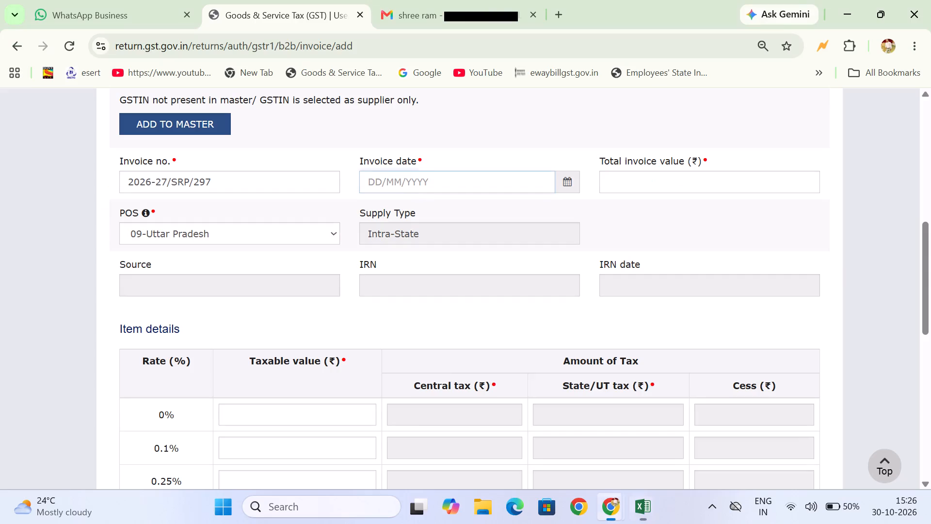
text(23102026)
Look up the gross total of voucher 2026-27/SRP/297 in Excel and enter 72627.32 as the total invoice value, correcting the decimals against the register.
click(649, 179)
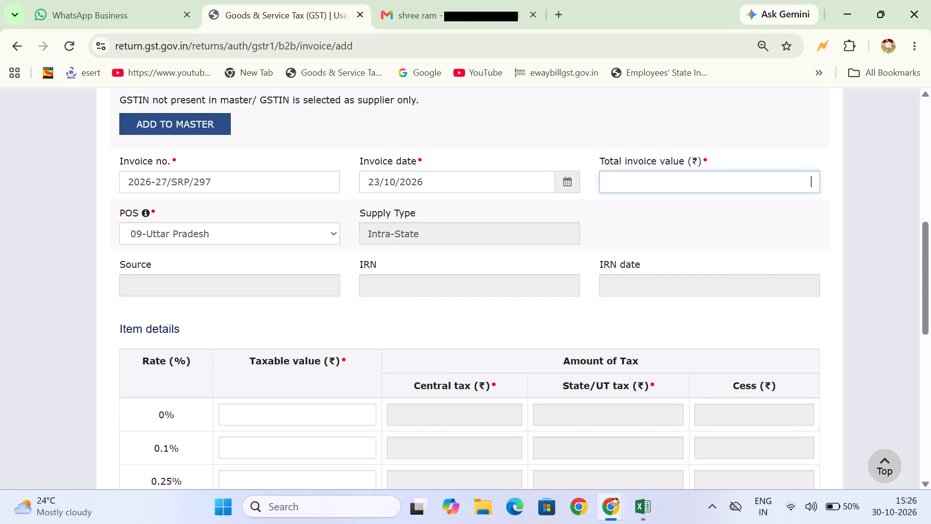
key(alt+Tab)
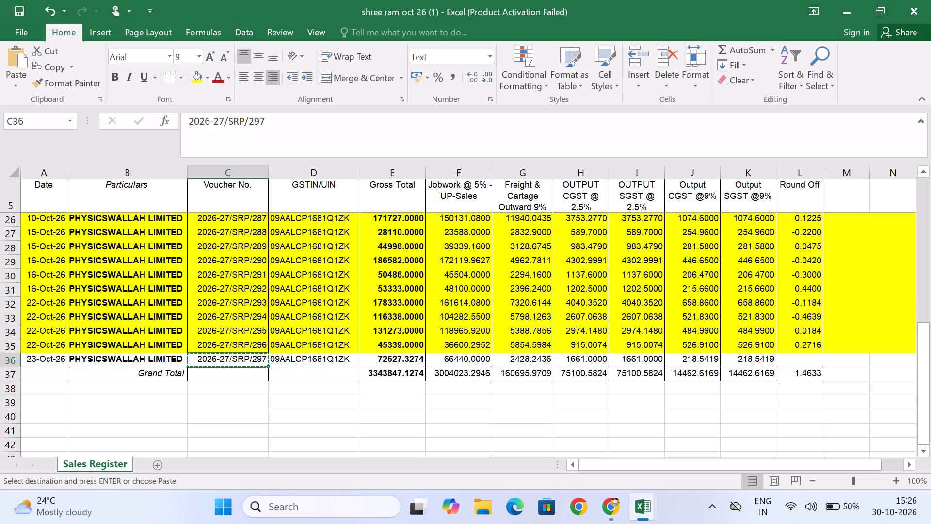
key(alt+Tab)
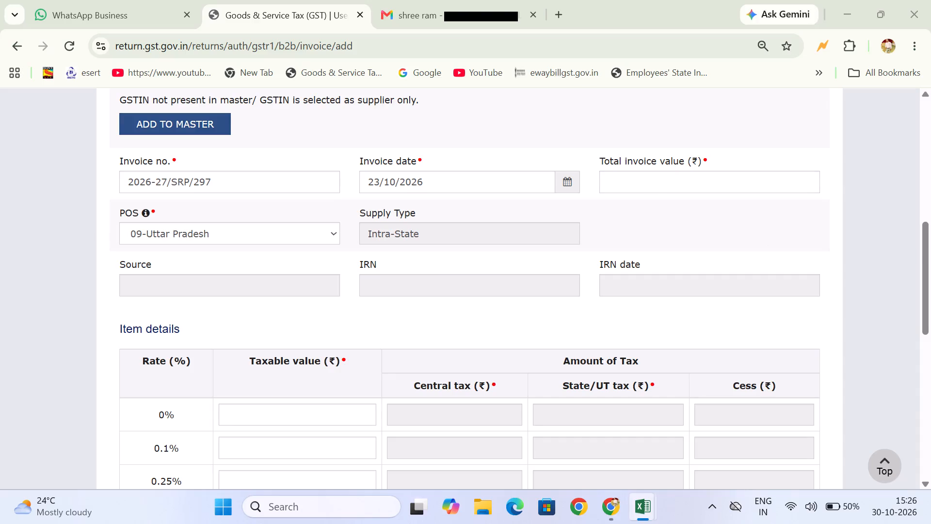
text(72627.)
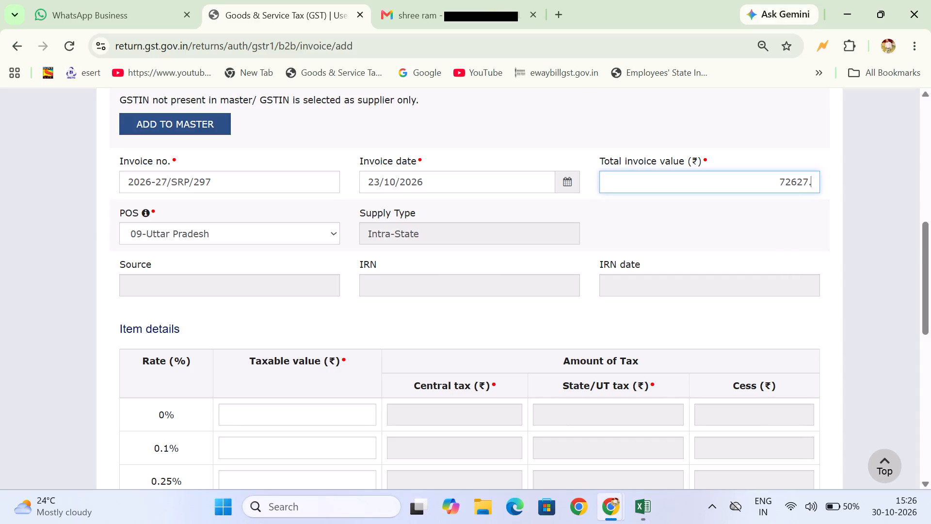
text(63)
key(alt+Tab)
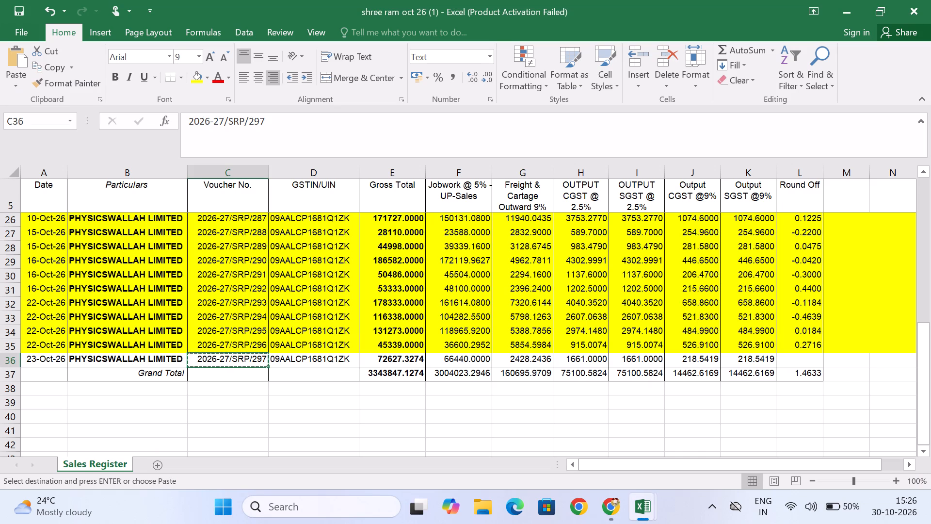
key(alt+Tab)
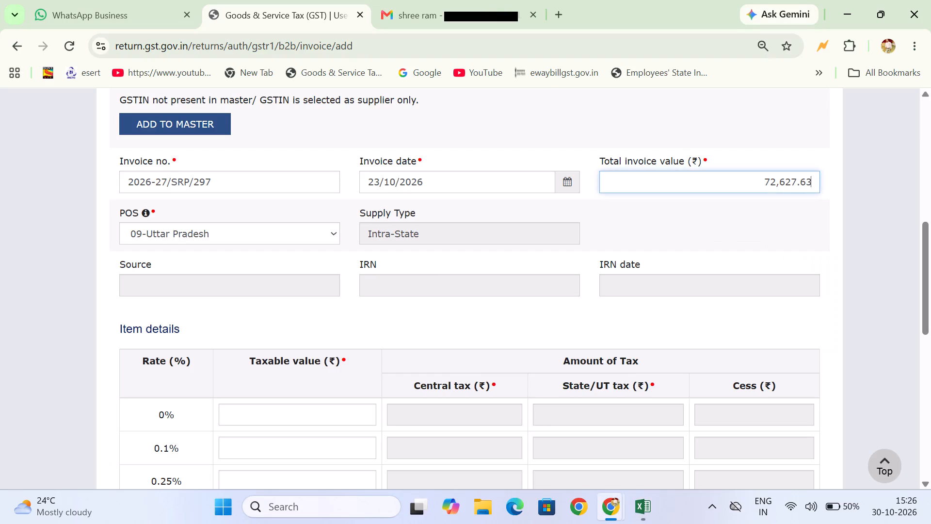
key(alt+Tab)
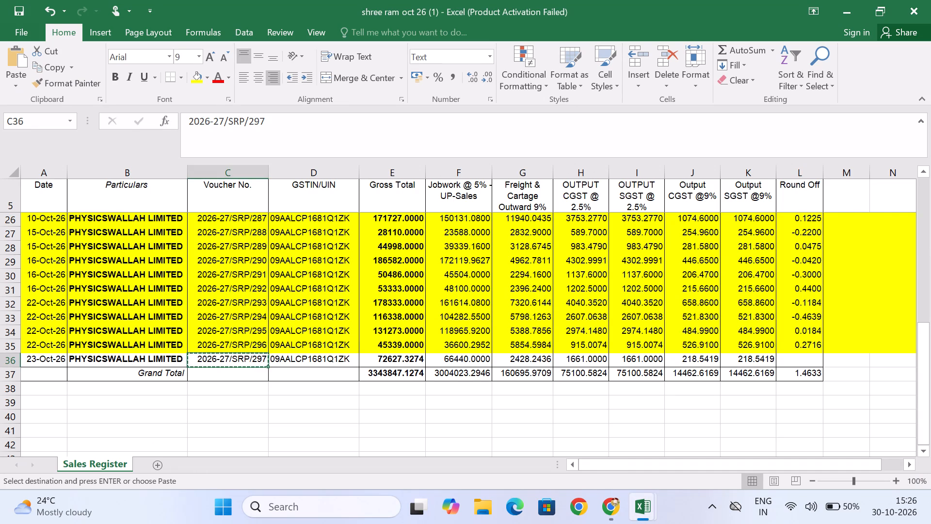
key(alt+Tab)
key(BackSpace)
key(BackSpace)
key(BackSpace)
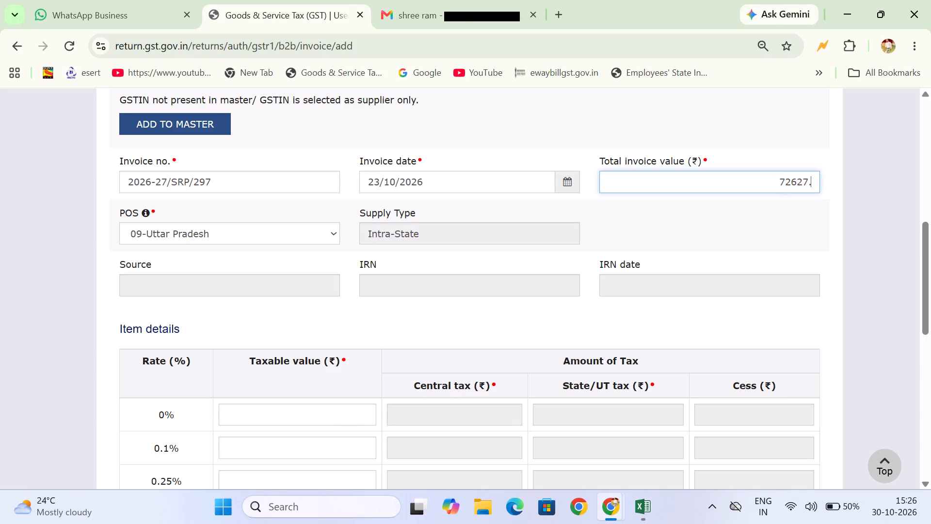
text(27)
key(alt+Tab)
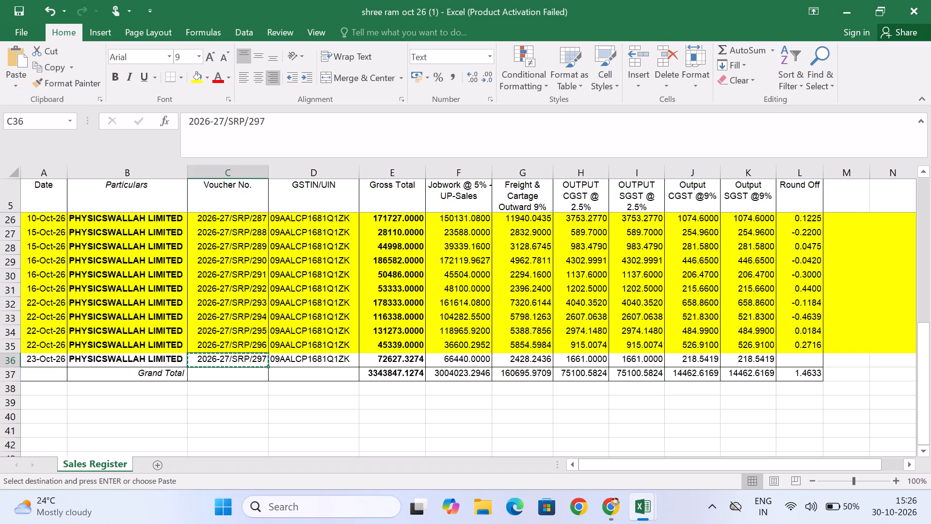
key(alt+Tab)
key(BackSpace)
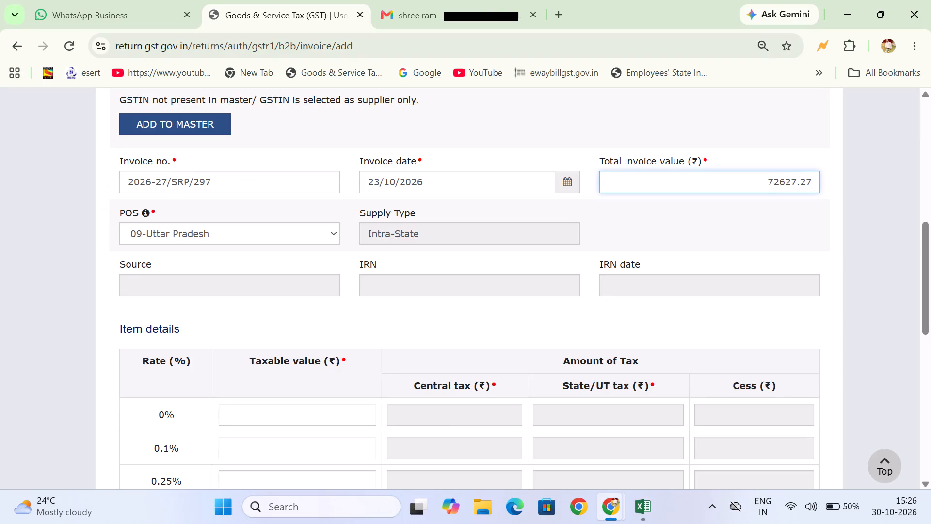
key(BackSpace)
key(BackSpace)
text(32)
Look up the jobwork amount of voucher 2026-27/SRP/297 in Excel and enter 66440 as the 5% taxable value in the GST form.
scroll(649, 179, down, 2)
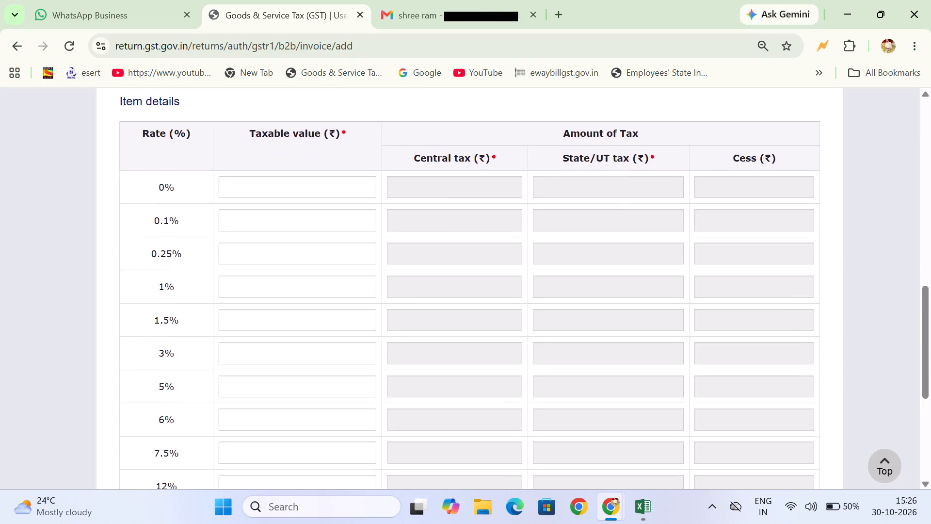
scroll(649, 179, down, 4)
click(316, 261)
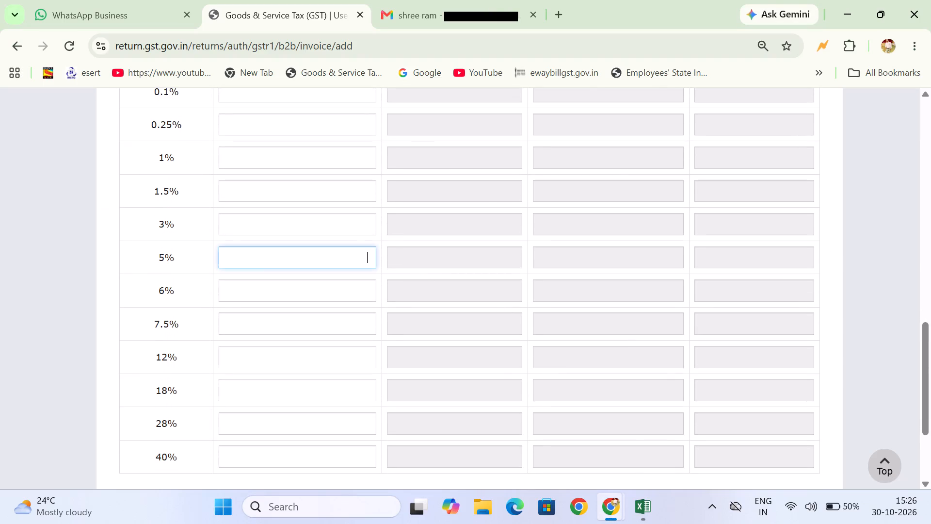
key(alt+Tab)
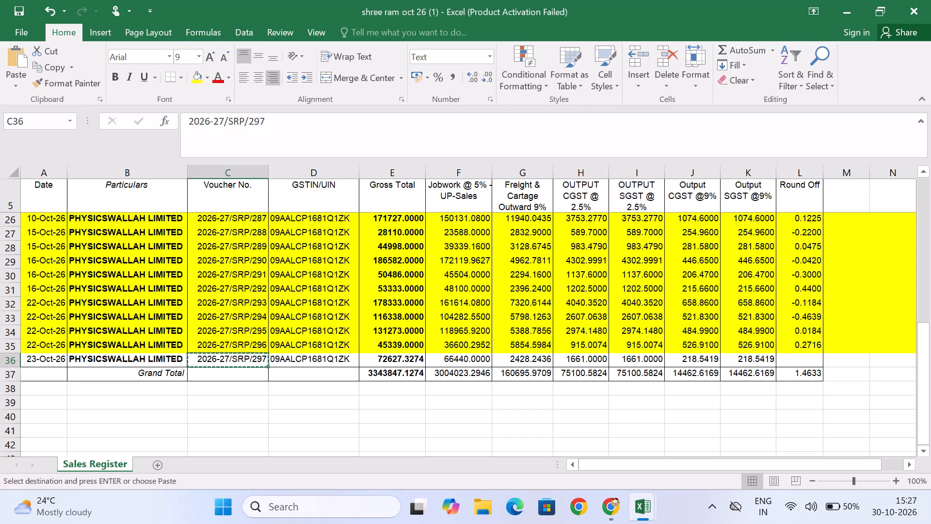
key(alt+Tab)
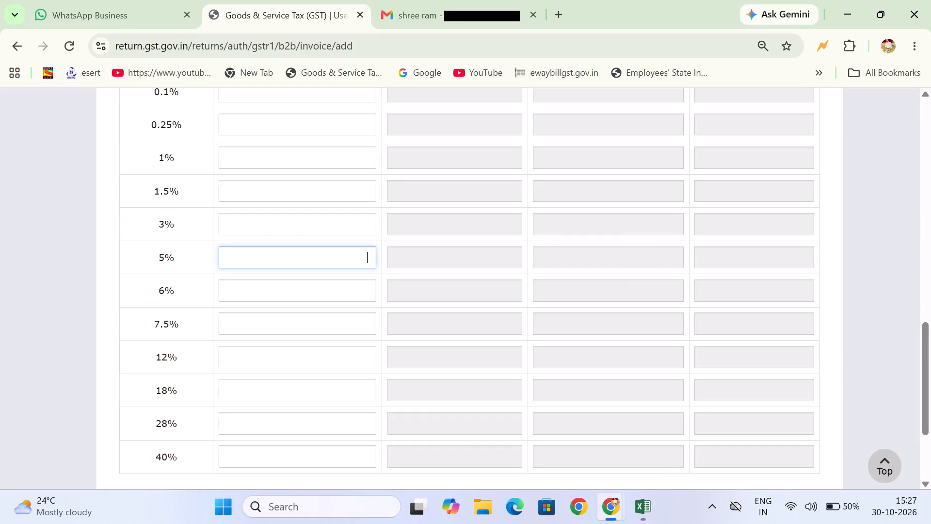
text(66440)
Look up the freight and cartage amount of voucher 2026-27/SRP/297 in Excel and enter 2428.24 as the 18% taxable value in the GST form.
scroll(316, 261, down, 2)
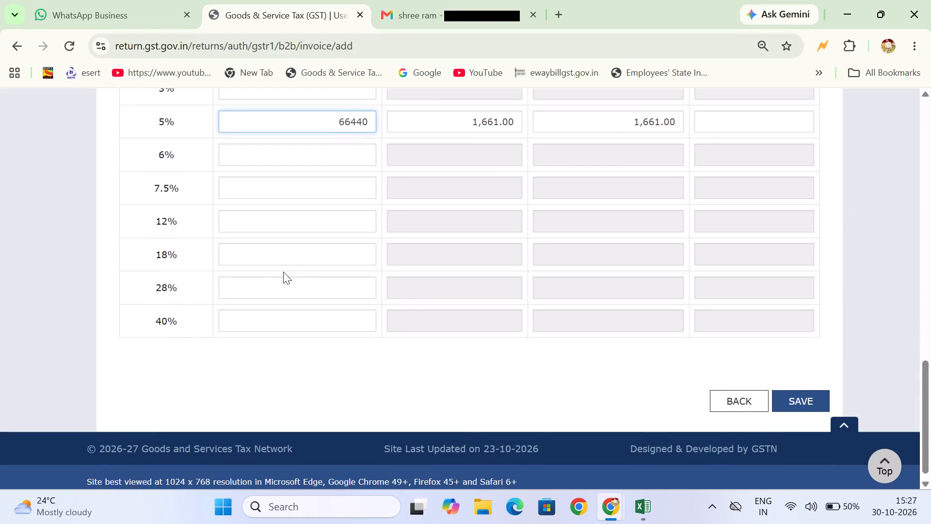
click(312, 258)
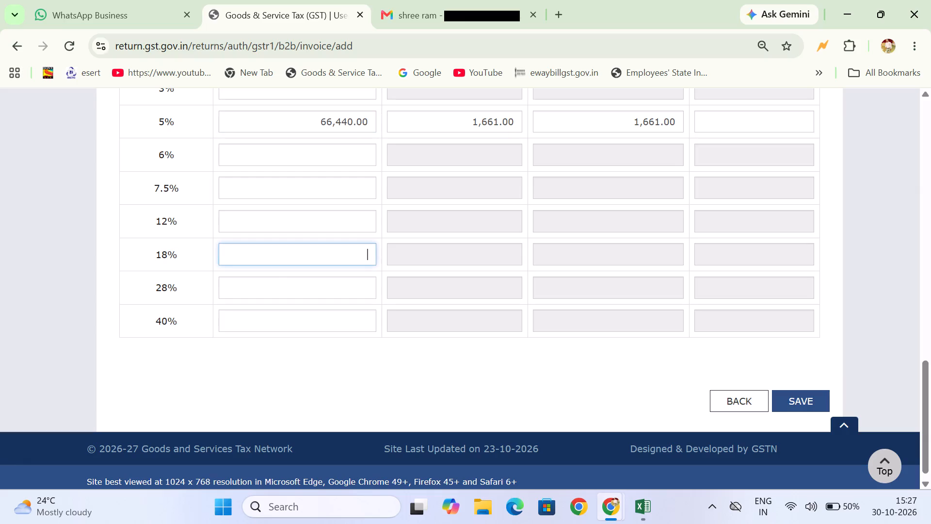
key(alt+Tab)
key(alt+Tab)
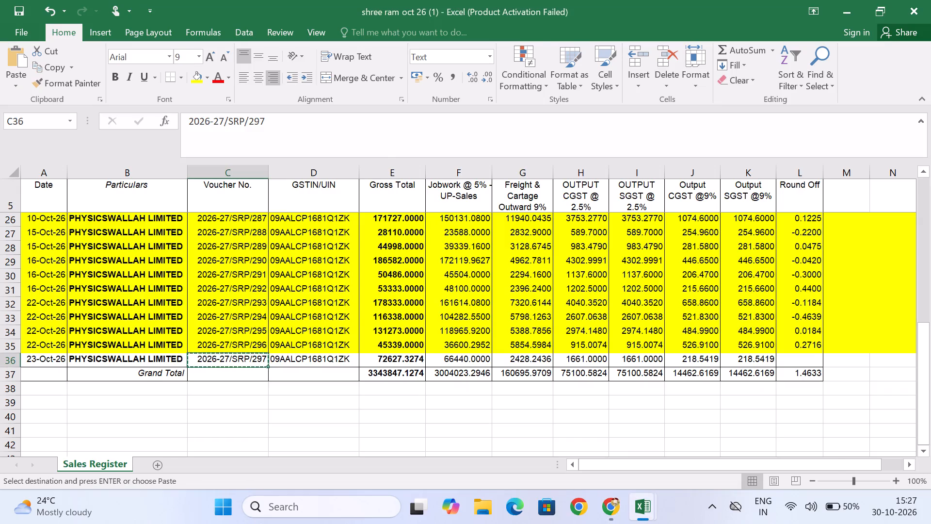
key(alt+Tab)
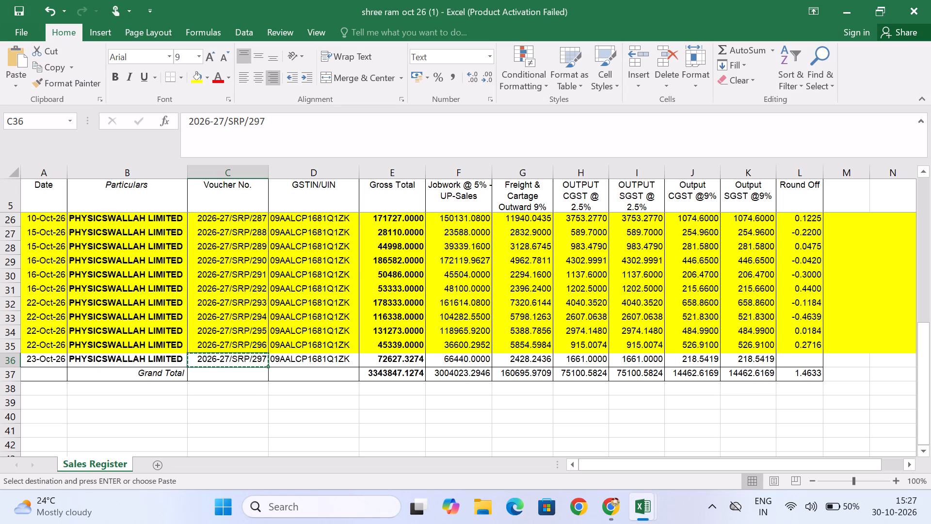
key(alt+Tab)
text(2428.24)
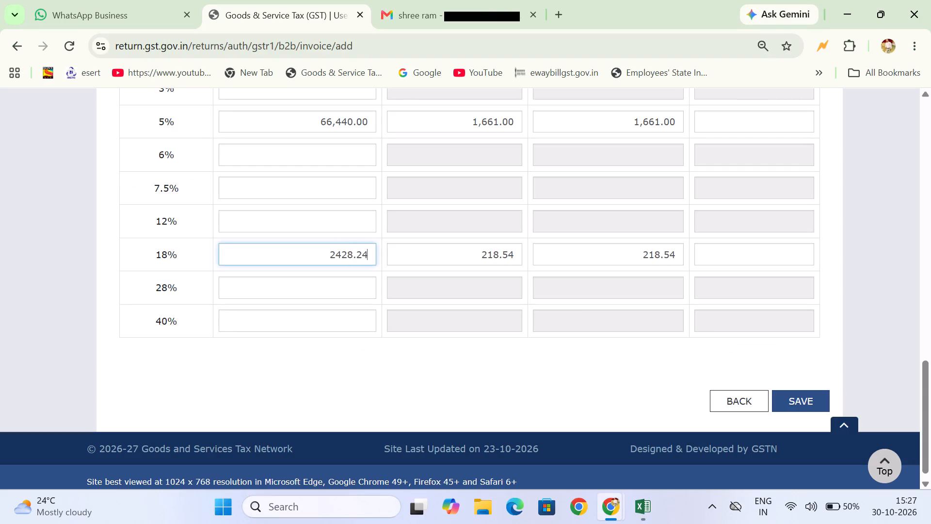
Check the amounts against the Sales Register in Excel and save invoice 2026-27/SRP/297 in the GST form.
key(alt+Tab)
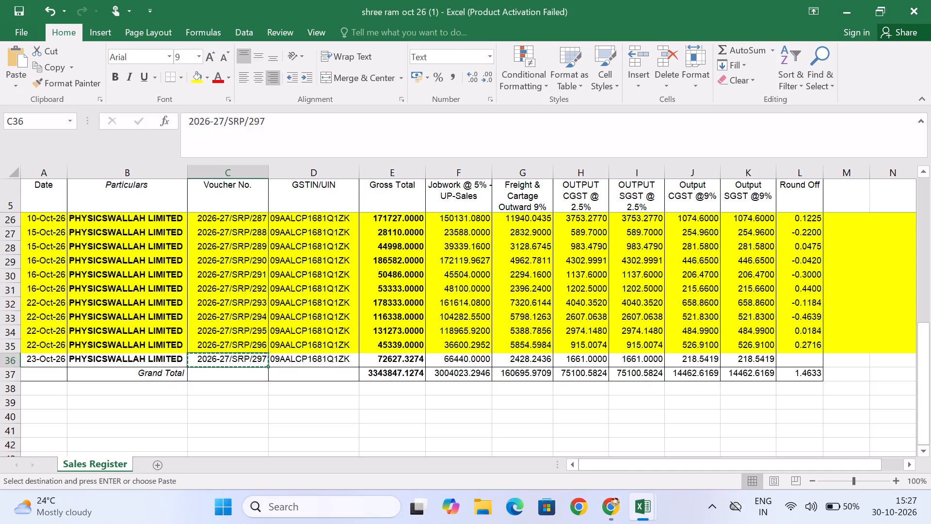
key(alt+Tab)
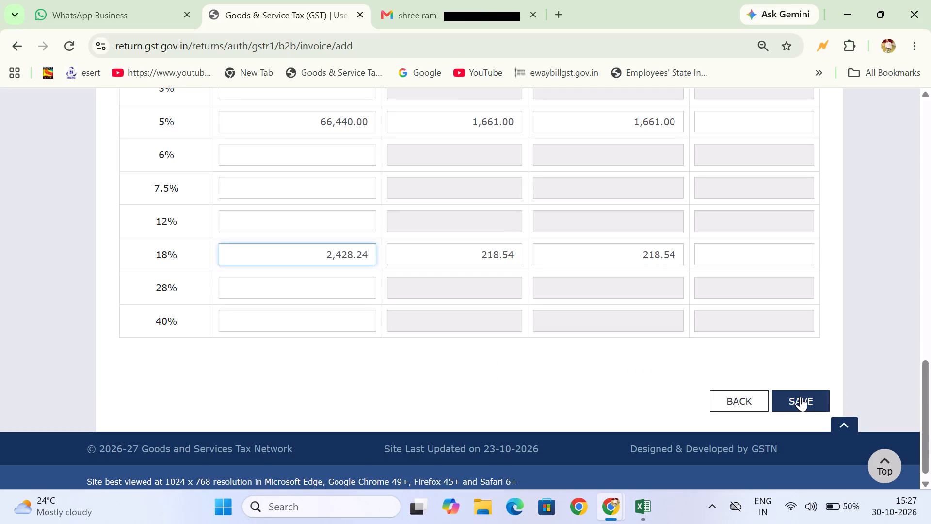
click(800, 397)
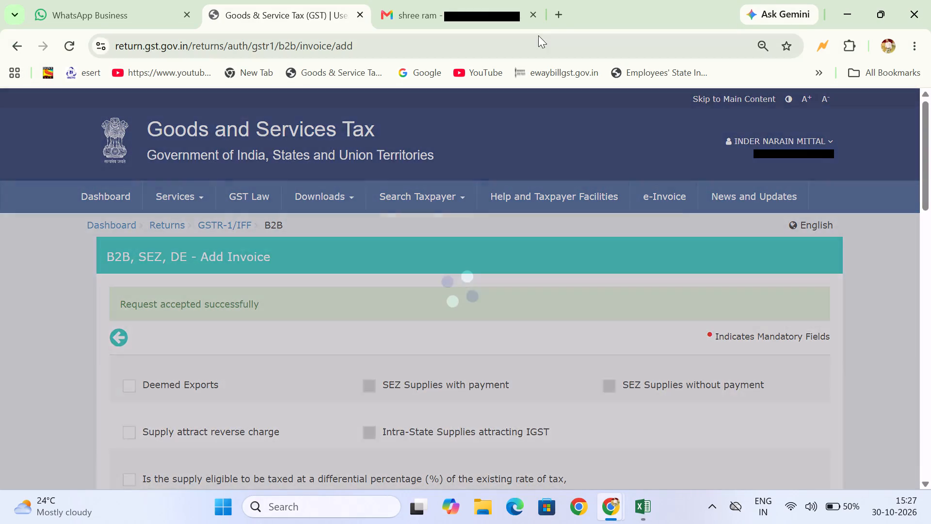
Open a new browser tab and return to the GST invoice page.
click(566, 5)
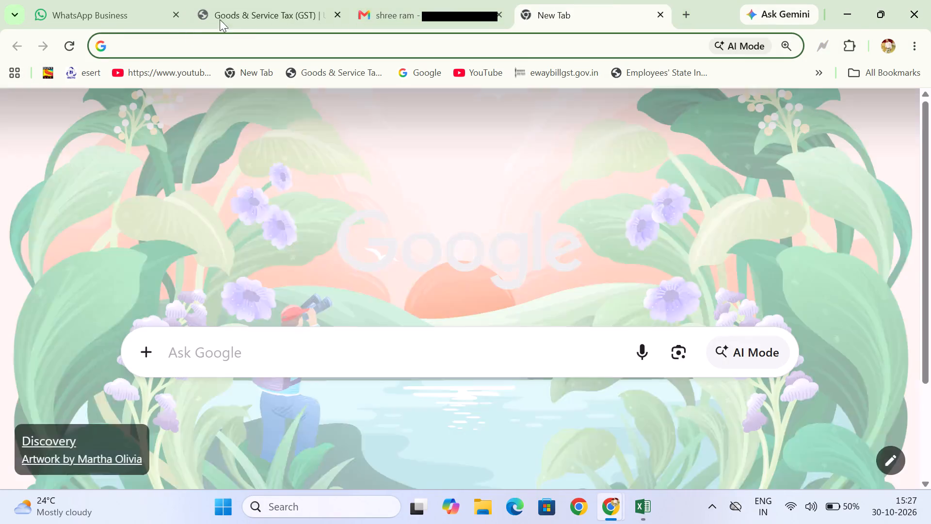
click(248, 15)
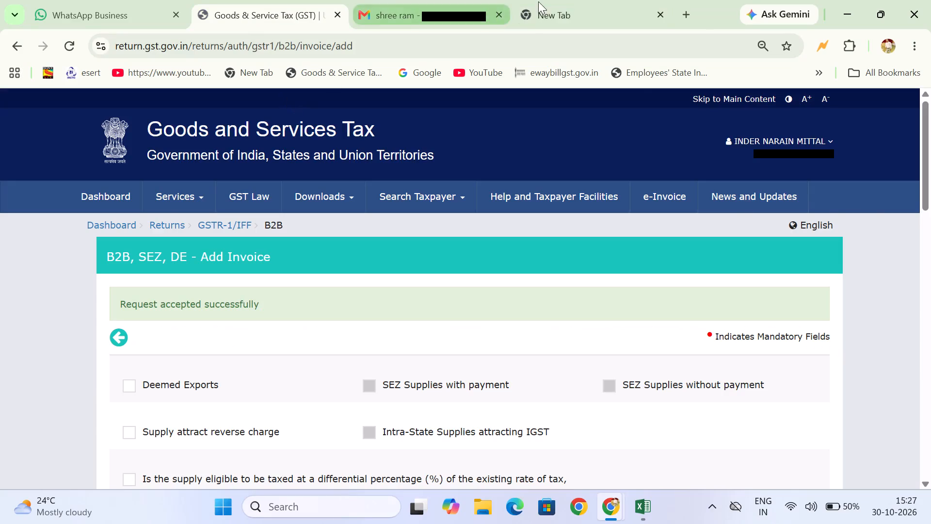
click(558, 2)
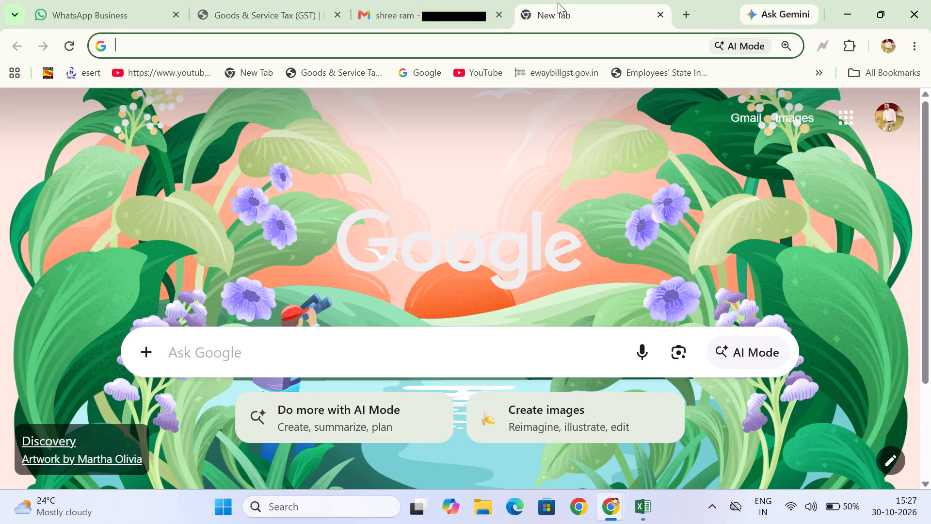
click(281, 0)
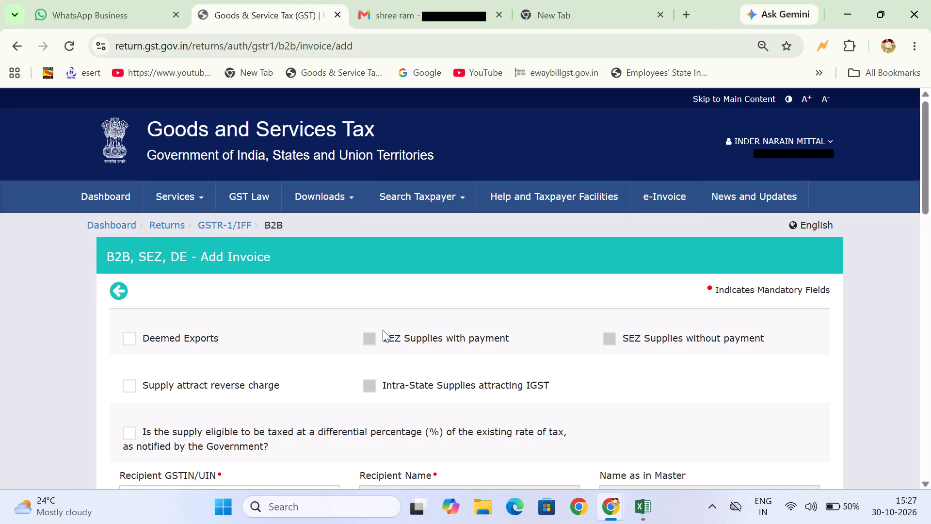
Leave the blank invoice form and open the processed records of PHYSICSWALLAH LIMITED from the B2B summary.
scroll(384, 340, down, 11)
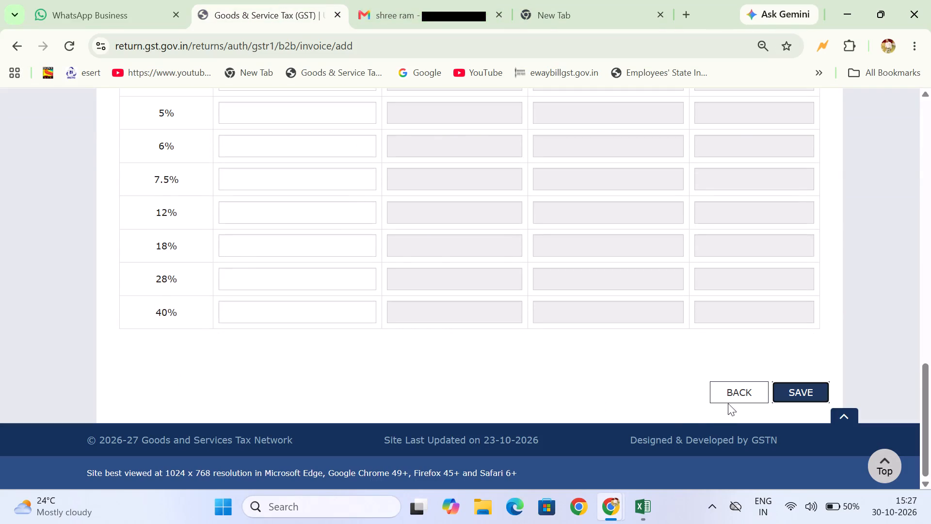
click(743, 390)
scroll(334, 364, down, 4)
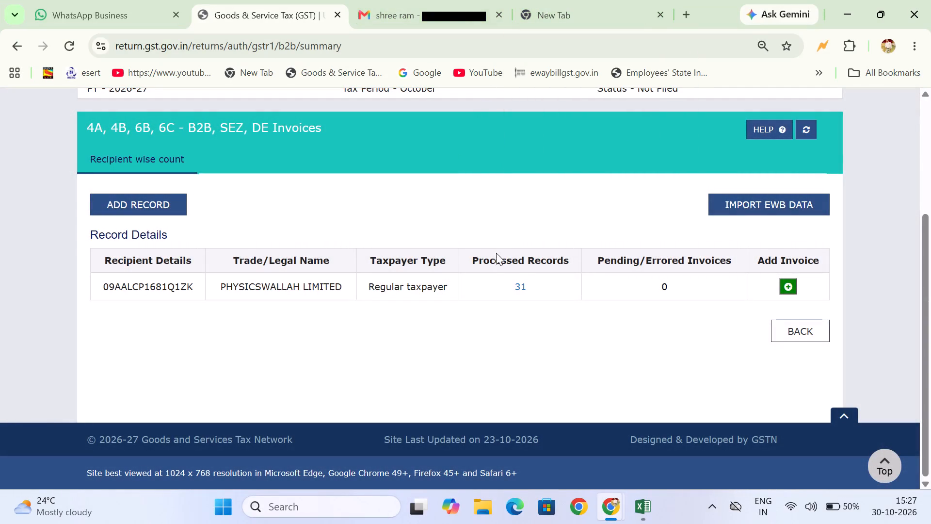
click(517, 277)
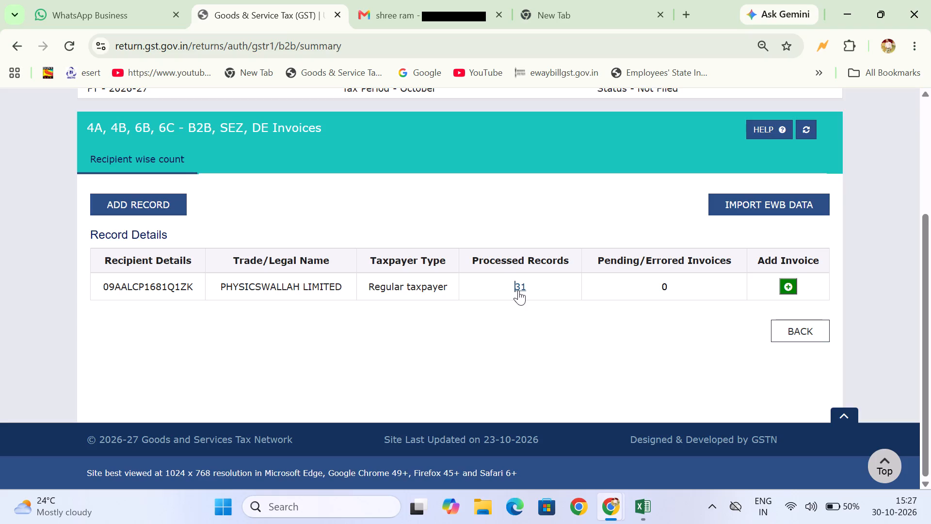
click(518, 290)
Review the processed PHYSICSWALLAH LIMITED invoices, checking their numbers, dates and values on the first page.
scroll(381, 284, down, 5)
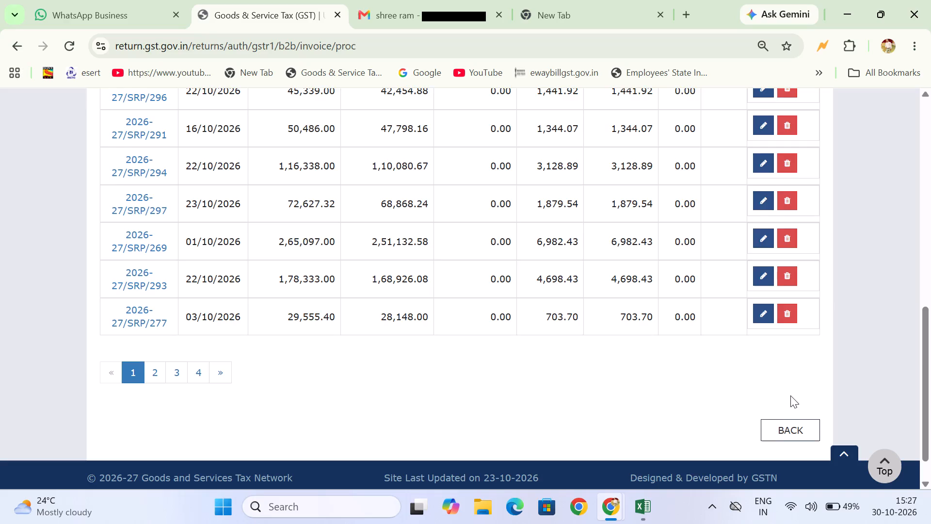
scroll(790, 395, up, 4)
scroll(790, 395, down, 1)
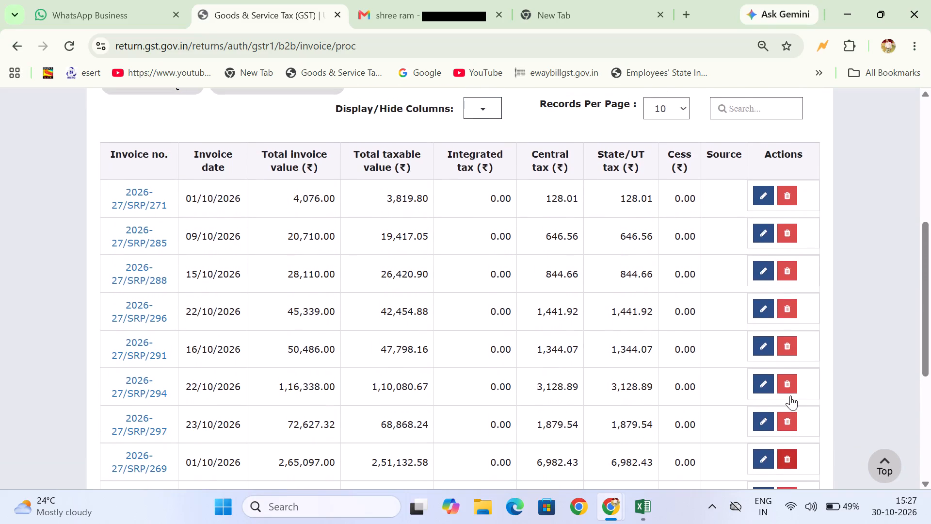
scroll(790, 395, down, 1)
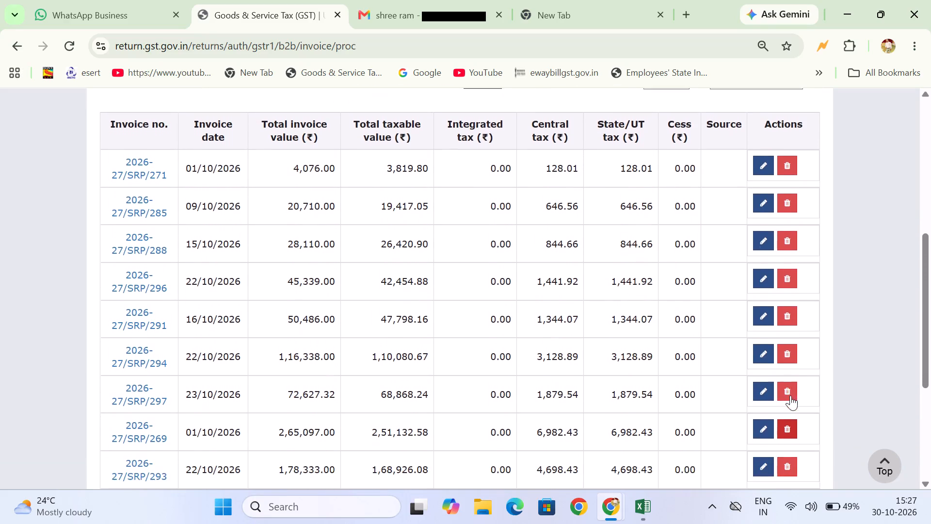
scroll(790, 395, down, 1)
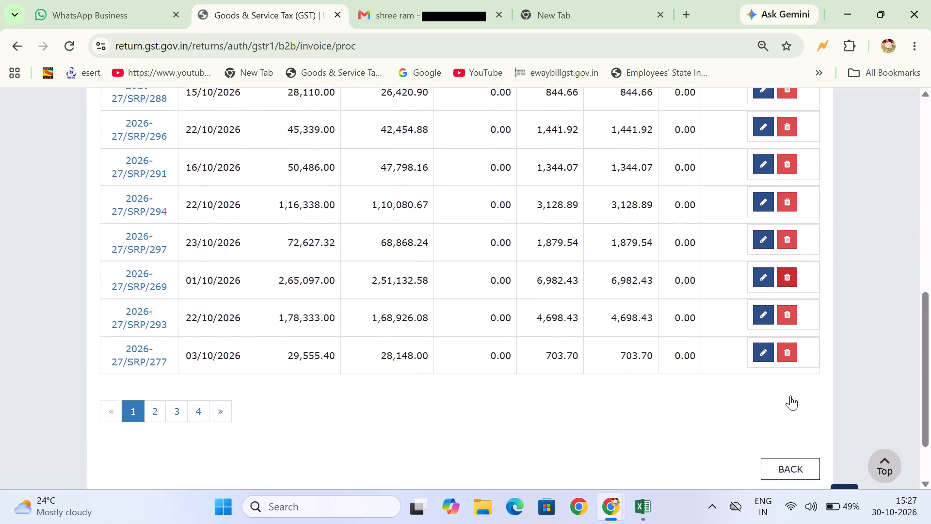
scroll(790, 395, down, 2)
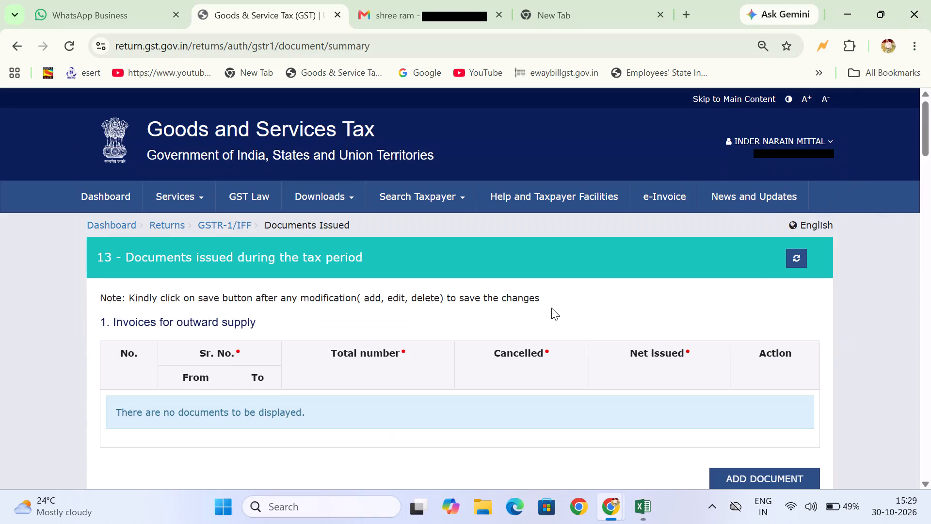
Switch to the Excel Sales Register and highlight the row of voucher 2026-27/SRP/297 in yellow.
key(alt+Tab)
key(alt+Tab)
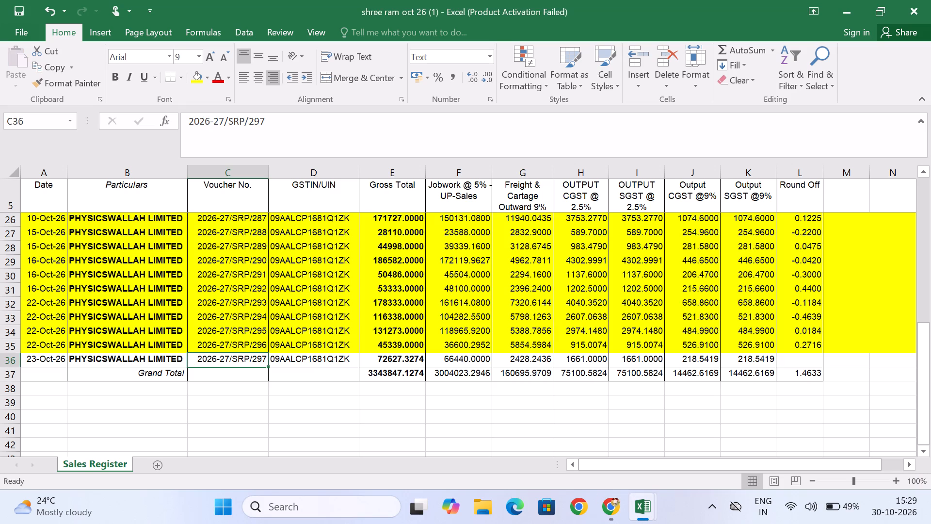
click(8, 359)
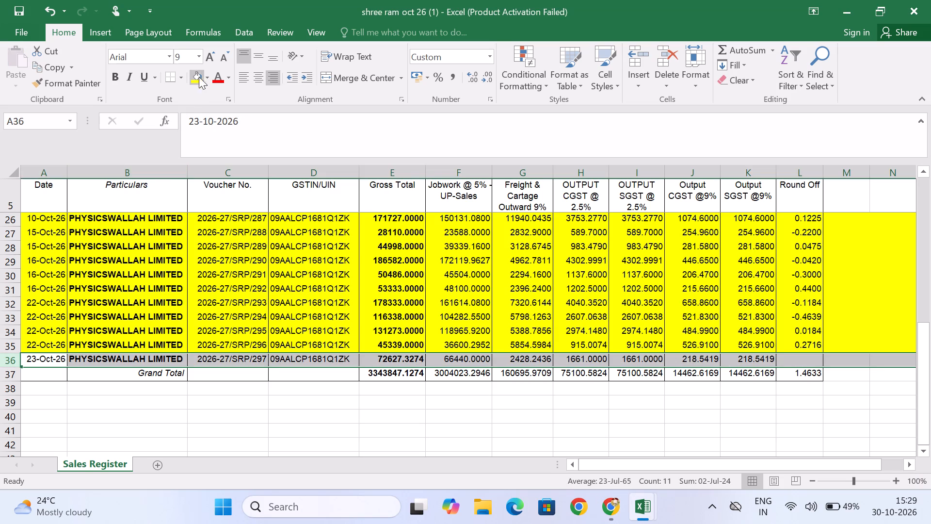
click(201, 72)
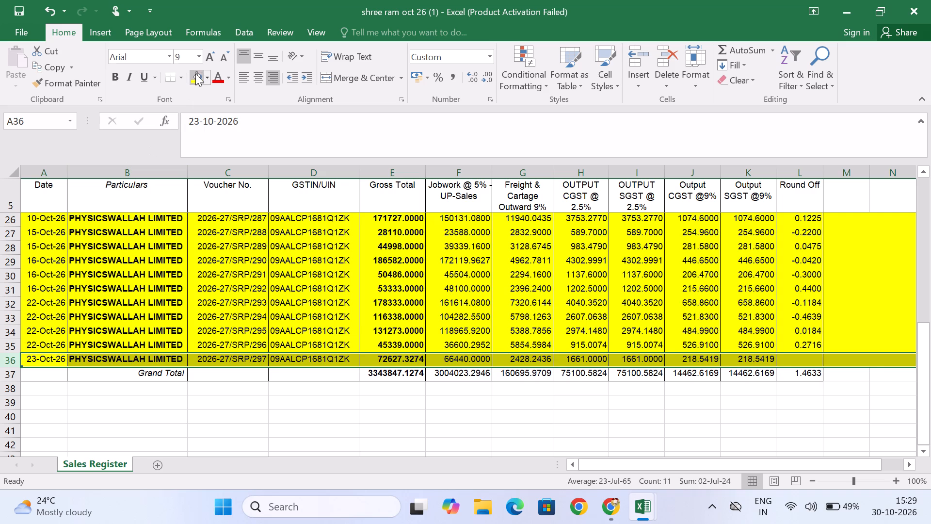
click(194, 74)
Check the voucher rows of the Sales Register from the last entry back to the first.
scroll(338, 354, up, 3)
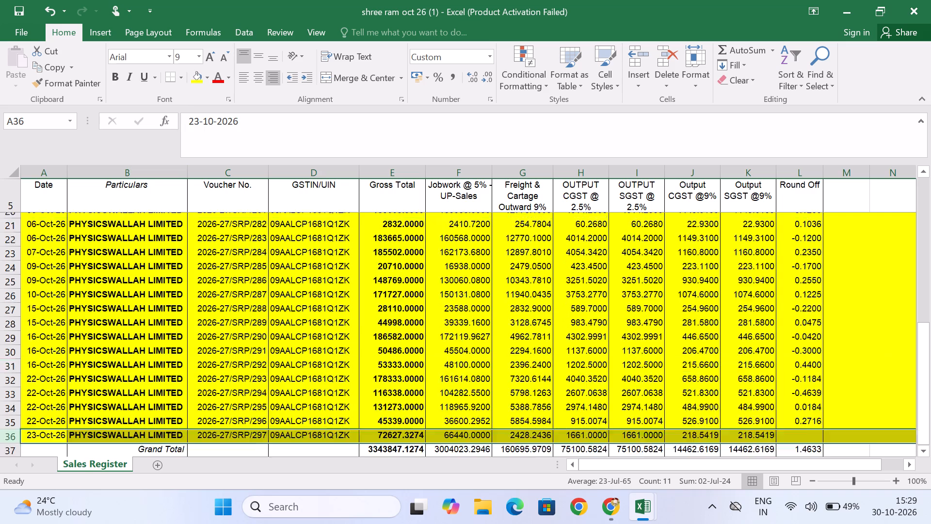
scroll(338, 354, up, 3)
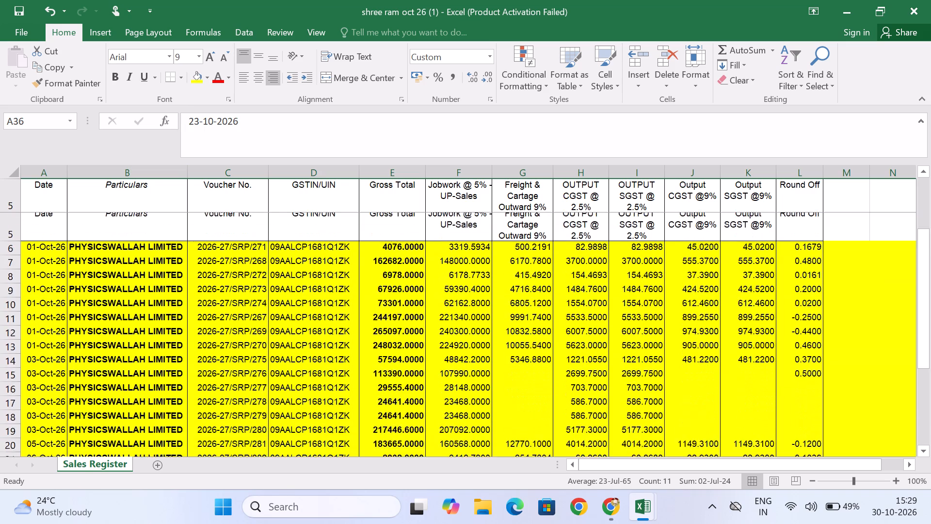